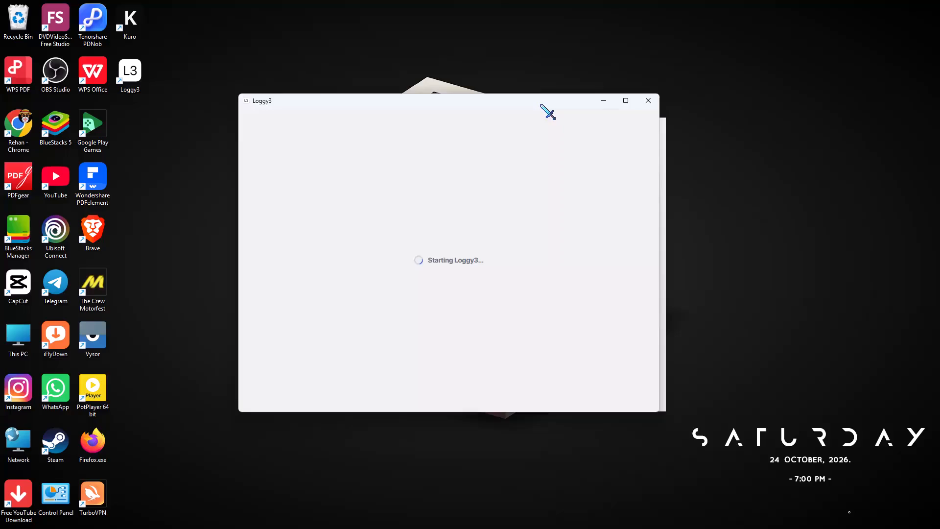
click(275, 399)
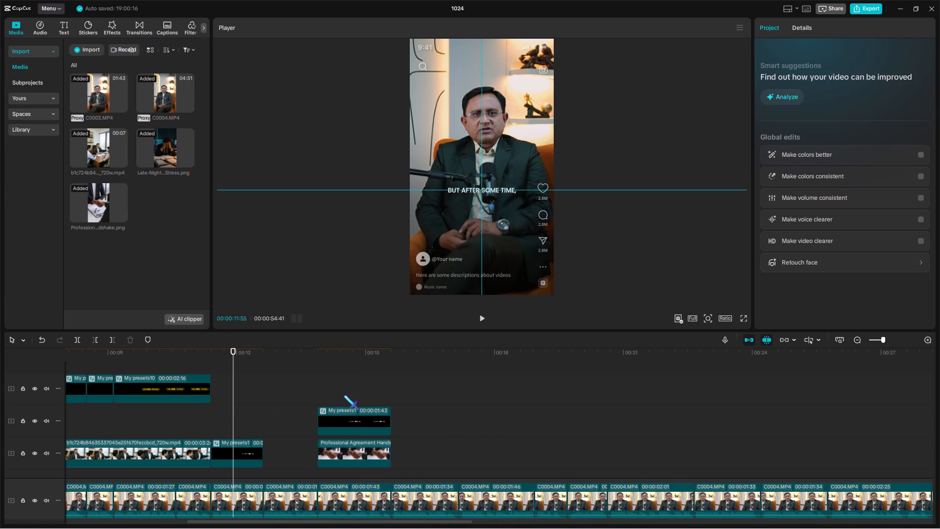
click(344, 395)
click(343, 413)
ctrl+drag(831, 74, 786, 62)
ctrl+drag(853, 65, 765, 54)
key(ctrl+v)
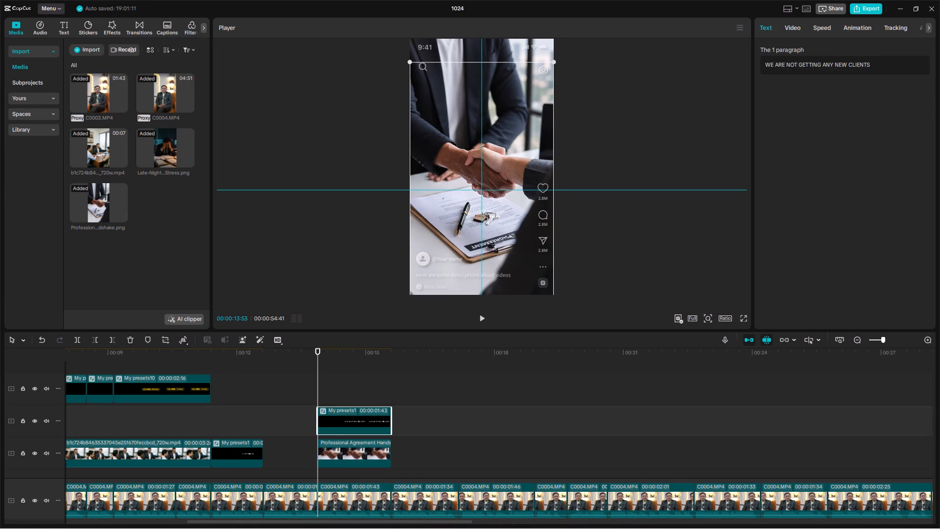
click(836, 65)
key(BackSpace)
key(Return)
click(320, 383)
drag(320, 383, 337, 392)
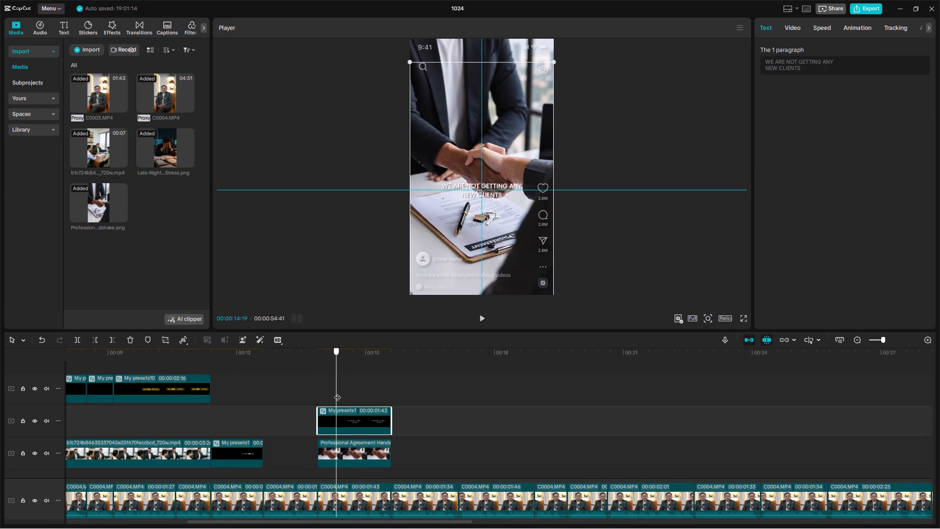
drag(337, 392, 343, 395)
Delete the caption clip above the handshake image.
click(355, 423)
key(BackSpace)
Copy the two caption clips reading "THIS PROBLEM OCCURS WITH MANY INSURANCE ADVISORS" and paste them at the start of the handshake image.
click(329, 409)
drag(329, 409, 115, 415)
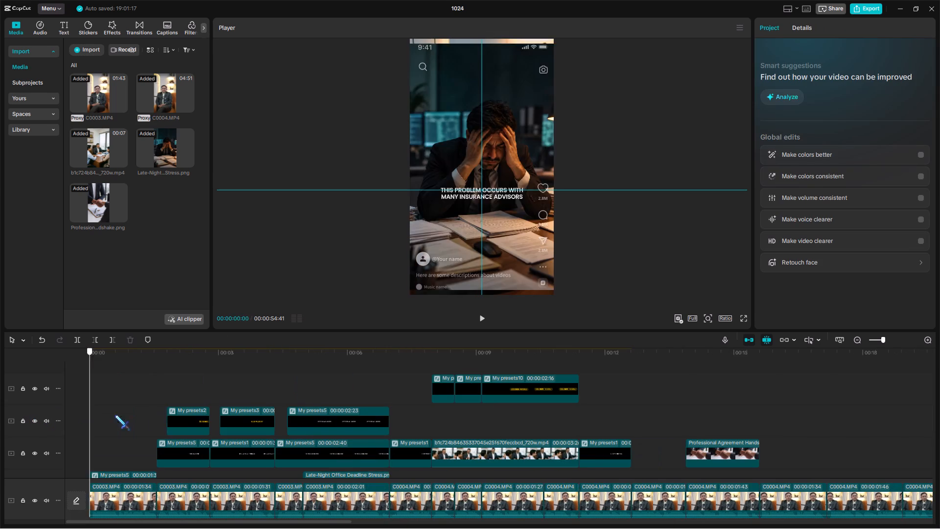
drag(115, 415, 189, 409)
scroll(224, 403, down, 2)
click(268, 369)
drag(268, 369, 281, 372)
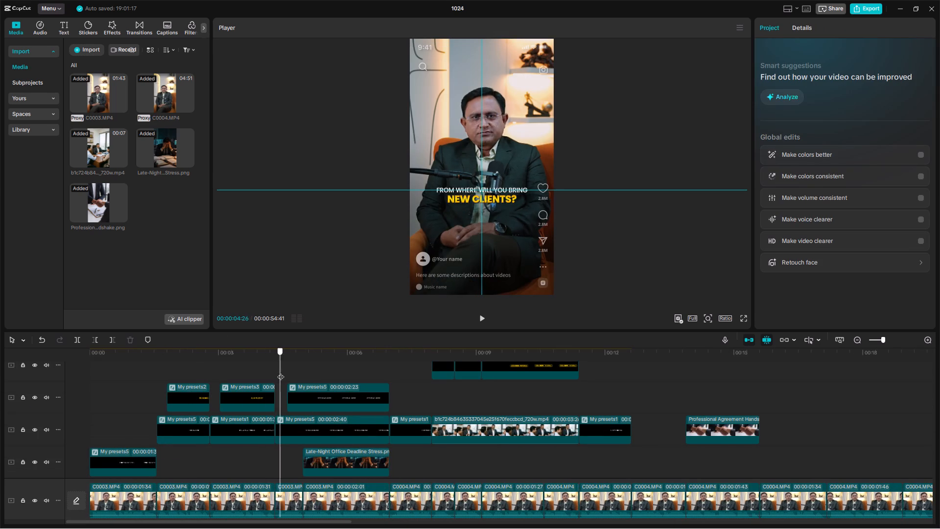
drag(281, 372, 299, 383)
drag(285, 455, 301, 393)
key(ctrl+c)
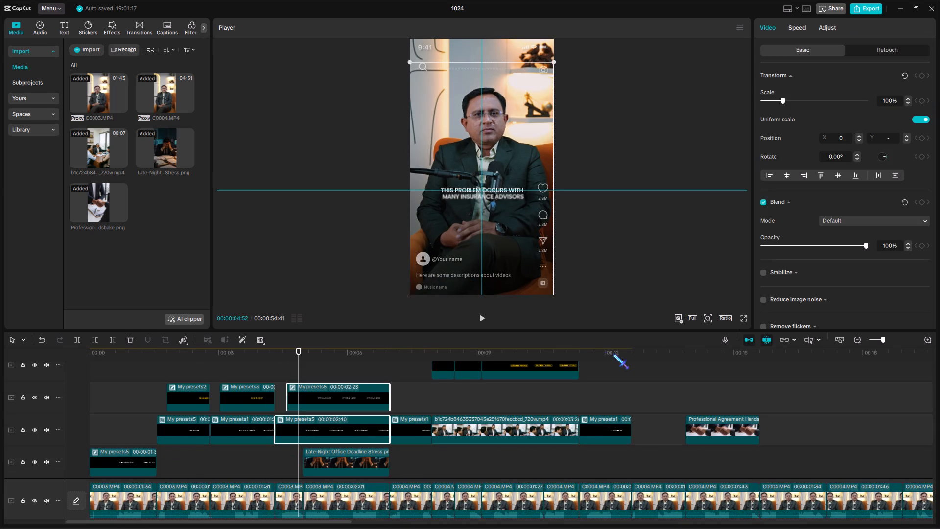
click(694, 366)
ctrl+drag(693, 367, 688, 378)
key(ctrl+v)
Trim both pasted caption clips so they end with the handshake image.
drag(760, 355, 760, 366)
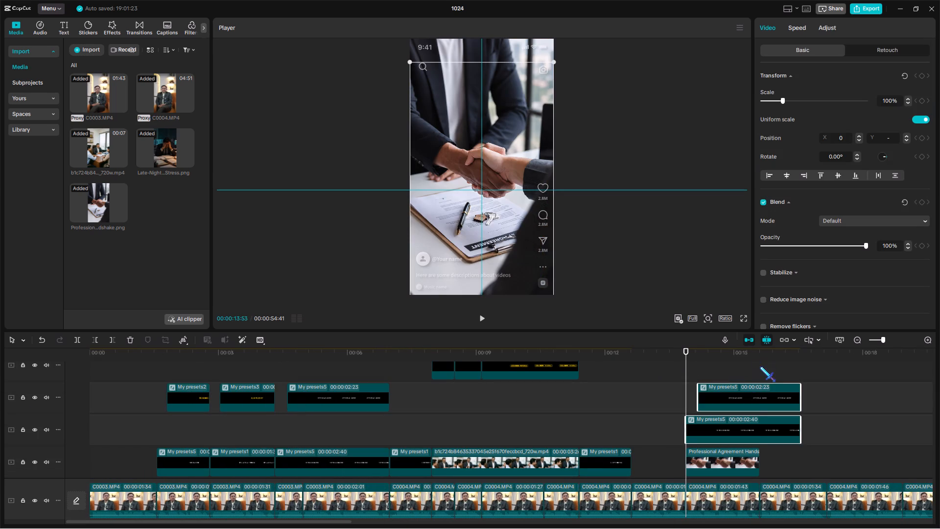
drag(760, 366, 576, 373)
key(w)
Open the pasted "MANY INSURANCE ADVISORS" caption and change its text to "NEW CLIENTS".
click(579, 436)
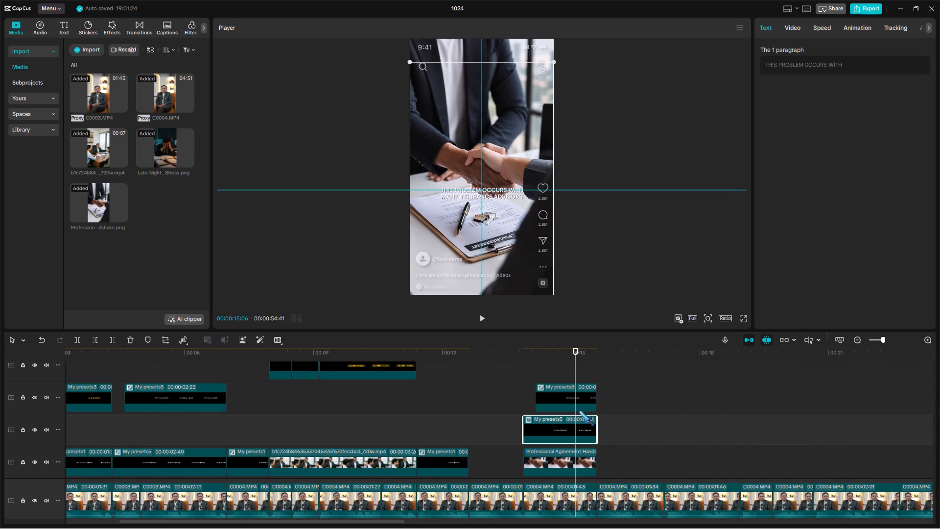
double_click(577, 391)
click(330, 443)
click(329, 417)
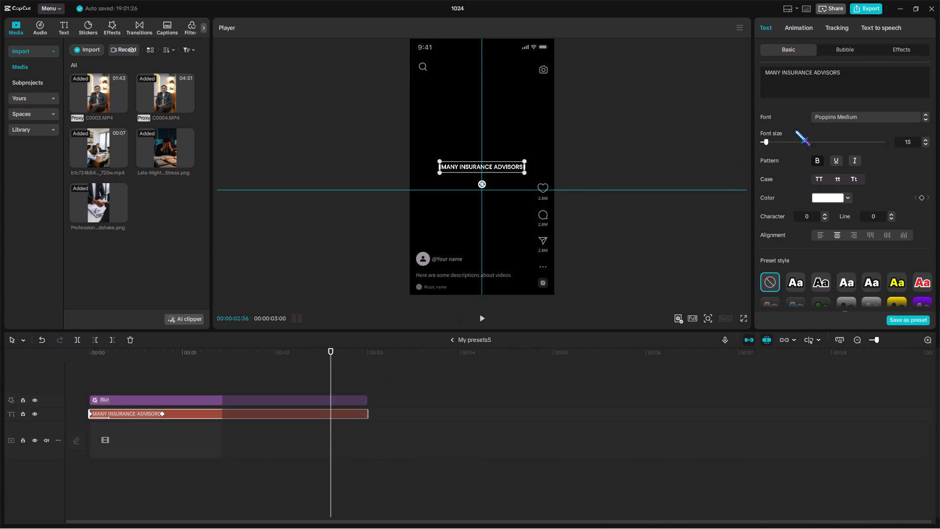
drag(873, 81, 760, 59)
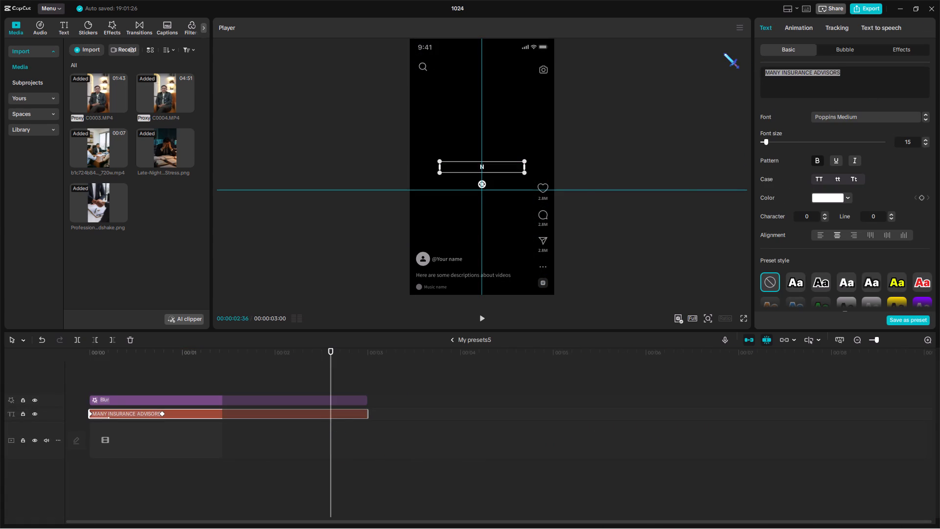
key(space)
text(CLIENTS)
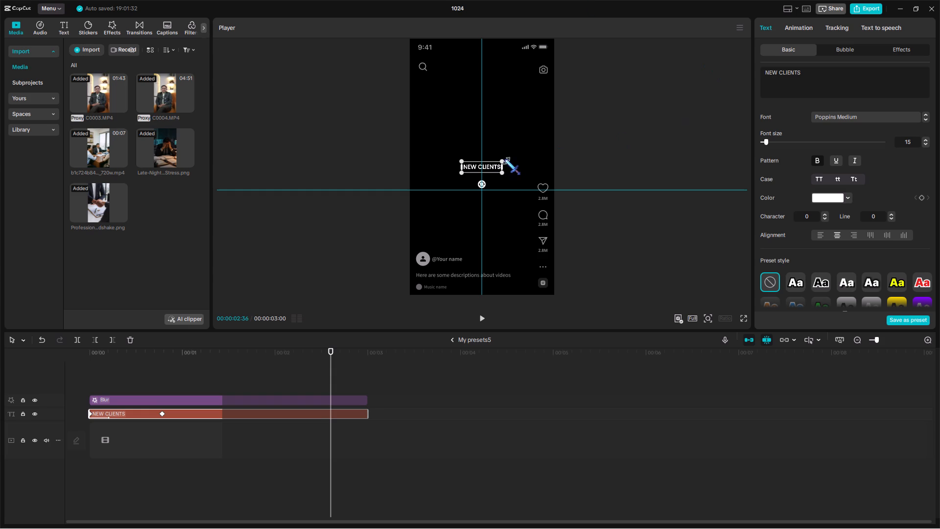
Enlarge the "NEW CLIENTS" text to nearly twice its size and return to the main timeline.
drag(505, 159, 543, 164)
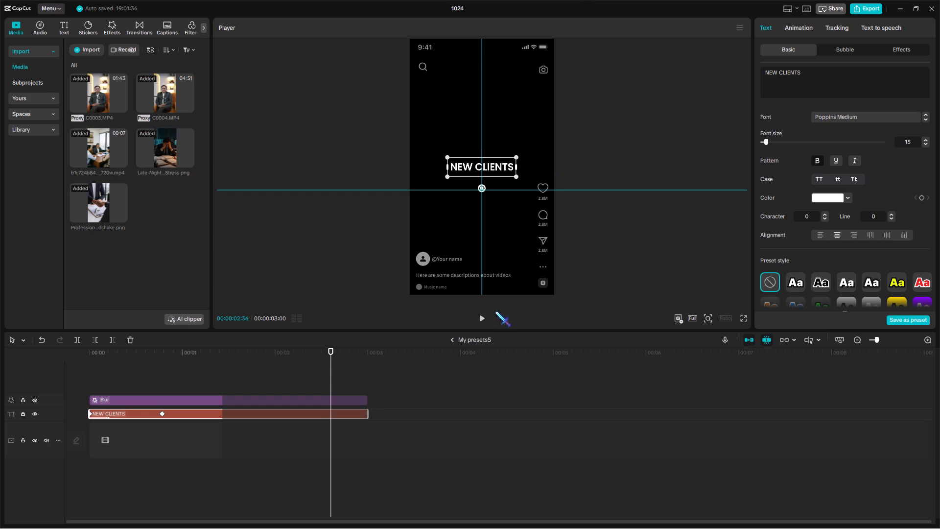
drag(518, 177, 527, 185)
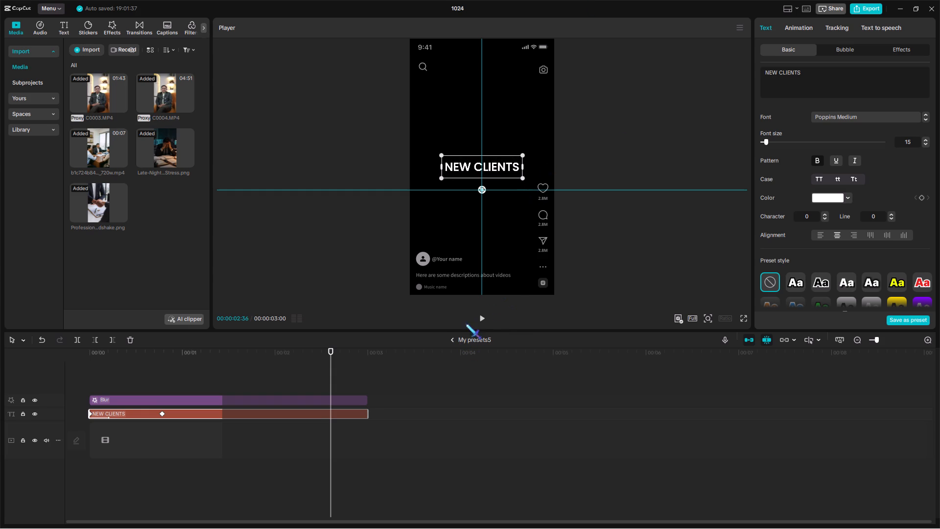
click(455, 337)
Change the pasted "THIS PROBLEM OCCURS WITH" caption's text to "WE ARE NOT GETTING".
click(582, 378)
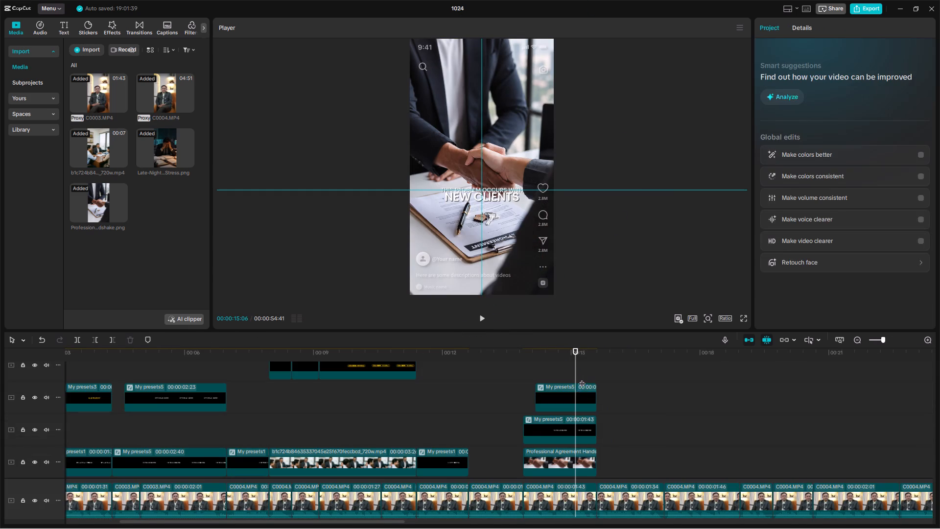
click(582, 418)
drag(867, 72, 719, 38)
key(ctrl+v)
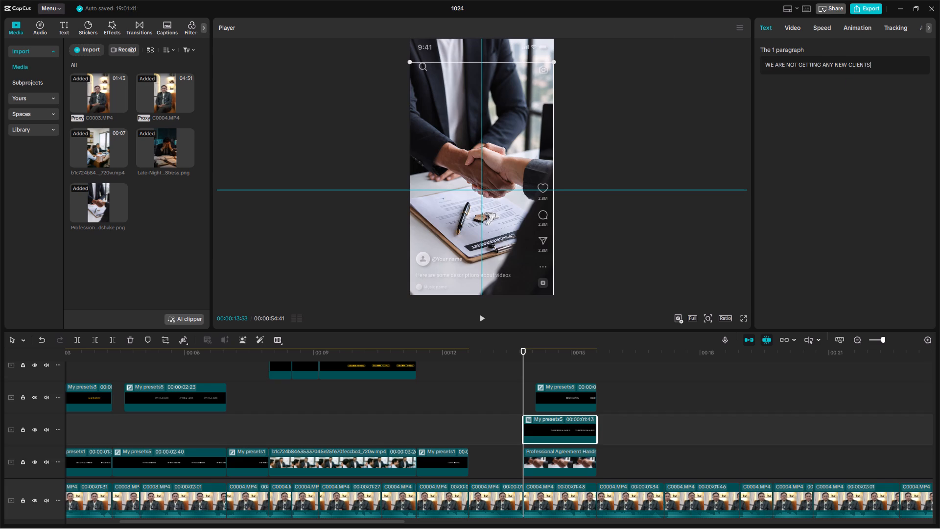
drag(822, 64, 939, 70)
key(BackSpace)
key(BackSpace)
double_click(570, 372)
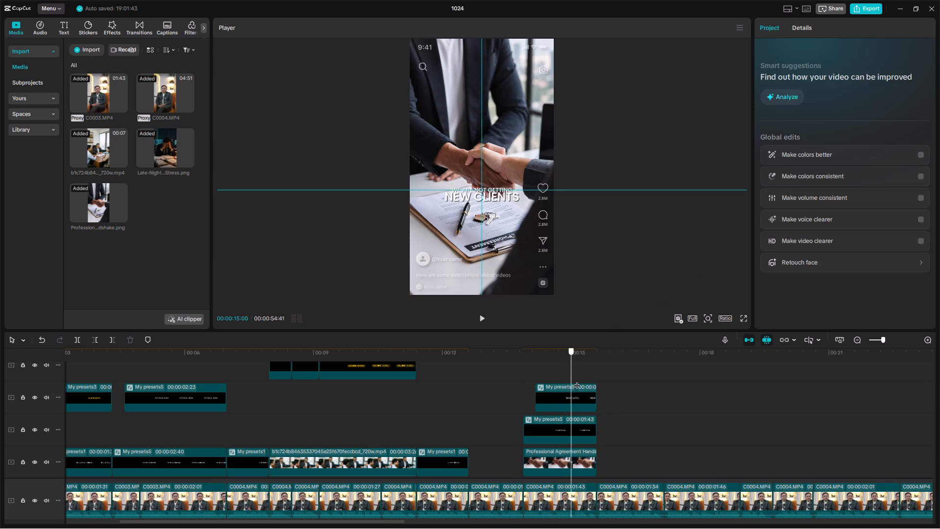
Open the "WE ARE NOT GETTING" caption, enlarge its text slightly, and return to the main timeline.
click(585, 430)
click(512, 249)
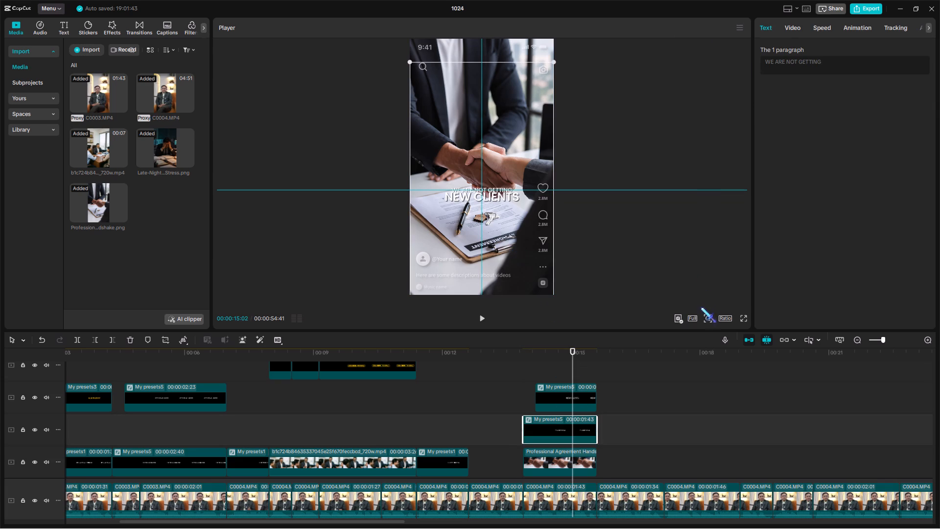
click(708, 320)
drag(710, 335, 722, 334)
double_click(576, 427)
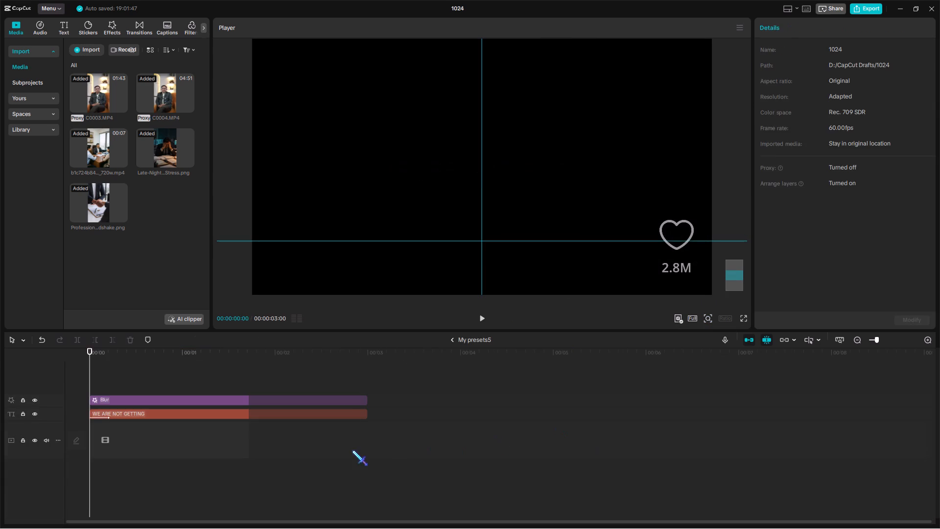
click(352, 450)
click(341, 415)
drag(587, 185, 608, 198)
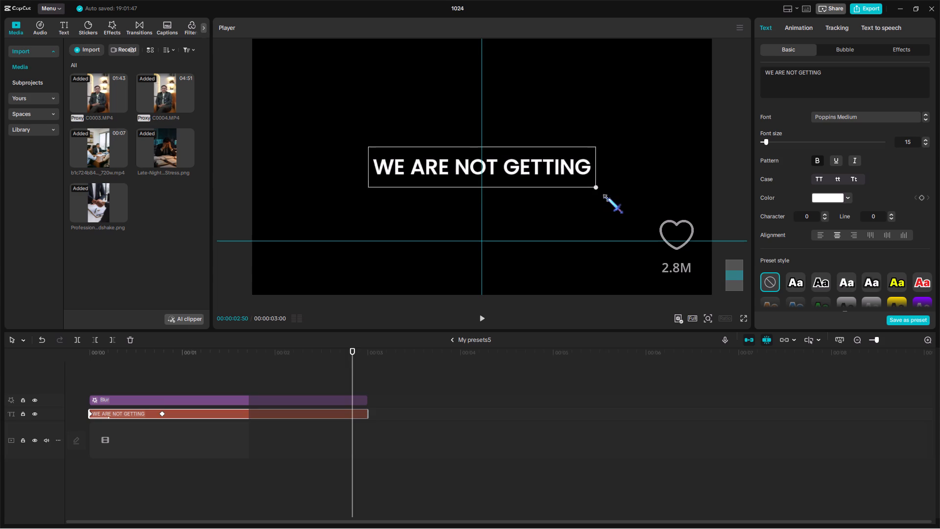
drag(608, 198, 608, 198)
click(456, 336)
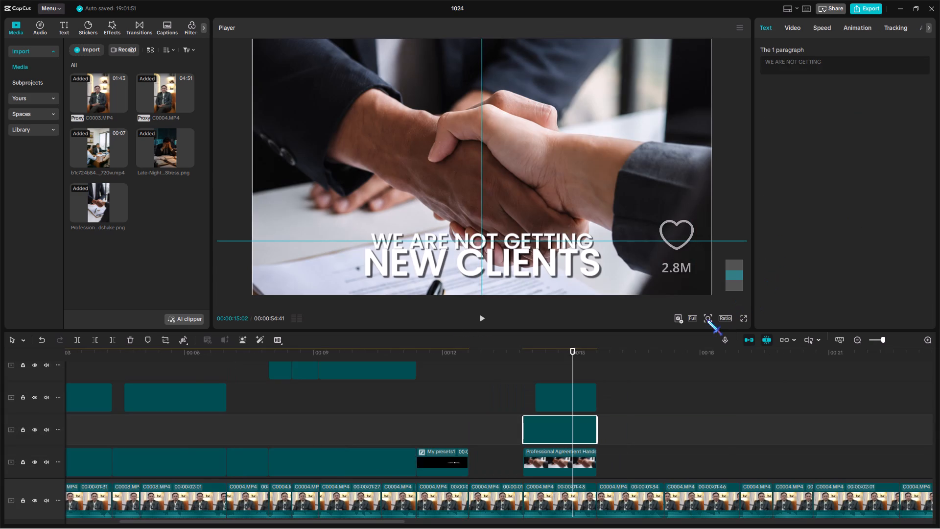
Set the "NEW CLIENTS" text shadow to 100% opacity, 1% blurriness and distance 2, and return to the main timeline.
click(707, 320)
drag(703, 329, 698, 339)
double_click(572, 406)
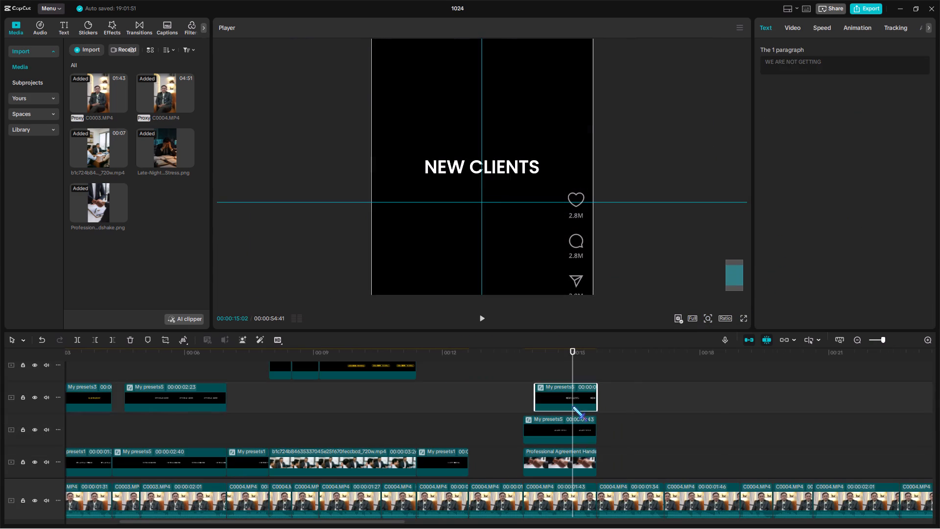
click(378, 445)
click(274, 413)
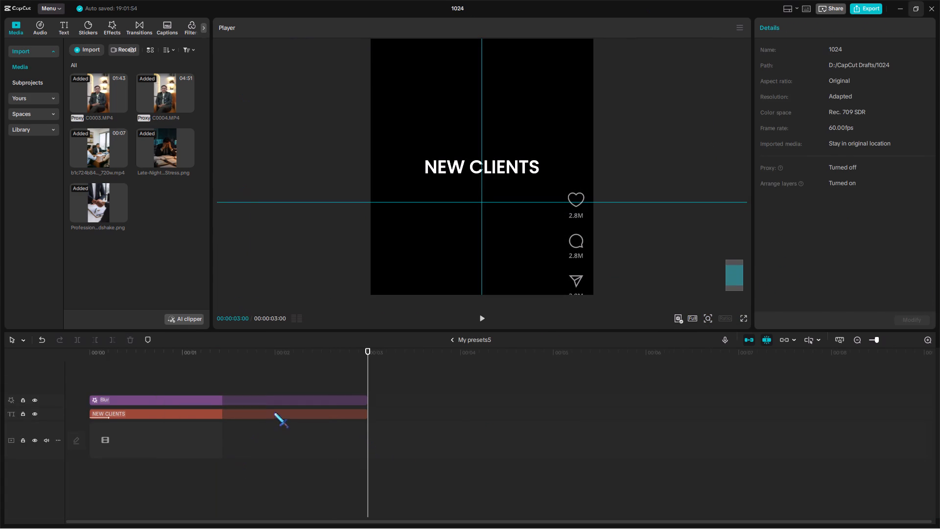
scroll(775, 241, down, 20)
scroll(775, 241, down, 15)
scroll(853, 232, down, 16)
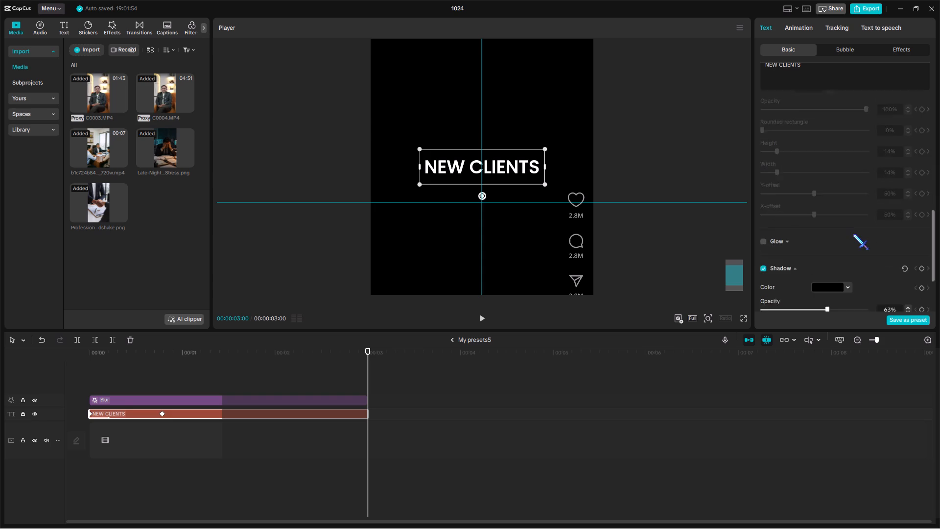
scroll(853, 234, down, 3)
drag(857, 226, 884, 226)
double_click(908, 246)
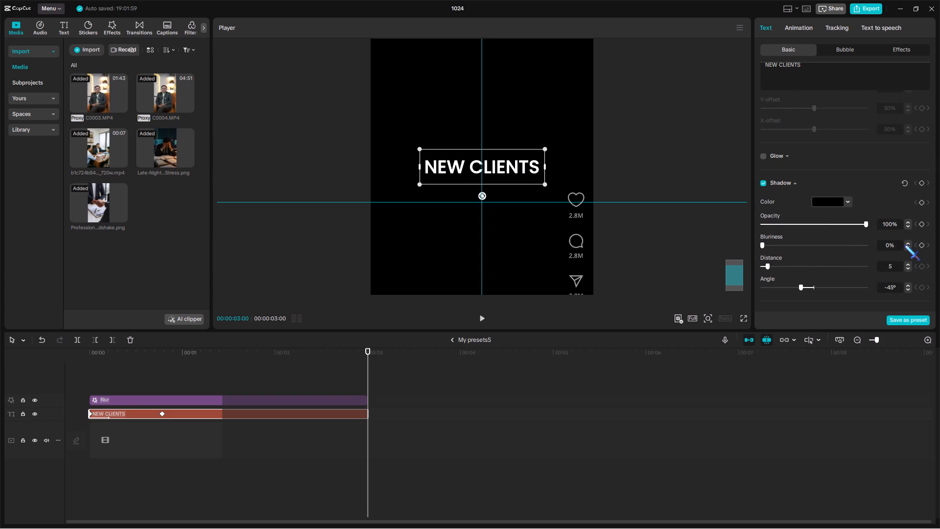
click(908, 242)
triple_click(910, 267)
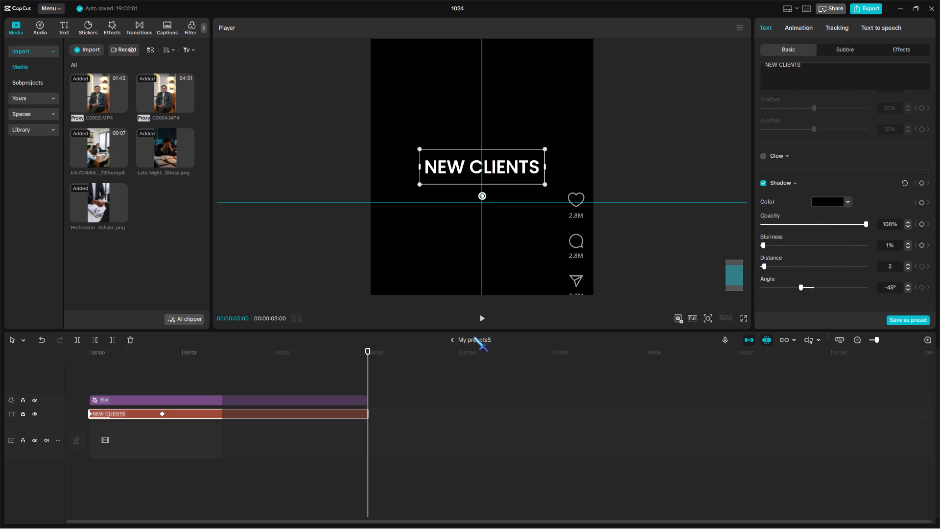
click(473, 337)
Set the "WE ARE NOT GETTING" text shadow to 100% opacity, 1% blurriness and distance 4, and return to the main timeline.
double_click(564, 433)
click(274, 446)
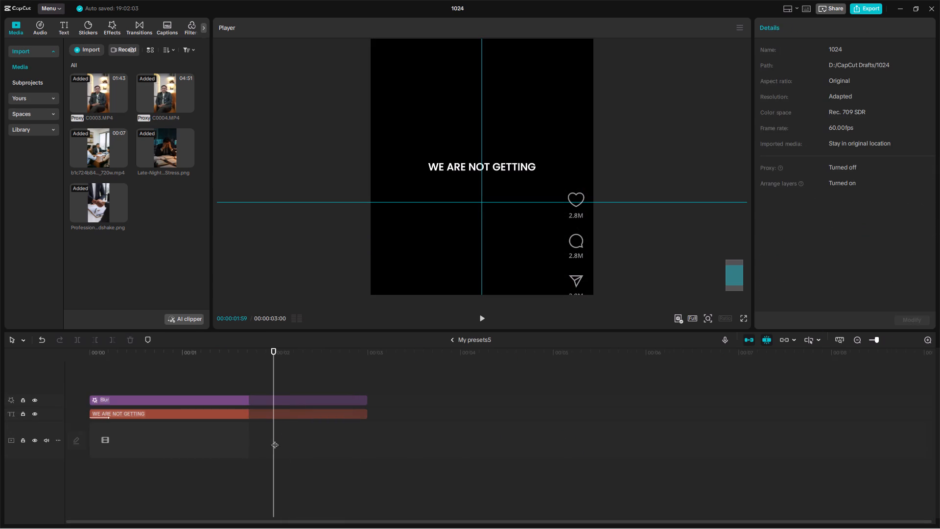
click(283, 417)
scroll(879, 235, down, 20)
scroll(879, 235, down, 20)
scroll(879, 235, down, 8)
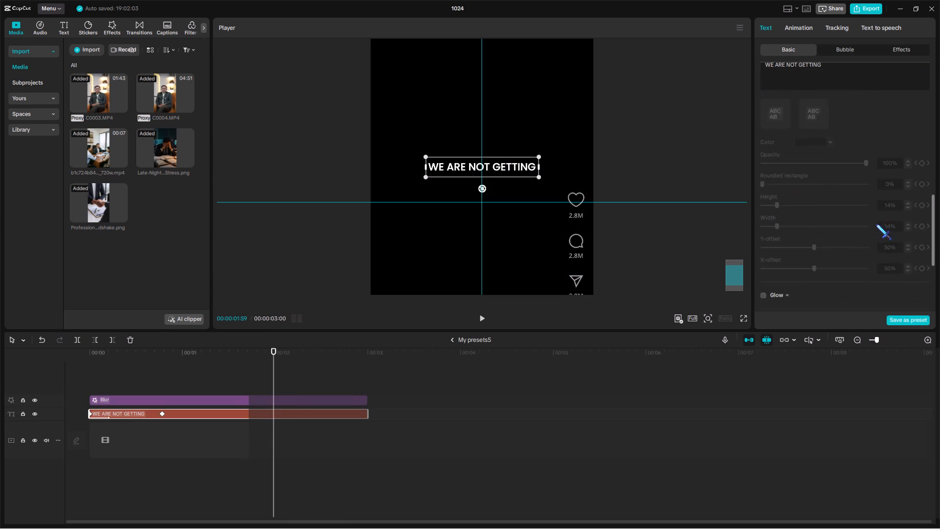
scroll(876, 224, down, 10)
drag(865, 210, 890, 210)
click(908, 232)
triple_click(907, 253)
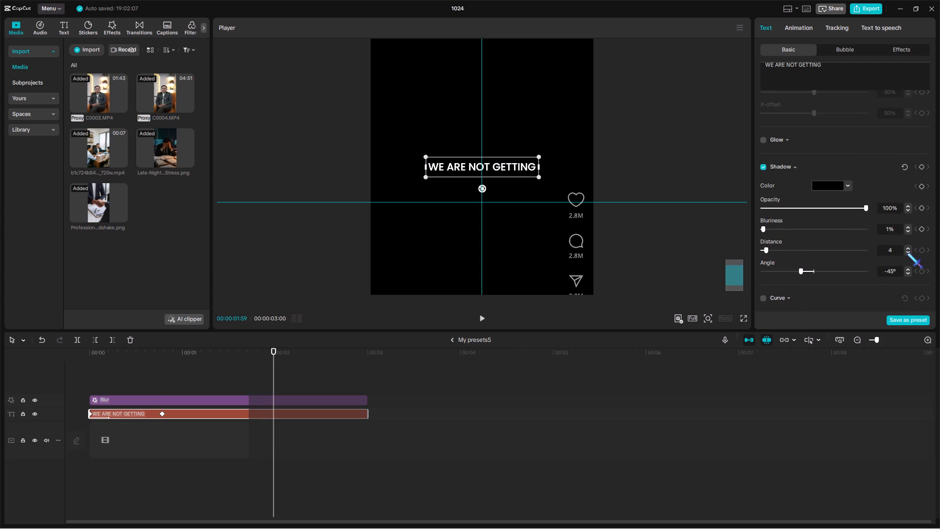
click(475, 341)
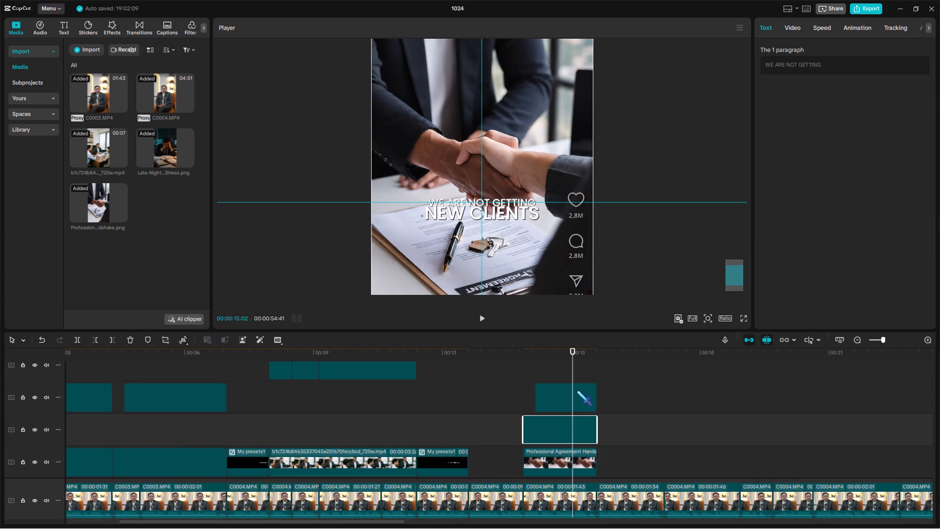
Nudge the "NEW CLIENTS" caption slightly lower in the frame, beneath "WE ARE NOT GETTING".
click(584, 378)
click(582, 391)
click(509, 246)
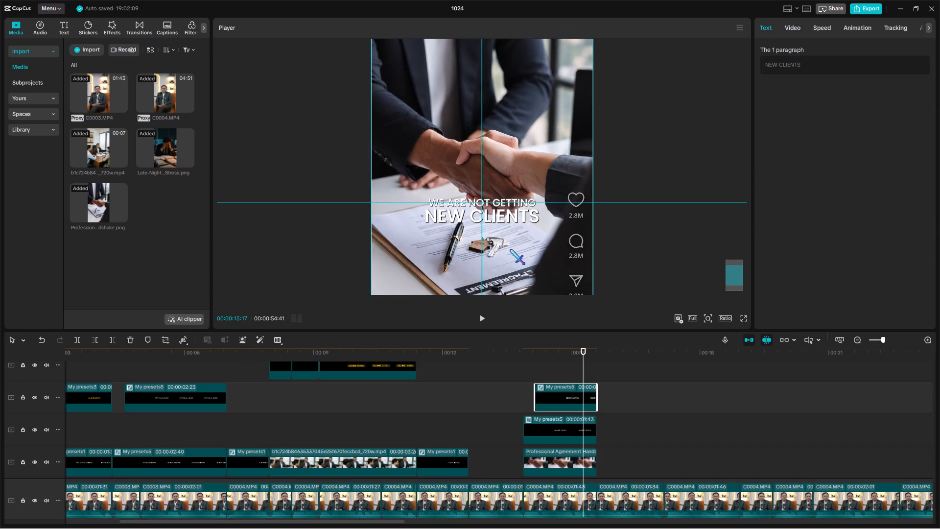
Fit the full vertical frame in the preview and play the handshake section to check how both captions appear.
click(523, 373)
key(space)
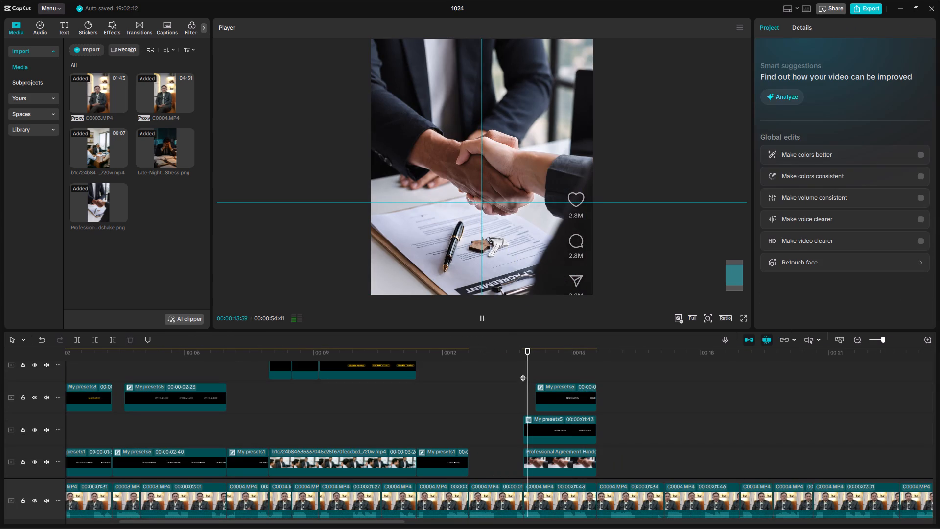
click(883, 339)
key(space)
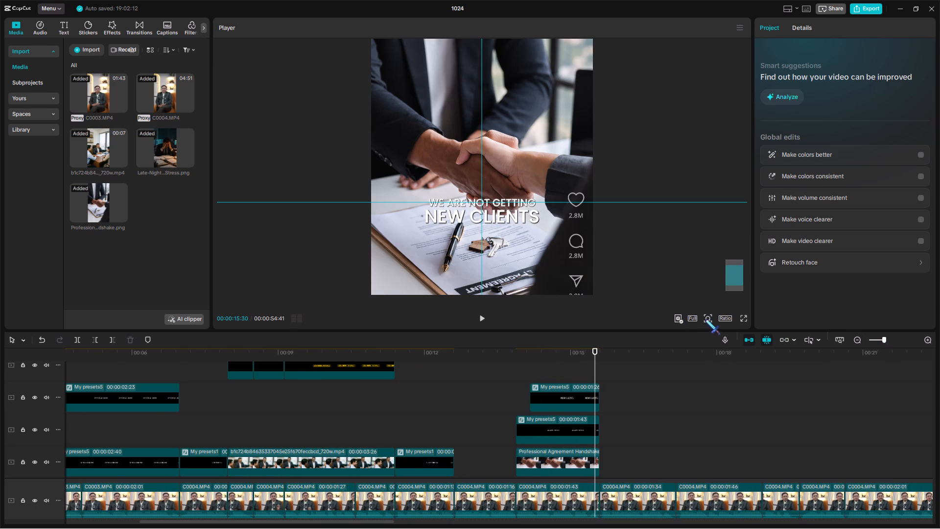
click(707, 320)
drag(701, 337, 691, 361)
double_click(521, 373)
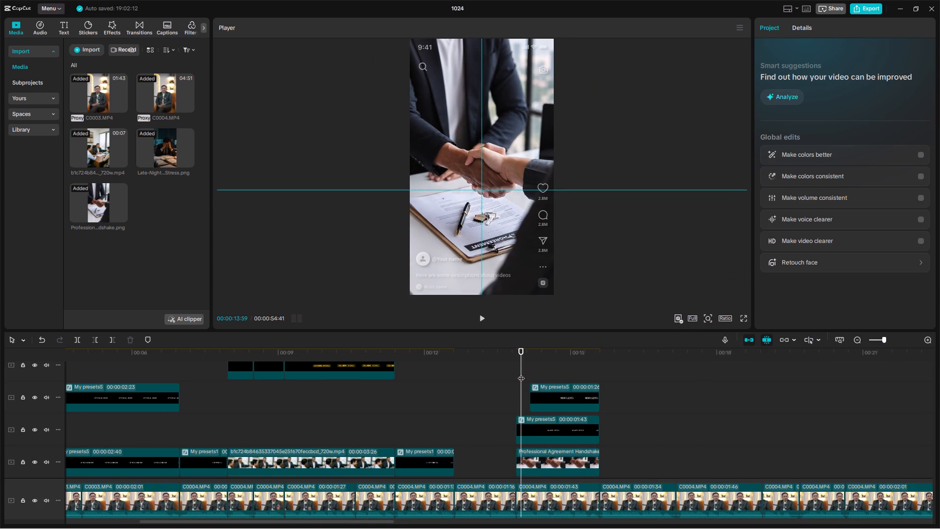
double_click(517, 374)
key(space)
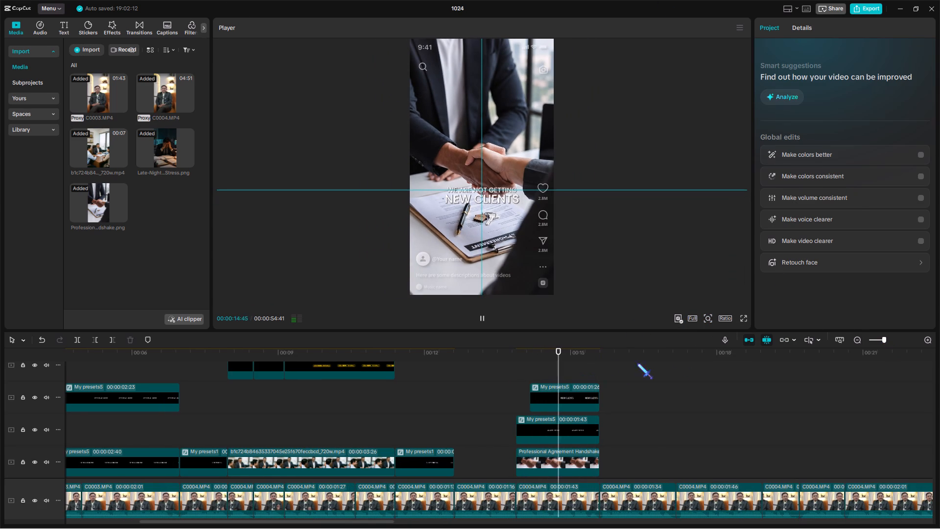
key(space)
Retime the "NEW CLIENTS" caption clip to start slightly earlier and end with the handshake image, lasting 1:30.
click(887, 339)
drag(609, 395, 603, 397)
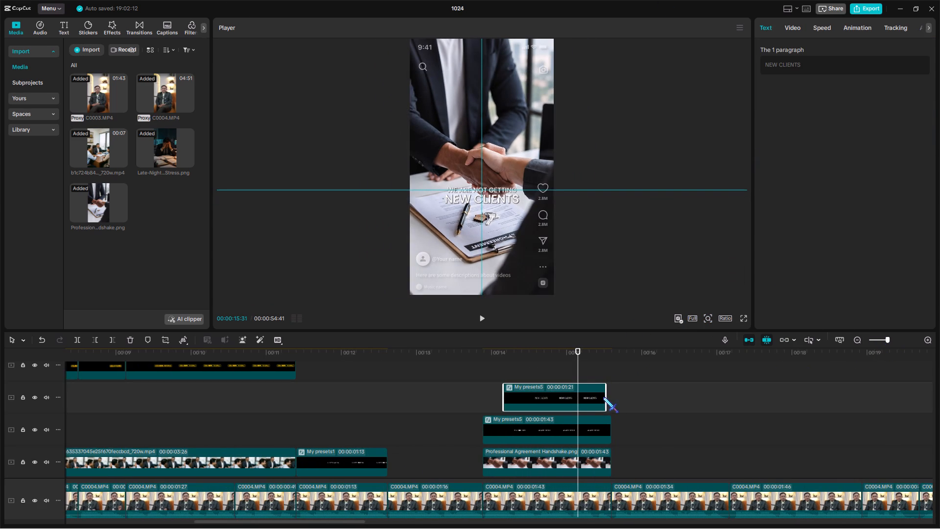
drag(603, 397, 604, 397)
drag(596, 396, 591, 398)
drag(601, 394, 607, 404)
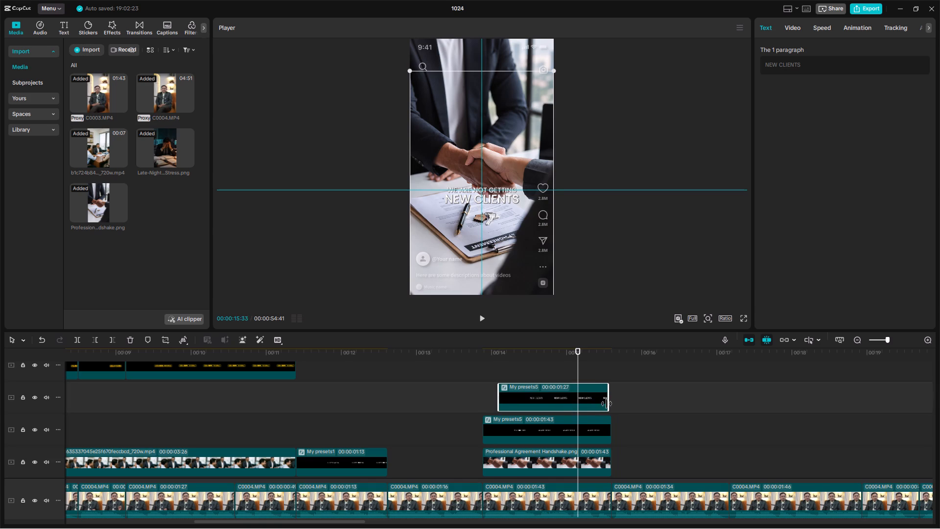
drag(607, 404, 610, 405)
Replay the handshake section from its start to check the timing of both captions.
scroll(561, 422, up, 4)
click(493, 397)
double_click(484, 395)
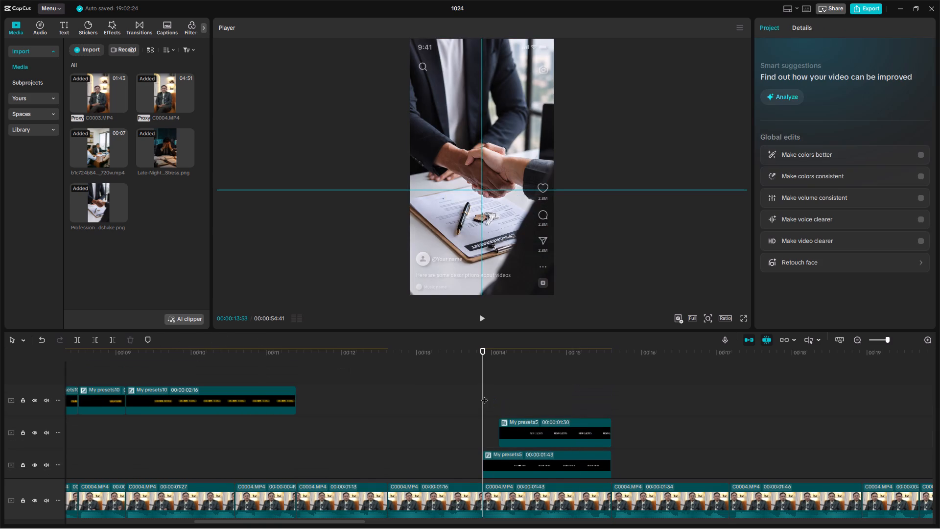
key(space)
scroll(521, 395, down, 3)
key(space)
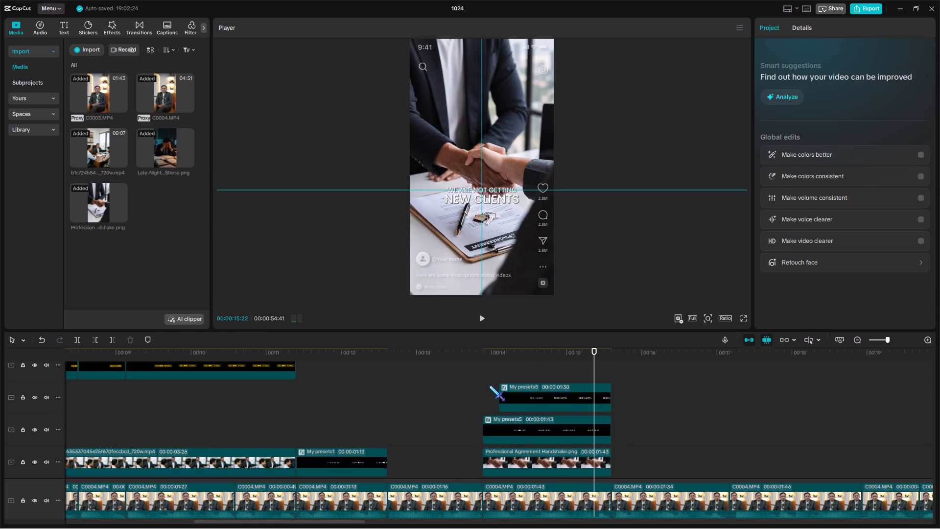
click(484, 383)
key(space)
click(484, 383)
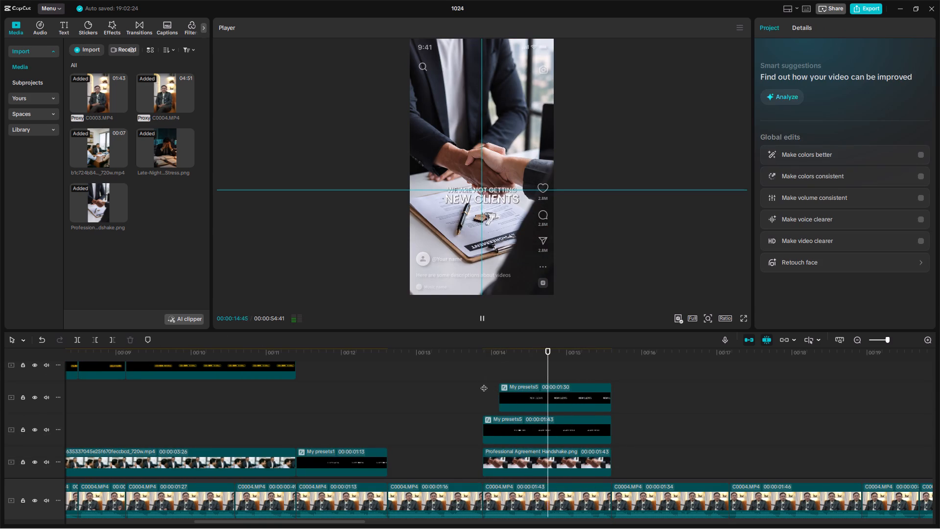
key(space)
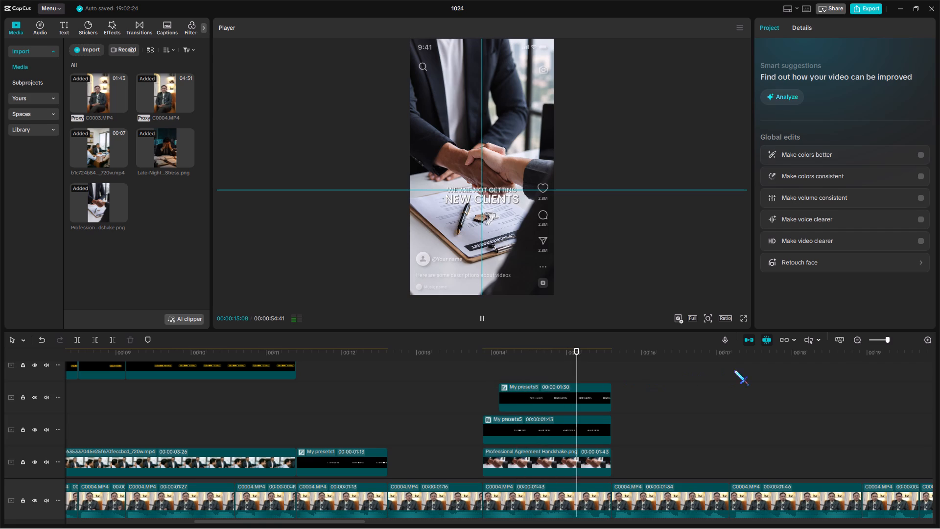
Copy the "BUT AFTER SOME TIME," caption clip and paste it directly after the handshake image.
click(885, 341)
scroll(626, 445, down, 4)
key(space)
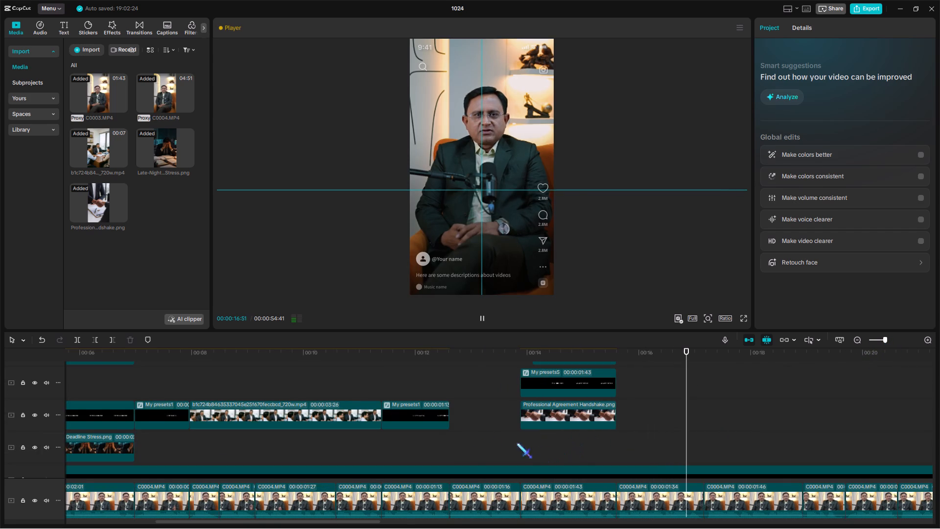
click(437, 432)
double_click(385, 389)
drag(385, 389, 410, 409)
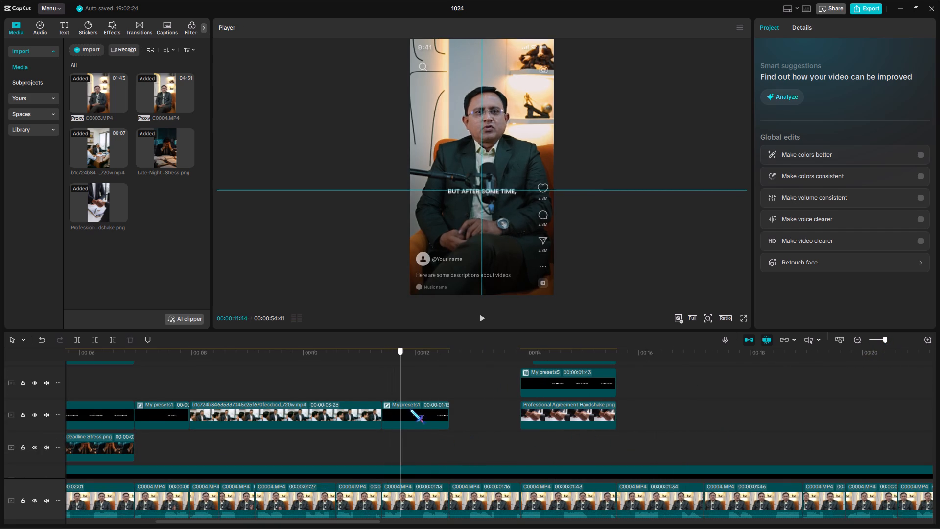
drag(410, 409, 407, 401)
click(411, 414)
key(ctrl+c)
click(614, 443)
key(ctrl+v)
Lengthen the pasted caption over the speaker clip beneath it, and trim the ends of both clips to 1:29.
key(space)
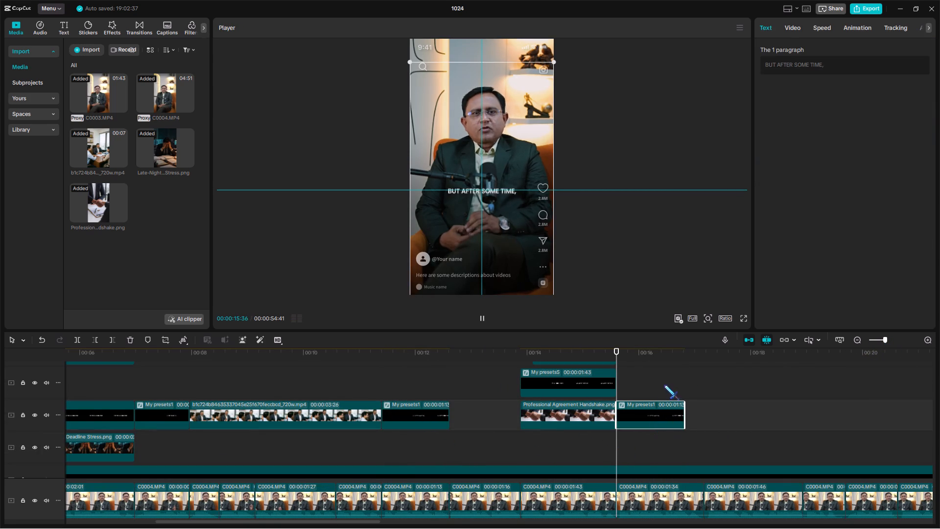
drag(666, 385, 526, 392)
key(space)
click(458, 412)
drag(478, 409, 494, 385)
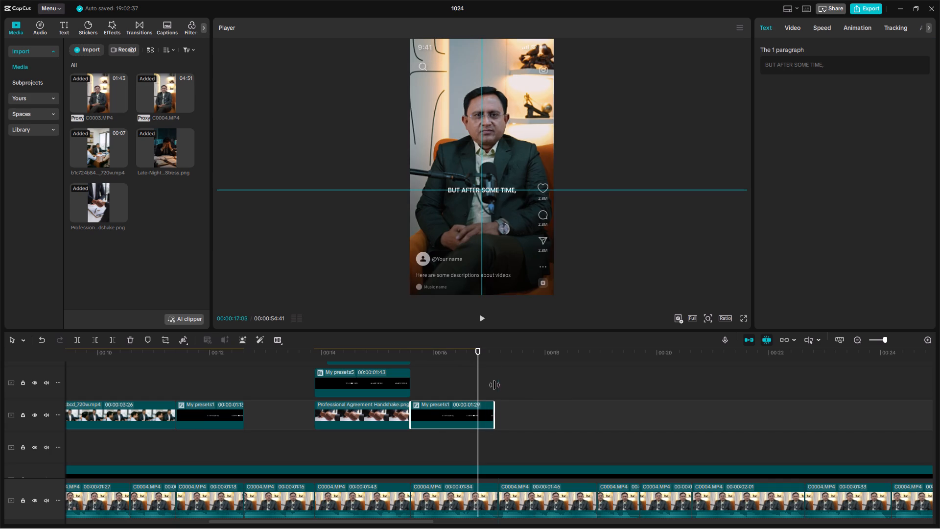
drag(494, 385, 497, 382)
click(495, 383)
drag(495, 383, 494, 392)
key(w)
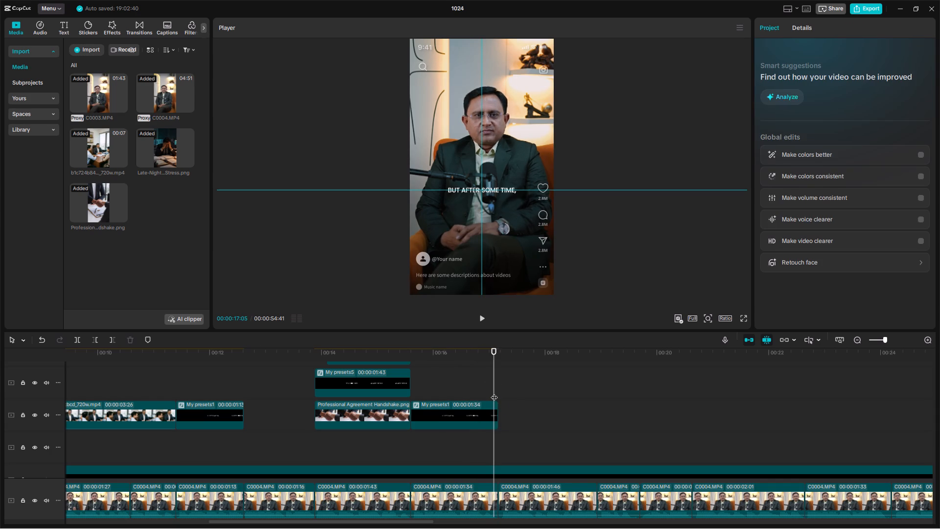
click(483, 415)
key(w)
Trim the start of the speaker clip following the pasted caption so that it lasts 1:43.
click(447, 388)
key(space)
scroll(447, 388, down, 3)
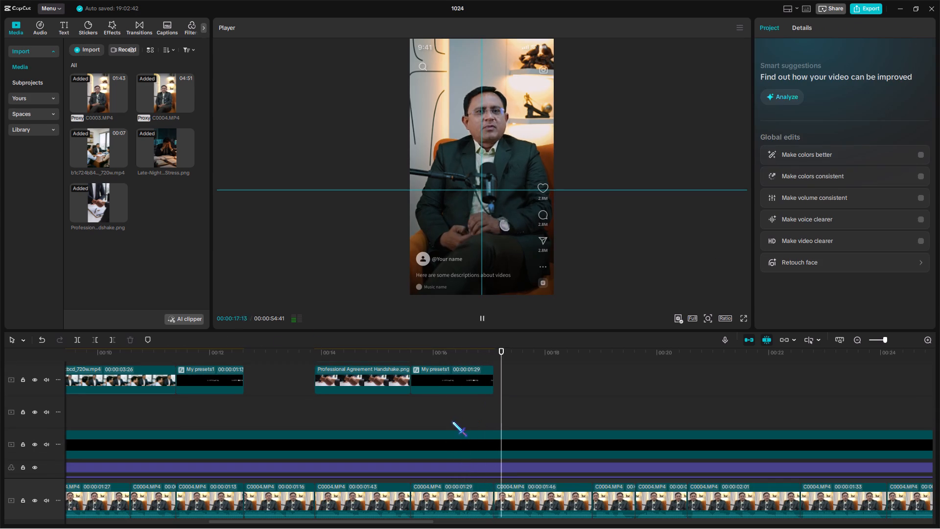
click(443, 424)
key(space)
click(893, 339)
key(space)
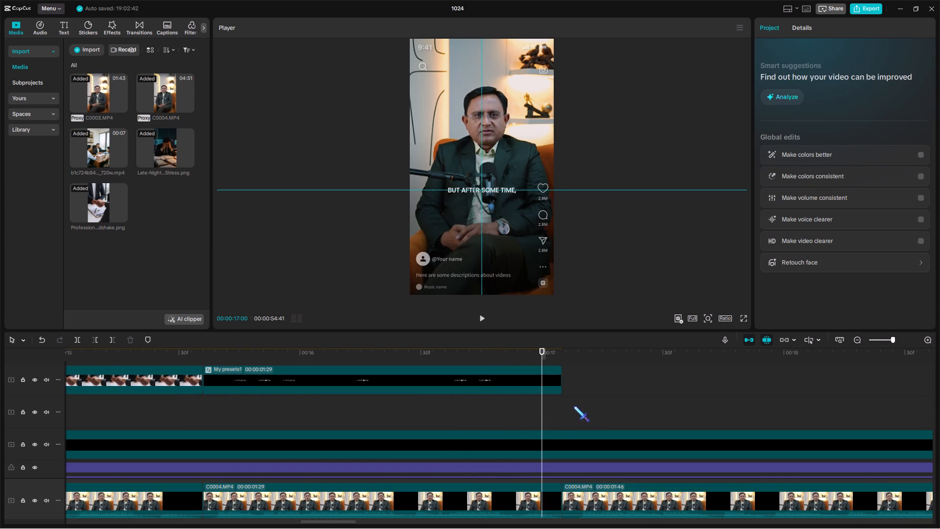
double_click(574, 406)
key(q)
Play the section around the pasted caption to check the trimmed cut and hear the spoken line.
key(space)
click(884, 339)
scroll(613, 454, up, 4)
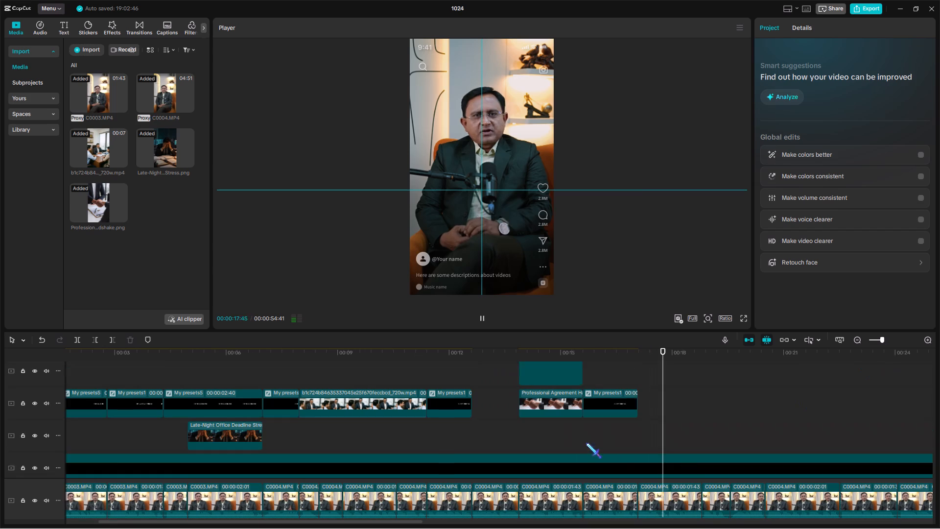
click(584, 402)
key(space)
drag(624, 388, 534, 385)
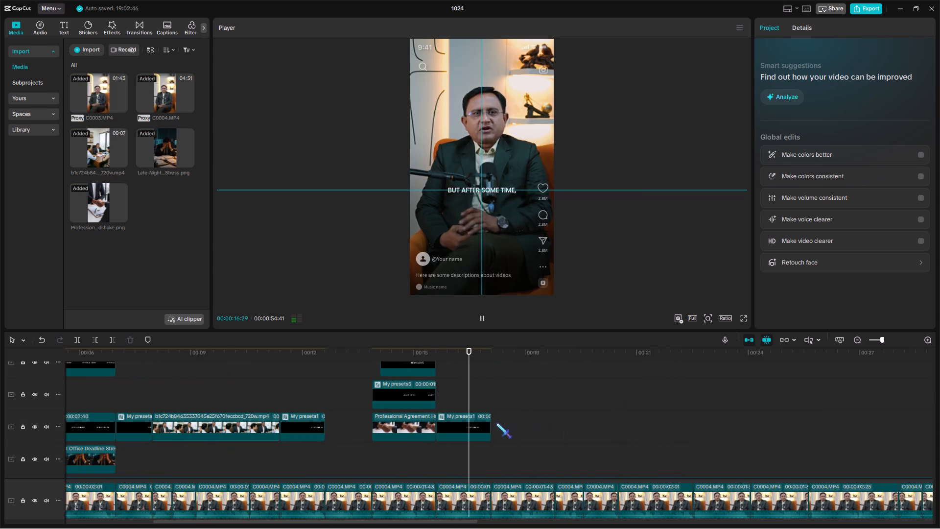
key(space)
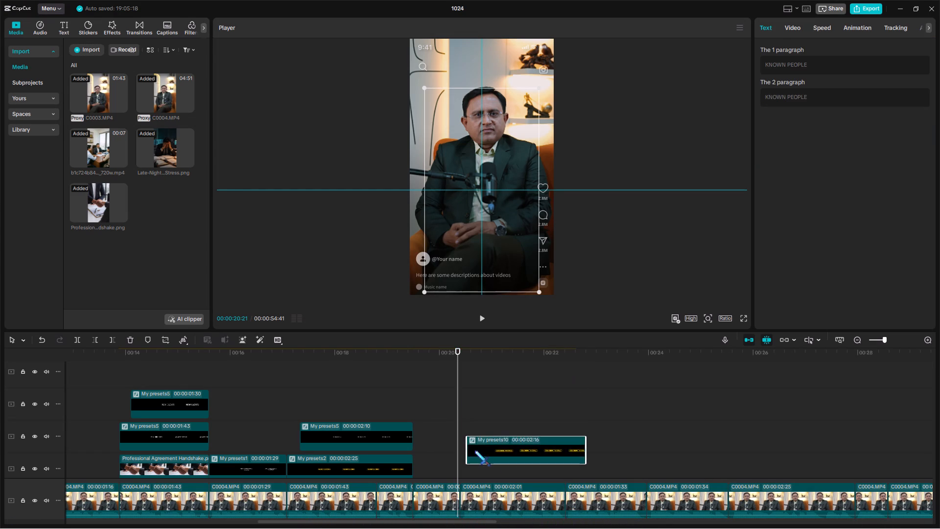
drag(475, 451, 469, 381)
scroll(469, 382, up, 4)
click(461, 374)
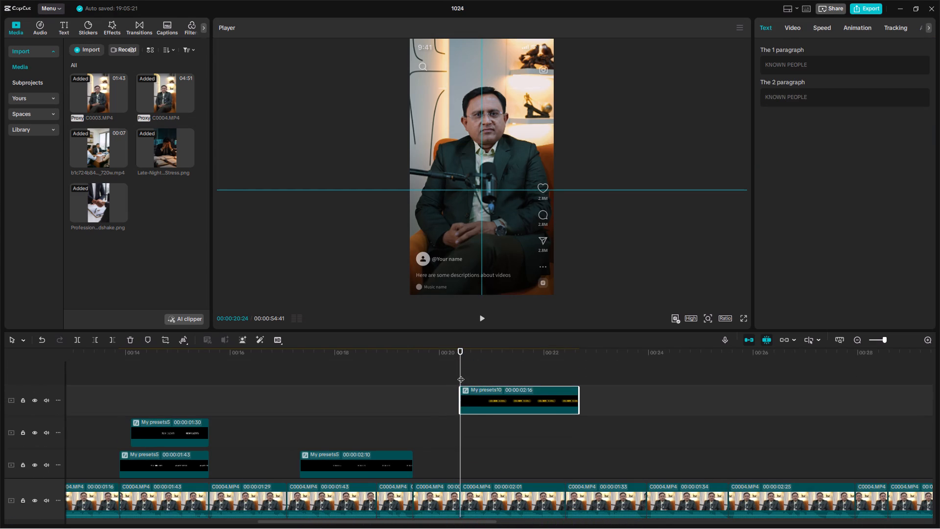
Play the new section and tighten the following speaker cut, trimming the 02:01 clip to 01:58 and the next clip's start to 01:31.
key(space)
drag(430, 368, 590, 371)
click(421, 400)
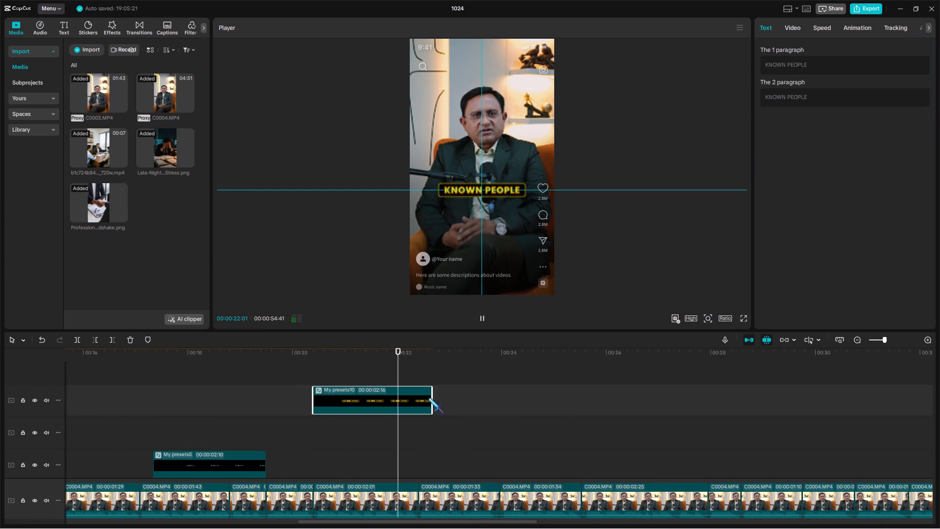
click(387, 426)
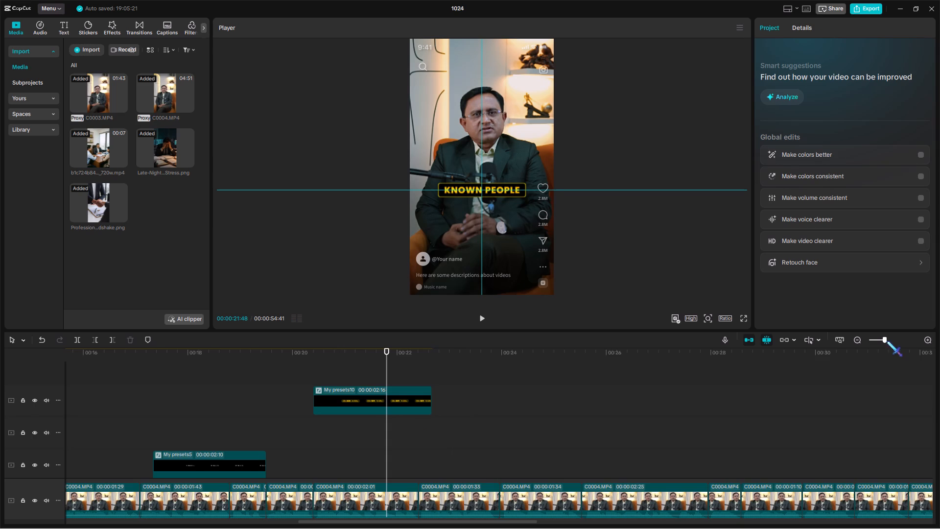
click(889, 339)
scroll(533, 406, down, 20)
key(space)
double_click(458, 497)
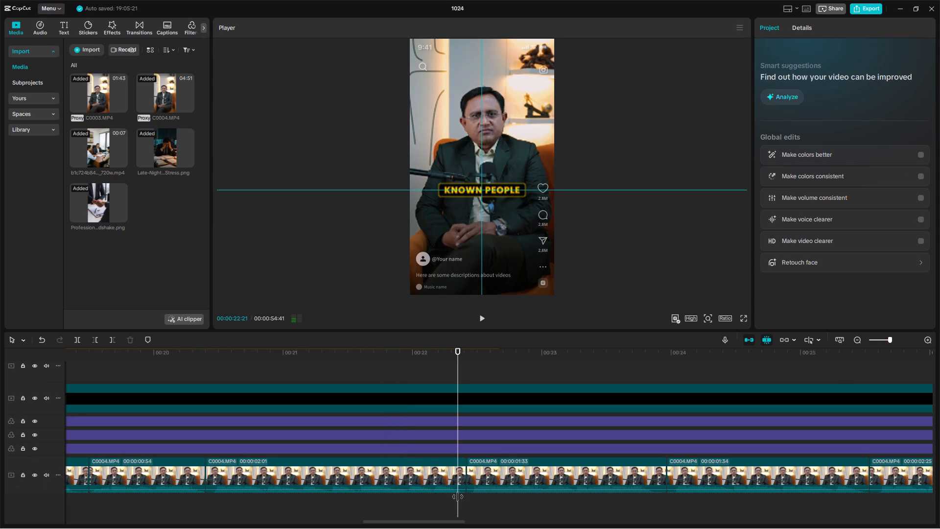
click(460, 499)
key(w)
double_click(467, 497)
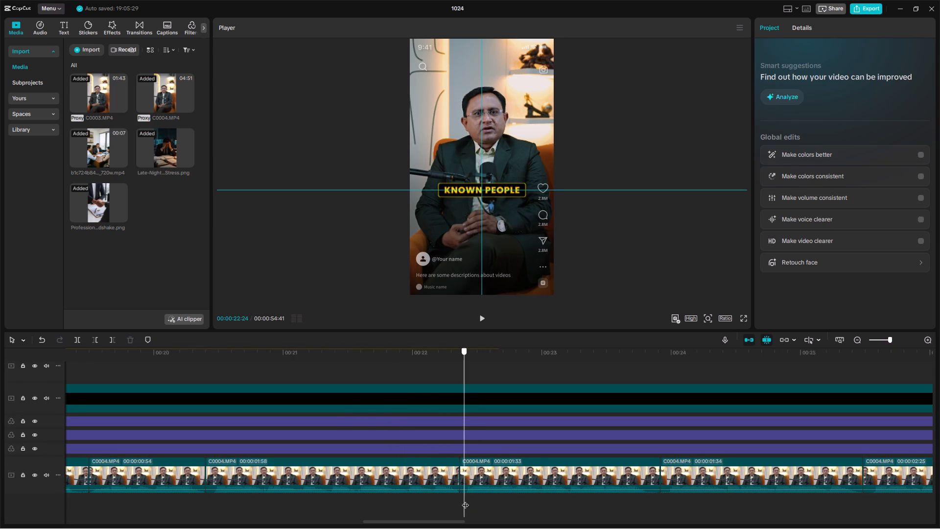
key(q)
Replay the tightened cut and trim one more frame off the first speaker clip's end, making it 01:57.
click(361, 502)
key(space)
scroll(516, 427, up, 4)
double_click(456, 387)
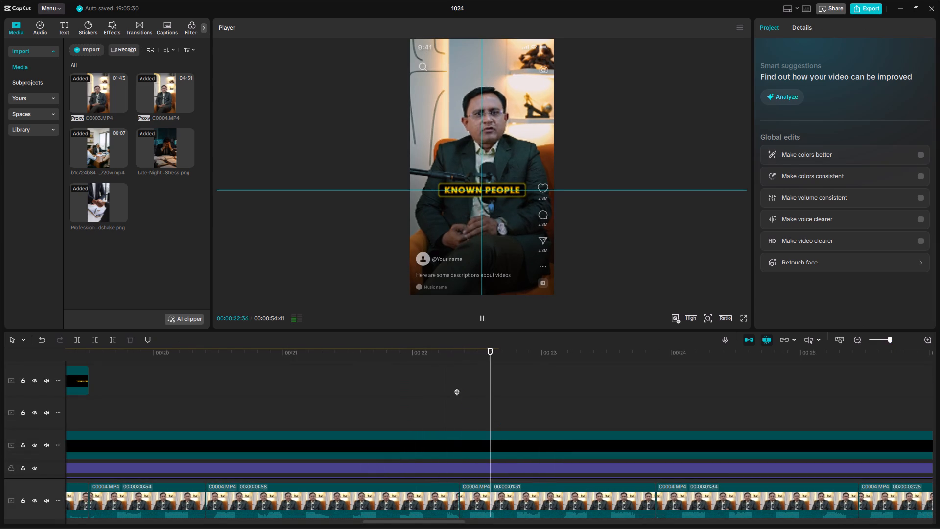
key(Left)
key(w)
scroll(463, 403, up, 8)
Play on to the next speaker cut and extend the pasted "KNOWN PEOPLE" caption to 03:00.
key(space)
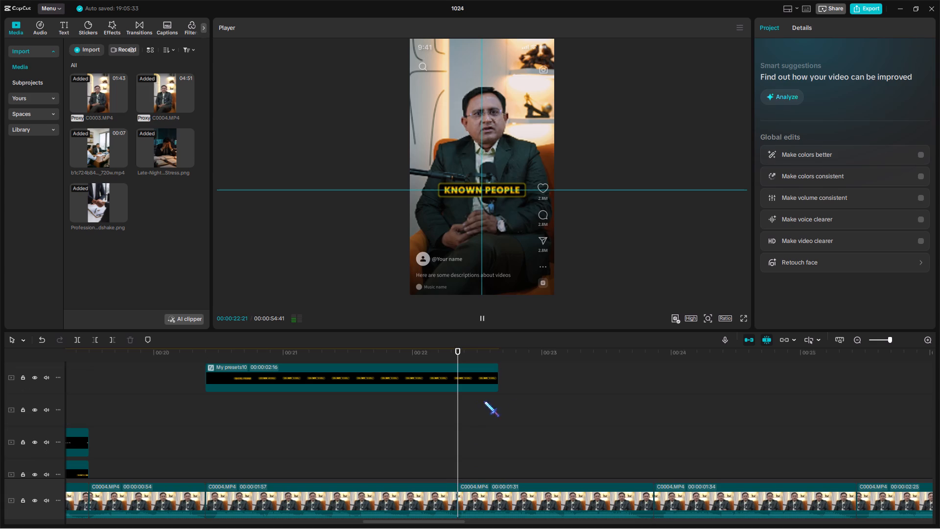
click(635, 422)
drag(636, 423, 644, 440)
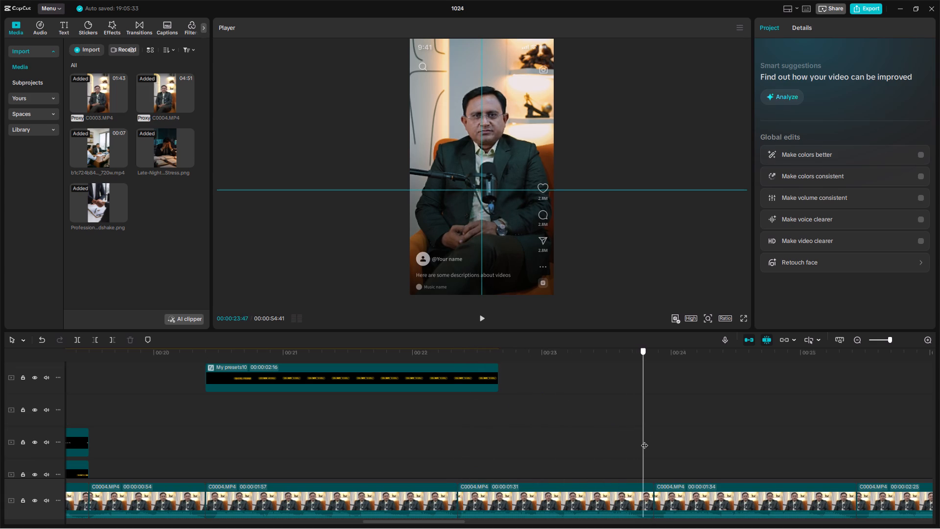
drag(644, 440, 645, 441)
drag(498, 370, 666, 403)
Trim the end of the 01:31 speaker clip to 23:46, leaving it 01:25 long.
key(w)
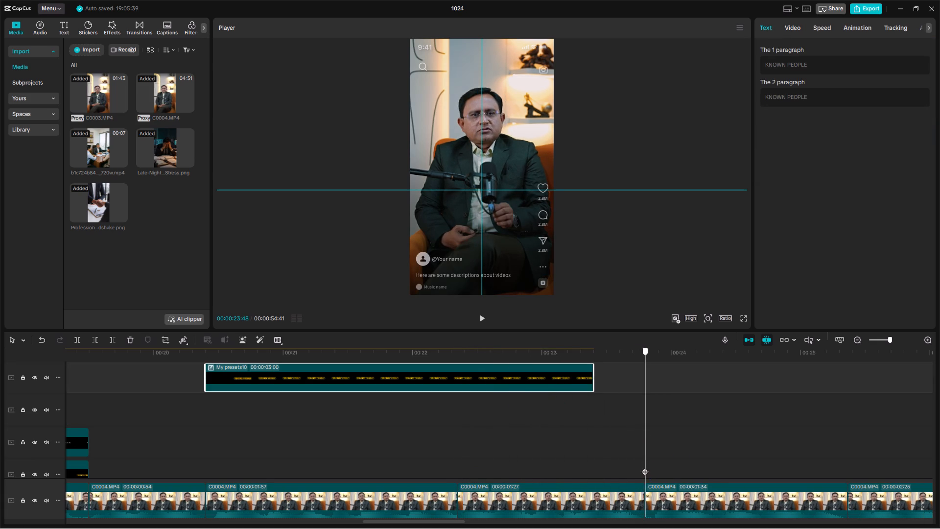
click(645, 467)
drag(644, 467, 642, 474)
key(w)
double_click(550, 390)
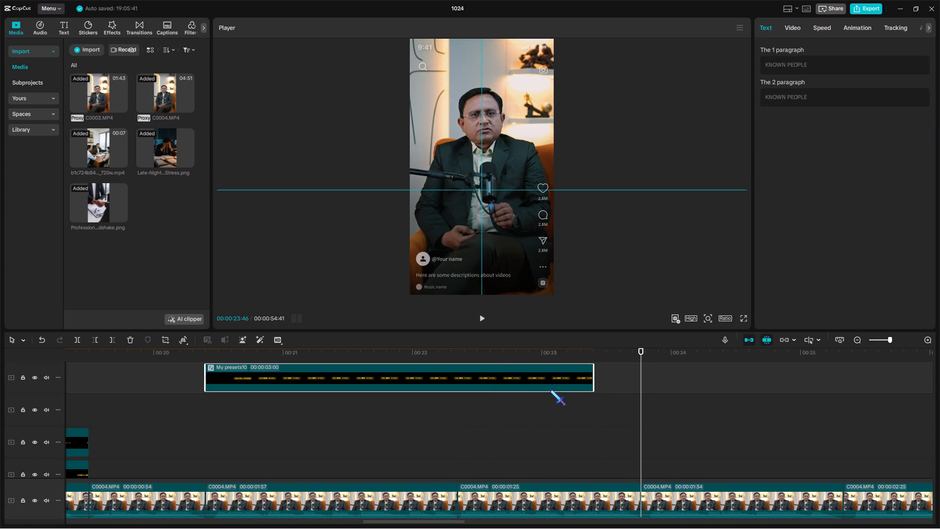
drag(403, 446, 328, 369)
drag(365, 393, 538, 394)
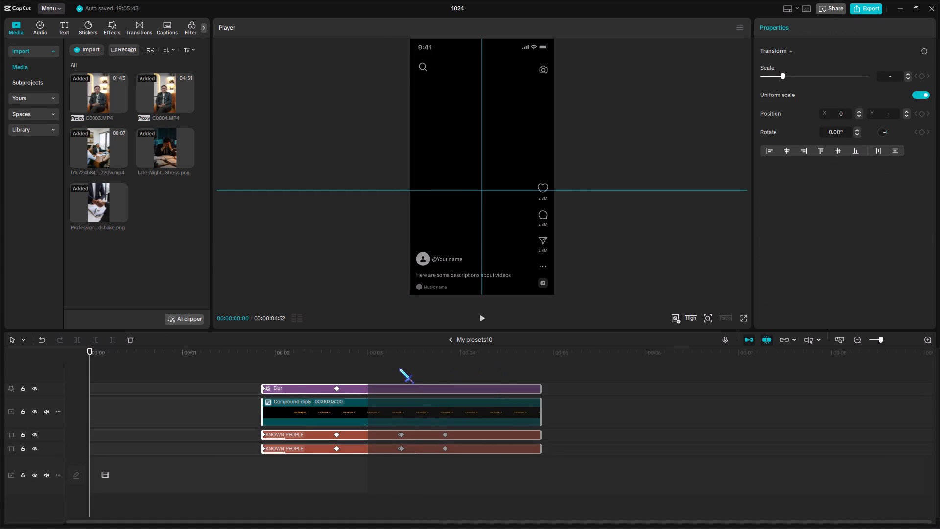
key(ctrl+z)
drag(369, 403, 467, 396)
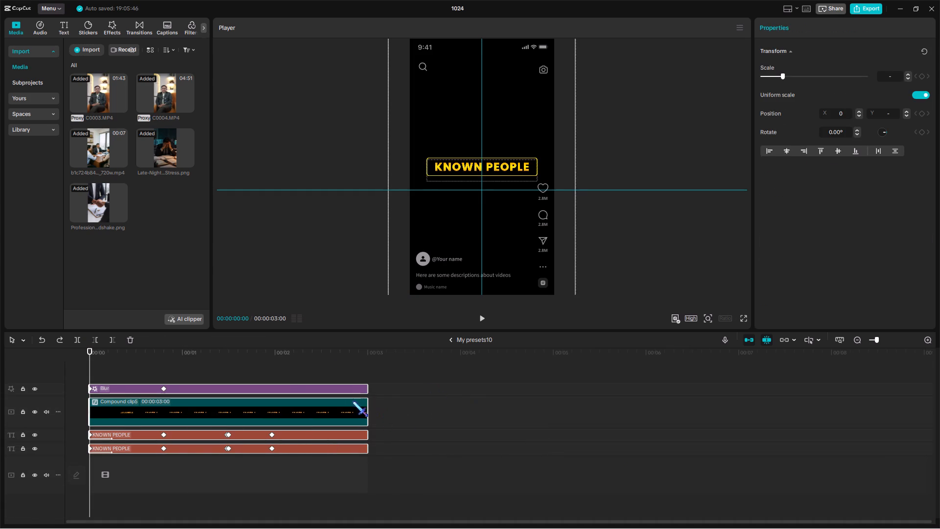
Extend the "KNOWN PEOPLE" text in the nested compound clip and all layers of the My presets10 caption to 04:07.
double_click(352, 401)
drag(392, 442, 343, 389)
drag(366, 411, 470, 400)
click(456, 337)
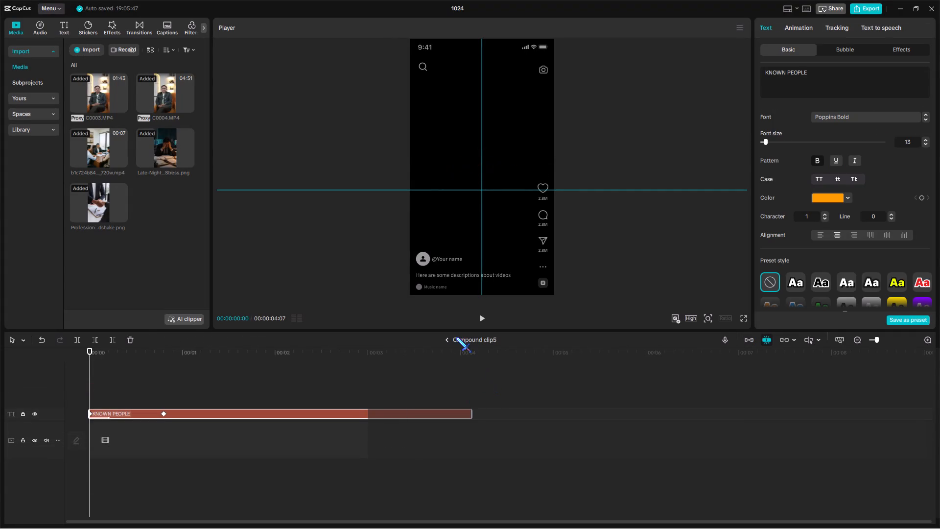
drag(401, 459, 325, 375)
drag(367, 403, 497, 401)
click(463, 347)
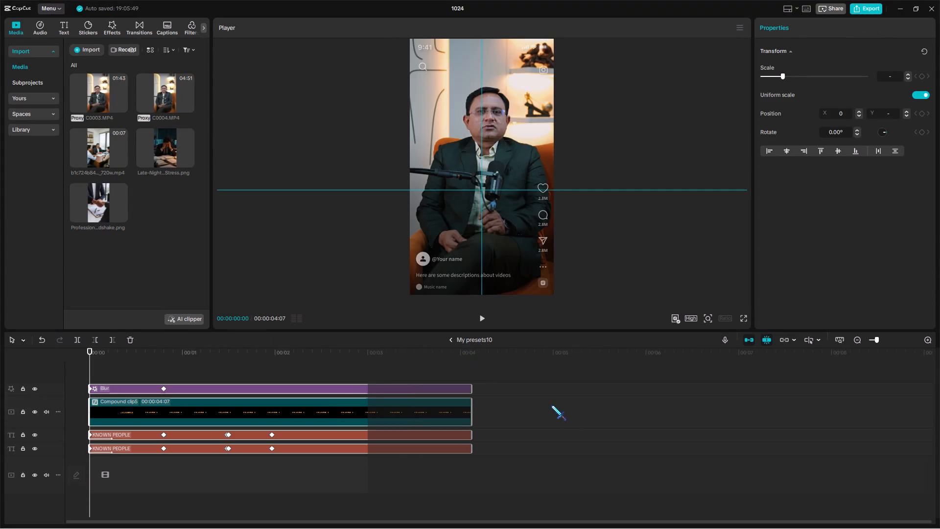
Extend the pasted caption on the main timeline to 03:22, ending with the 01:25 speaker clip.
drag(595, 380, 642, 409)
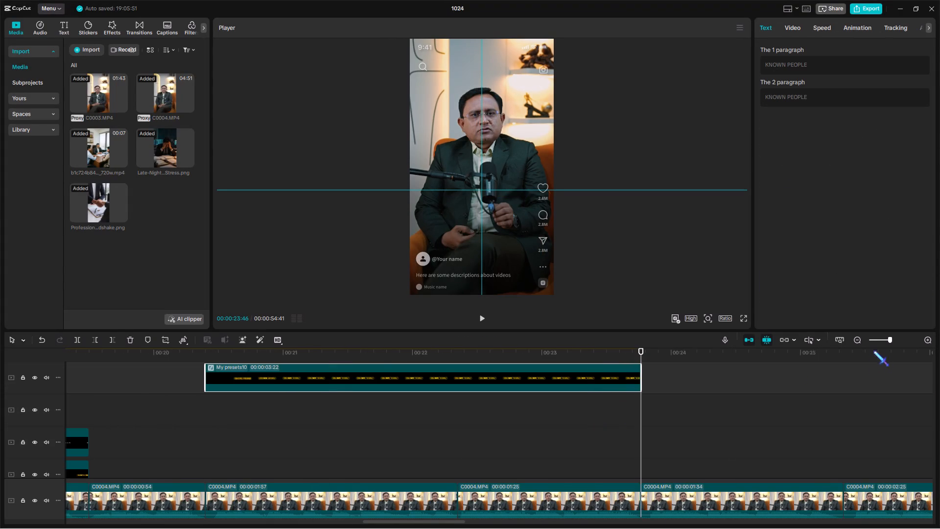
Replace the caption's first paragraph with "FIRST, STAY IN REGULAR CONTACT WITH YOUR EXISTING CLIENTS".
drag(888, 340, 883, 344)
click(518, 433)
click(524, 390)
ctrl+drag(844, 69, 705, 52)
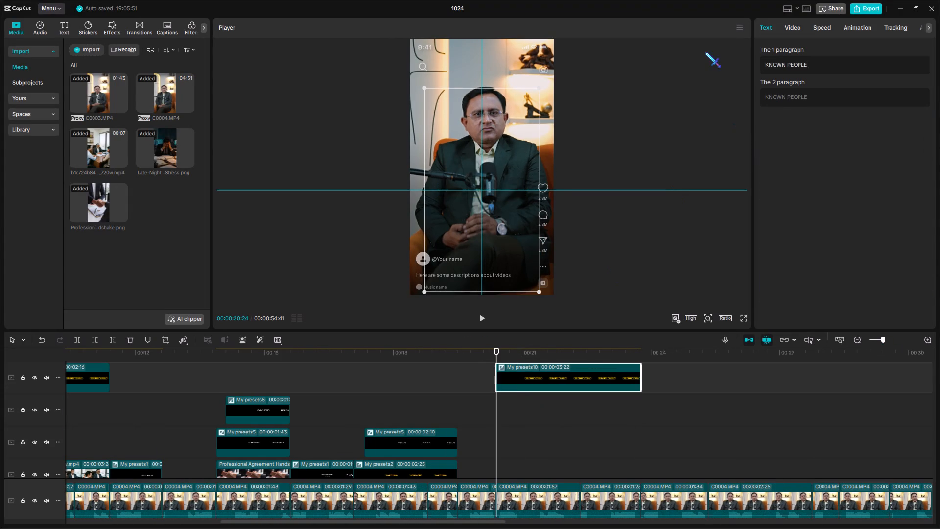
ctrl+drag(705, 52, 773, 52)
key(ctrl+v)
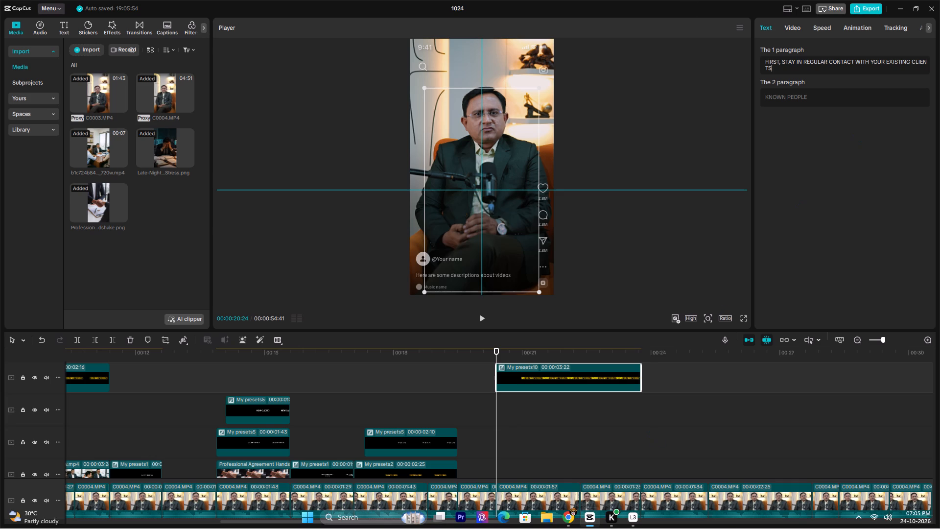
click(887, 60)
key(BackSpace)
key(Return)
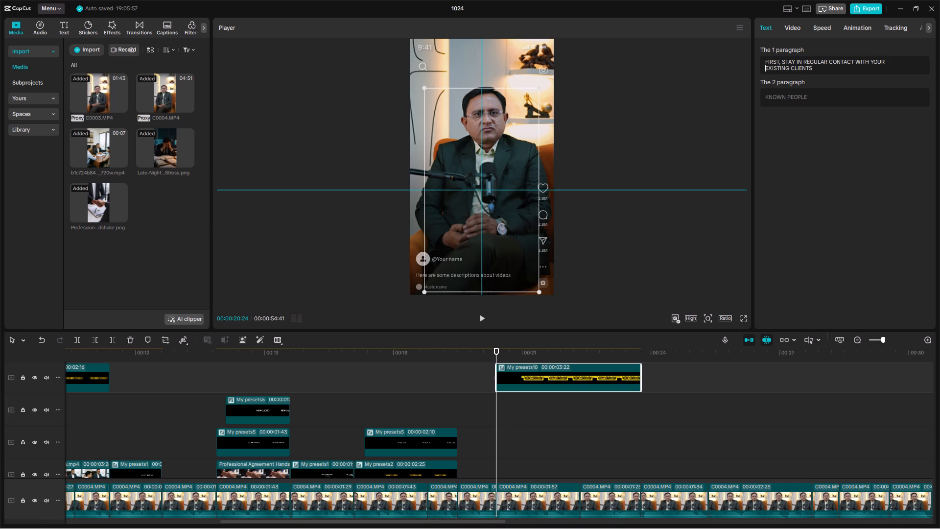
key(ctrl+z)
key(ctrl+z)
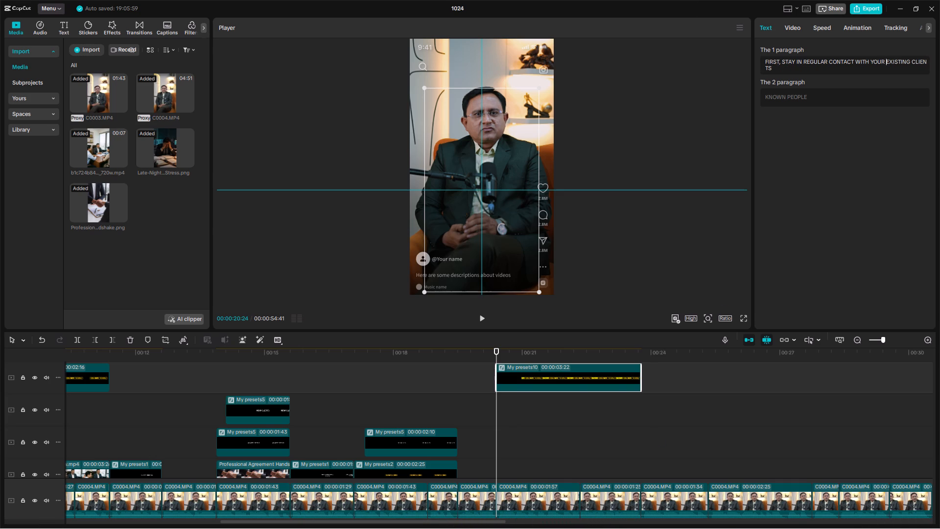
Break the caption's first paragraph into two lines after "CONTACT".
click(856, 62)
key(BackSpace)
key(Return)
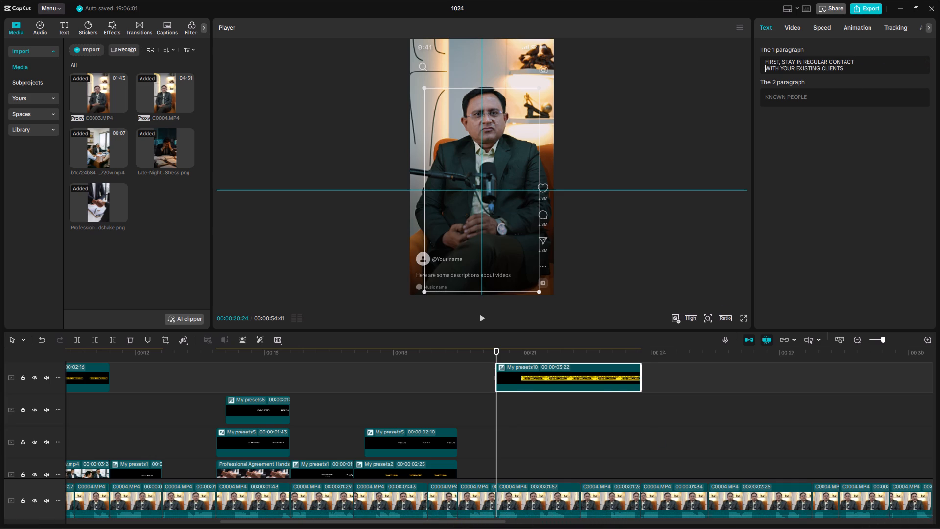
Replace the second paragraph with "FIRST, STAY IN REGULAR CONTACT WITH YOUR EXISTING CLIENTS", breaking the line after "CONTACT".
drag(816, 103, 728, 87)
key(ctrl+v)
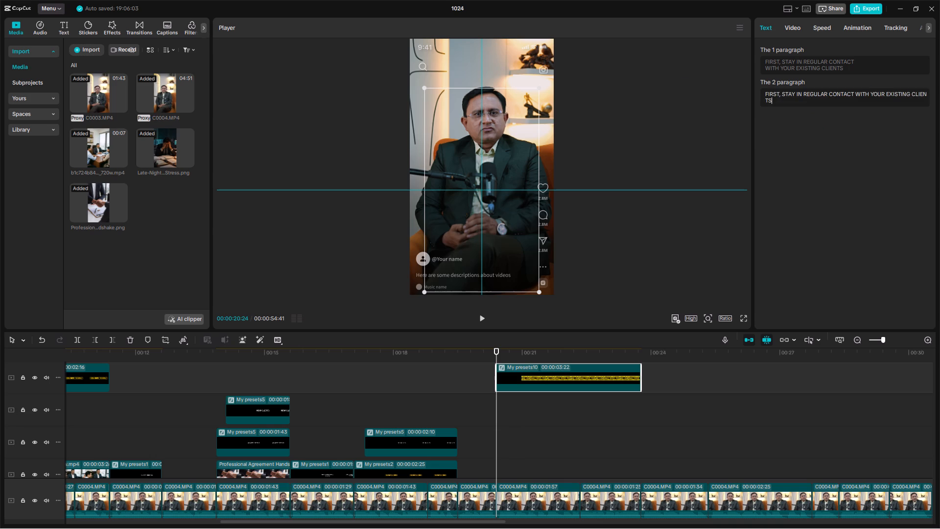
click(857, 94)
key(BackSpace)
key(Return)
click(562, 414)
Inside the caption preset, replace Compound clip5's text with "FIRST, STAY IN REGULAR CONTACT WITH YOUR EXISTING CLIENTS", breaking the line after "CONTACT".
double_click(556, 385)
scroll(289, 424, up, 4)
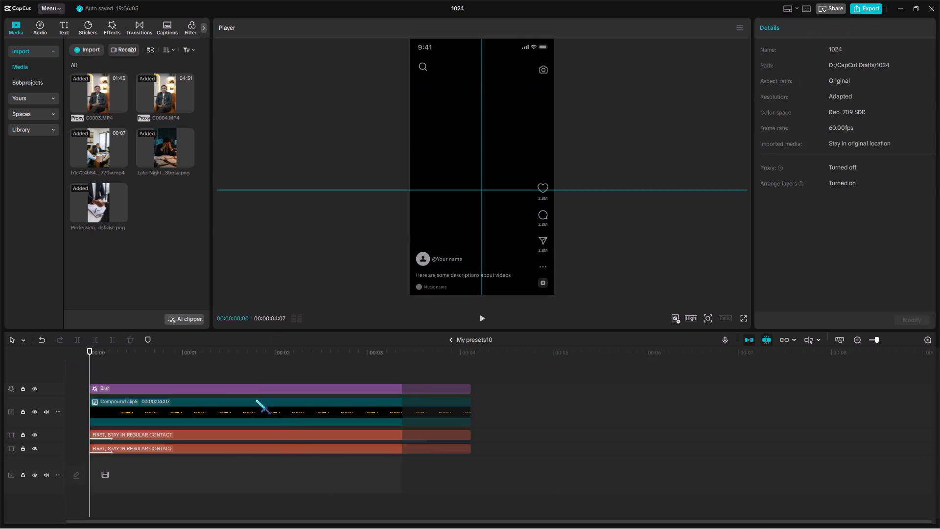
click(247, 377)
click(250, 408)
ctrl+drag(817, 71, 750, 53)
key(ctrl+v)
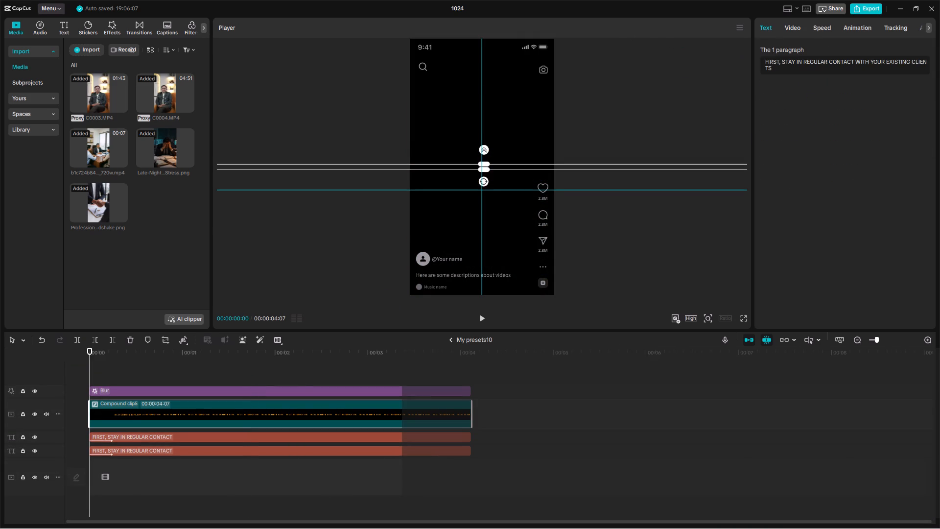
click(857, 62)
key(BackSpace)
key(Return)
Reduce the font size of both text layers in the caption preset to 6.
click(359, 370)
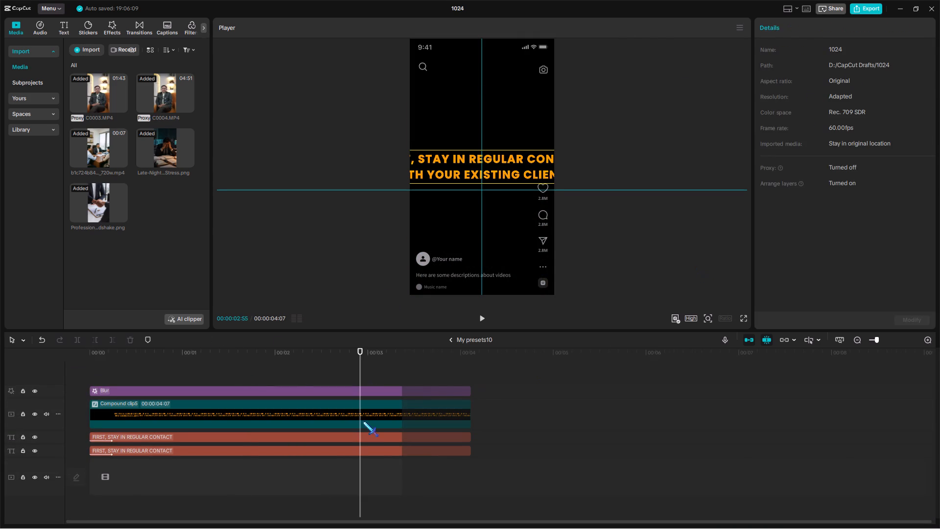
click(367, 449)
drag(485, 442, 439, 461)
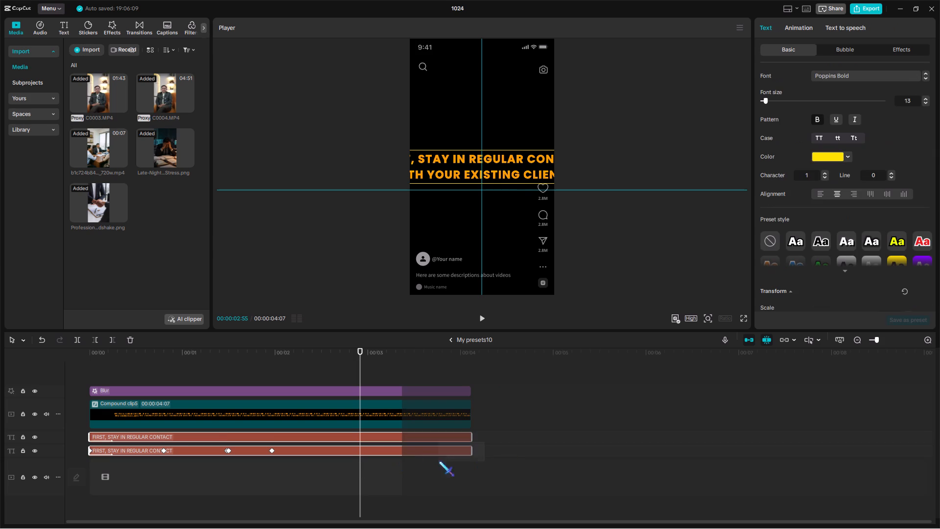
drag(439, 461, 438, 461)
click(925, 103)
click(925, 103)
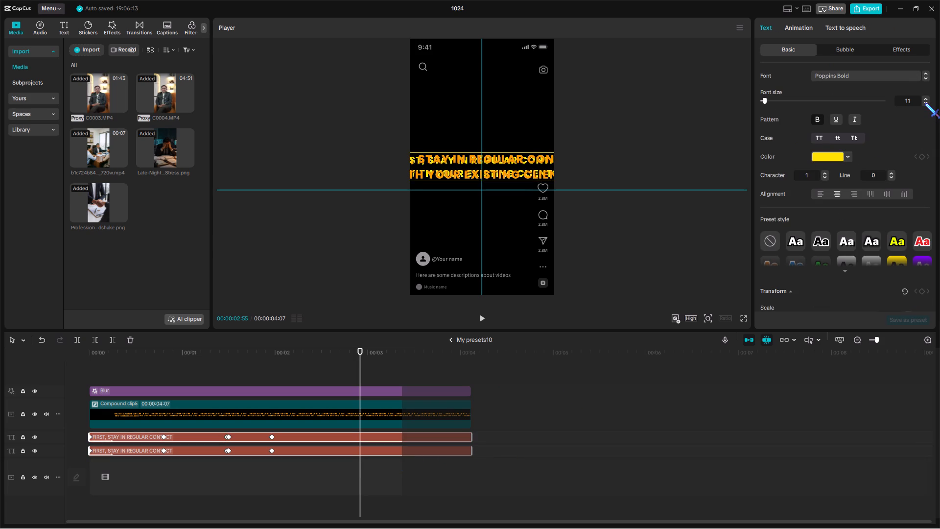
click(925, 103)
double_click(925, 103)
click(925, 103)
click(925, 103)
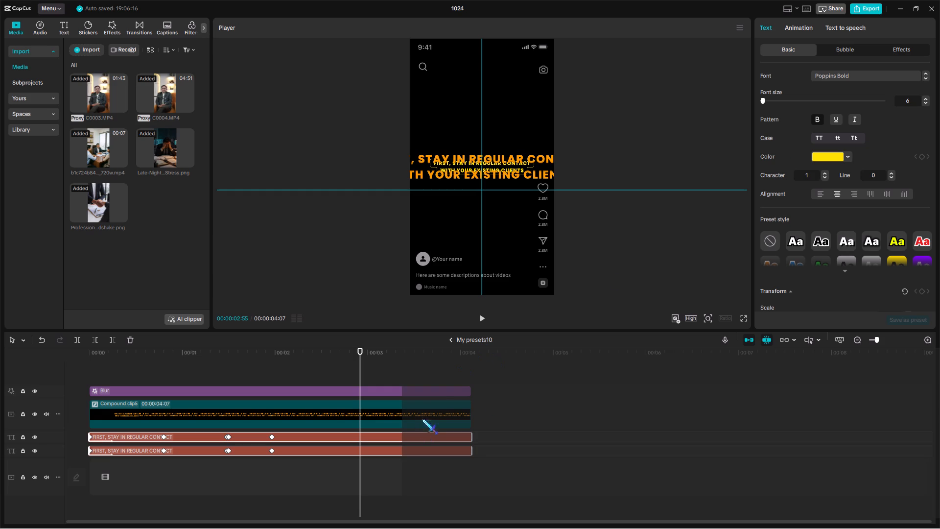
Reduce the font size of the text inside Compound clip5 to match the size 6 of the preset's two text layers.
double_click(374, 422)
click(350, 446)
click(363, 409)
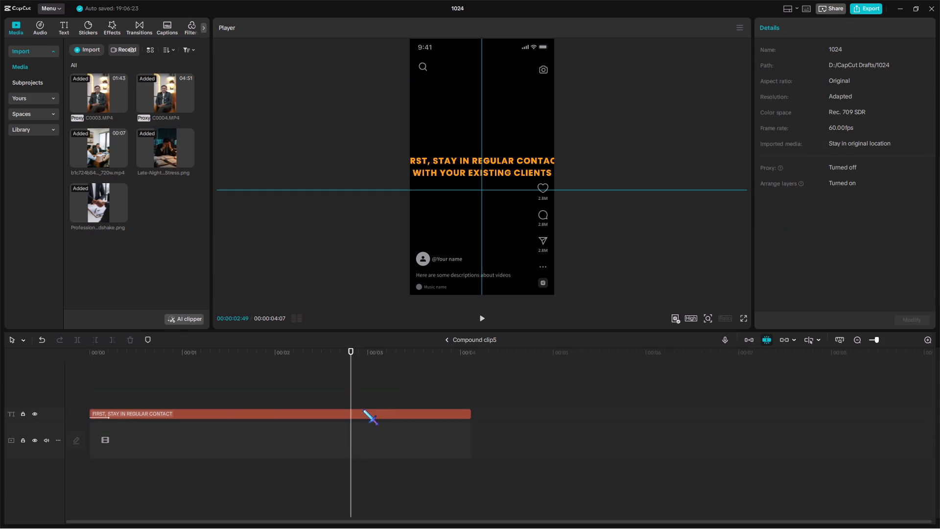
triple_click(924, 144)
triple_click(924, 144)
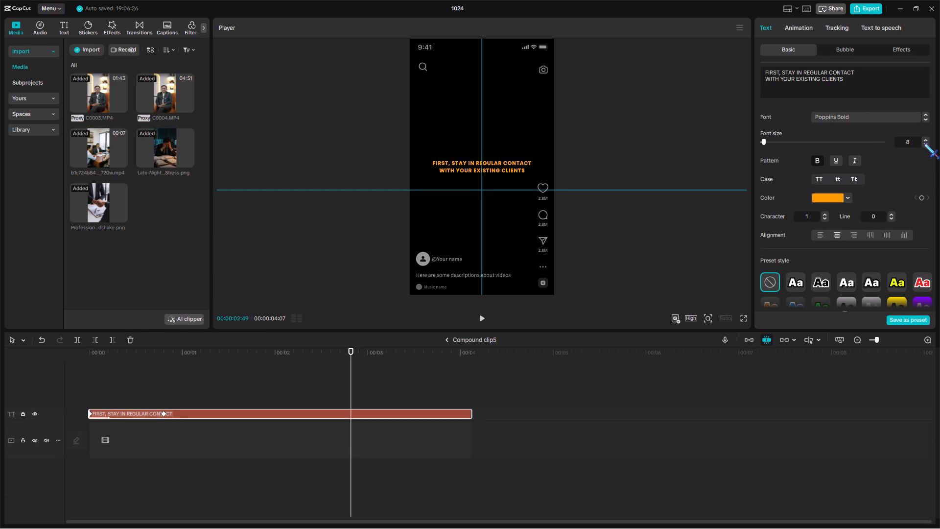
click(924, 144)
scroll(852, 228, down, 6)
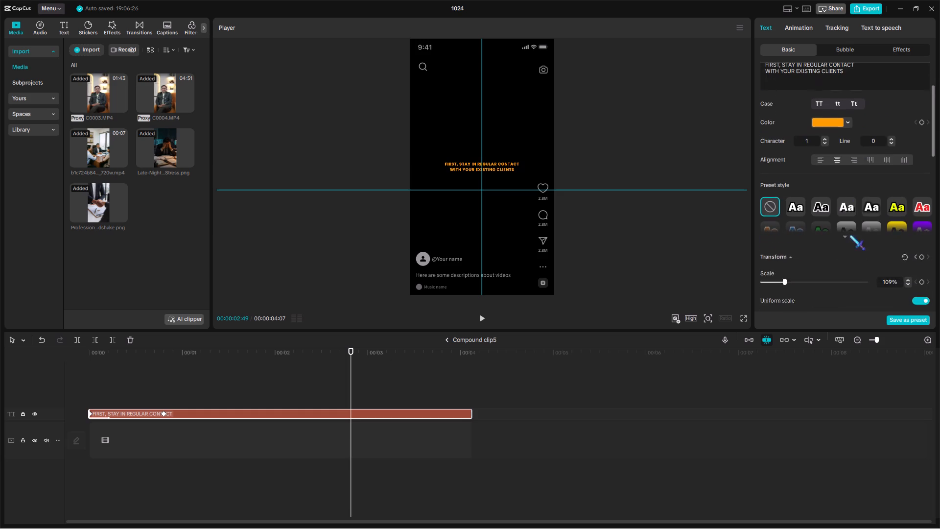
click(445, 339)
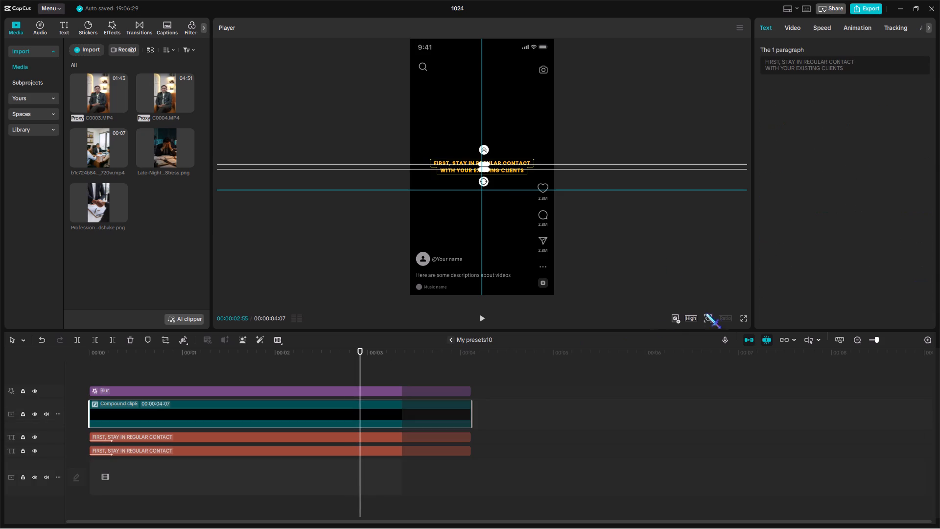
Give both text layers a single rectangular background block with a height of 37% and a width of 90%.
click(707, 320)
click(707, 330)
drag(480, 442, 447, 456)
scroll(827, 178, down, 6)
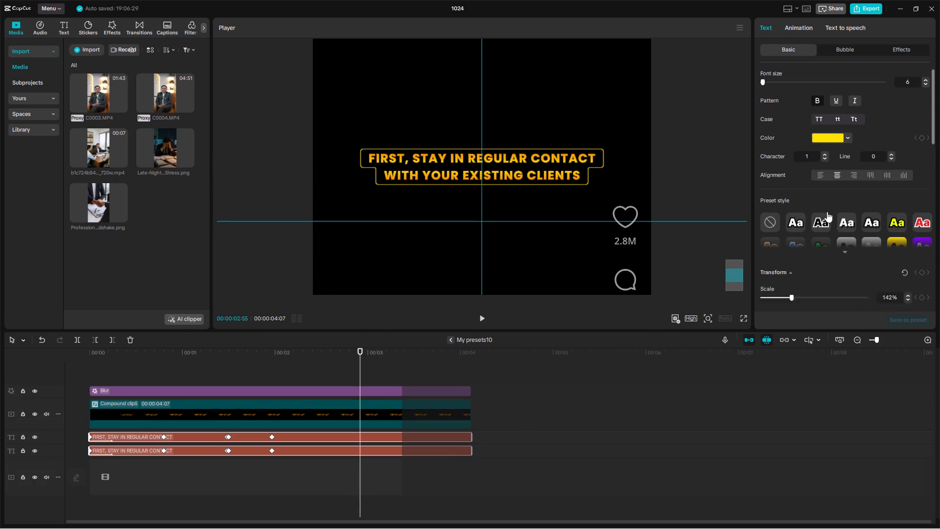
scroll(827, 212, down, 20)
scroll(827, 212, down, 14)
click(775, 73)
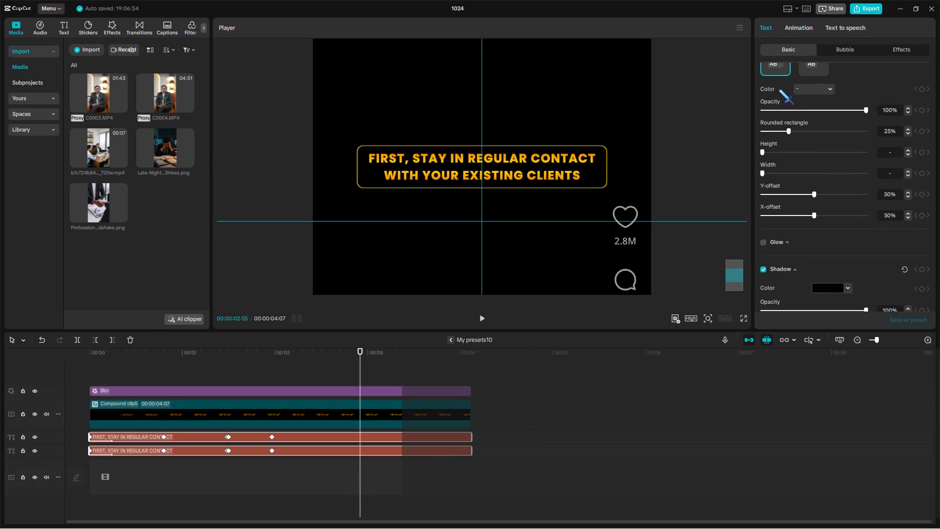
scroll(811, 188, up, 2)
drag(768, 206, 789, 210)
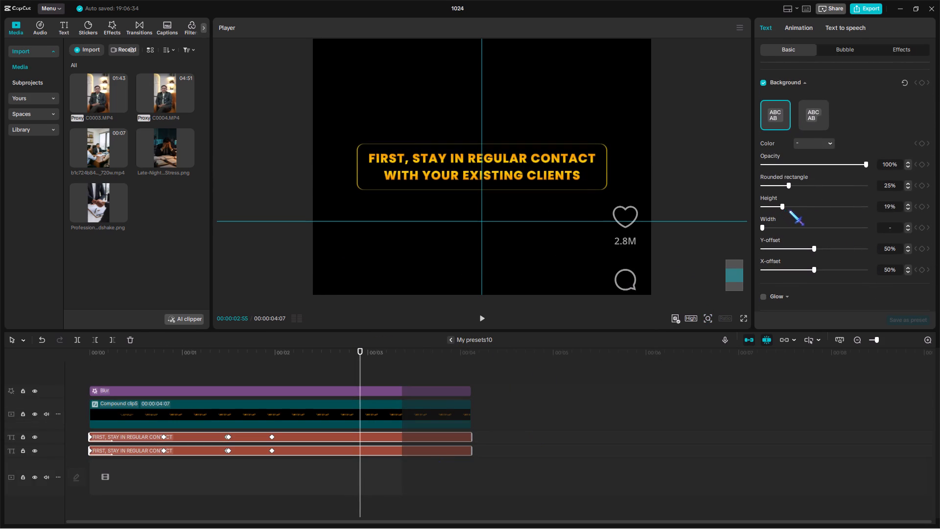
drag(789, 210, 801, 212)
drag(780, 229, 821, 231)
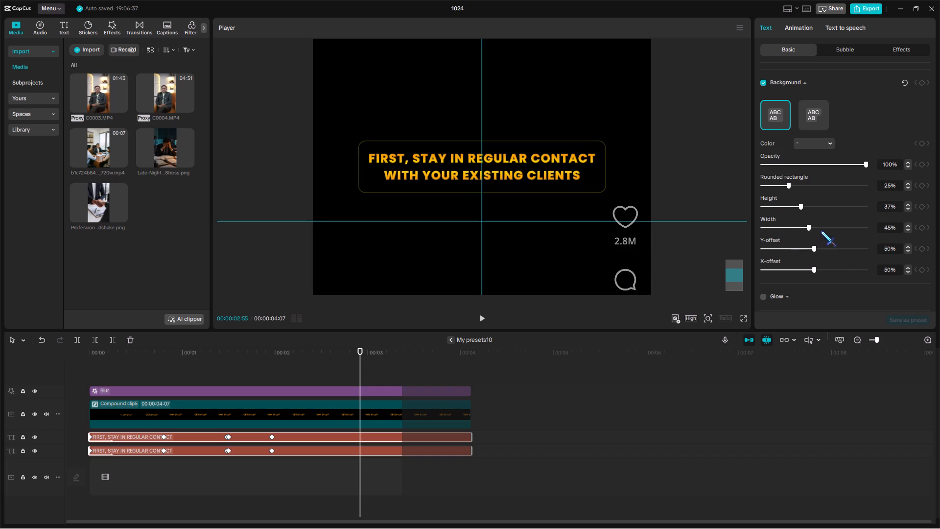
drag(821, 231, 856, 231)
Enlarge the yellow background of the lower text layer to 42% height and 96% width for an even outline.
click(410, 435)
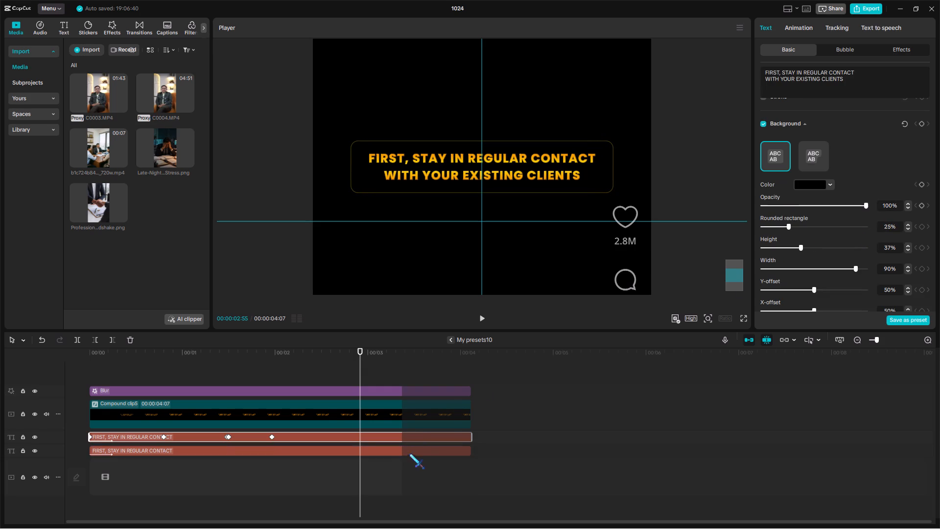
click(409, 455)
scroll(797, 229, down, 2)
drag(799, 203, 799, 204)
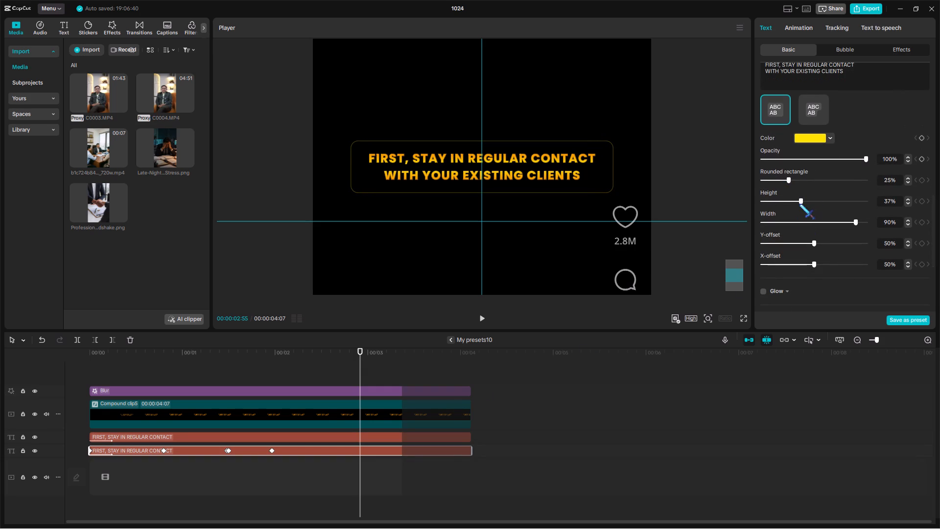
drag(799, 204, 803, 209)
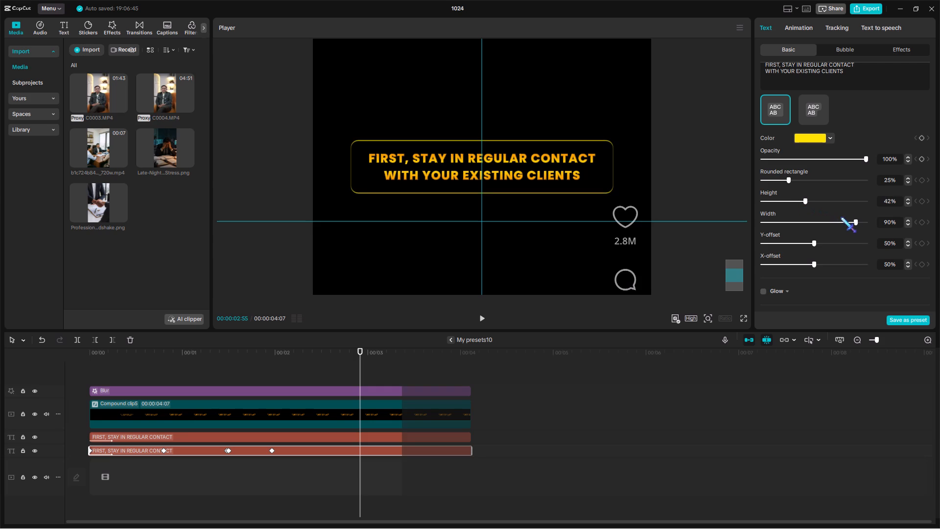
drag(855, 223, 860, 226)
drag(860, 226, 861, 227)
Widen the horizontal mask on Compound clip5 around the centre of the two-line caption.
click(418, 412)
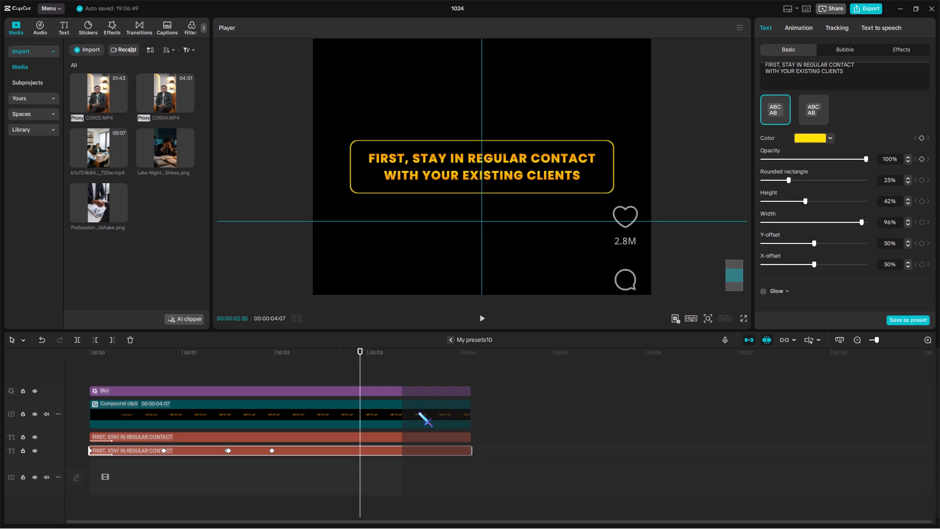
click(705, 315)
click(720, 335)
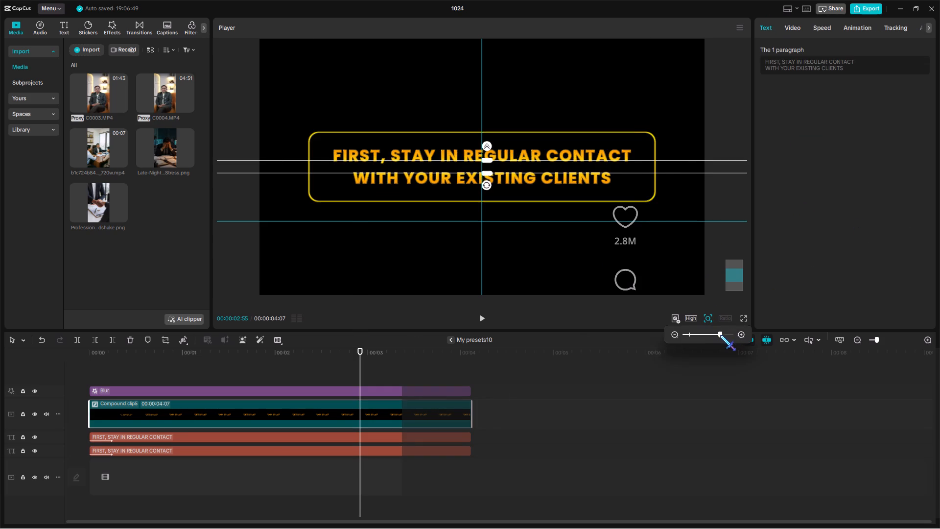
drag(490, 157, 492, 151)
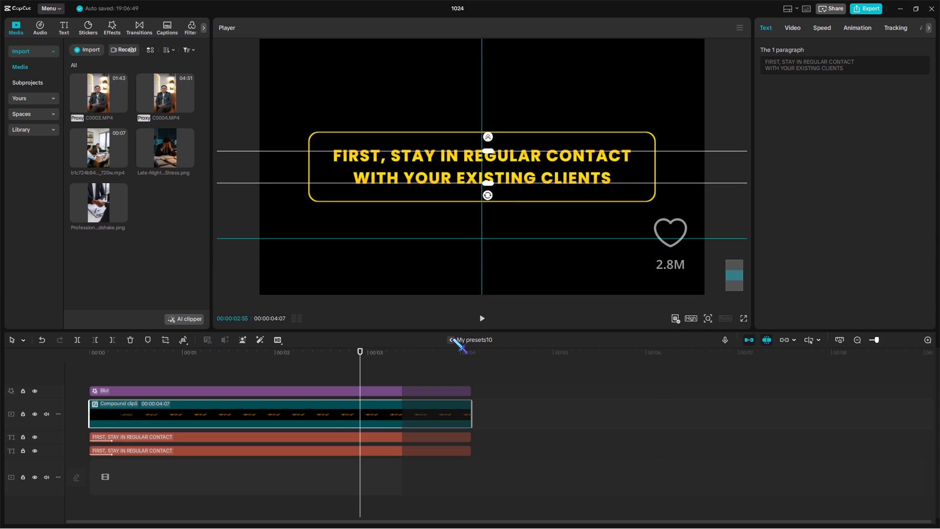
Apply the "Temp... Red" entrance animation to the preset's two text layers with a duration of 1.5 s.
drag(476, 436, 461, 453)
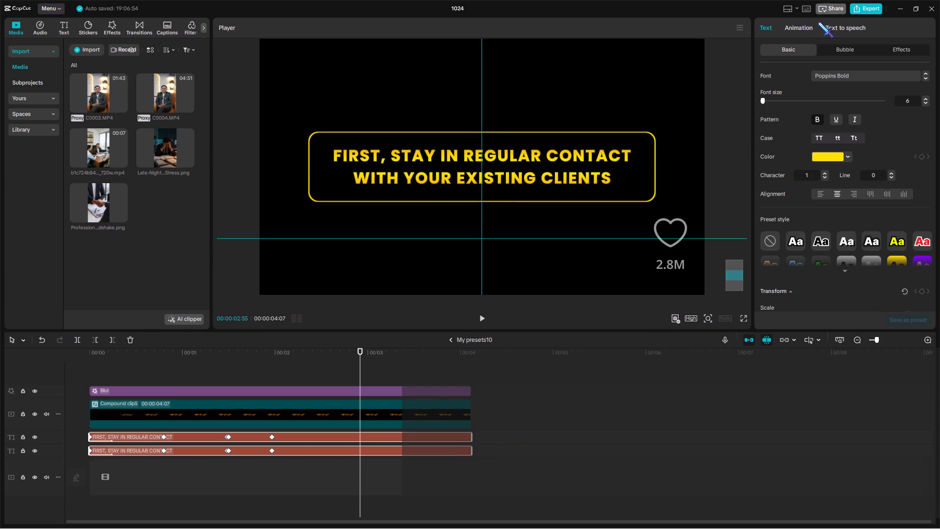
click(800, 25)
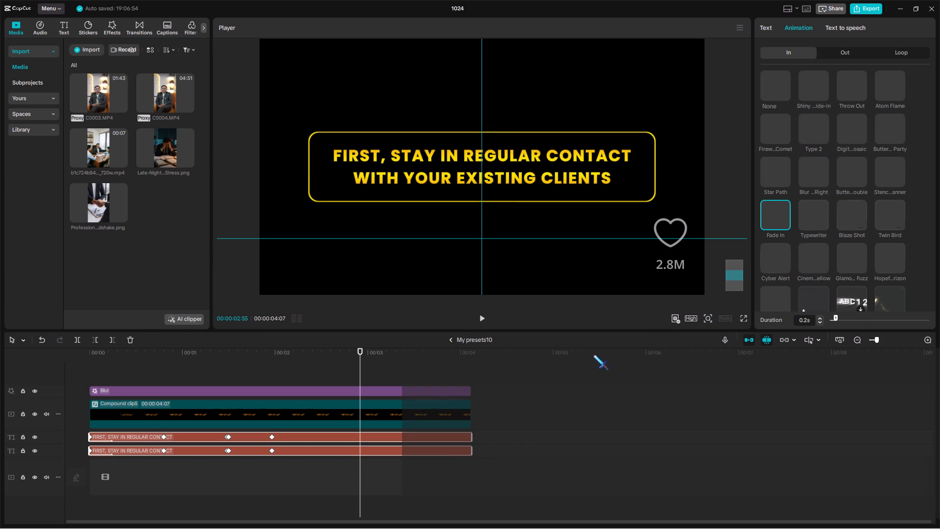
scroll(866, 189, down, 18)
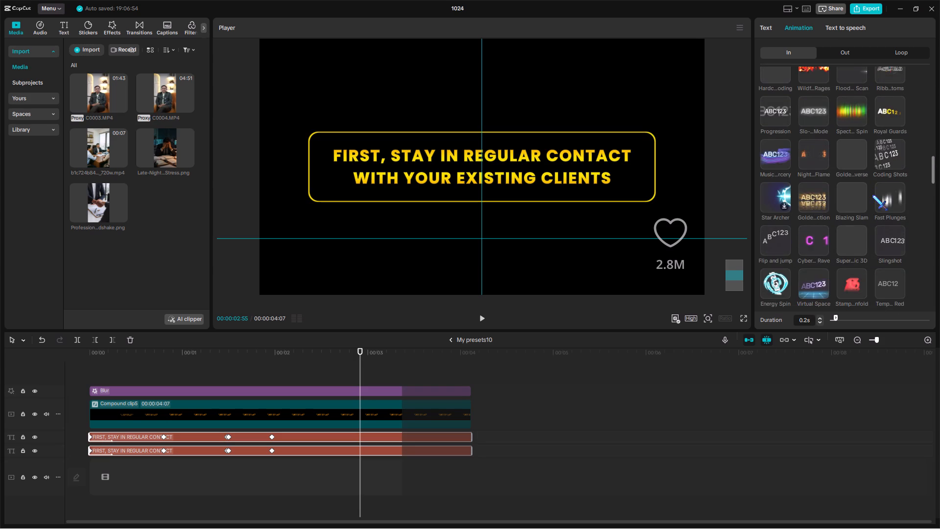
scroll(874, 195, down, 1)
click(888, 236)
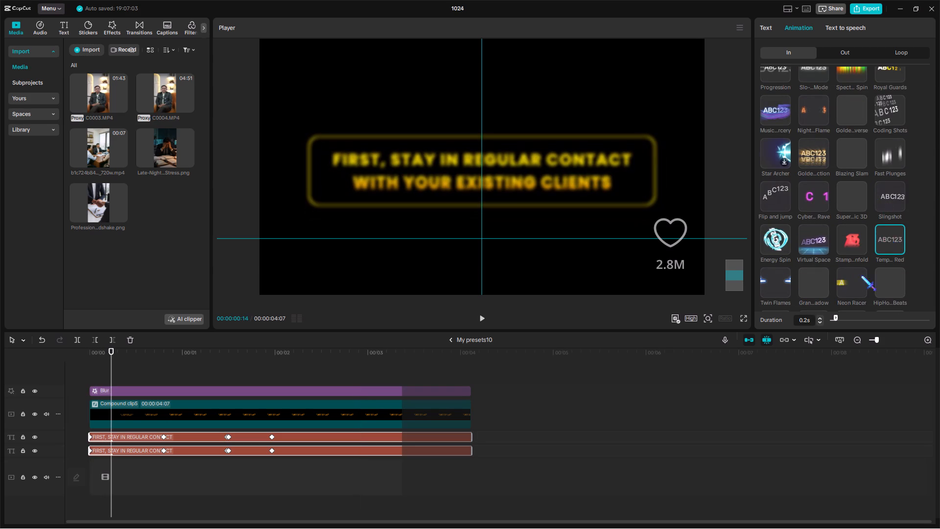
drag(848, 321, 862, 323)
drag(862, 323, 866, 324)
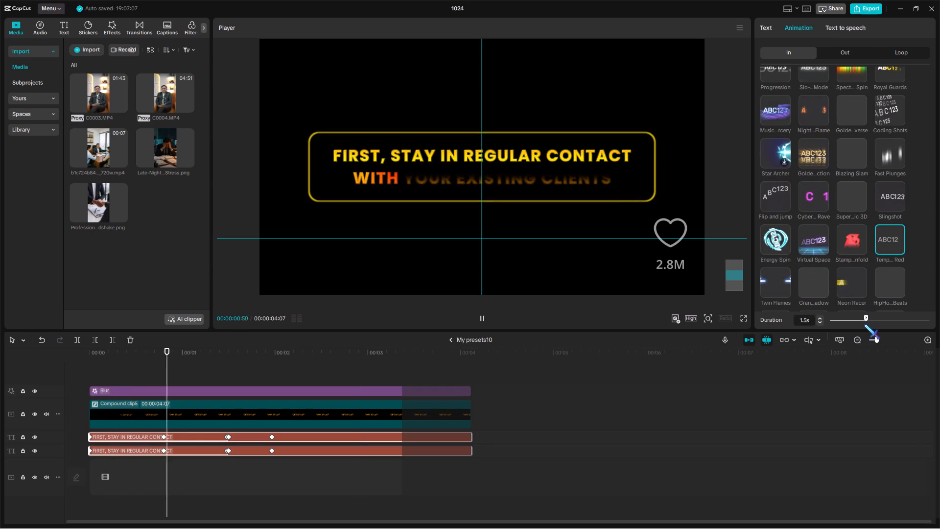
Copy the 1.5 s duration and apply the same "Temp... Red" entrance animation with it to the text inside Compound clip5.
drag(800, 319, 822, 321)
key(ctrl+c)
double_click(338, 394)
double_click(337, 415)
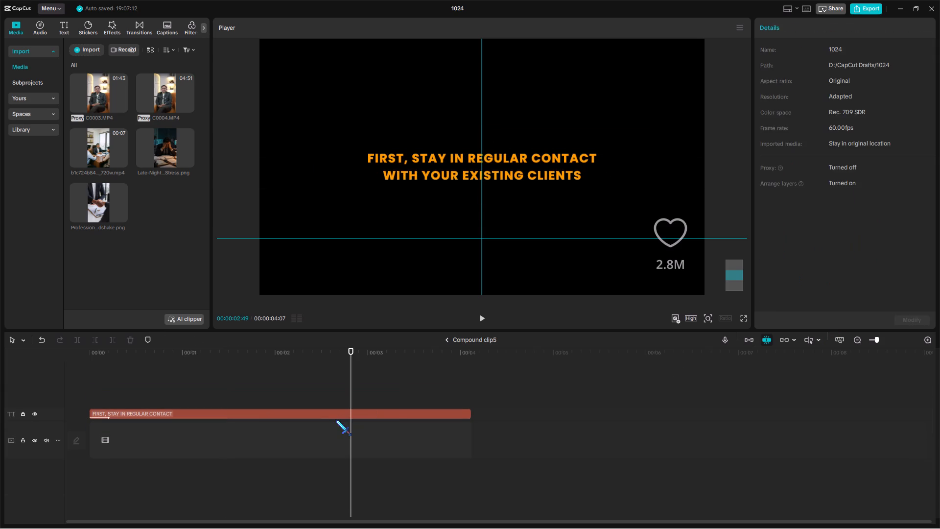
click(336, 420)
click(338, 410)
click(790, 27)
scroll(886, 215, down, 20)
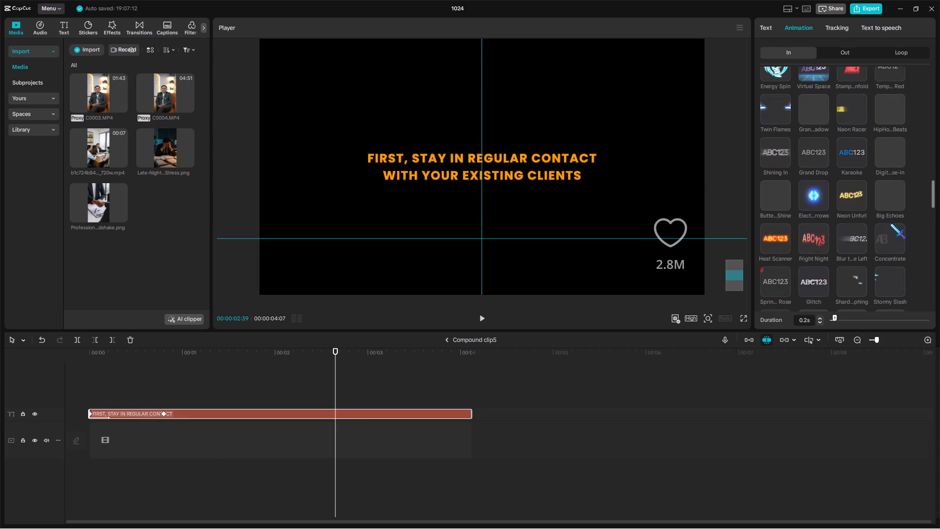
scroll(890, 223, up, 2)
click(886, 152)
ctrl+drag(798, 318, 829, 318)
key(ctrl+v)
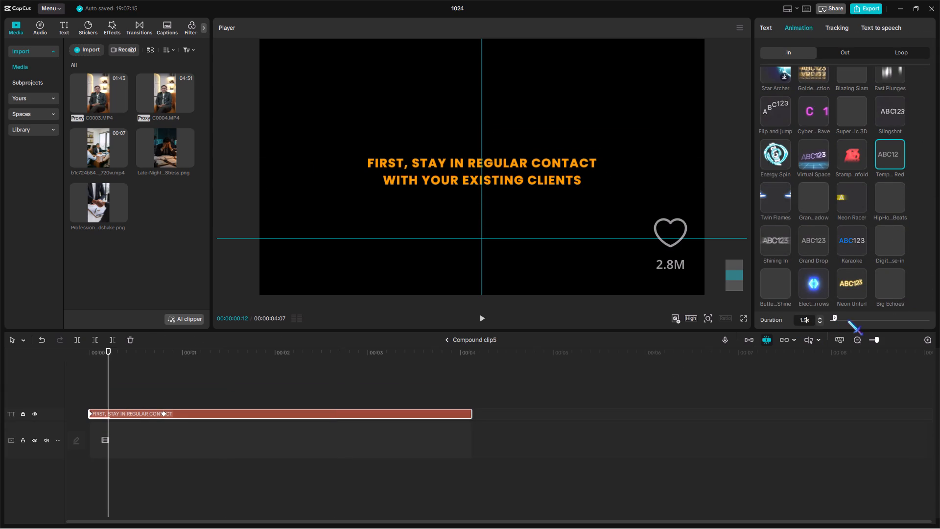
key(Return)
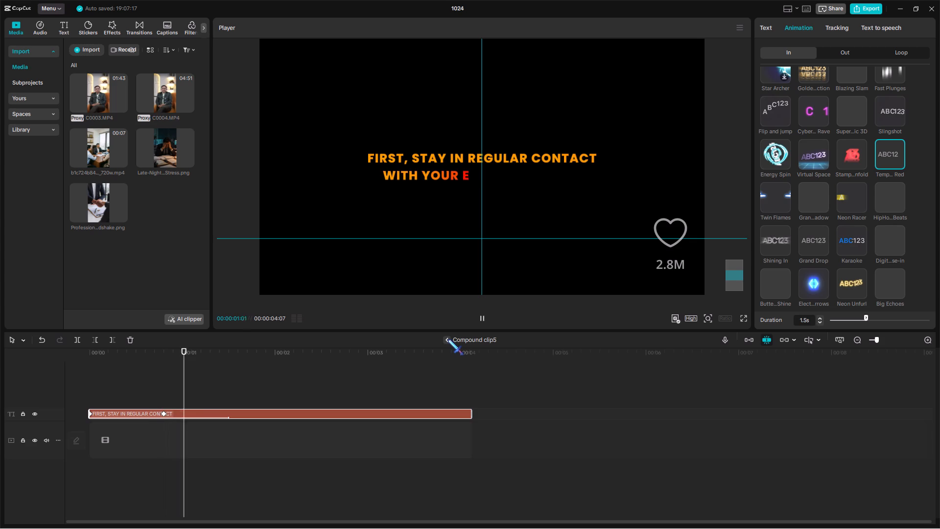
click(448, 339)
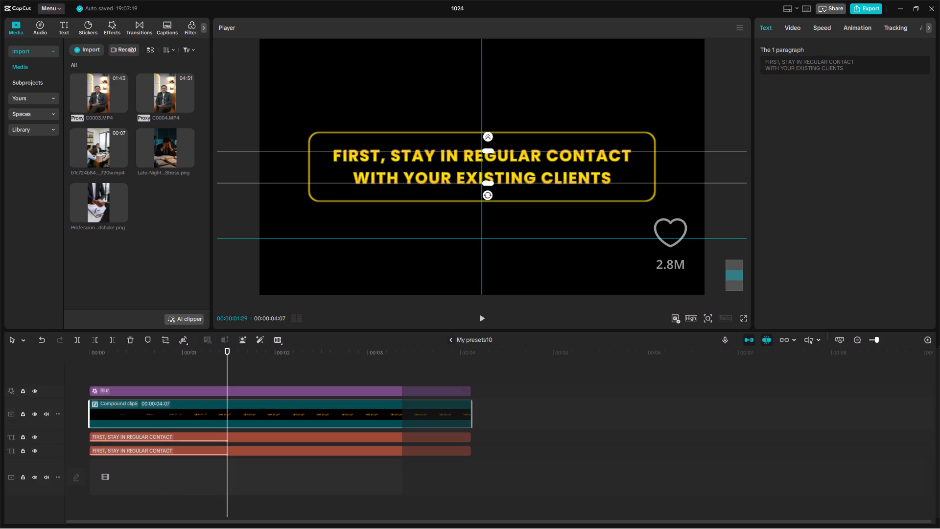
click(451, 341)
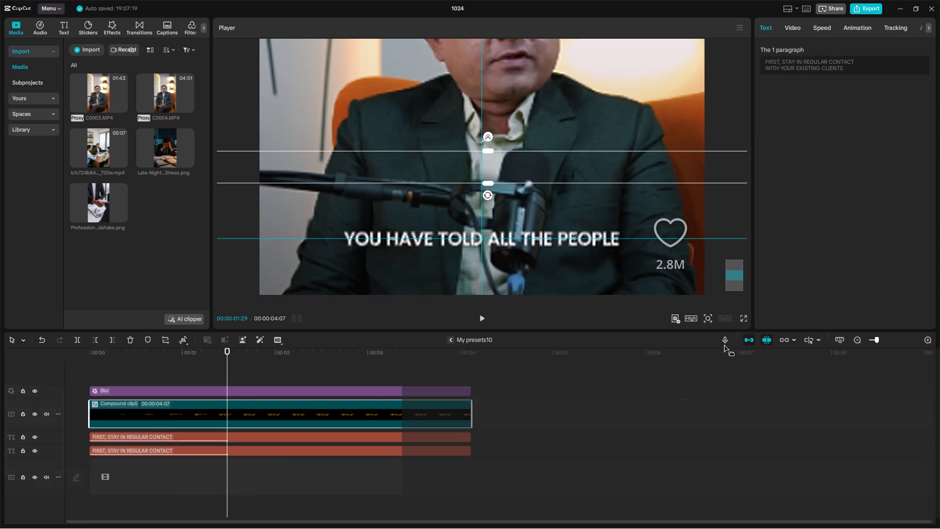
Enlarge the My presets10 caption on the main timeline so its box spans about three quarters of the frame width.
click(711, 324)
drag(705, 338, 691, 357)
scroll(494, 374, up, 4)
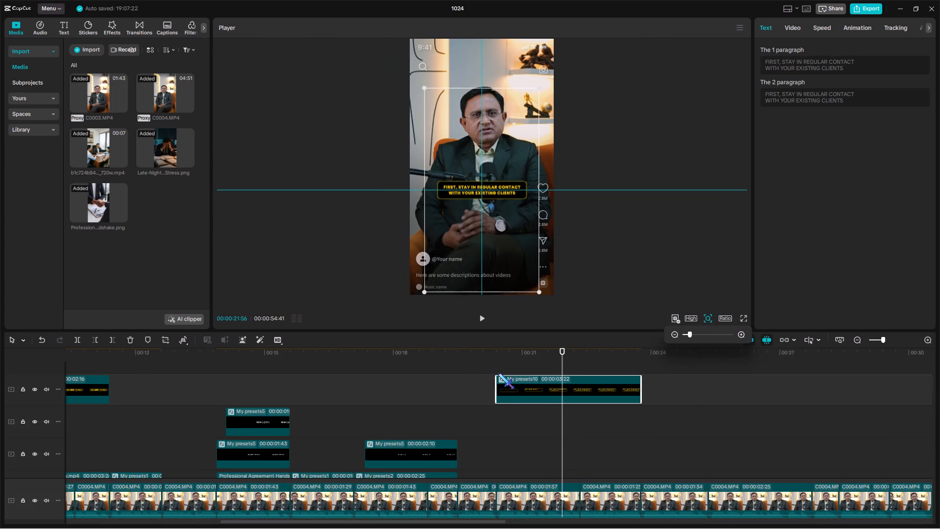
click(498, 373)
click(521, 378)
click(543, 375)
click(545, 402)
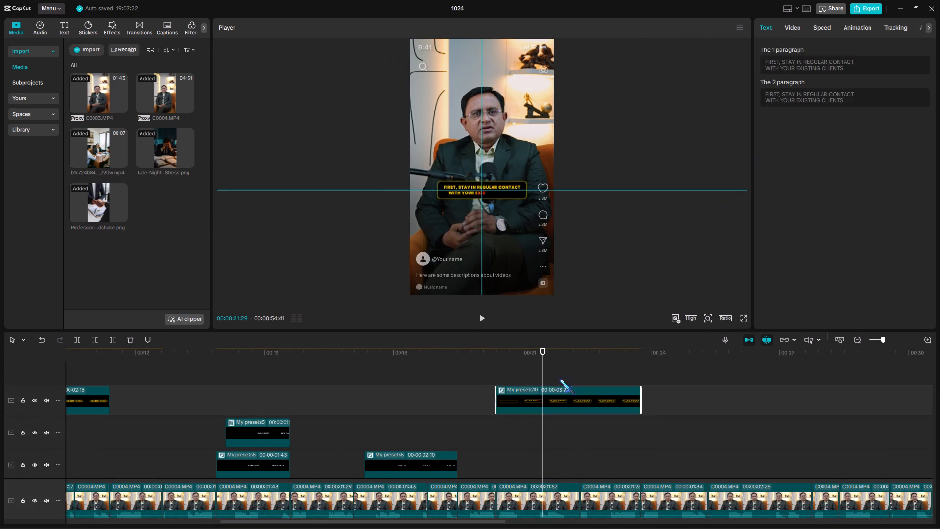
click(561, 375)
drag(561, 375, 567, 387)
click(569, 403)
drag(536, 90, 586, 91)
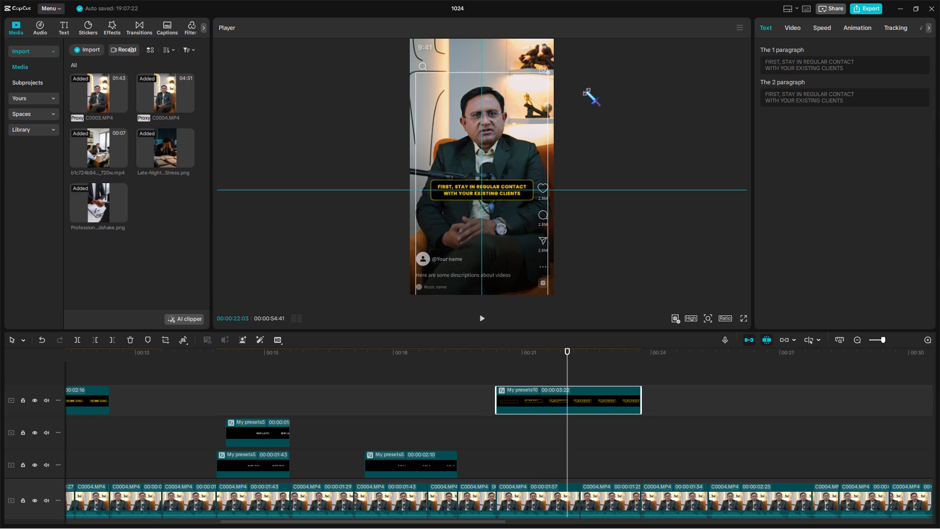
drag(586, 91, 596, 94)
Move the My presets10 caption earlier so it starts where the preceding My presets5 clip ends.
scroll(506, 430, up, 4)
click(494, 375)
key(space)
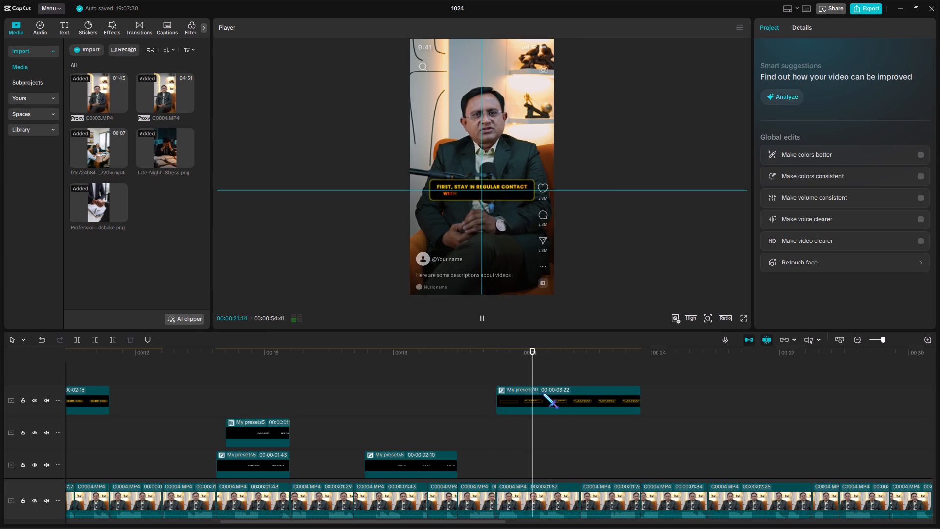
drag(544, 394, 505, 396)
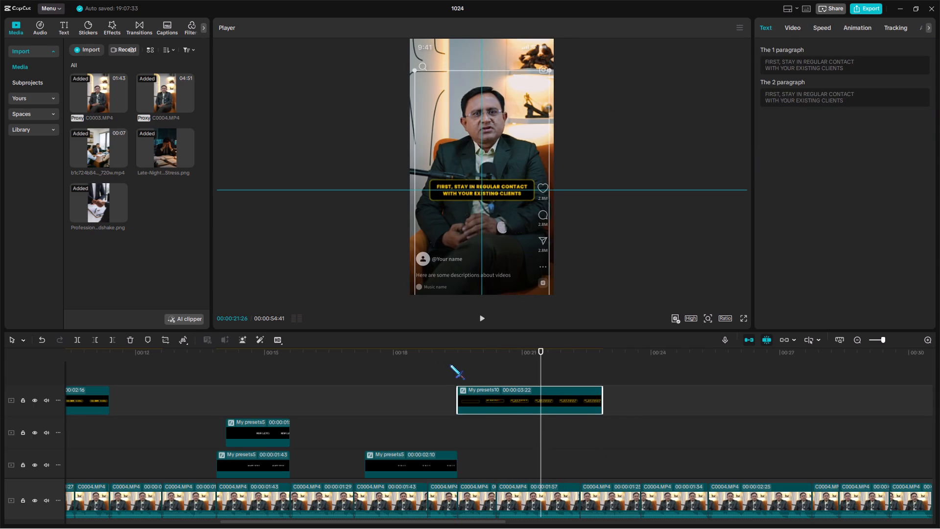
Play the moved caption and lengthen the text inside its Compound clip5 to about 00:00:04:43.
click(454, 372)
double_click(456, 376)
key(space)
drag(417, 367, 614, 363)
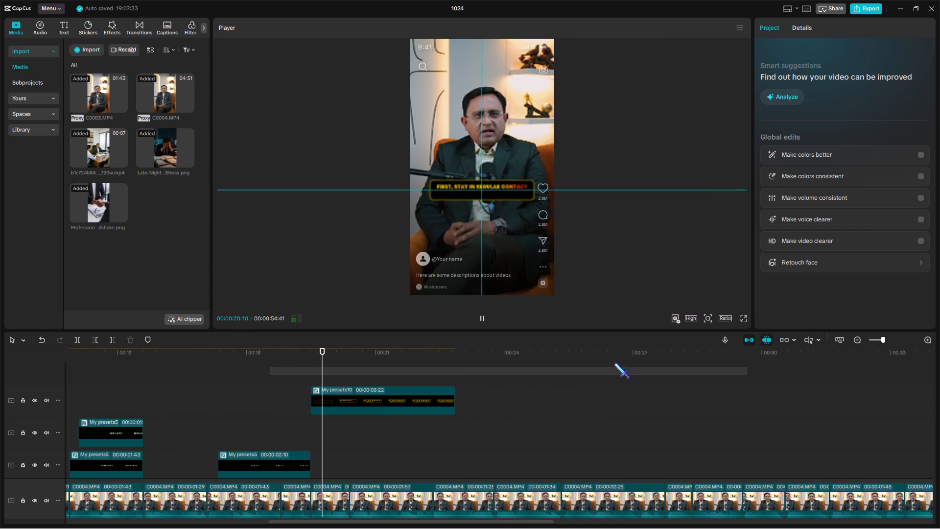
drag(614, 363, 605, 361)
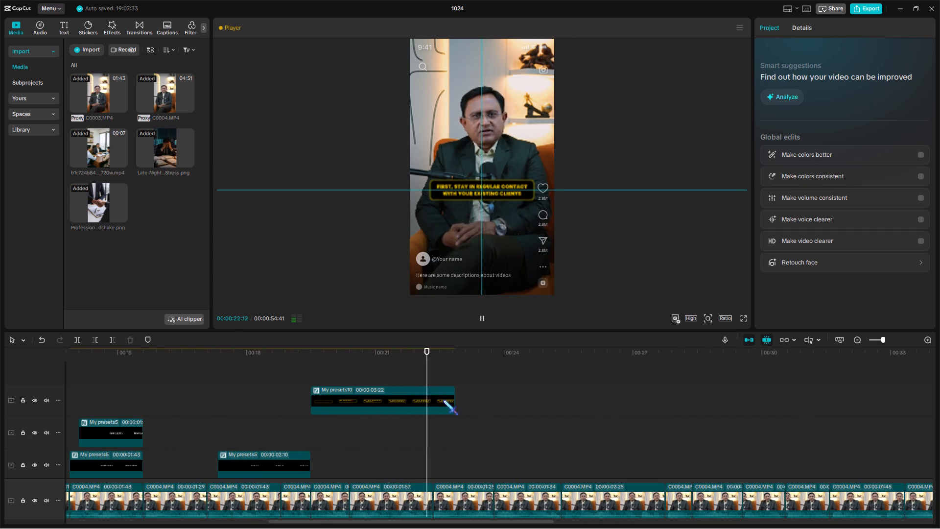
click(442, 395)
drag(455, 397, 496, 393)
double_click(467, 402)
double_click(349, 401)
drag(358, 448, 337, 410)
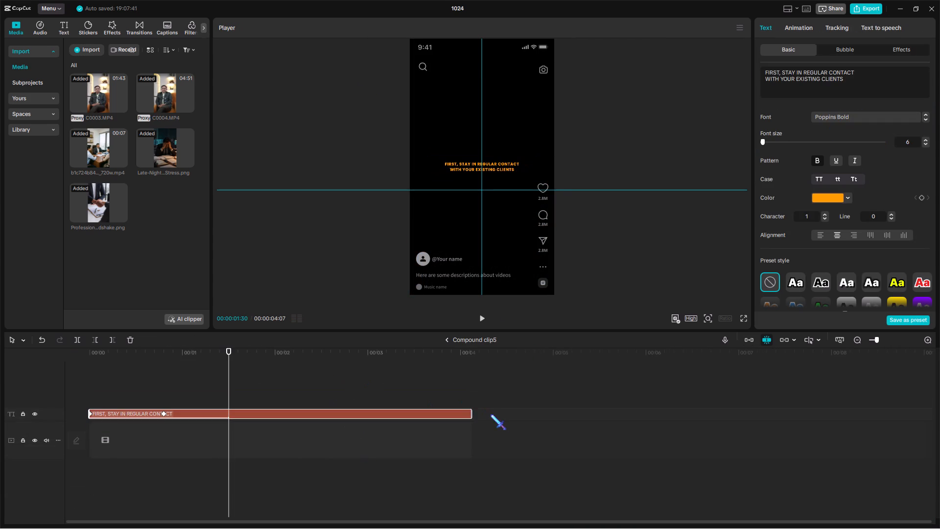
drag(471, 412, 524, 406)
click(441, 331)
click(448, 339)
Extend the blur, Compound clip5 and both text layers inside My presets10 to 00:00:04:43.
drag(502, 405, 467, 462)
drag(476, 390, 427, 506)
drag(472, 391, 637, 390)
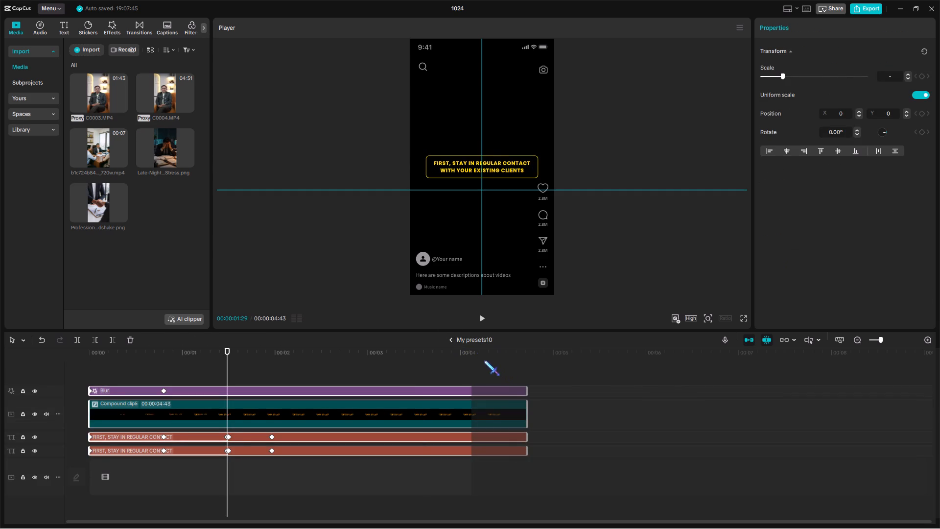
click(463, 341)
drag(489, 395, 494, 406)
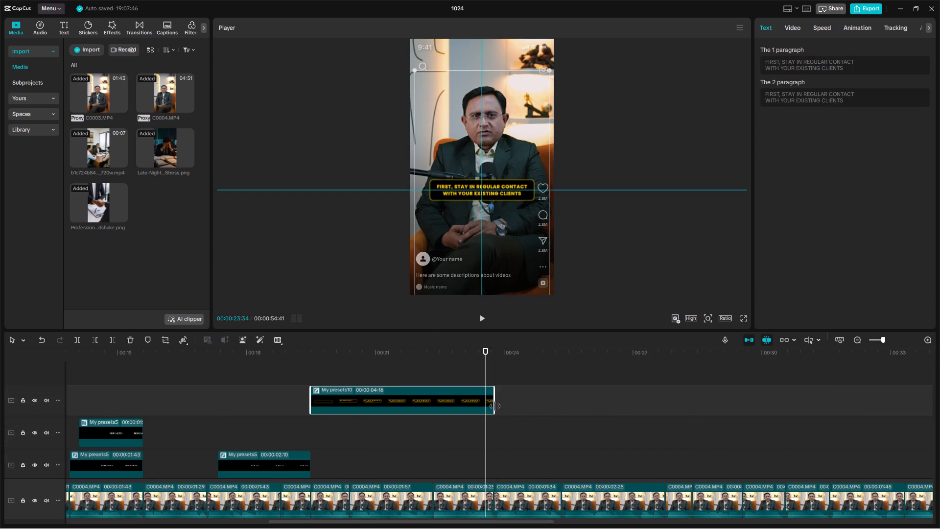
key(space)
click(879, 343)
click(880, 339)
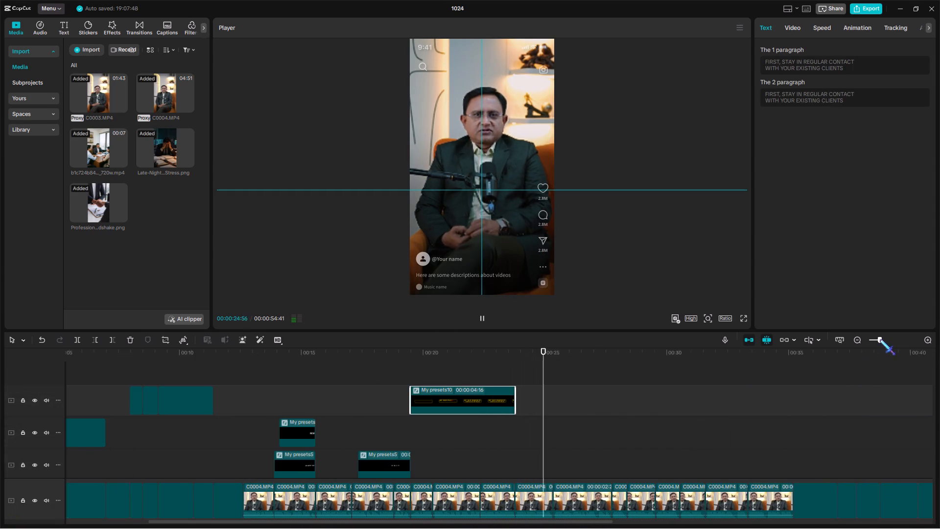
click(418, 368)
key(space)
key(space)
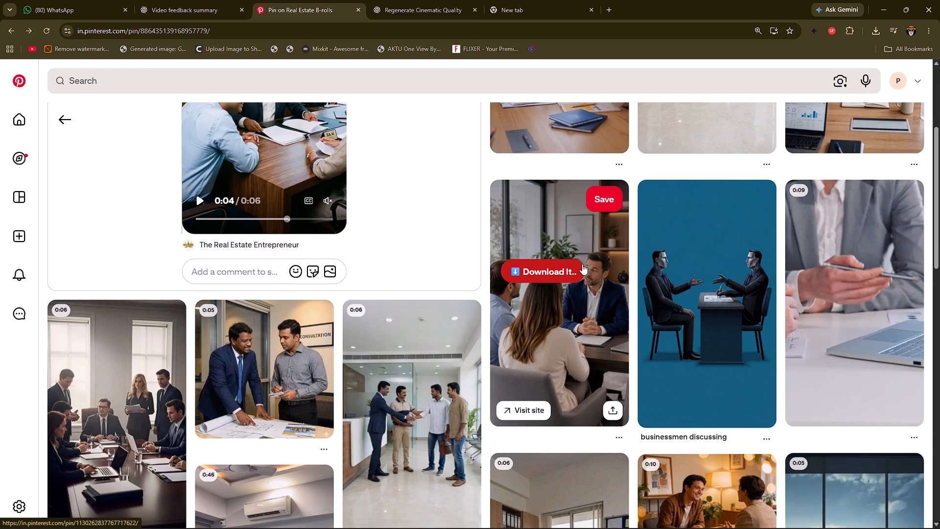
click(574, 340)
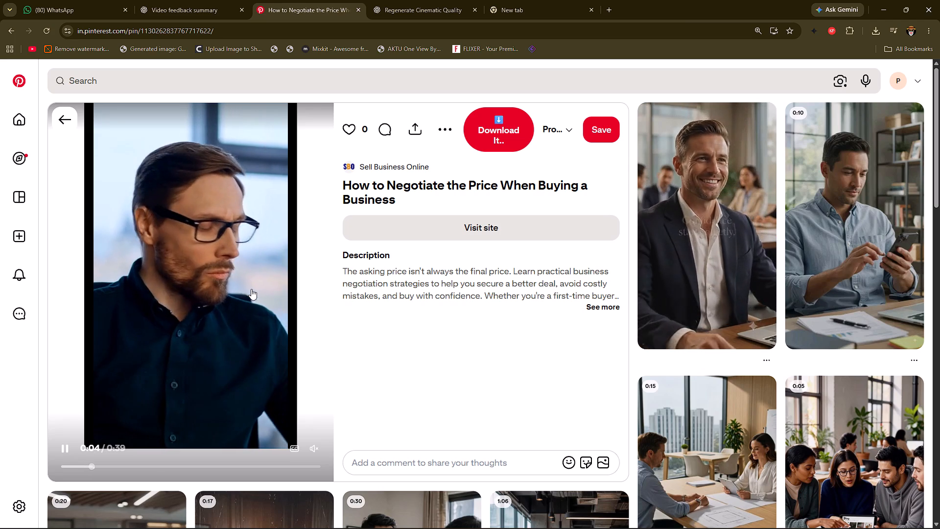
scroll(257, 289, down, 4)
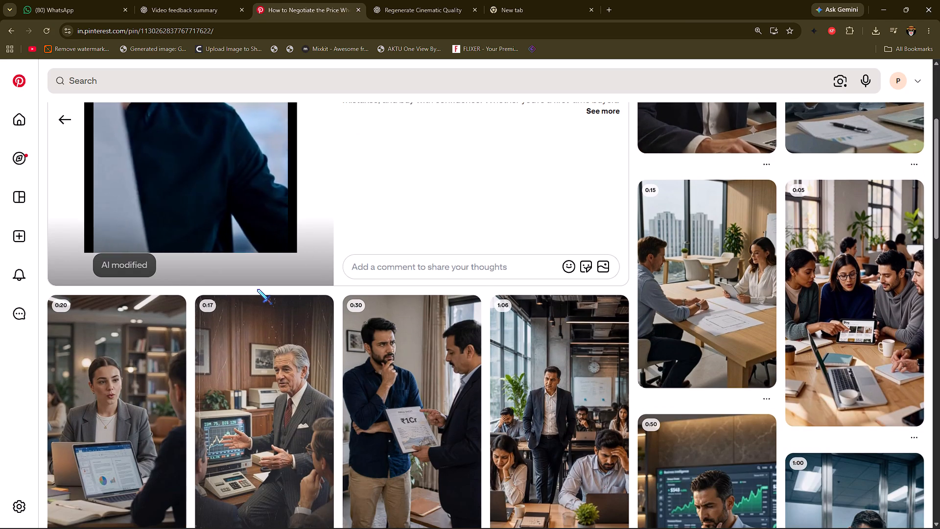
scroll(567, 310, down, 4)
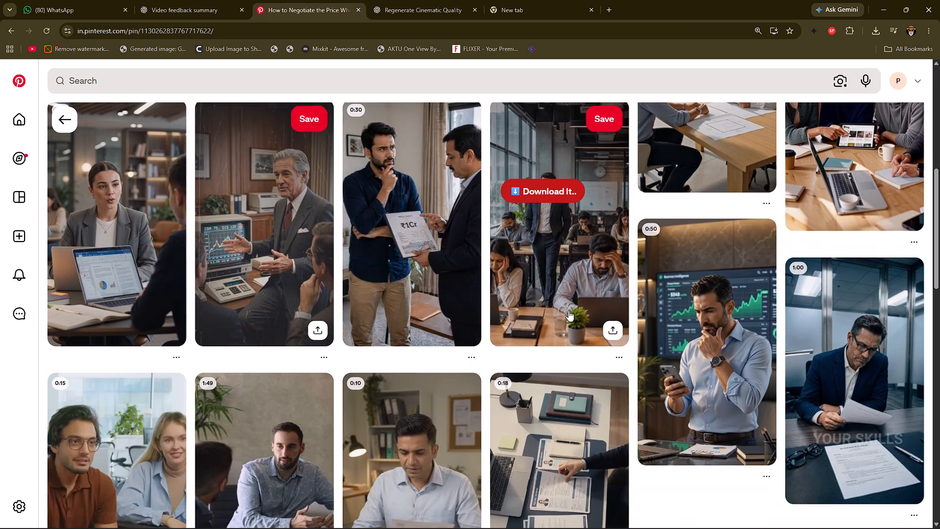
scroll(568, 311, down, 3)
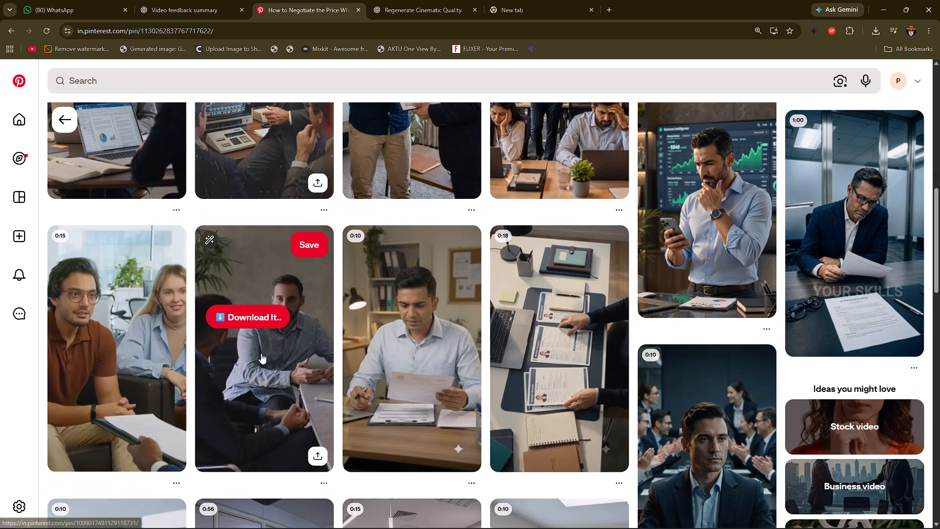
scroll(320, 351, down, 5)
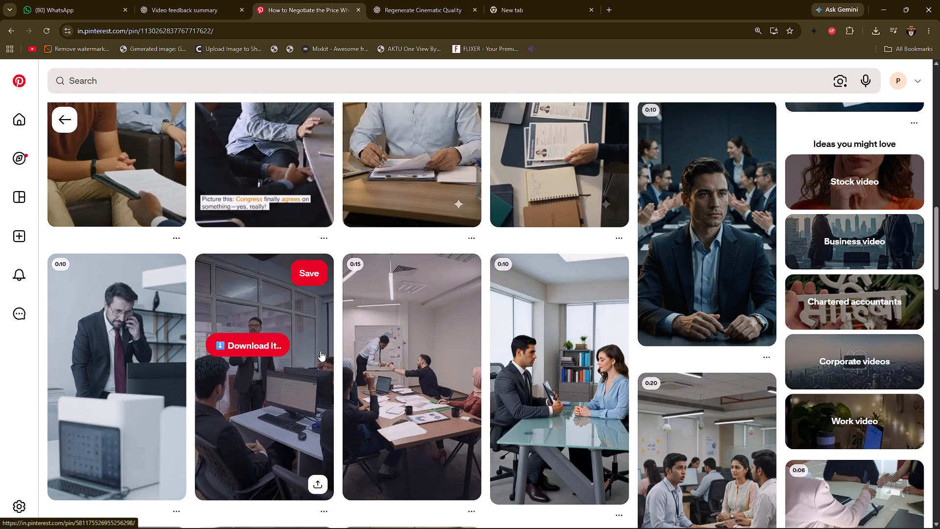
scroll(320, 351, up, 18)
click(320, 351)
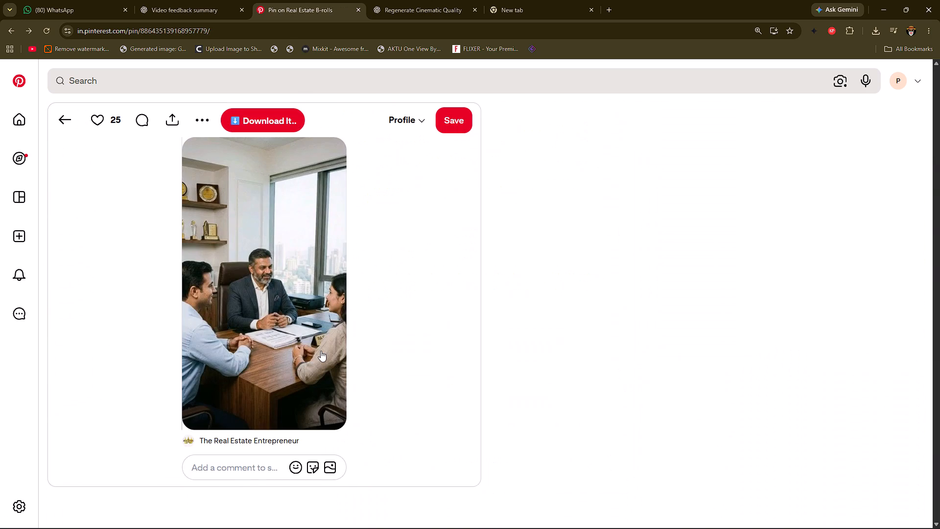
Examine the videos related to the office-meeting pin and the results of the suggested "Discussion video" topic.
click(261, 261)
scroll(451, 336, down, 6)
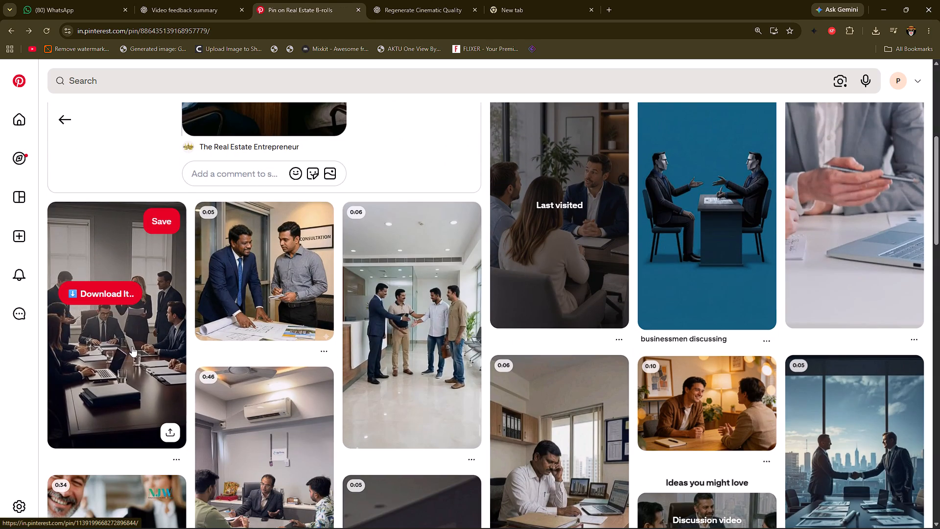
scroll(132, 346, down, 2)
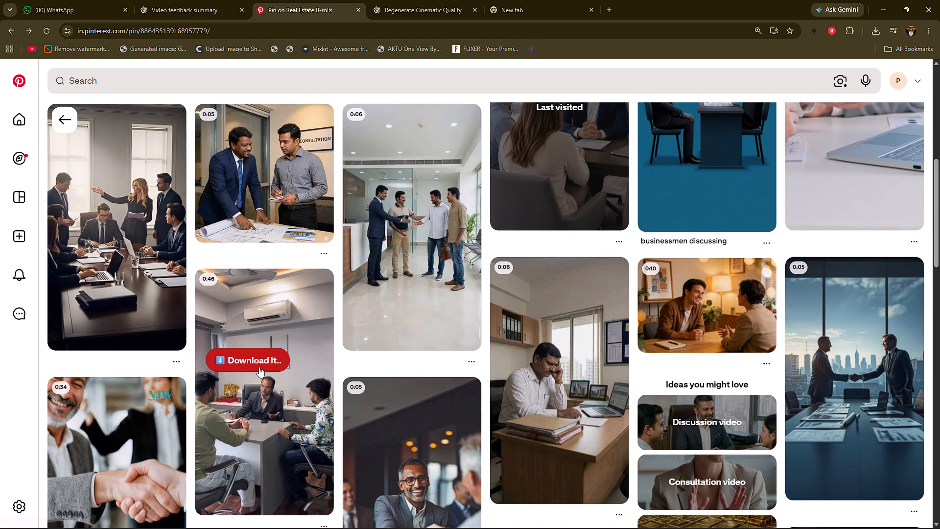
scroll(350, 368, down, 3)
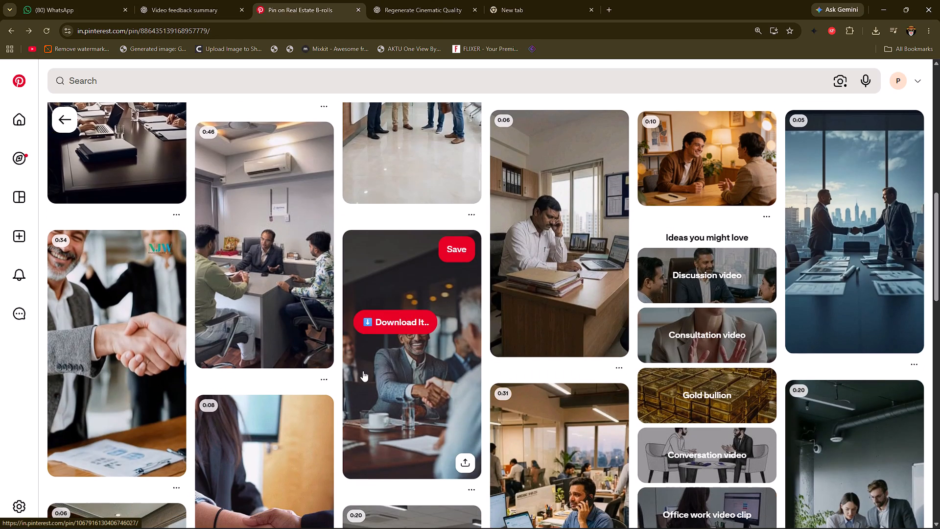
click(699, 280)
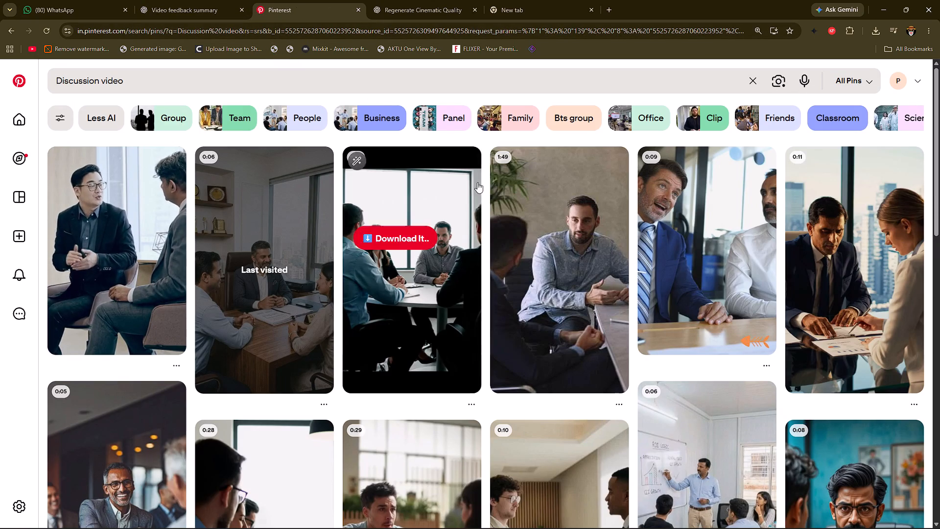
scroll(499, 237, down, 4)
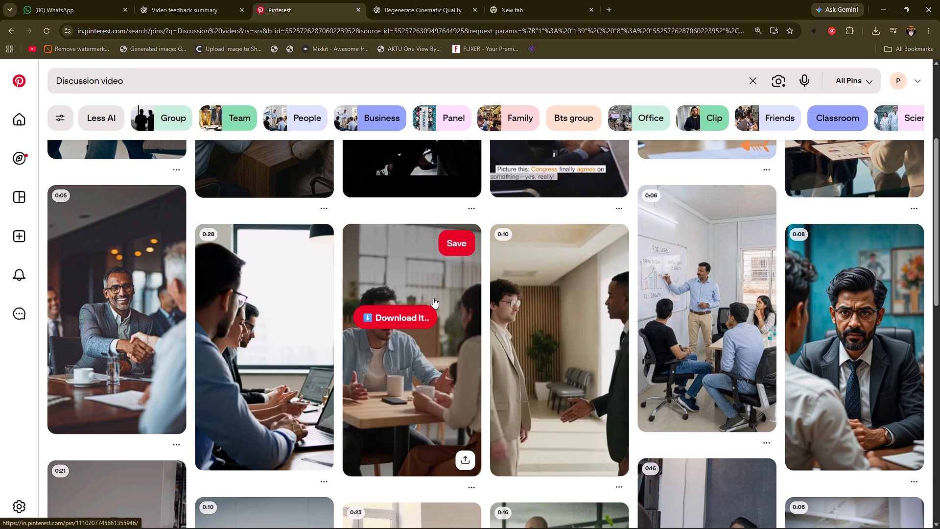
scroll(435, 296, down, 4)
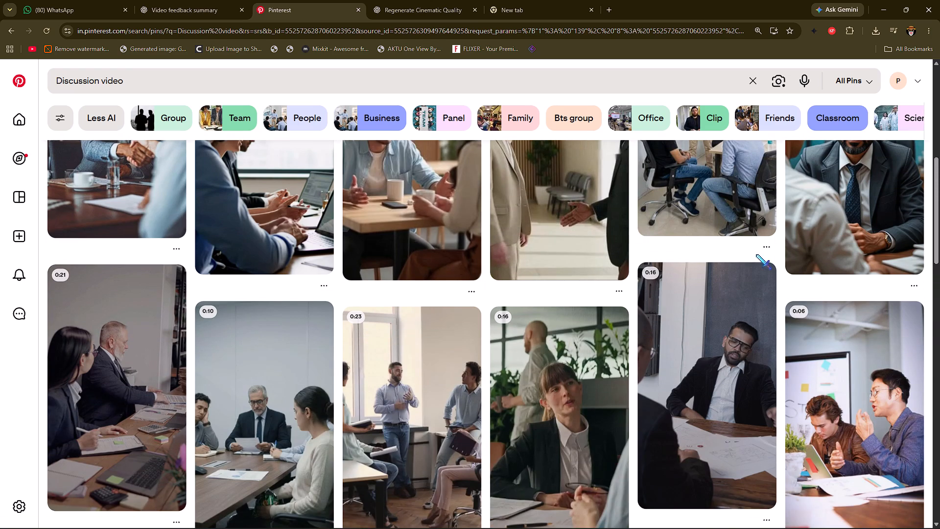
Open the video of the suited man with glasses facing a client and examine its related pins for discussion B-roll.
click(841, 199)
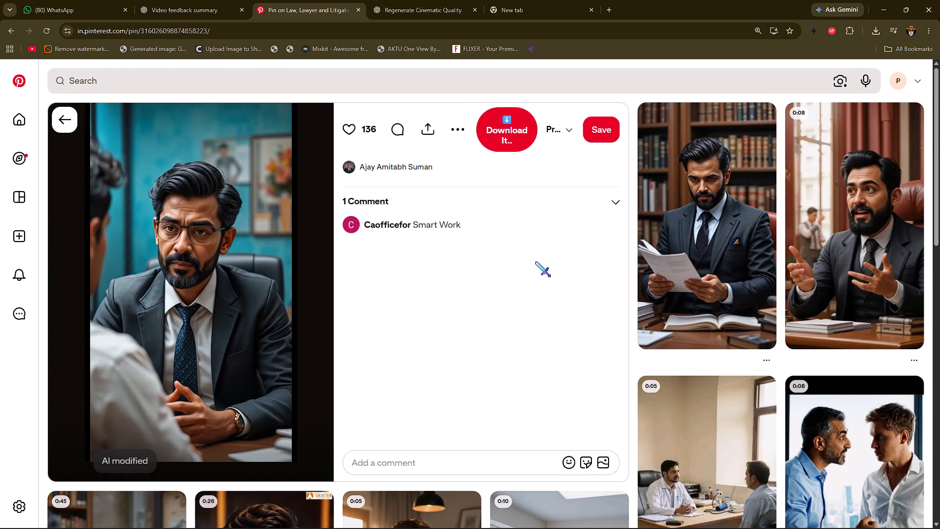
scroll(621, 280, down, 4)
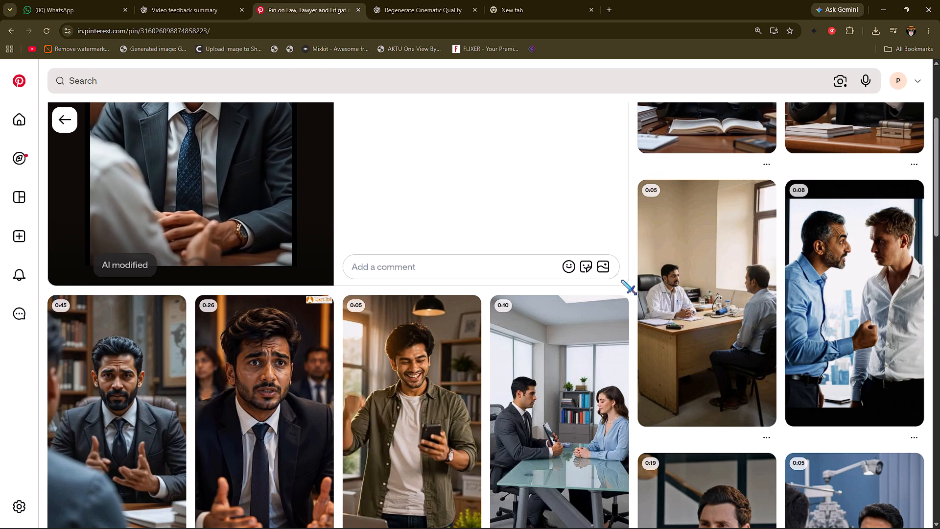
scroll(621, 280, down, 8)
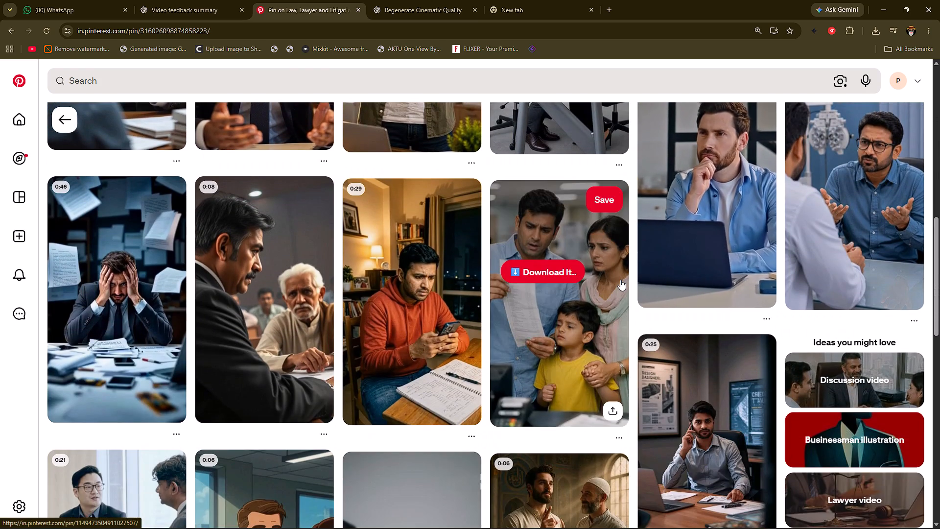
scroll(620, 280, down, 6)
scroll(620, 280, up, 2)
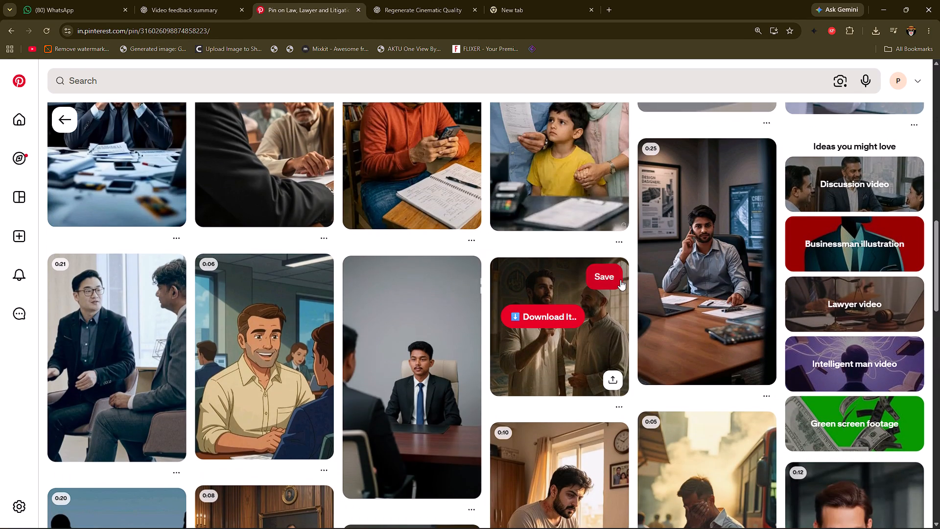
scroll(470, 337, down, 5)
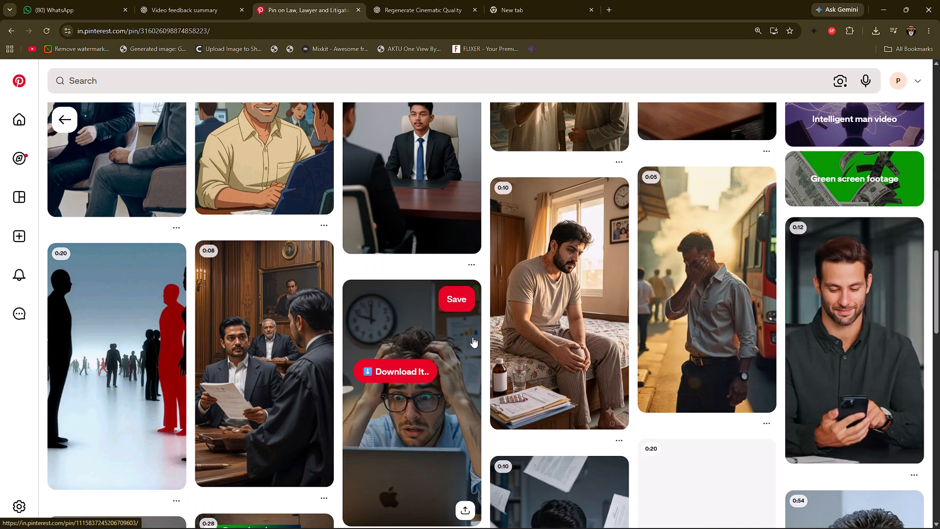
scroll(472, 337, up, 6)
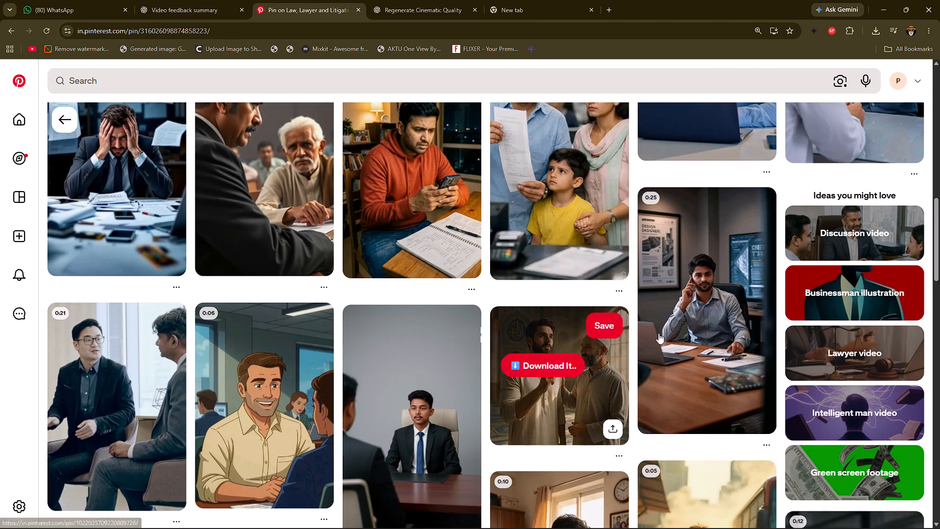
scroll(664, 333, up, 1)
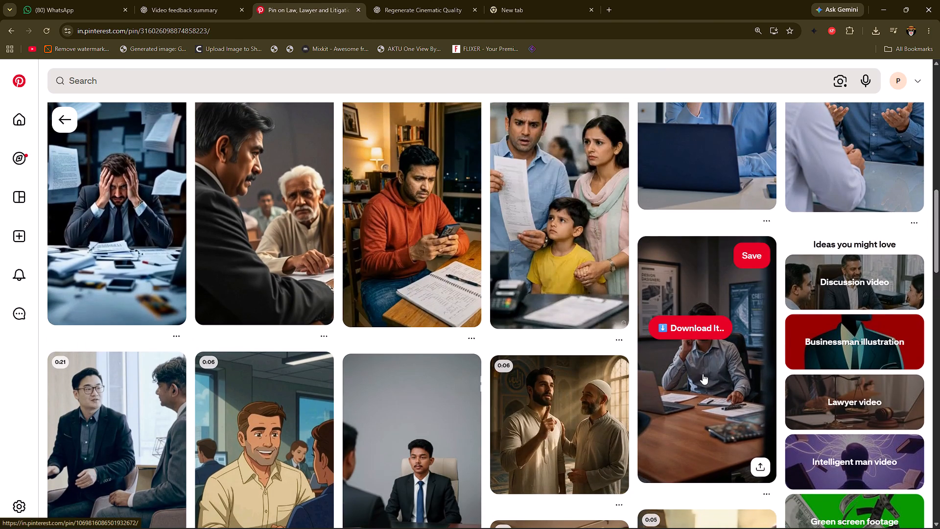
scroll(703, 374, up, 12)
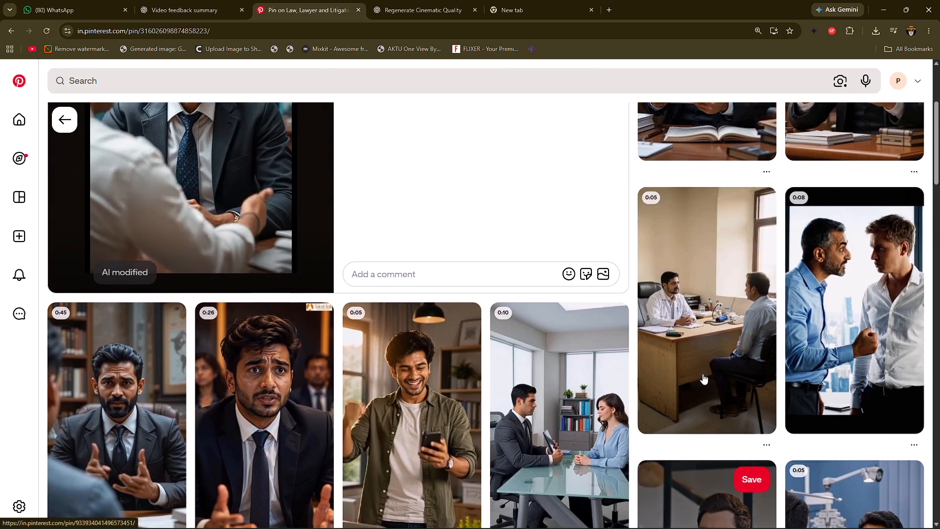
scroll(703, 374, up, 3)
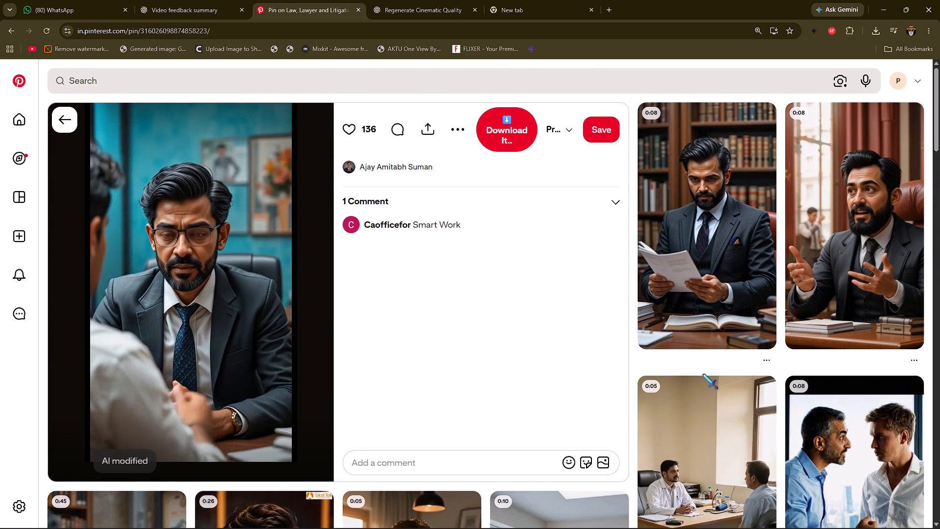
click(432, 220)
Return to the office-meeting pin, preview the related video of an advisor showing a tablet to a couple, and examine similar pins.
scroll(428, 220, up, 7)
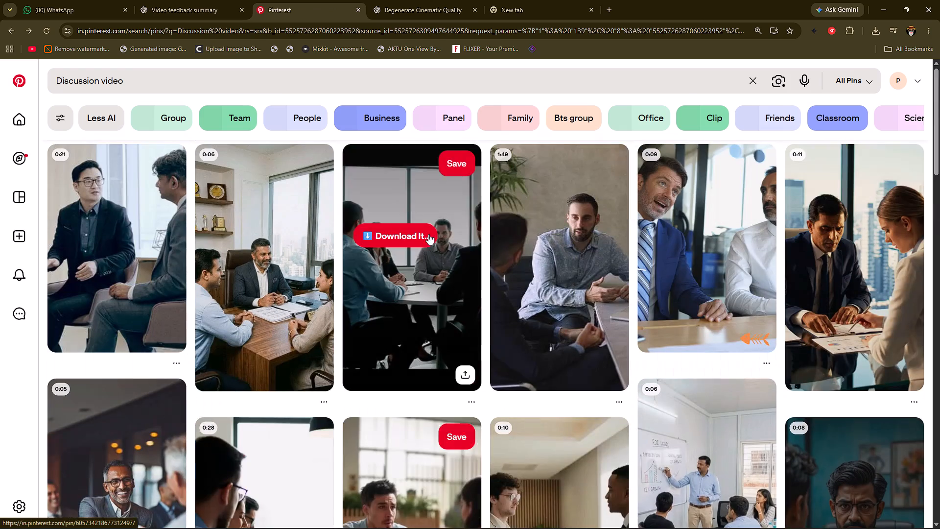
scroll(428, 234, up, 10)
click(431, 239)
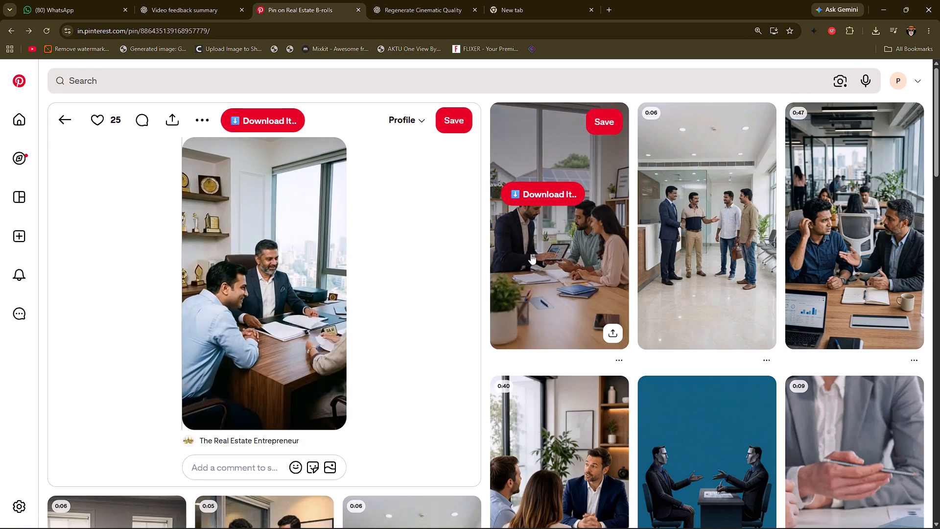
click(532, 254)
click(326, 254)
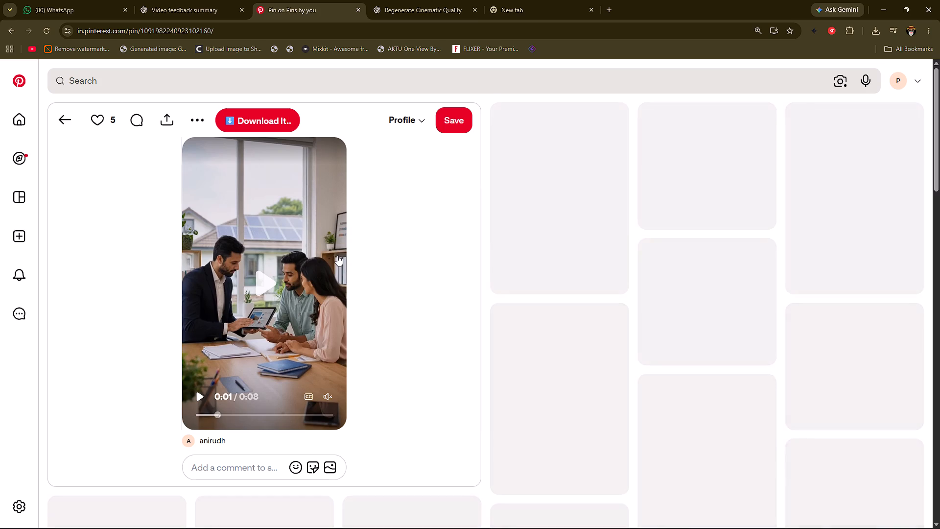
scroll(379, 256, down, 6)
scroll(430, 263, up, 5)
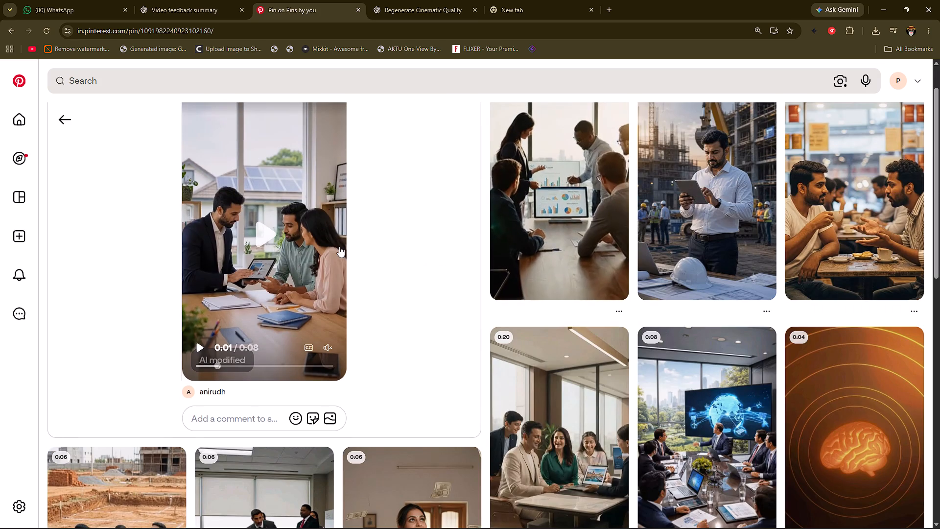
scroll(392, 245, down, 3)
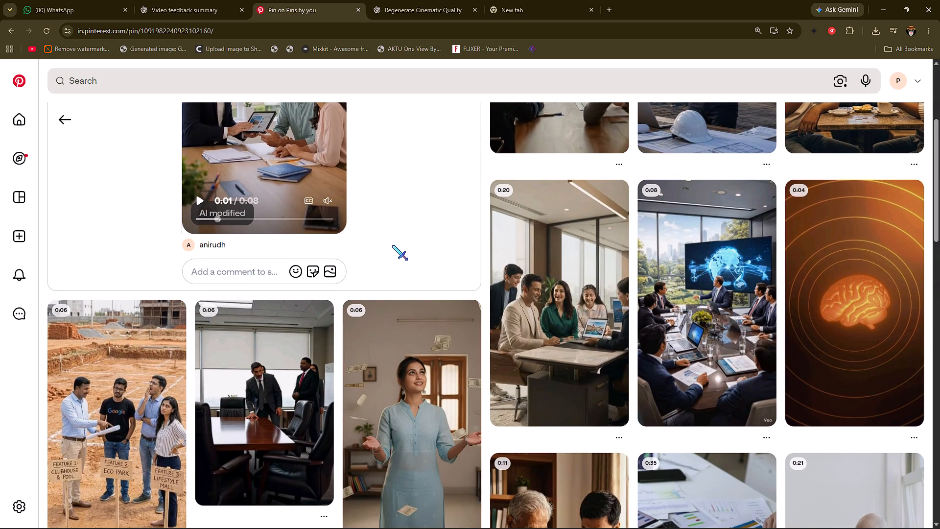
Search Pinterest for "DISCUSSION WITH CLIENT" and look through the results for suitable B-roll.
click(241, 76)
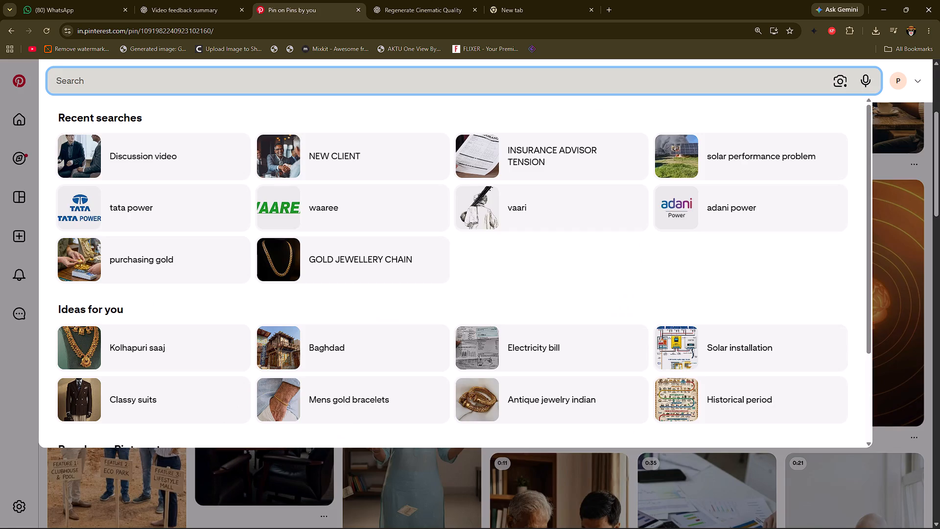
text(DISCUSSION WITH CLIENT)
key(Return)
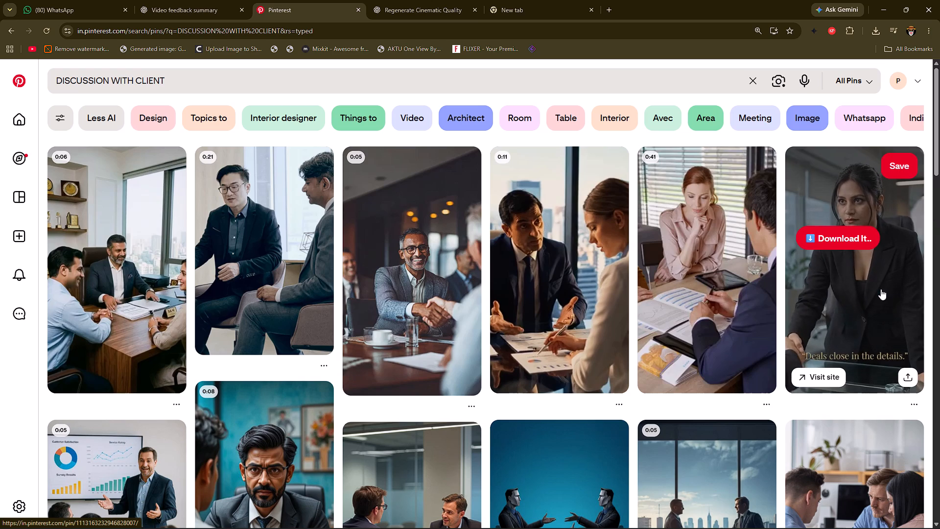
scroll(881, 289, down, 4)
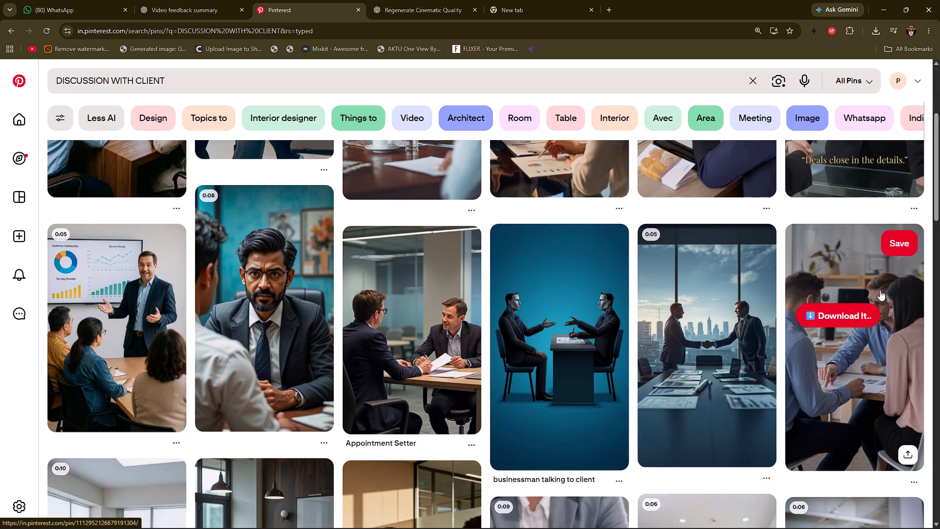
click(461, 314)
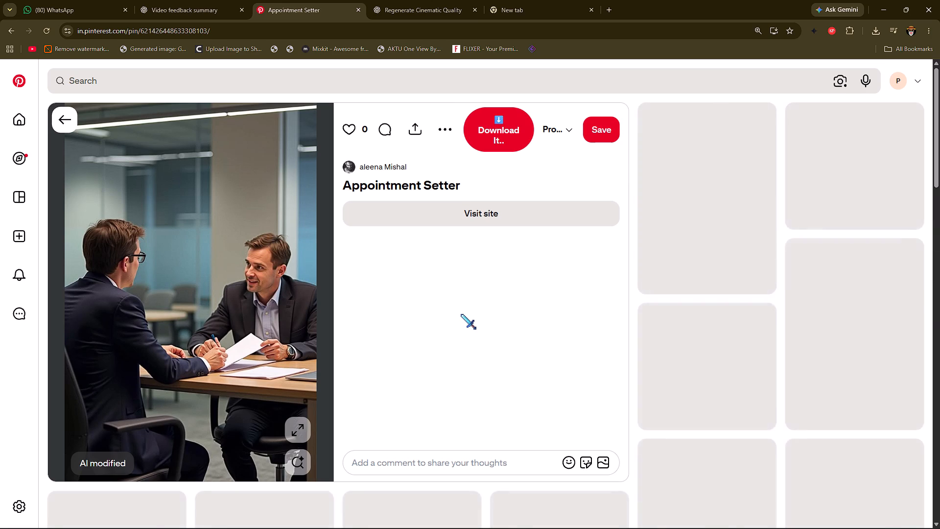
scroll(461, 314, down, 4)
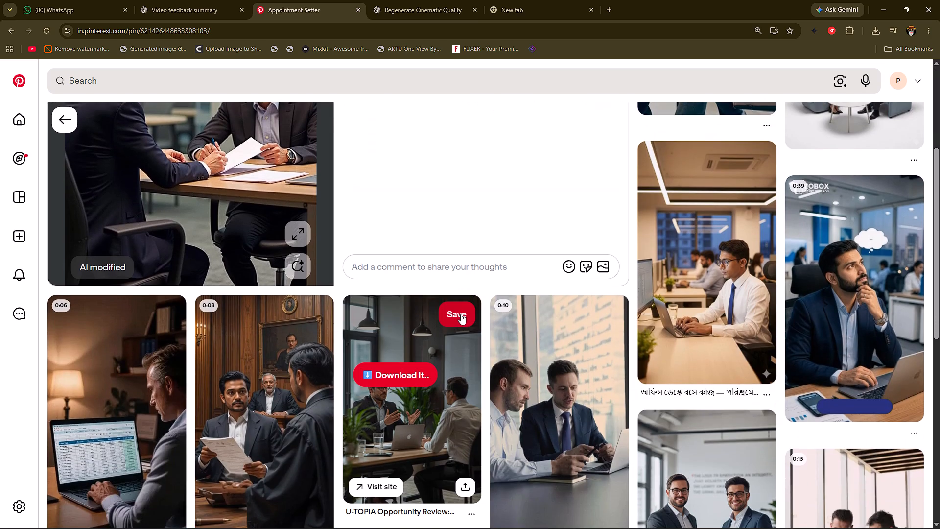
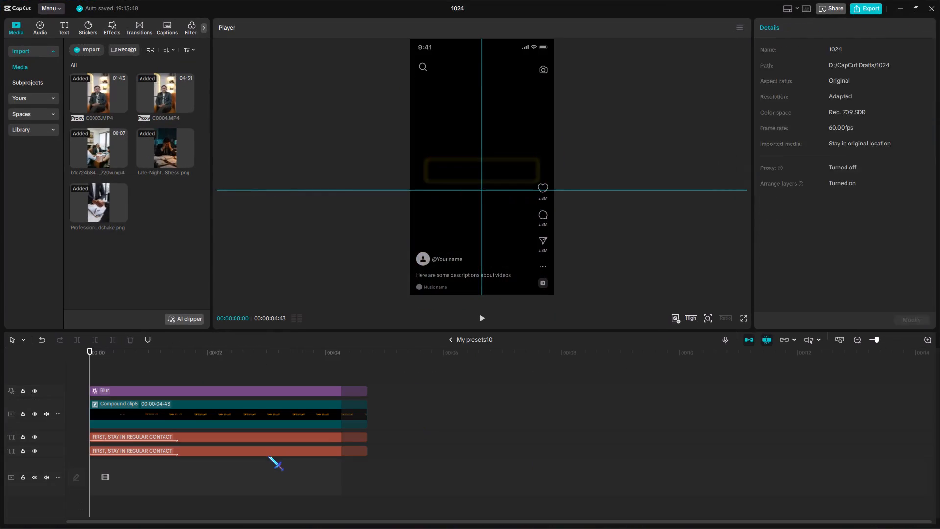
click(272, 450)
click(272, 468)
click(276, 452)
ctrl+drag(856, 83, 739, 24)
key(ctrl+v)
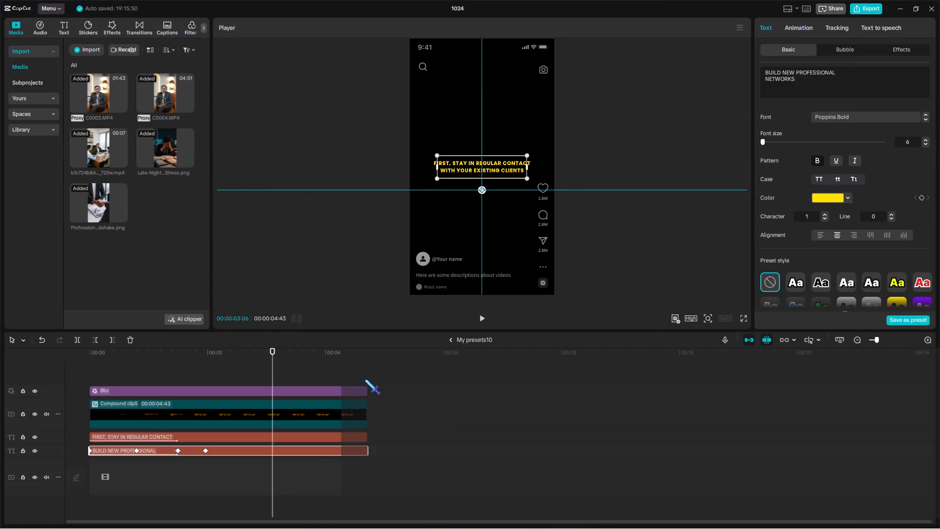
click(312, 435)
ctrl+drag(855, 82, 693, 28)
key(ctrl+v)
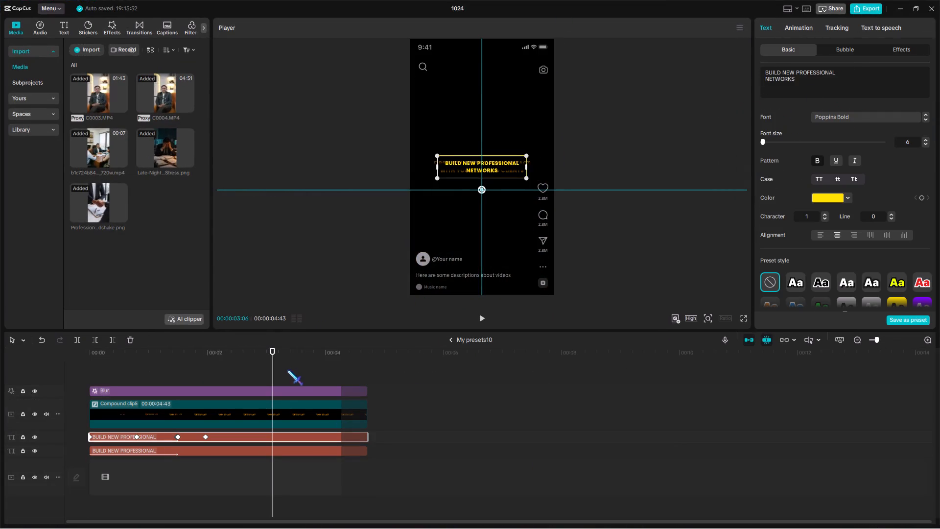
Replace the text of the nested Compound clip5 in the boxed caption with the two-line "BUILD NEW PROFESSIONAL NETWORKS".
click(286, 373)
click(286, 406)
ctrl+drag(863, 68, 684, 21)
key(ctrl+v)
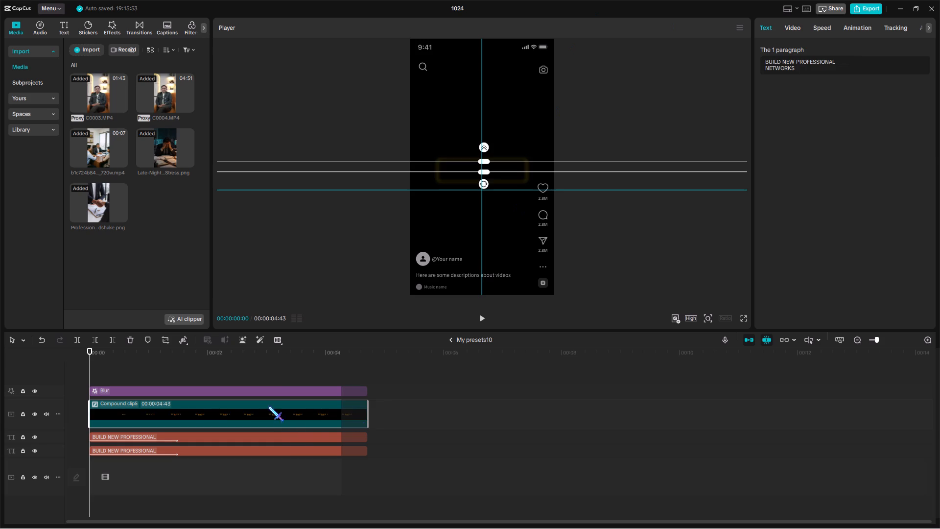
Return to the main timeline, enlarge the "BUILD NEW PROFESSIONAL NETWORKS" caption slightly in the frame and play it back.
click(271, 376)
click(459, 336)
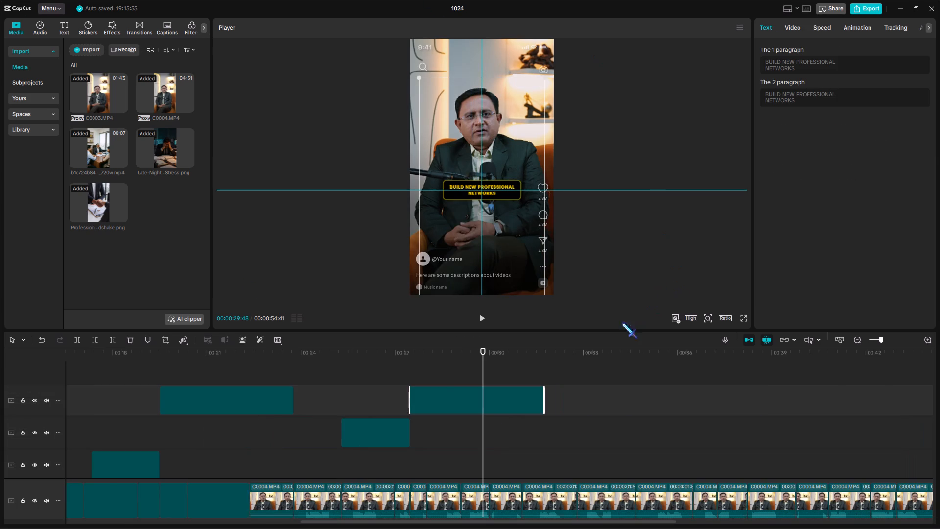
click(744, 317)
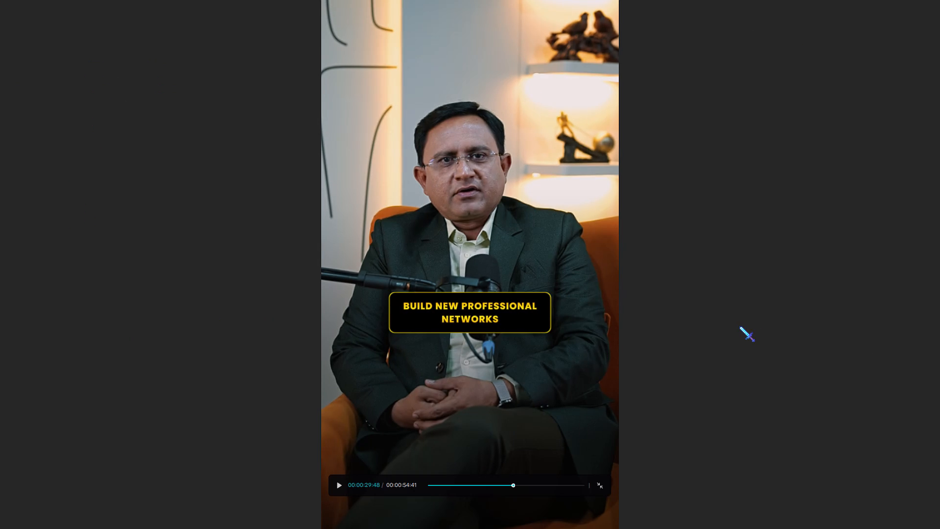
key(Escape)
drag(547, 78, 555, 78)
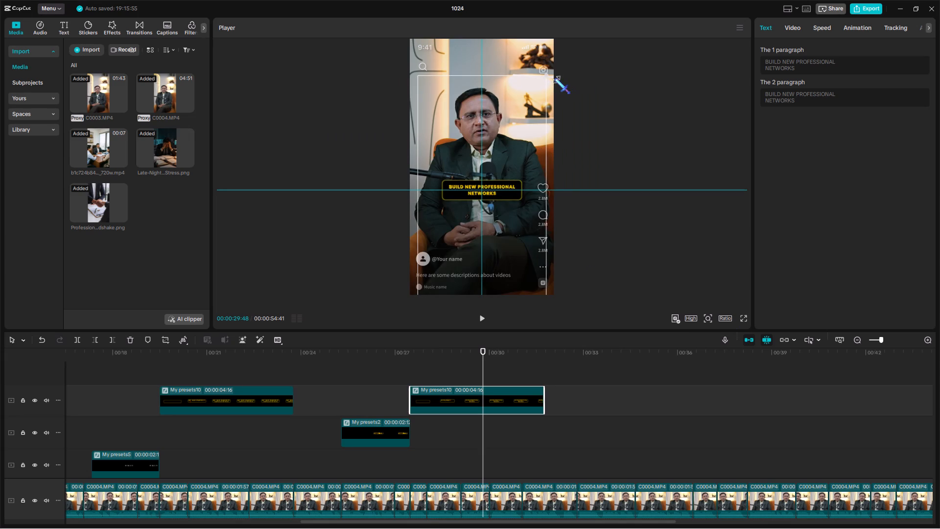
drag(555, 78, 555, 78)
scroll(447, 391, up, 4)
click(411, 374)
key(space)
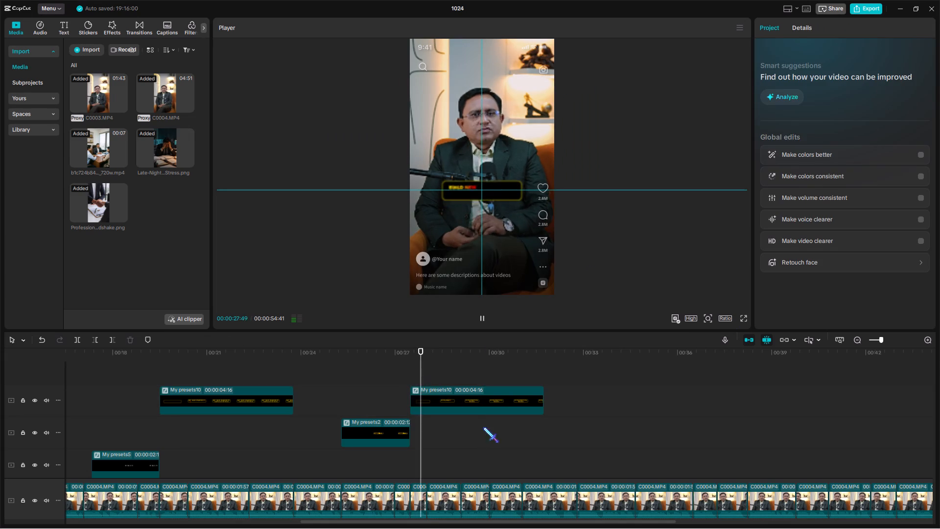
key(space)
Open the "FIRST, STAY IN REGULAR CONTACT" boxed caption and replace "FIRST," with "1." in both text layers.
click(177, 367)
drag(177, 367, 178, 368)
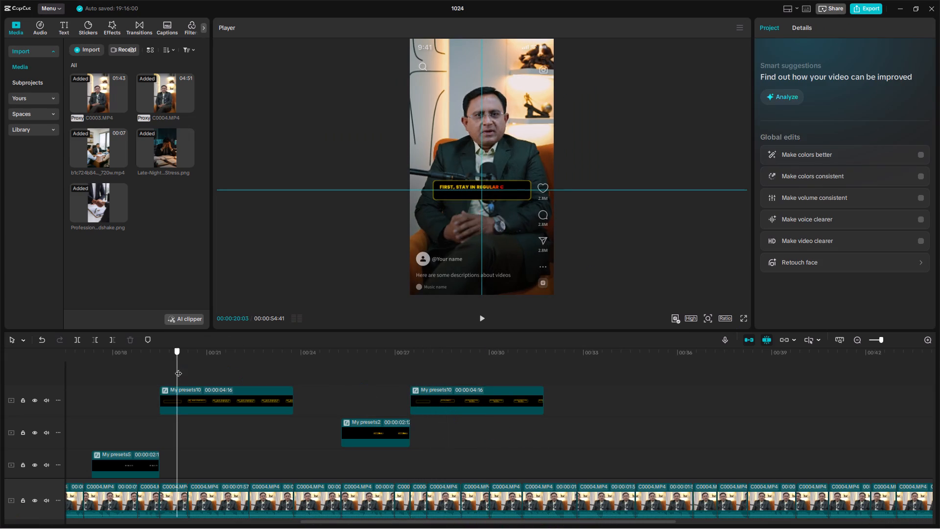
drag(178, 368, 220, 384)
click(233, 410)
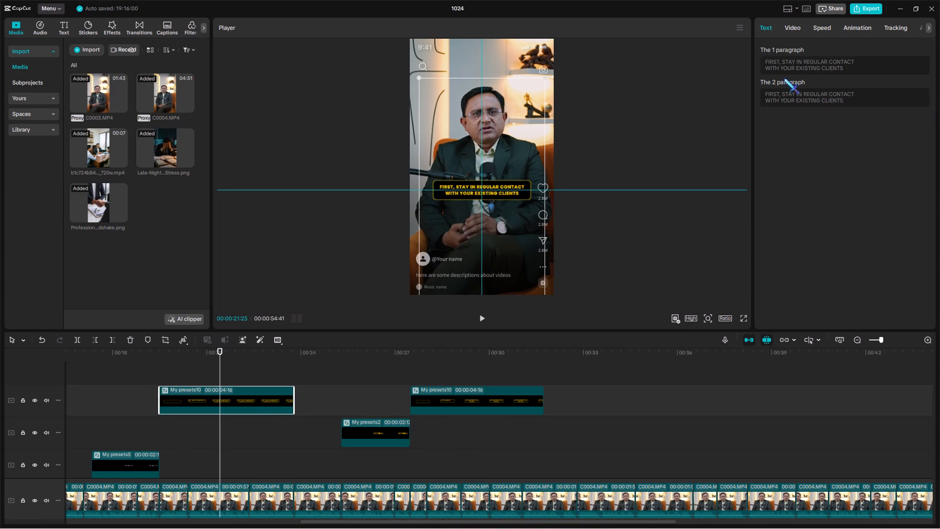
double_click(232, 406)
click(244, 474)
click(250, 454)
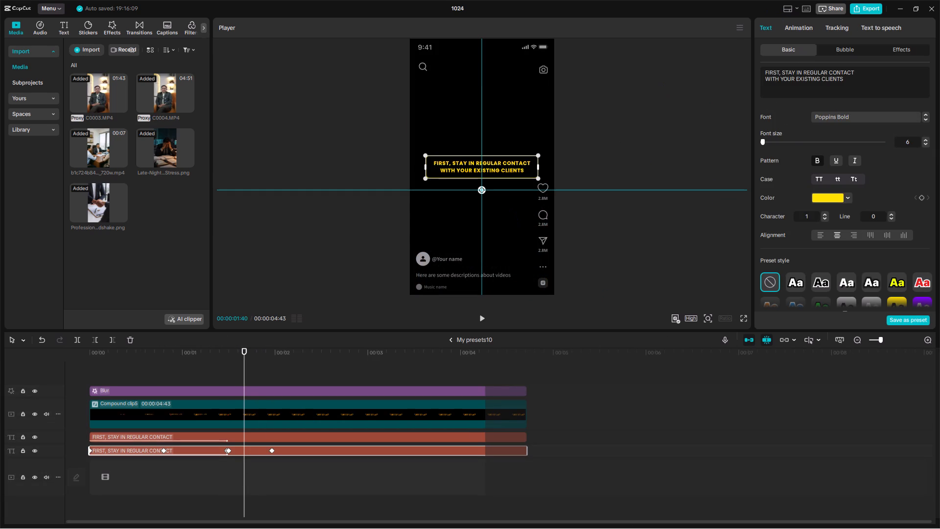
drag(782, 72, 761, 68)
text(1.)
key(space)
click(324, 468)
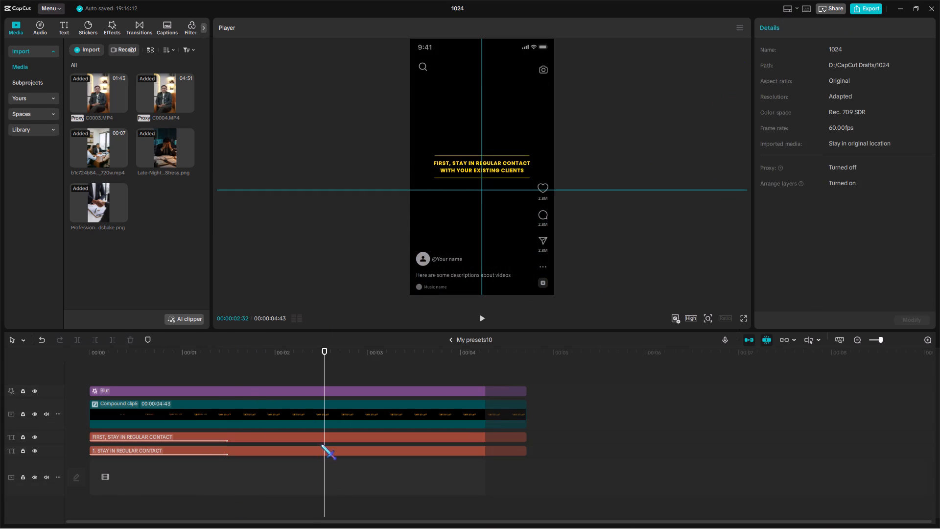
click(322, 437)
drag(783, 72, 756, 70)
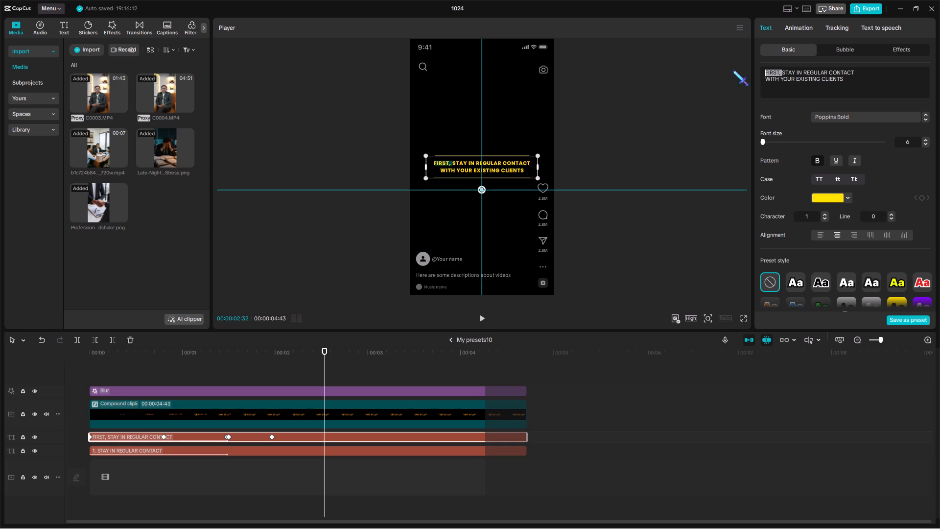
text(1.)
key(space)
click(380, 374)
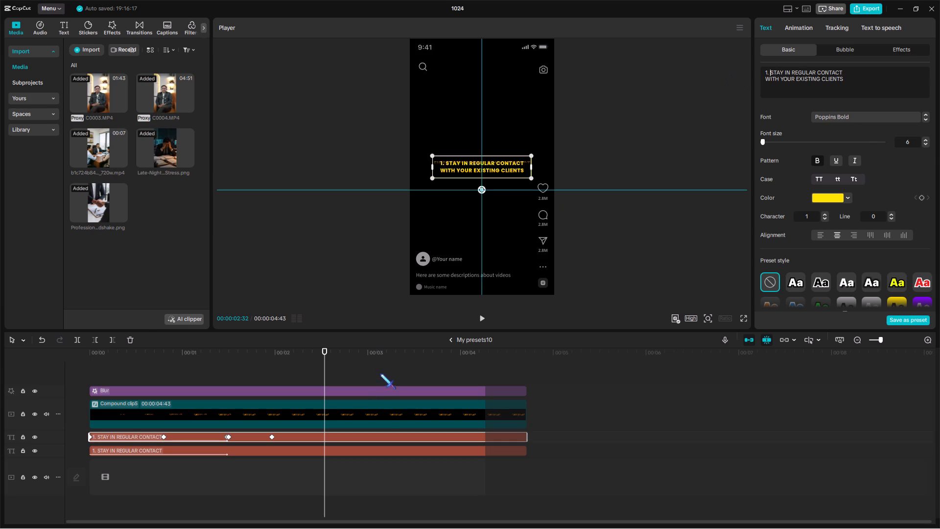
Replace "FIRST," with "1." in the nested Compound clip5 text and return to the main timeline.
click(380, 413)
drag(783, 61, 754, 57)
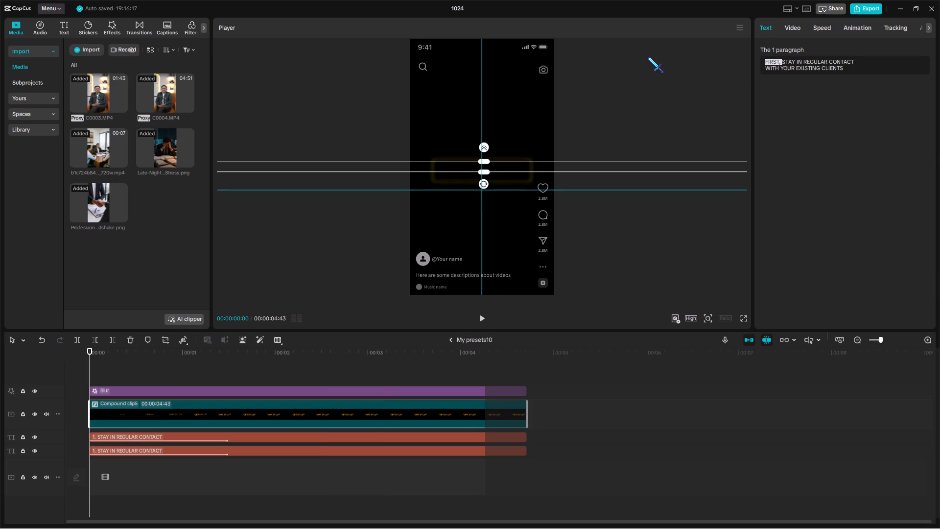
text(1,)
key(BackSpace)
text(.)
key(space)
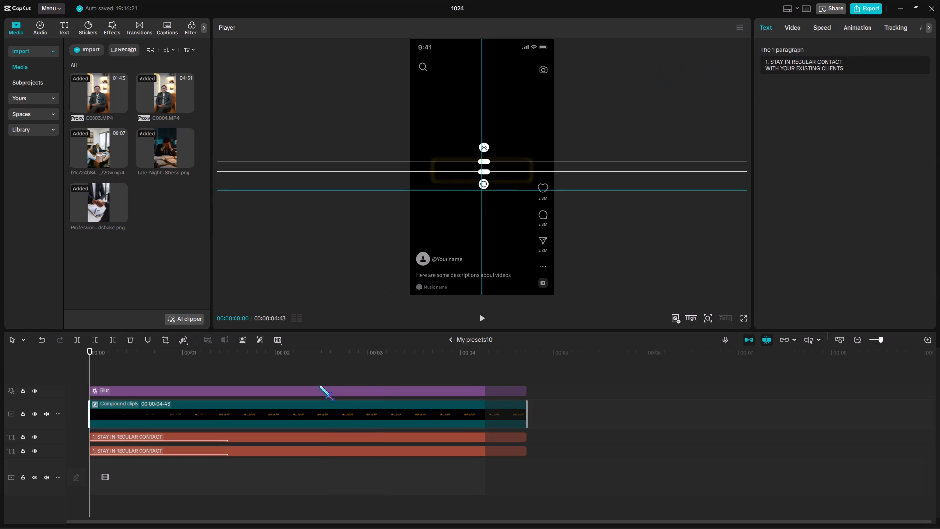
click(374, 363)
click(455, 340)
Open the "BUILD NEW PROFESSIONAL NETWORKS" boxed caption and add "2. " before the text in both text layers.
click(463, 378)
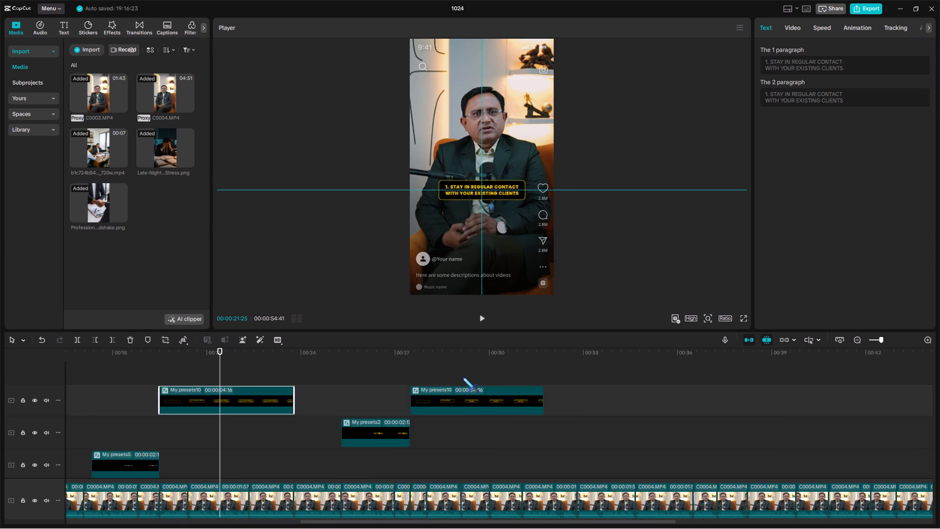
double_click(461, 394)
click(251, 483)
click(253, 447)
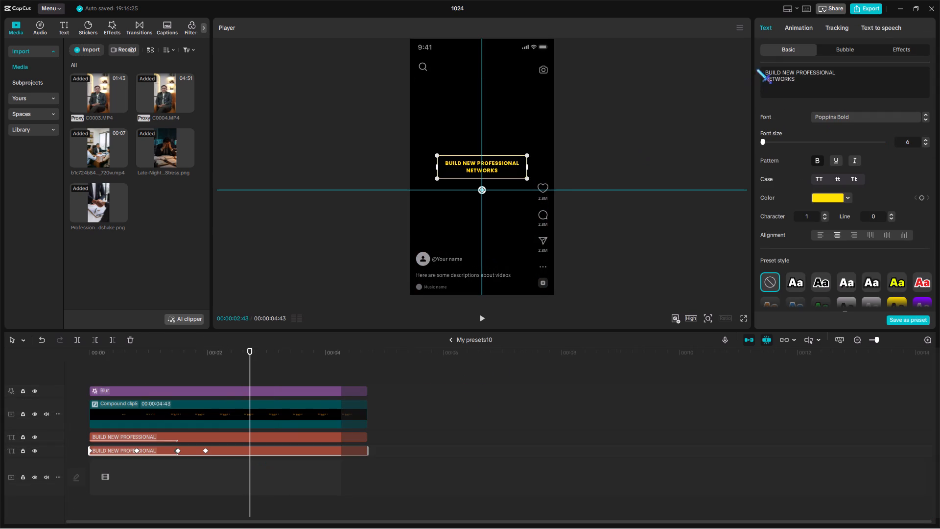
click(761, 70)
text(2.)
key(space)
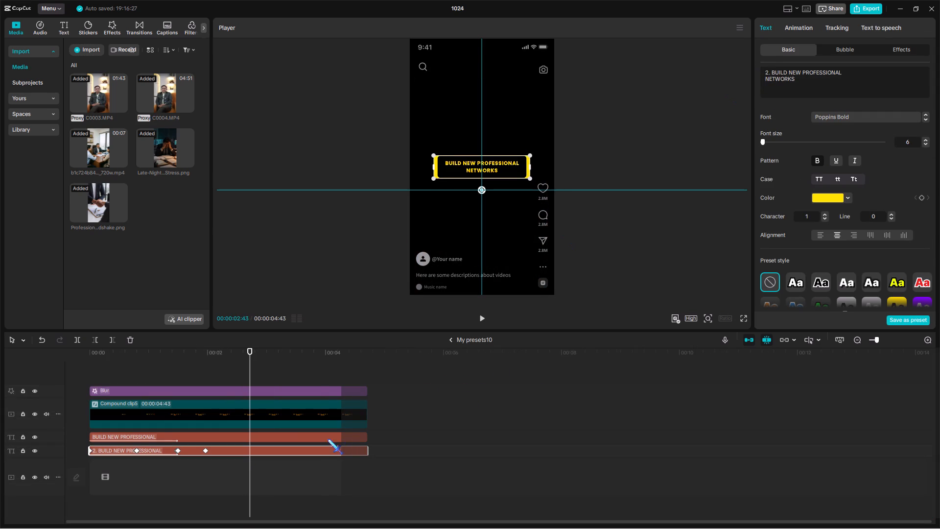
click(320, 464)
click(318, 434)
click(764, 68)
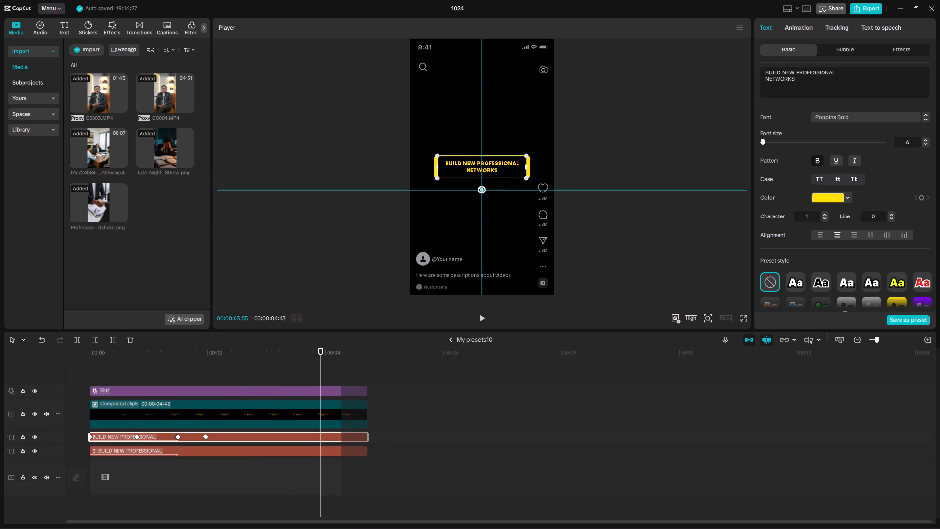
text(2.)
key(space)
Add "2. " before the text of the nested Compound clip5 and return to the main timeline.
click(276, 371)
click(277, 423)
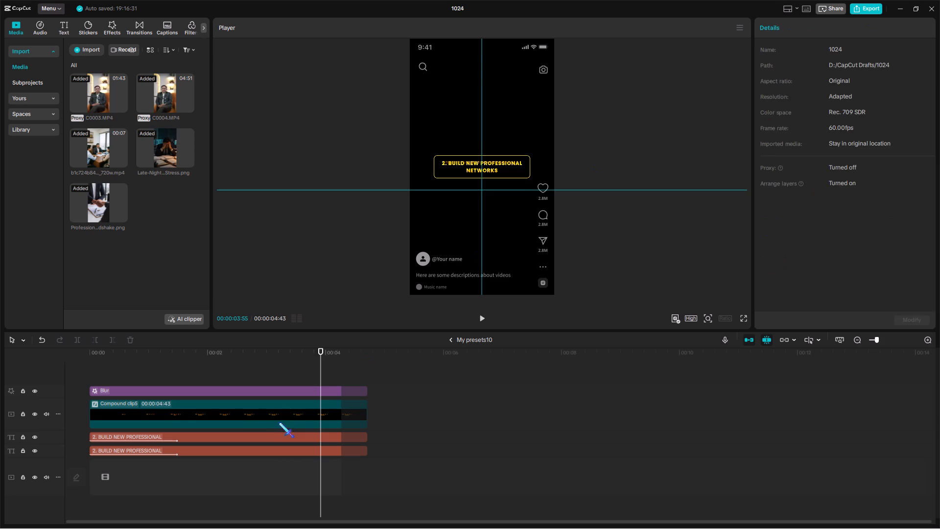
click(764, 61)
text(2.)
key(space)
click(309, 382)
click(460, 340)
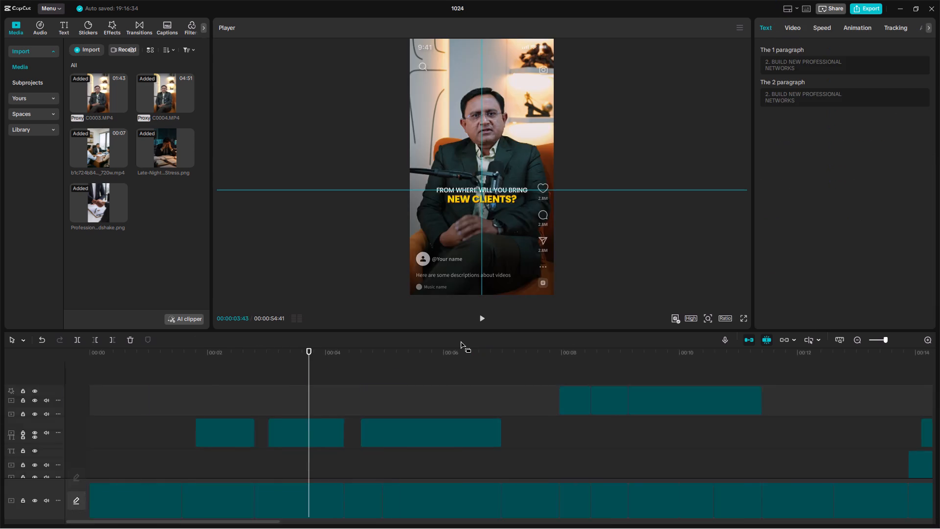
click(474, 411)
click(383, 383)
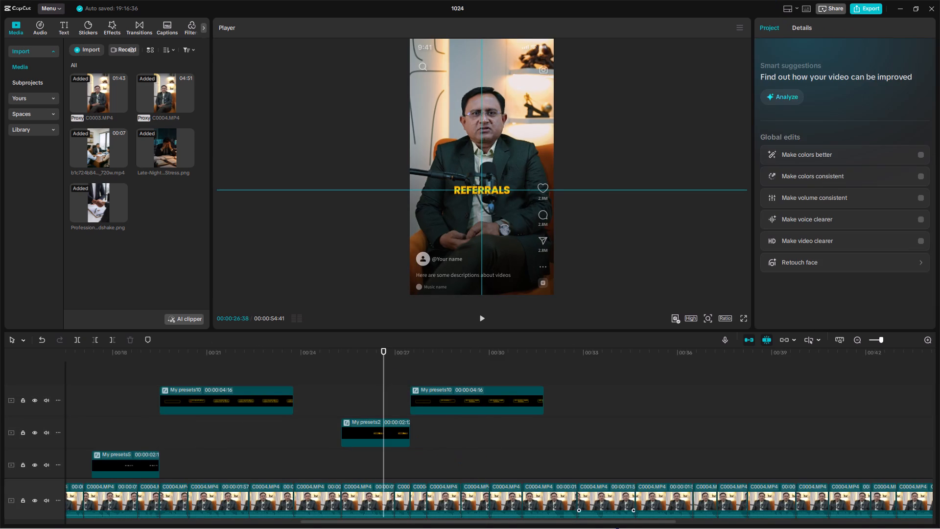
Check the Google Flow download in Chrome, and import the Subtle_discussion MP4 from Downloads into CapCut by searching for "MP4".
click(572, 519)
click(530, 0)
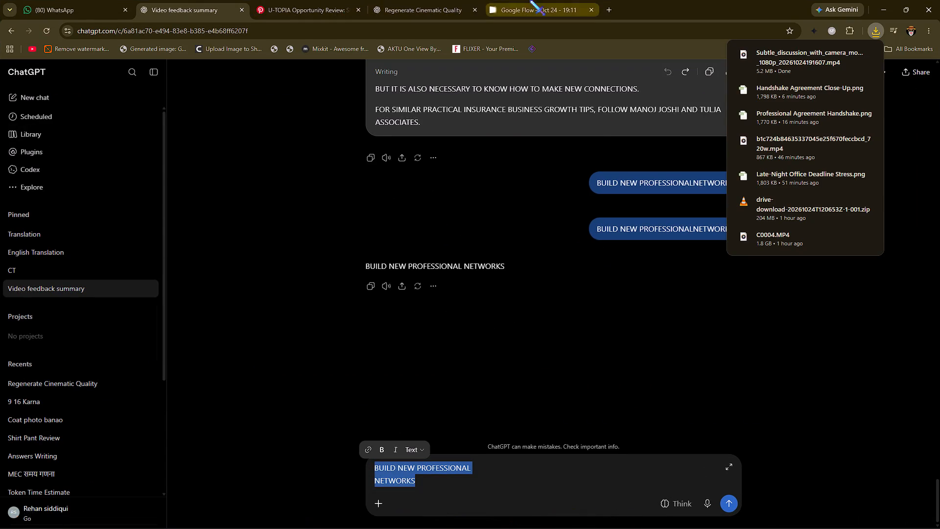
click(873, 30)
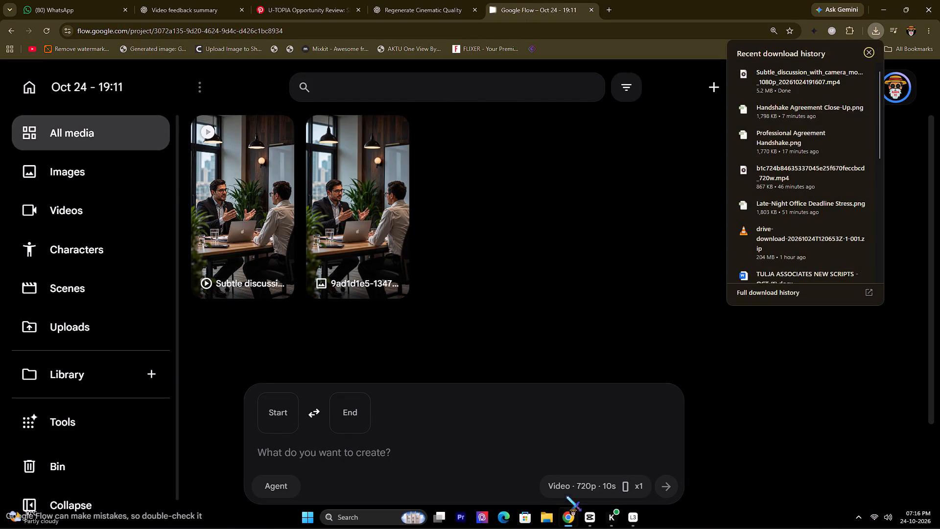
click(589, 519)
click(279, 409)
click(215, 447)
click(162, 419)
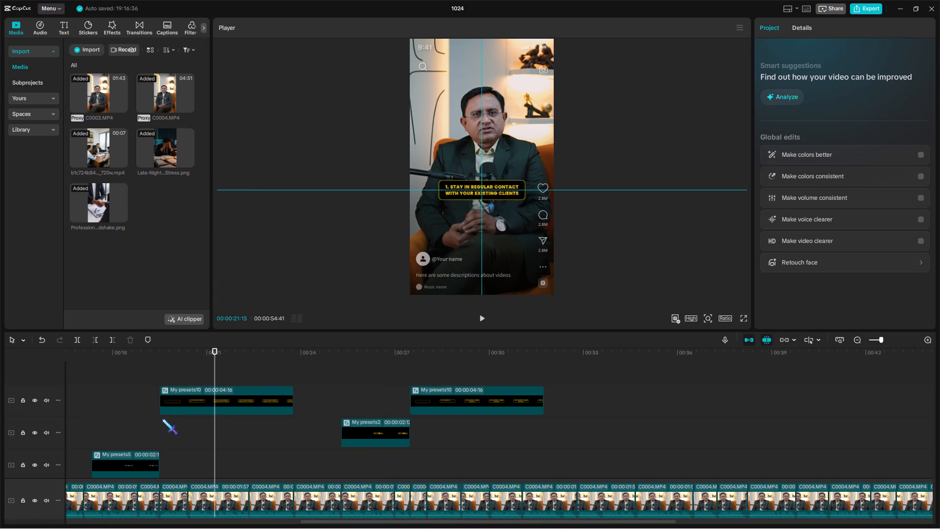
click(97, 53)
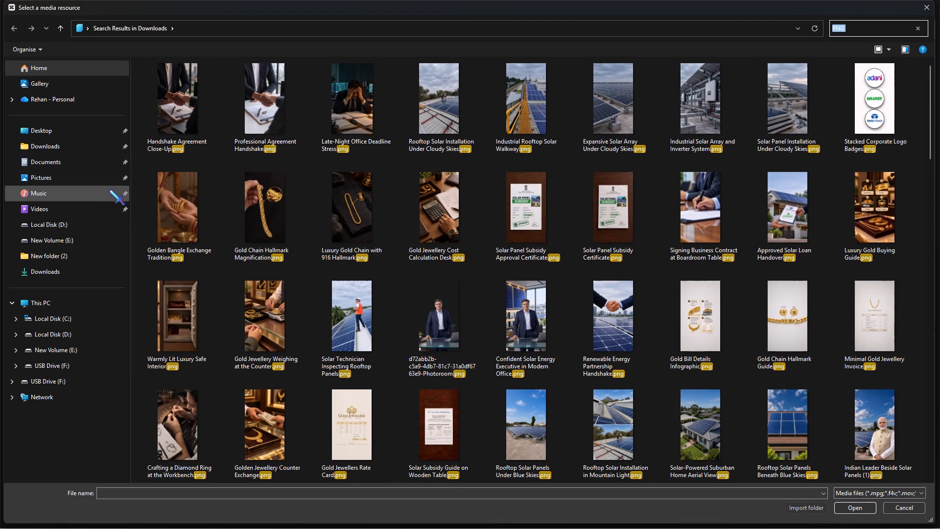
click(90, 146)
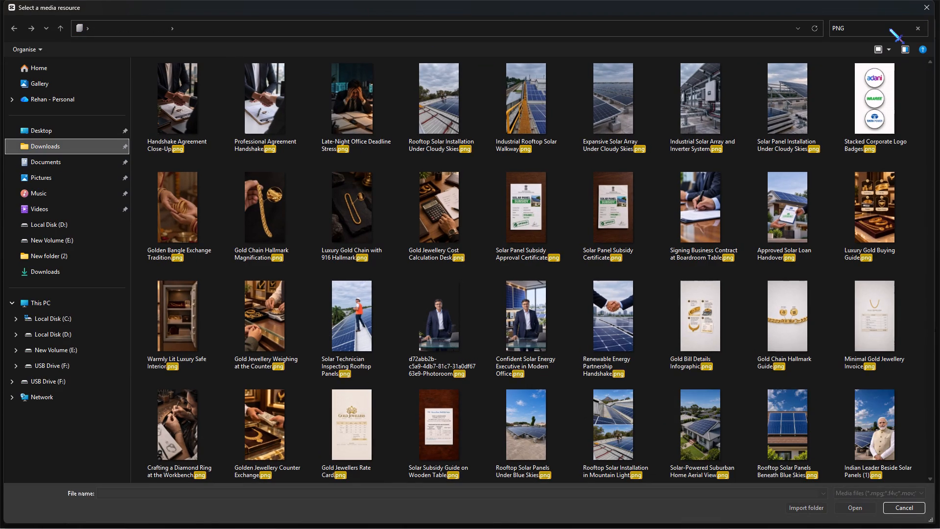
click(889, 28)
text(MP)
key(4)
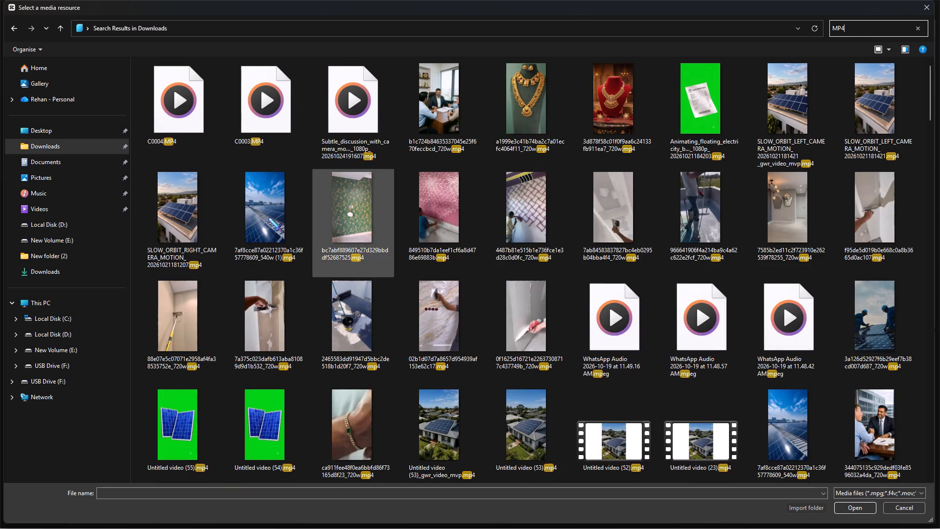
double_click(353, 136)
Place the Subtle_discussion video beneath the captions on the track above the main footage, starting at 00:00:19:30.
scroll(292, 434, down, 3)
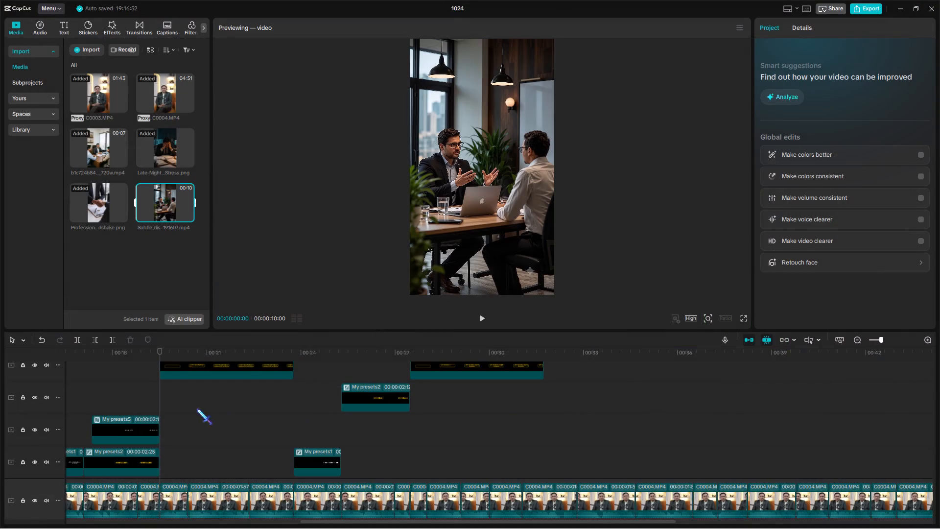
scroll(187, 481, down, 4)
drag(151, 213, 155, 477)
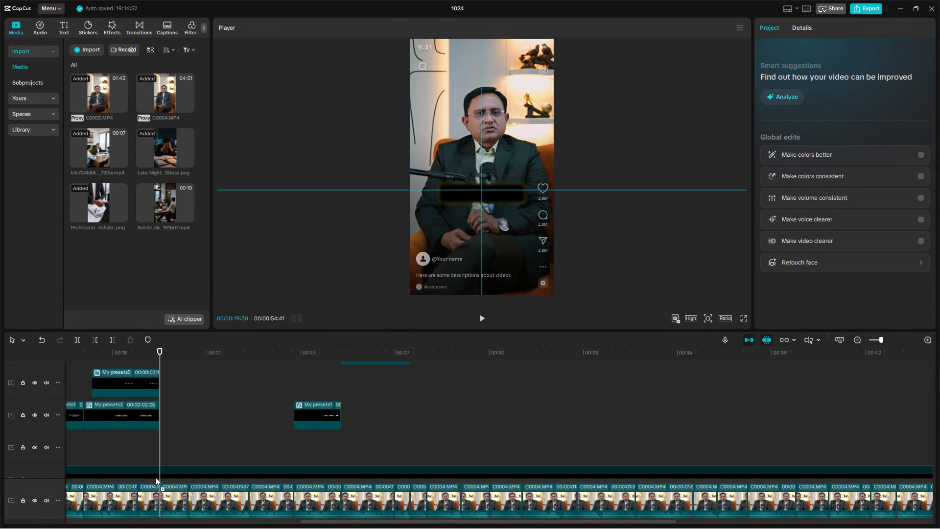
drag(155, 477, 163, 451)
drag(183, 441, 180, 447)
key(space)
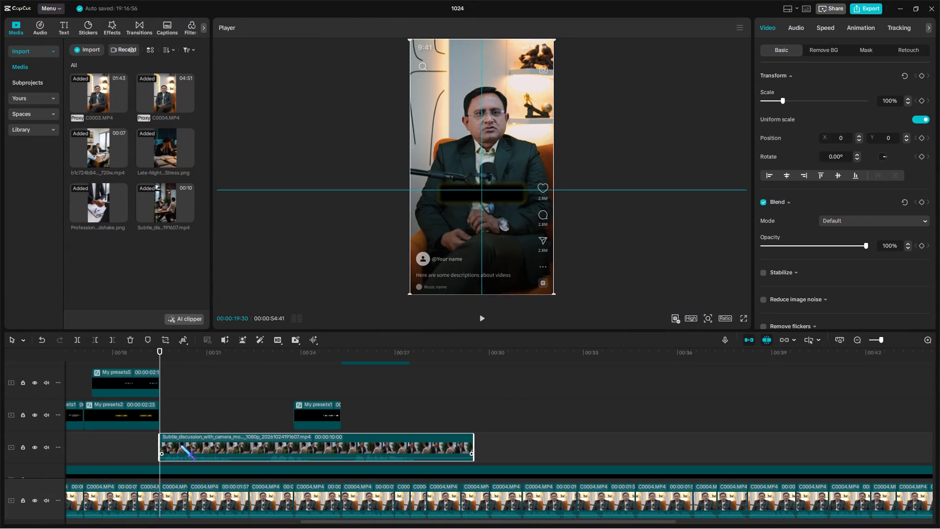
key(space)
Lower the Subtle_discussion clip's audio volume to the minimum and play the clip from its start.
click(803, 26)
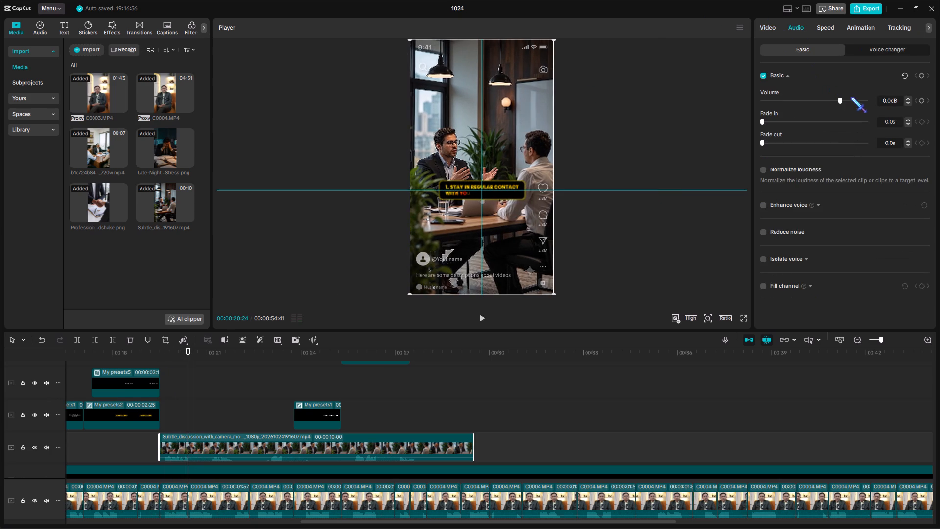
drag(836, 101, 602, 106)
scroll(166, 490, up, 4)
double_click(164, 394)
key(space)
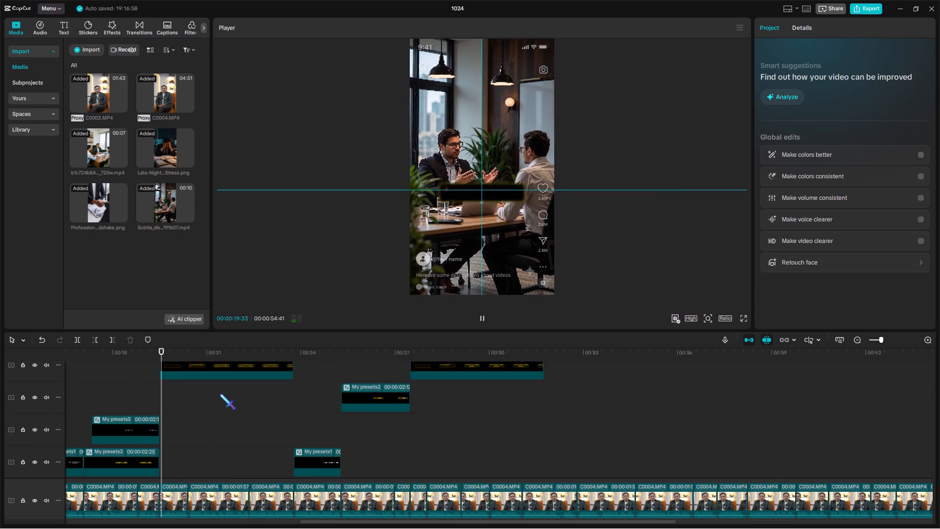
Trim away the Subtle_discussion clip's opening up to 00:00:23:46 and move the remainder back to start at 00:00:19:30.
scroll(220, 396, down, 3)
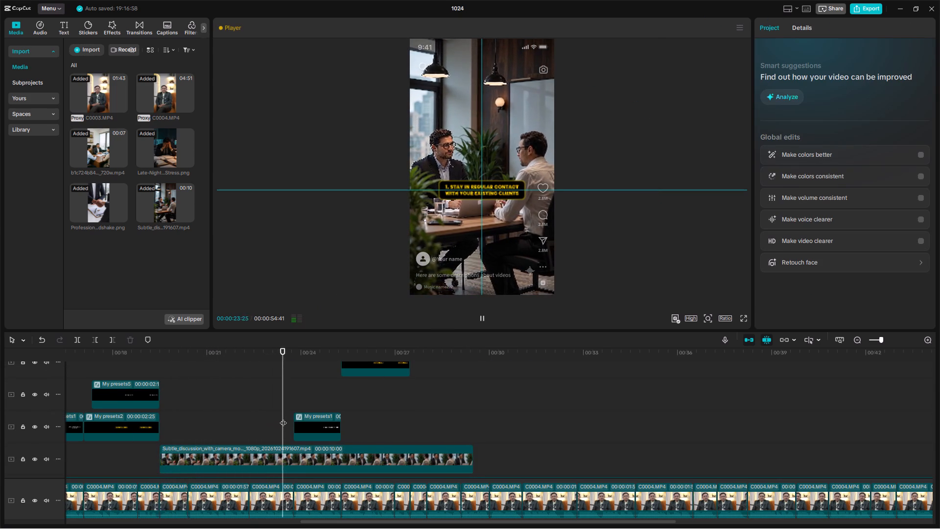
click(283, 418)
drag(283, 418, 293, 435)
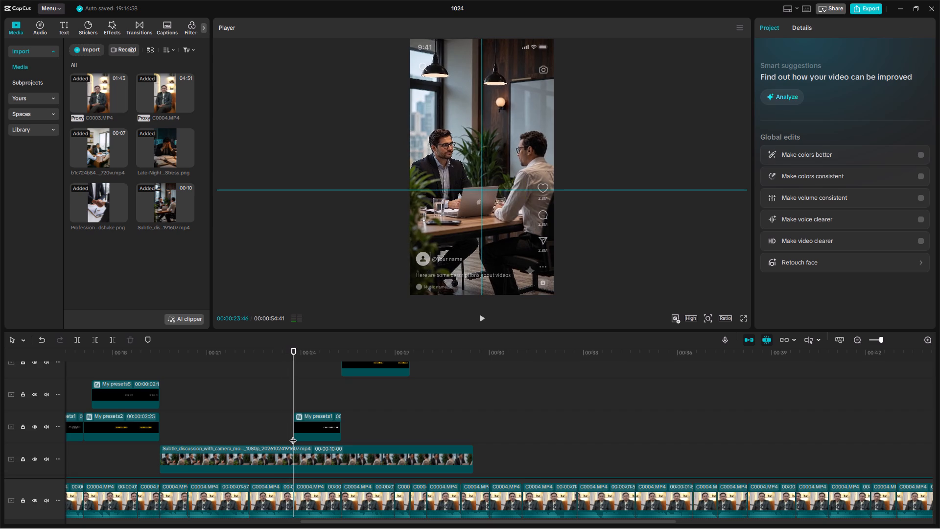
key(space)
click(286, 414)
drag(286, 414, 294, 437)
click(299, 461)
key(q)
drag(337, 460, 200, 463)
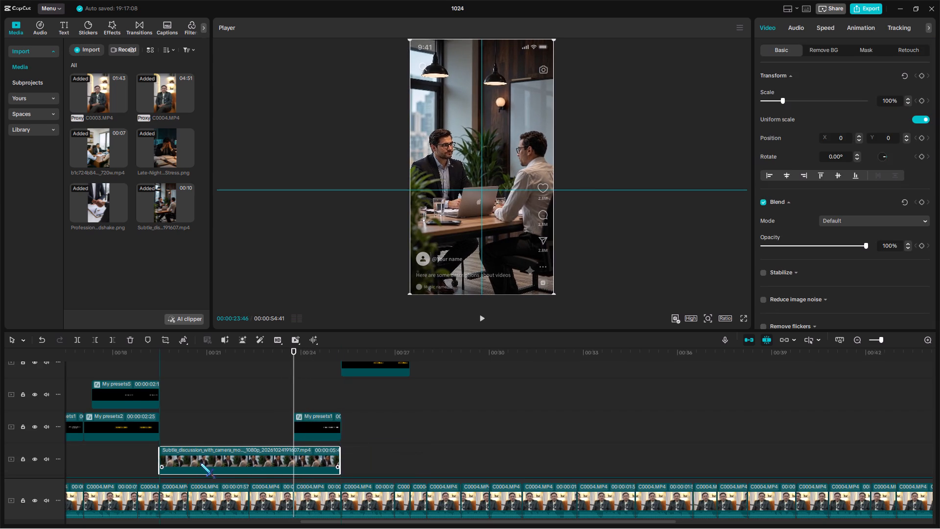
drag(200, 463, 200, 463)
Play from 00:00:19:30 to check the trimmed Subtle_discussion clip with the "1. STAY IN REGULAR CONTACT" caption.
click(171, 430)
drag(170, 432, 162, 449)
drag(166, 455, 172, 454)
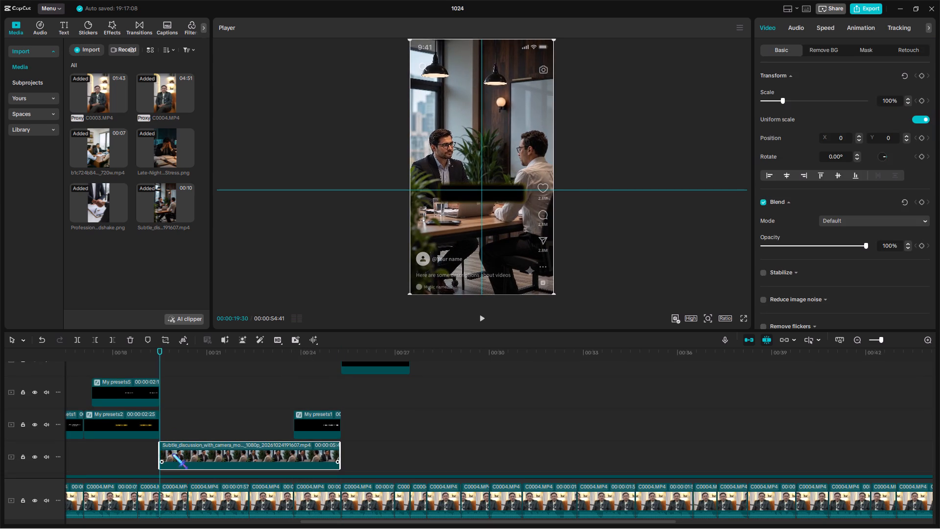
key(space)
scroll(186, 444, up, 2)
click(163, 397)
key(space)
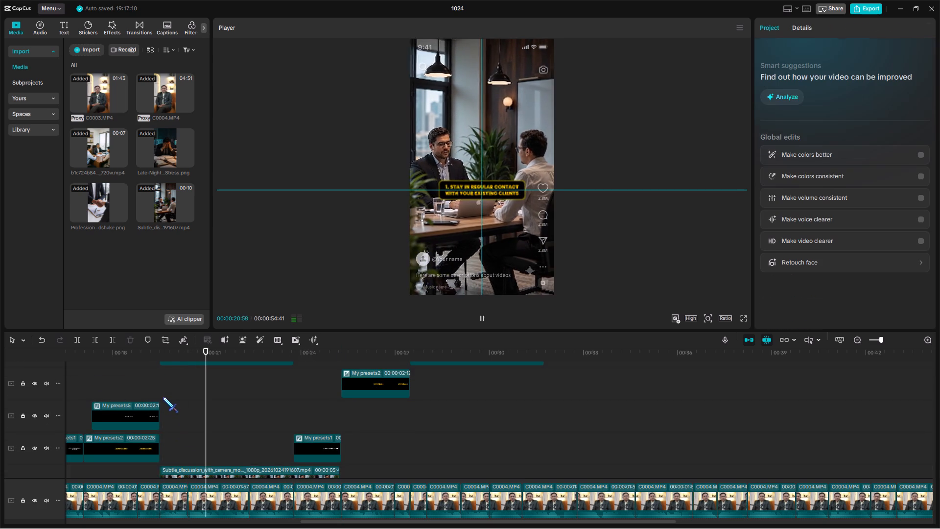
Trim away the Subtle_discussion clip's opening up to 00:00:19:44, keep the remainder starting at 00:00:19:30, and play it from there.
drag(163, 397, 167, 406)
scroll(172, 416, down, 2)
click(177, 460)
key(q)
drag(182, 456, 176, 454)
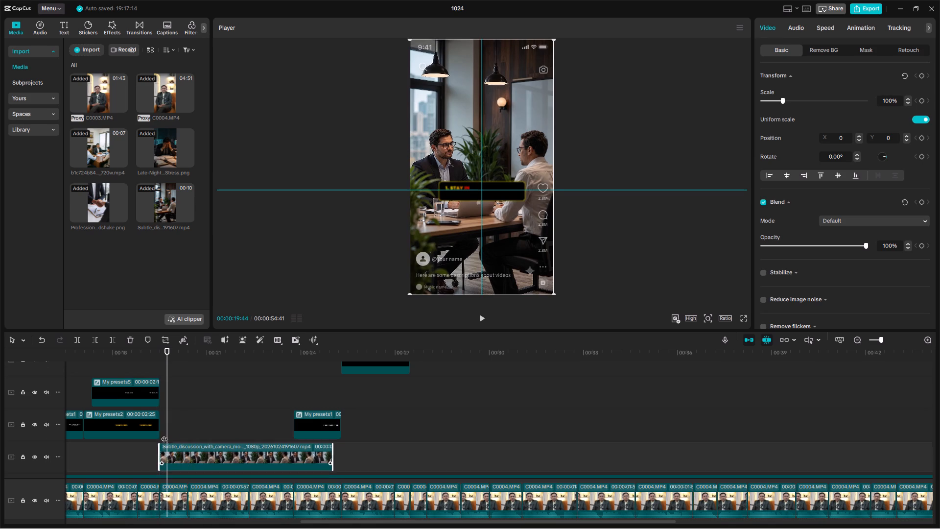
click(163, 431)
drag(163, 431, 160, 435)
key(space)
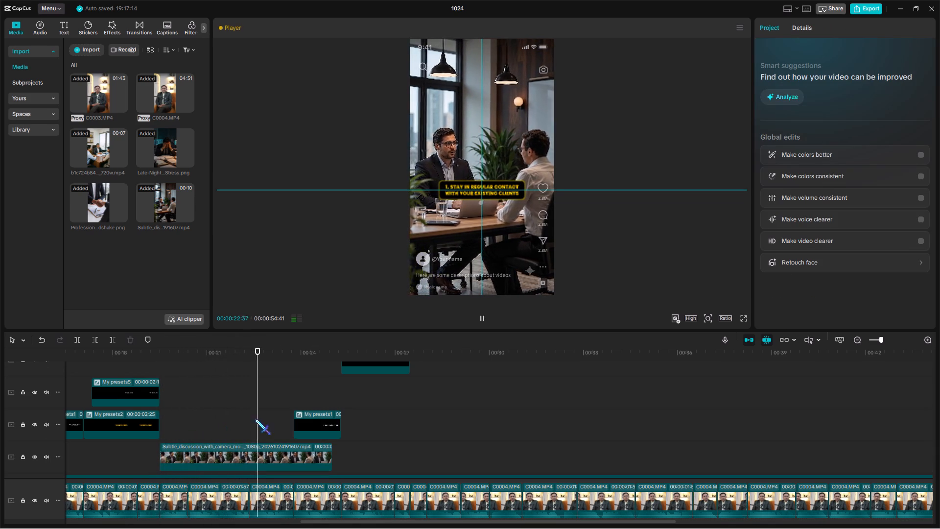
Trim the Subtle_discussion clip's end to 00:00:23:46, where the "IF YOUR SERVICE IS GOOD" caption begins, and play across that cut.
click(282, 411)
drag(282, 411, 293, 428)
click(299, 450)
key(w)
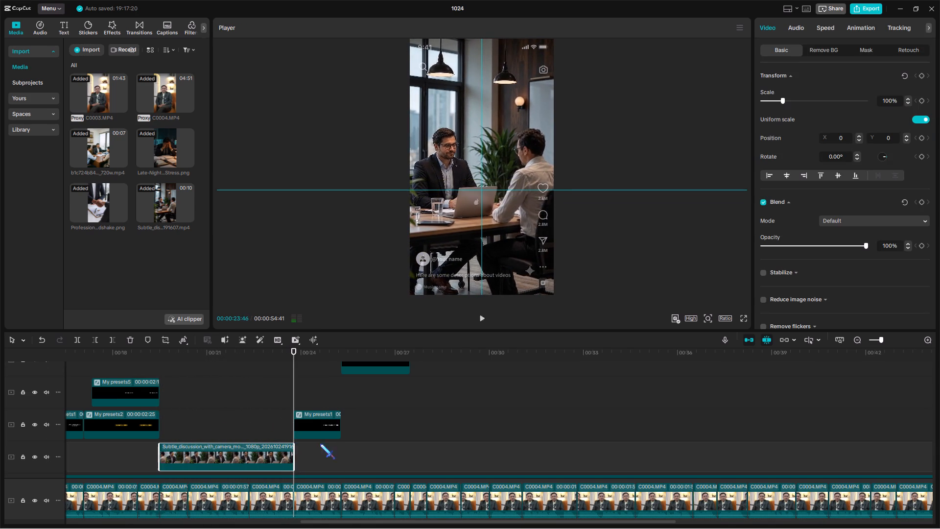
key(space)
click(232, 410)
key(space)
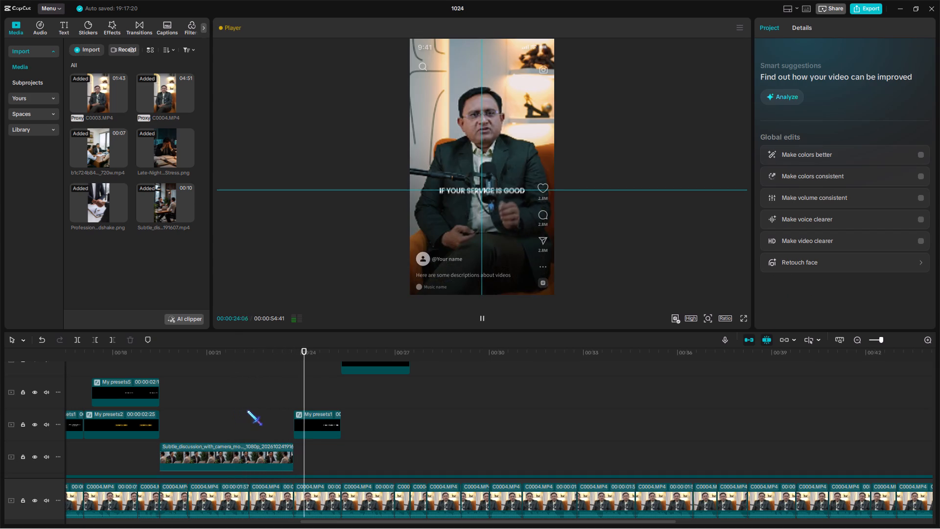
click(278, 414)
key(space)
key(space)
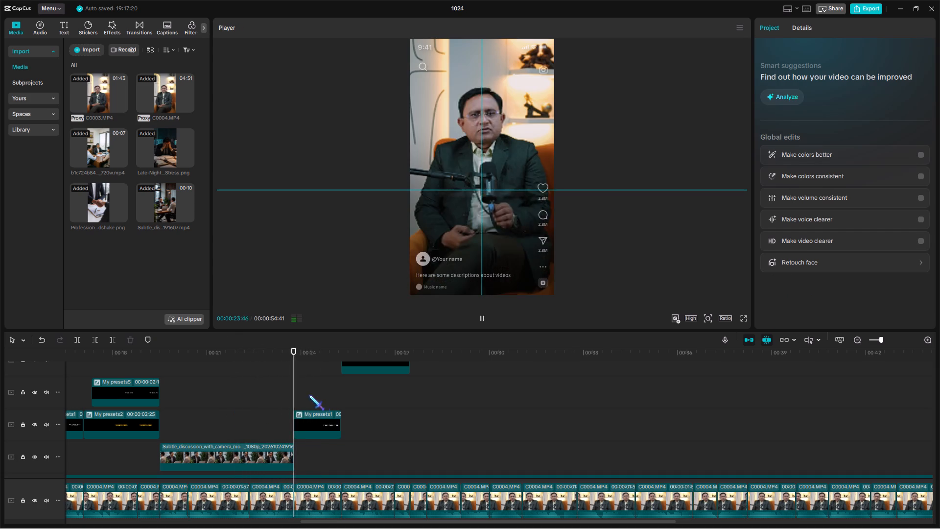
Play the footage around the "2. BUILD NEW PROFESSIONAL NETWORKS" caption repeatedly to check where the caption should end.
scroll(344, 414, up, 3)
drag(309, 424, 392, 432)
scroll(392, 432, up, 4)
click(531, 370)
key(space)
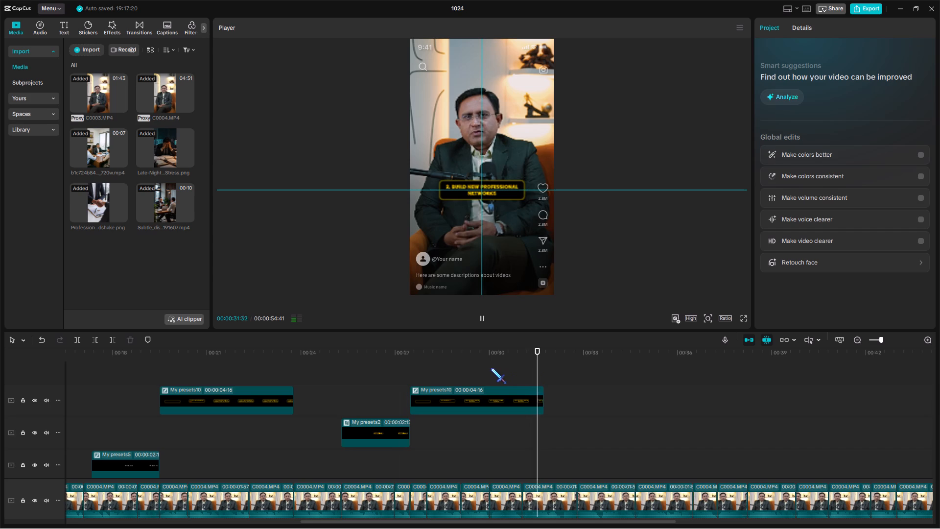
key(space)
key(space)
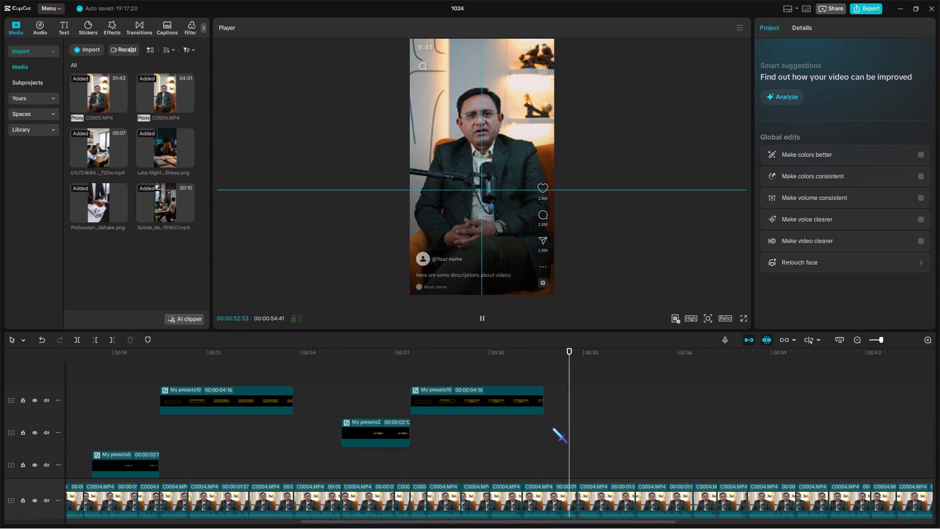
click(481, 438)
key(space)
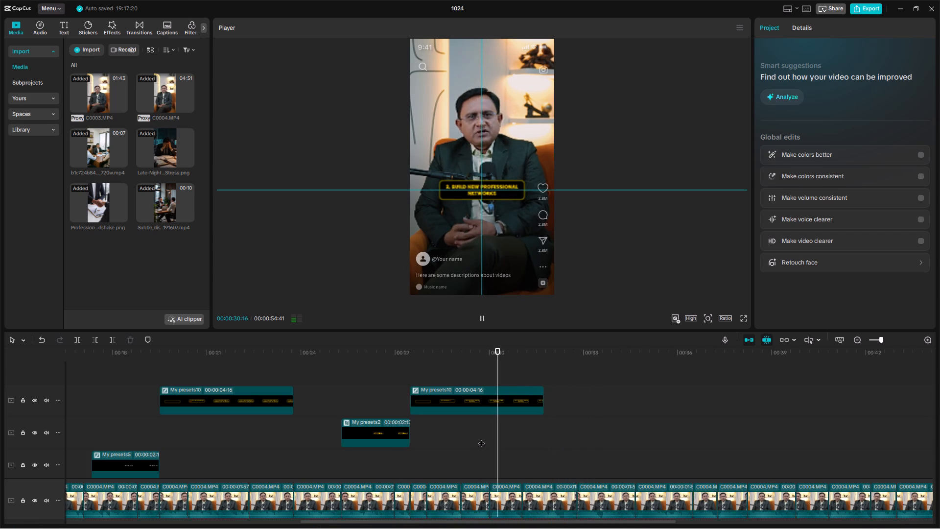
click(459, 439)
key(space)
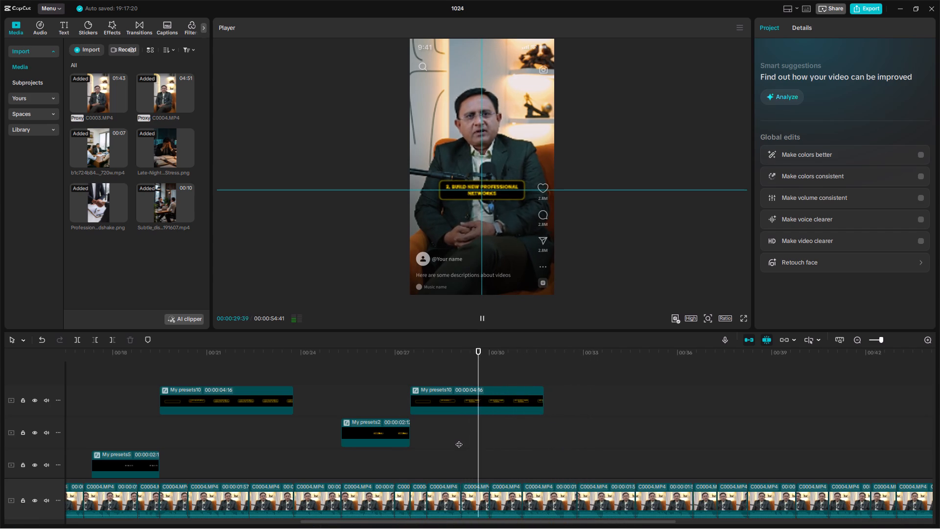
click(445, 439)
key(space)
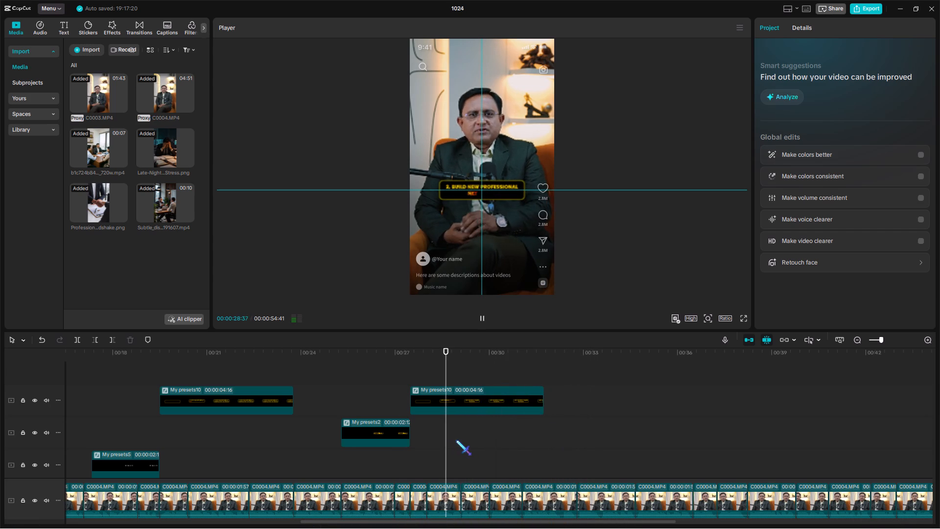
Trim the "2. BUILD NEW PROFESSIONAL NETWORKS" caption to end at 00:00:30:01 and play it from its start at 00:00:27:29.
click(884, 341)
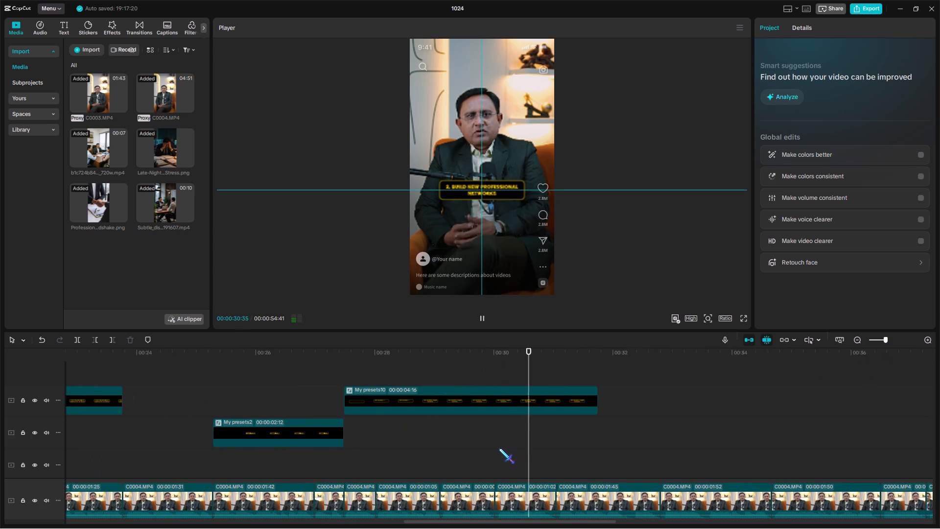
double_click(499, 448)
click(497, 452)
click(496, 411)
key(w)
scroll(438, 418, up, 3)
click(345, 369)
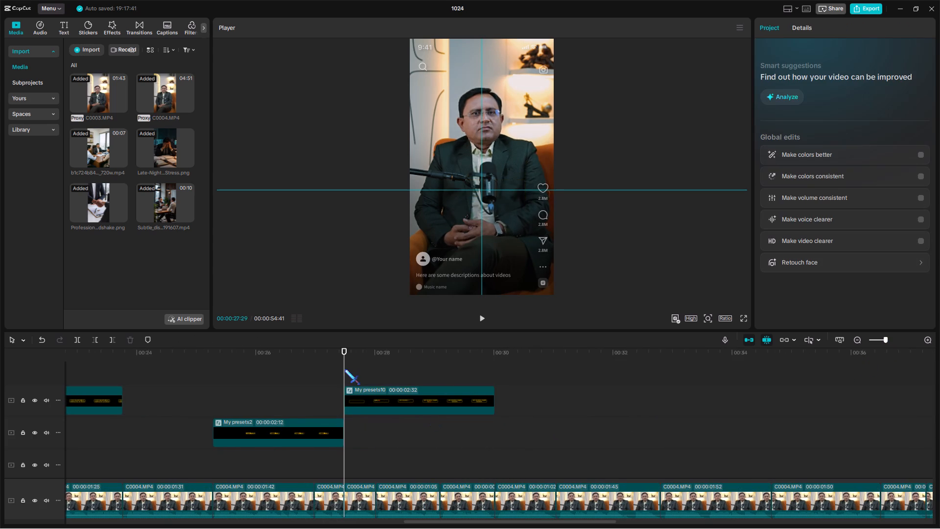
key(space)
scroll(406, 403, up, 6)
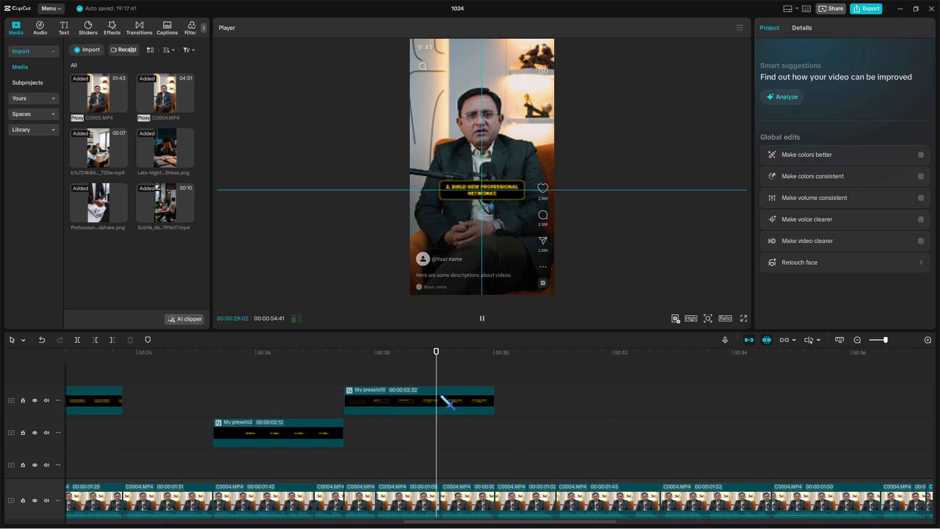
key(space)
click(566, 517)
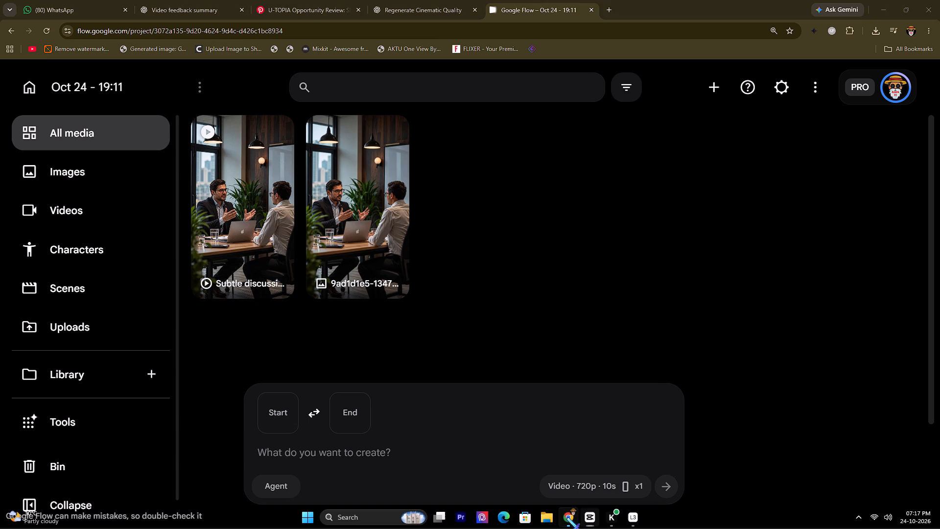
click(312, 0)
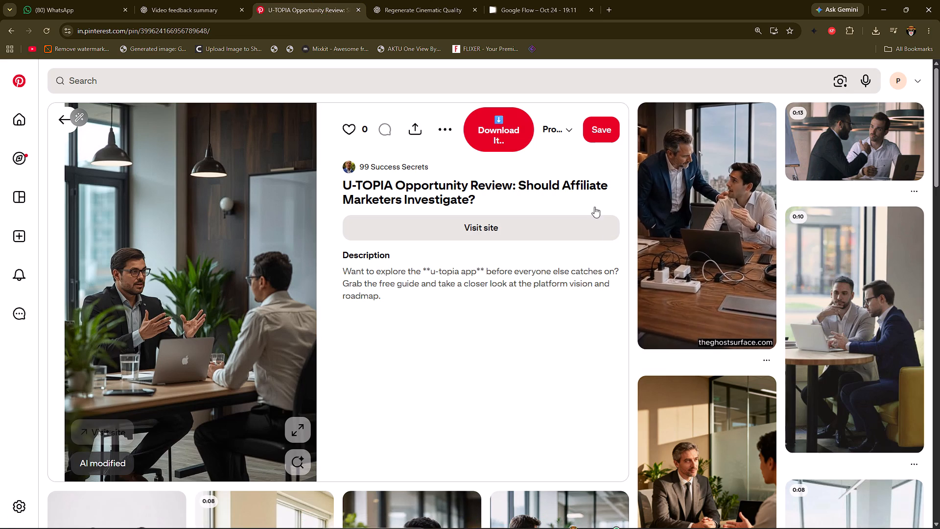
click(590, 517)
Play on past the end of the "2. BUILD NEW PROFESSIONAL NETWORKS" caption and examine the pauses around the main-footage cuts.
key(space)
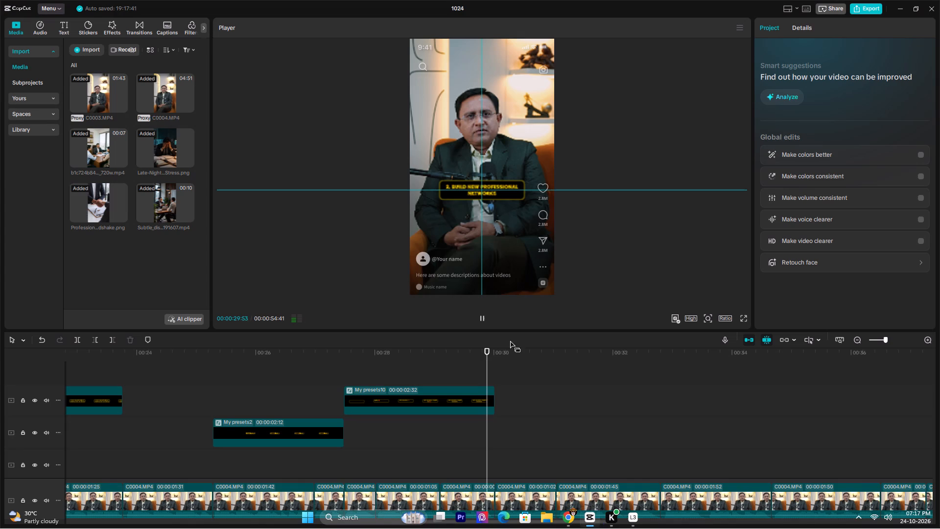
drag(481, 446, 660, 440)
click(884, 341)
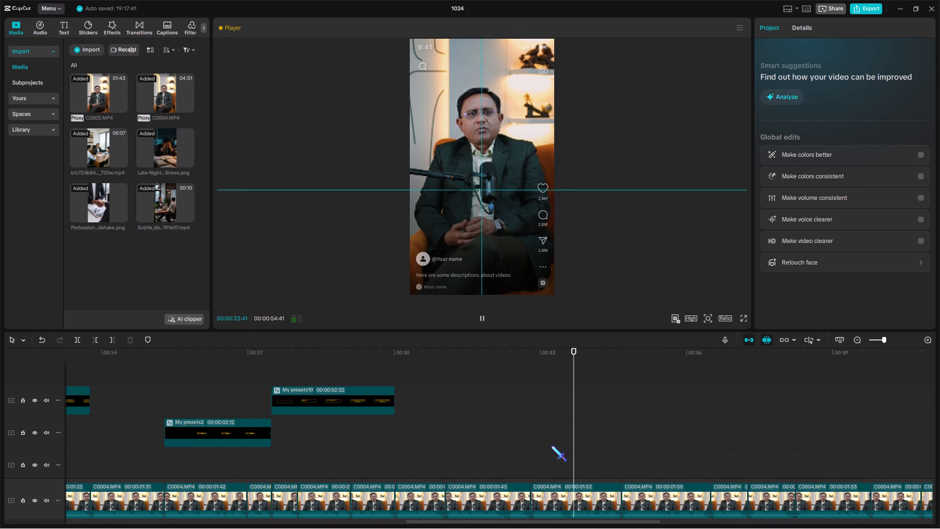
click(430, 446)
click(886, 339)
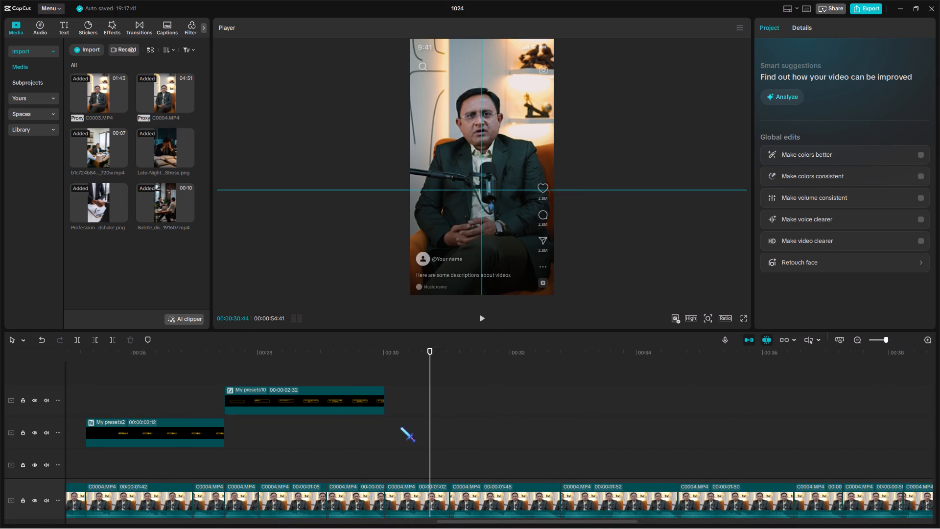
click(385, 435)
click(338, 446)
click(889, 338)
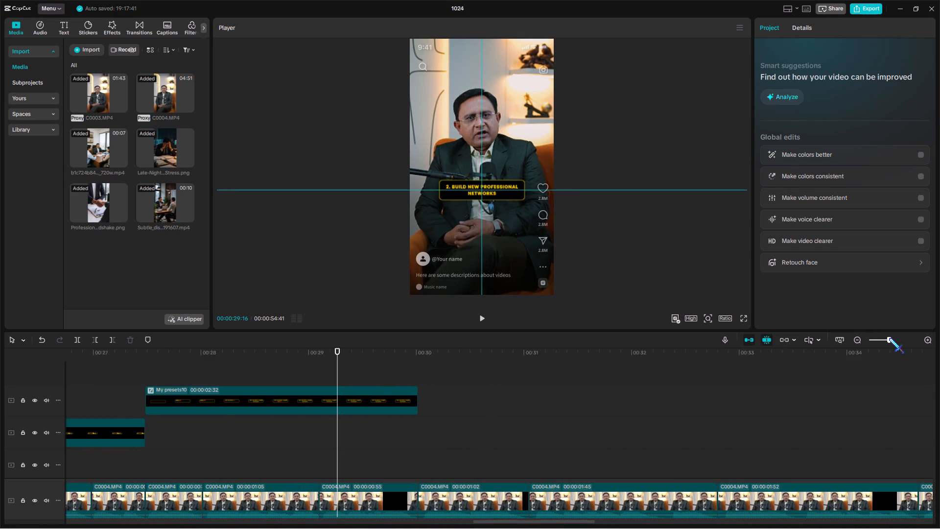
Trim the main-footage segment beneath the "2. BUILD NEW PROFESSIONAL NETWORKS" caption, and the caption itself, to end at 00:00:29:59.
key(space)
scroll(440, 438, down, 5)
click(412, 453)
drag(412, 453, 413, 458)
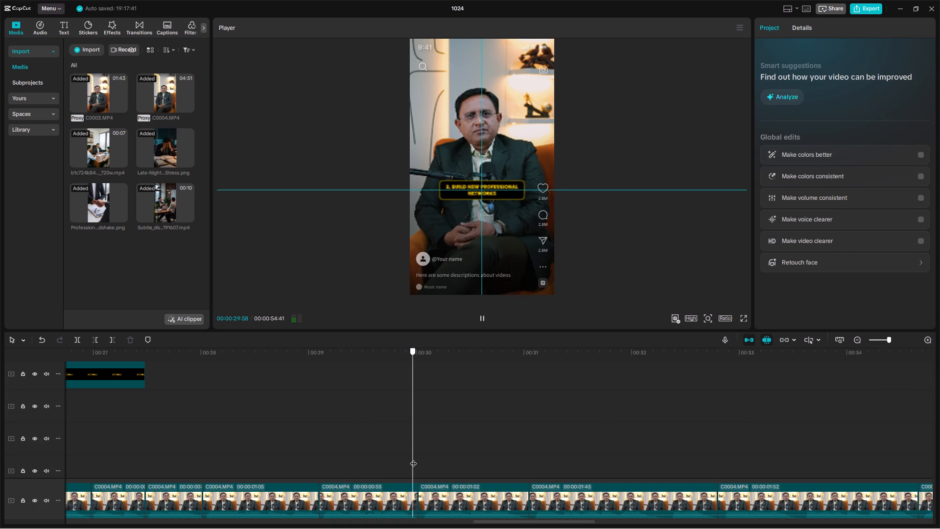
drag(413, 458, 414, 460)
key(w)
scroll(414, 460, up, 6)
click(404, 409)
key(w)
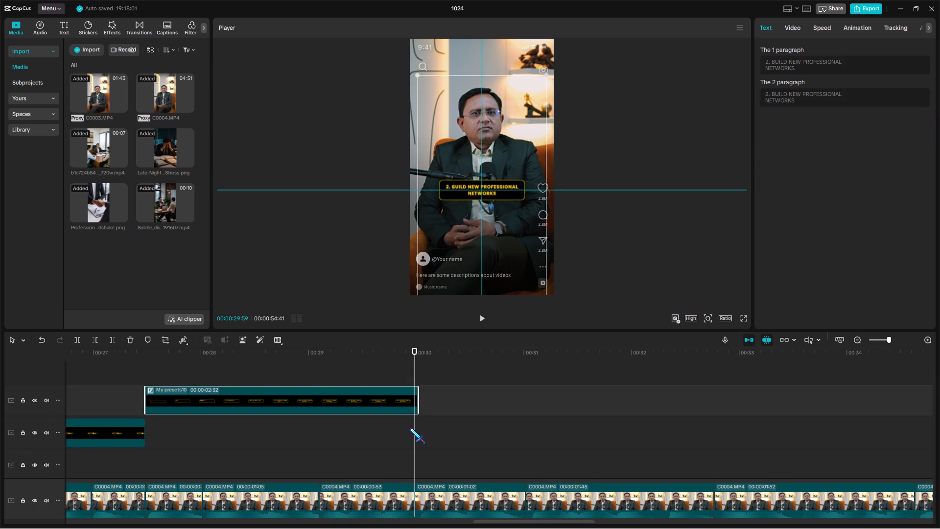
Trim away the opening of the main-footage segment right after the caption up to 00:00:30:01 and play the result.
drag(416, 457, 418, 467)
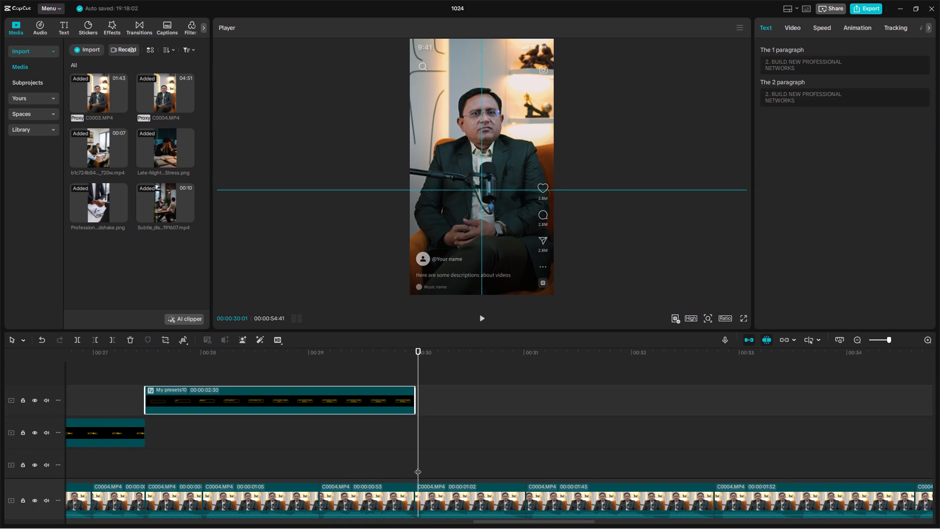
key(Left)
key(Right)
key(q)
key(space)
key(space)
Trim that segment's end to 00:00:30:56 and cut away the following main-footage segment's opening up to 00:00:30:58.
drag(512, 464, 515, 471)
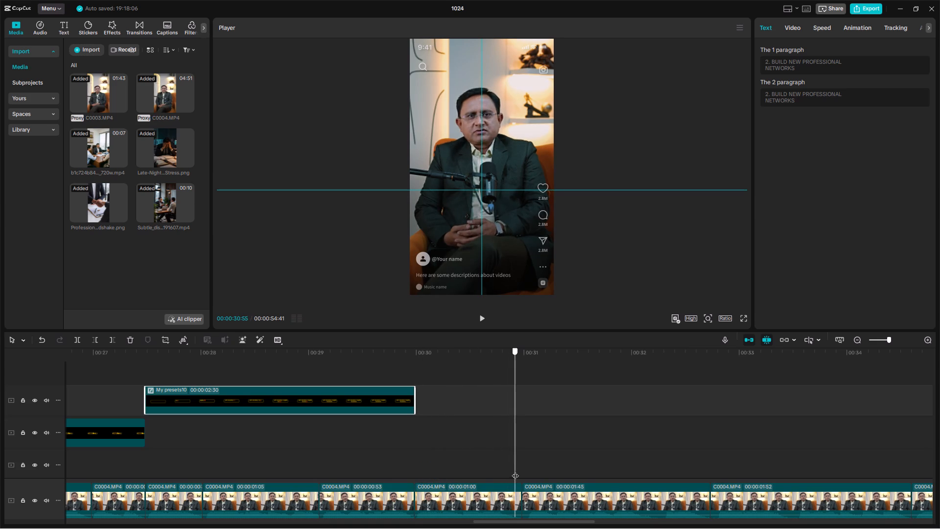
drag(515, 471, 517, 475)
key(w)
click(521, 461)
drag(521, 461, 520, 466)
key(q)
Play the main footage after the tightened cuts up to about 00:00:32:07 to check the speech and pauses.
key(space)
drag(463, 451, 517, 461)
key(space)
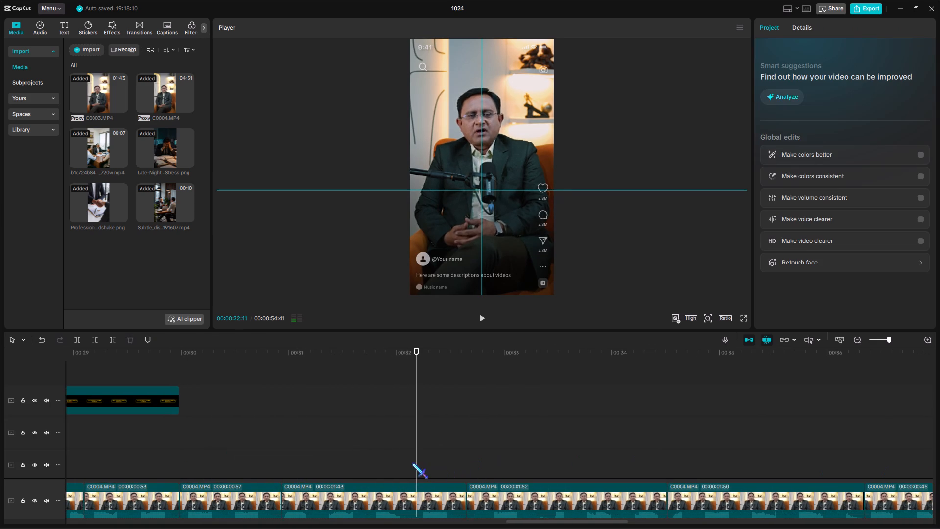
key(space)
click(343, 454)
key(space)
key(space)
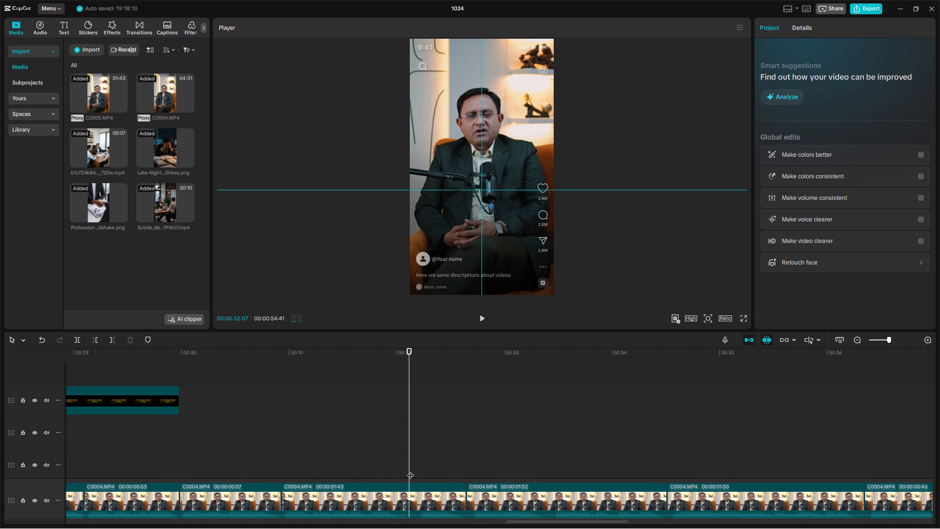
Split the main-footage segment at about 00:00:32:08, cut away the opening frames of the later part and play the result.
drag(411, 470, 418, 454)
key(ctrl+b)
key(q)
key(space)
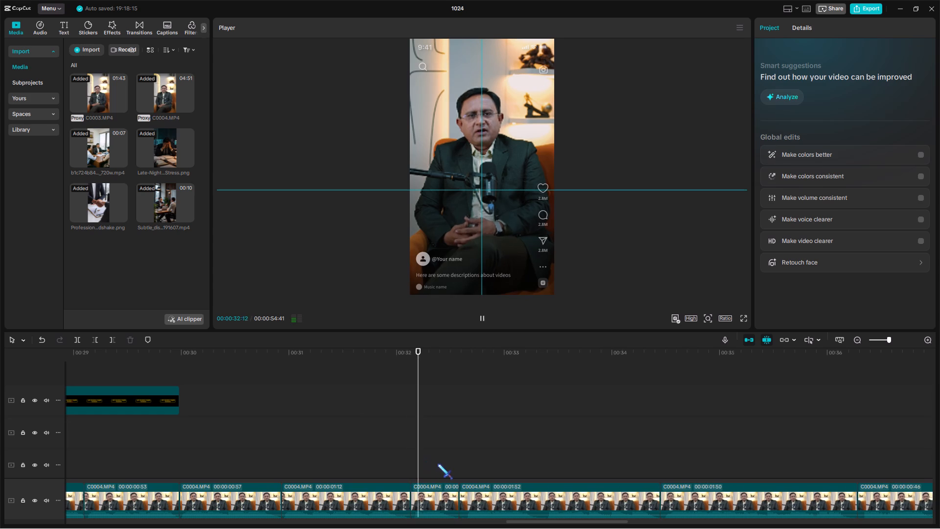
Trim the short new segment's end to 00:00:32:32 and cut away the following main-footage segment's first few frames.
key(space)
drag(450, 462, 455, 473)
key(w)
click(460, 462)
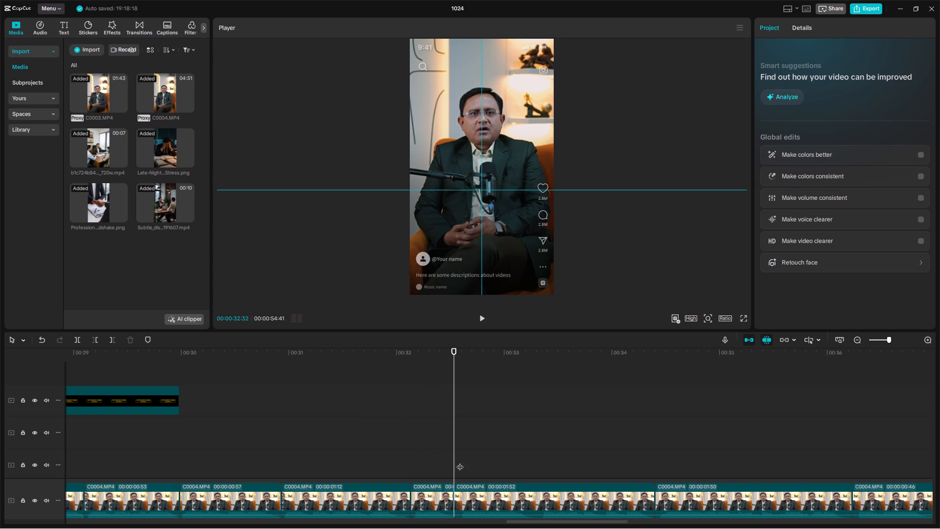
drag(460, 462, 459, 468)
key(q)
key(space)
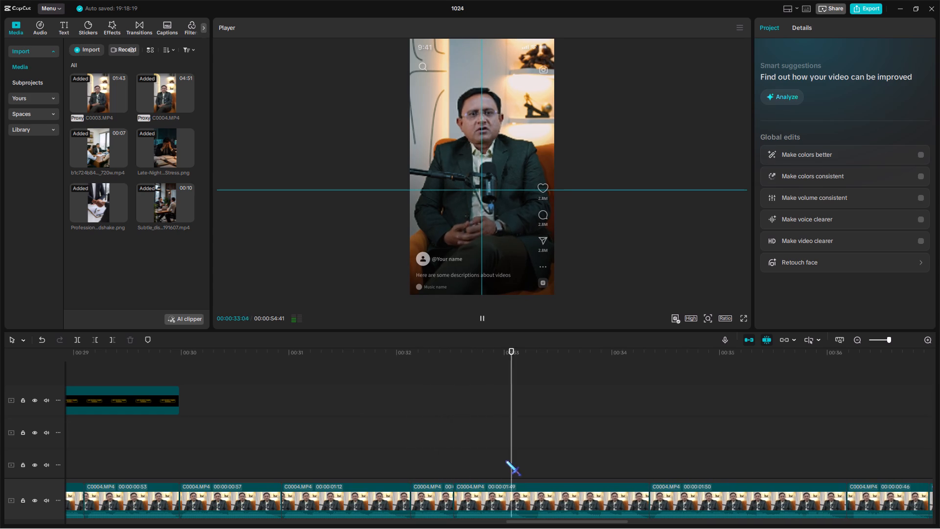
Replay the speech after 00:00:32:32, split that main-footage segment at 00:00:33:13 and cut away the opening of its later part.
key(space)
click(488, 458)
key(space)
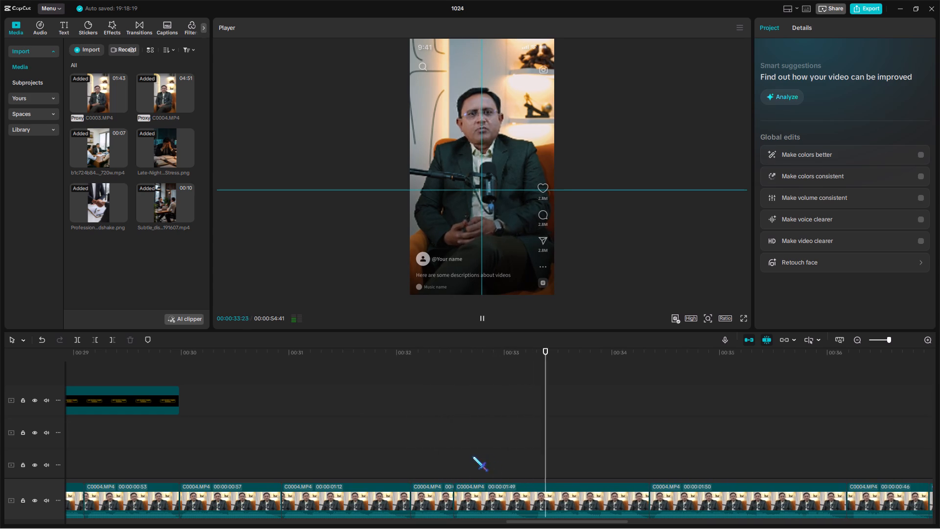
click(462, 455)
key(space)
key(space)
drag(527, 471, 528, 472)
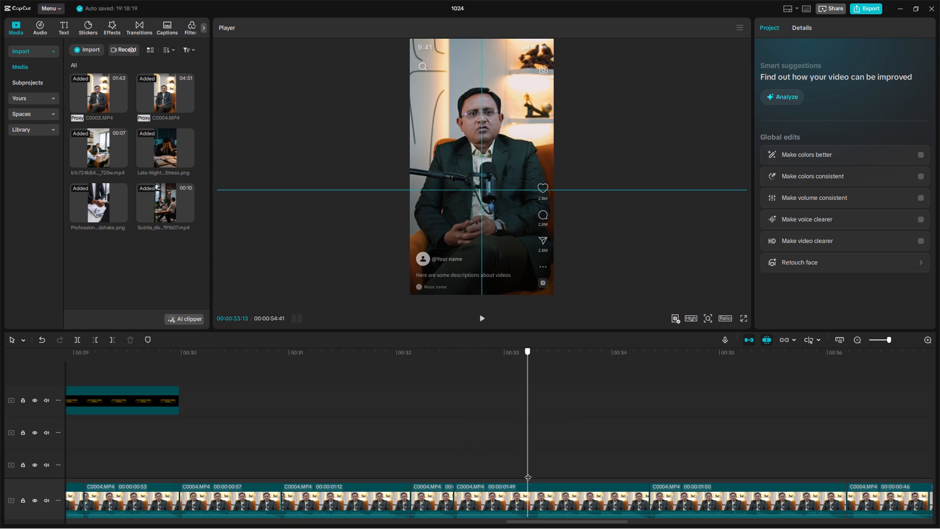
drag(528, 472, 535, 454)
key(ctrl+b)
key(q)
Play on and trim the end of the main-footage segment after the 00:00:33:13 split to 00:00:34:15.
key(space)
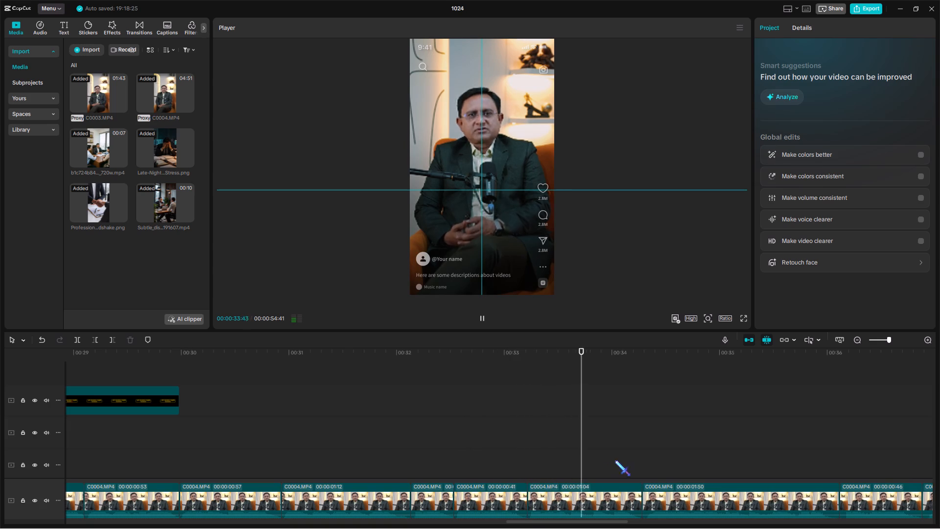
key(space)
click(631, 461)
drag(632, 461, 639, 473)
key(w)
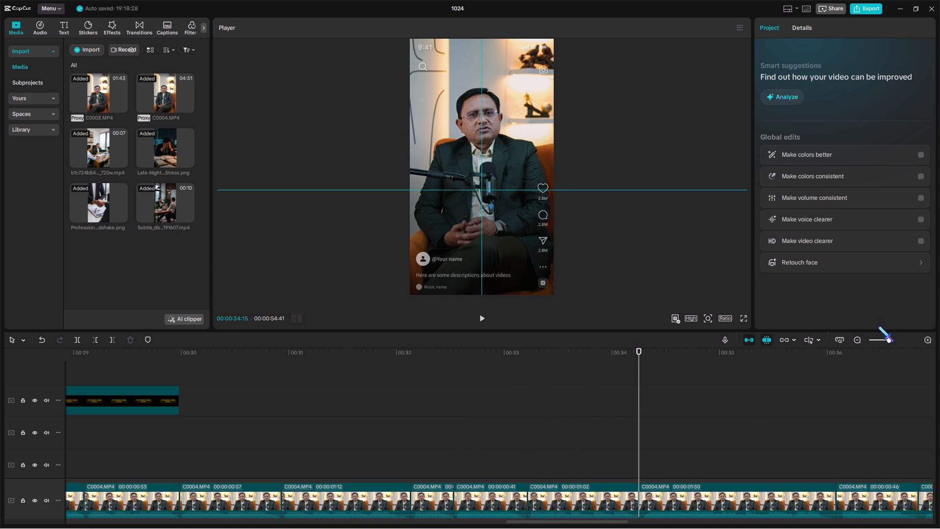
Replay the main footage from the closing part of the "2. BUILD NEW PROFESSIONAL NETWORKS" caption to check the cuts after it.
drag(885, 340, 883, 345)
scroll(593, 479, up, 5)
click(490, 368)
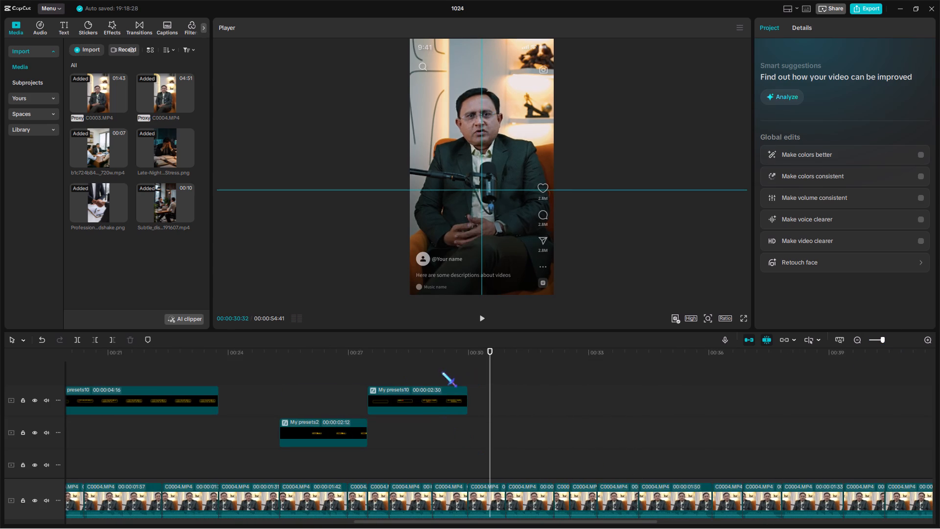
click(442, 372)
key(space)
drag(423, 427, 466, 429)
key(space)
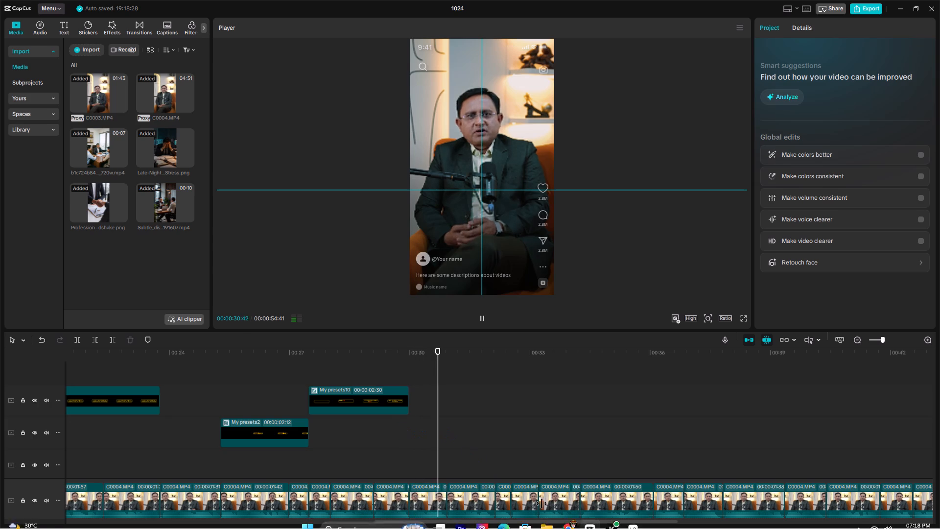
Switch to the browser and enter a Pinterest search beginning "BUSINESS OW".
click(566, 520)
click(206, 83)
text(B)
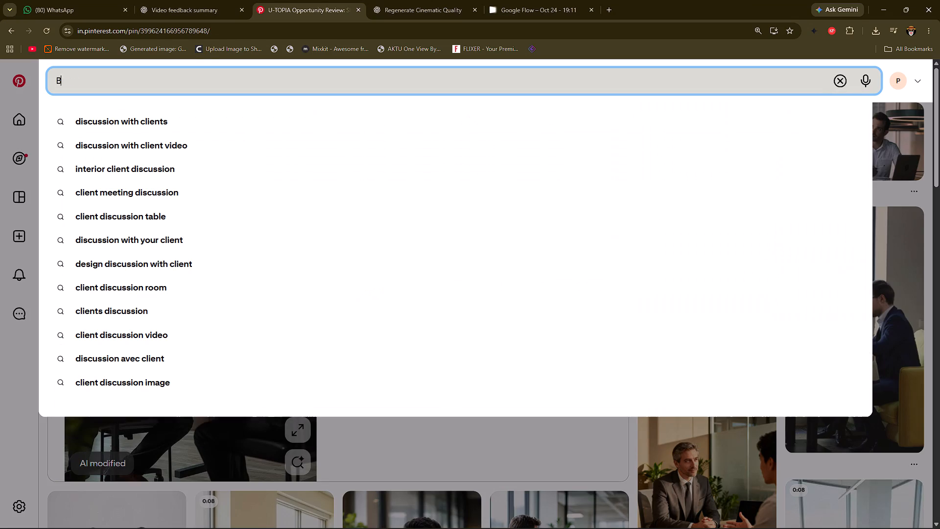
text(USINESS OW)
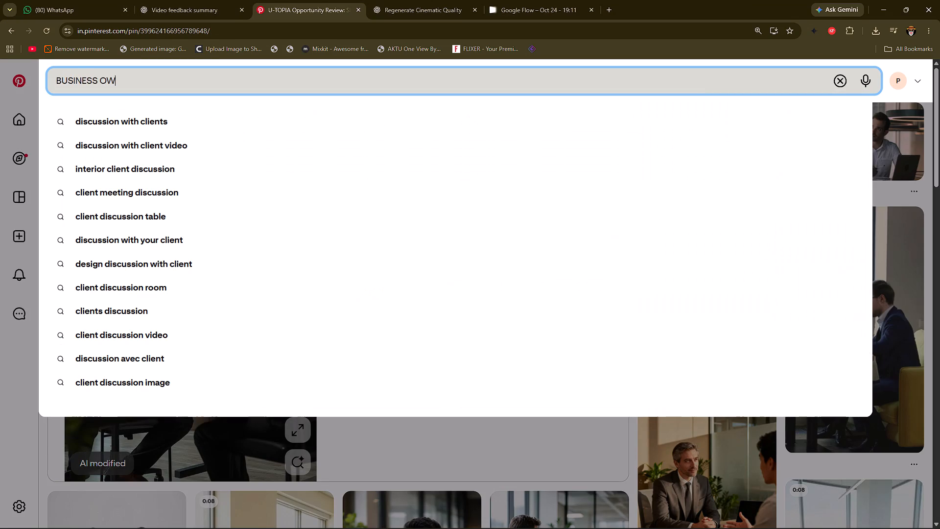
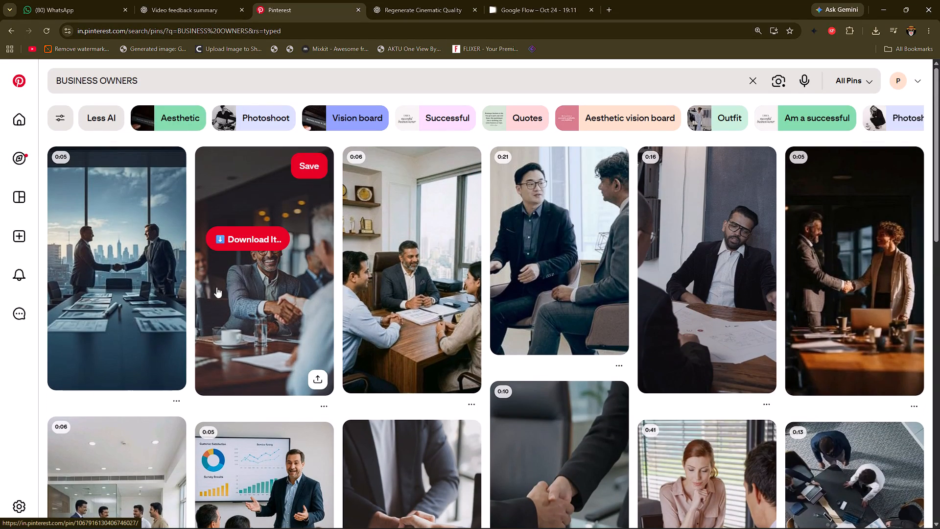
Browse the Pinterest results for "BUSINESS OWNERS" to find a vertical business-themed B-roll clip that suits the video.
scroll(510, 287, down, 6)
scroll(584, 301, down, 4)
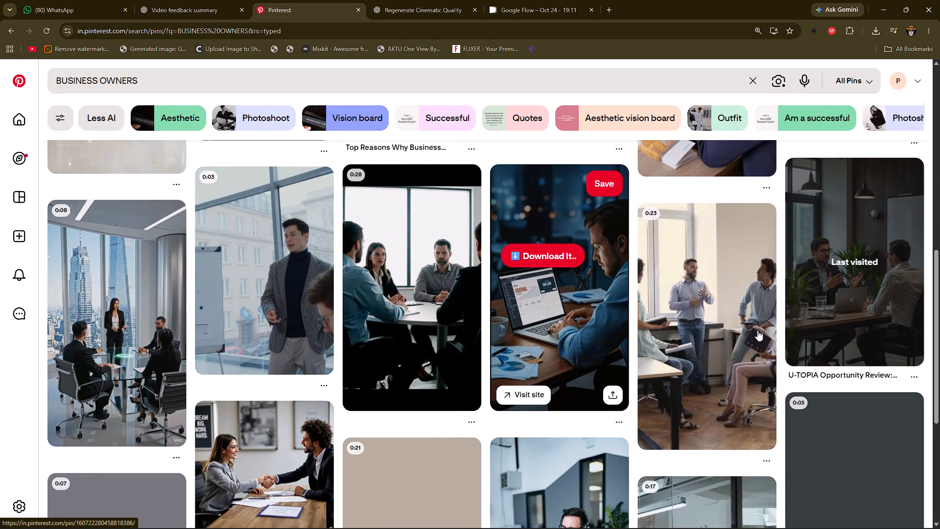
scroll(756, 340, down, 4)
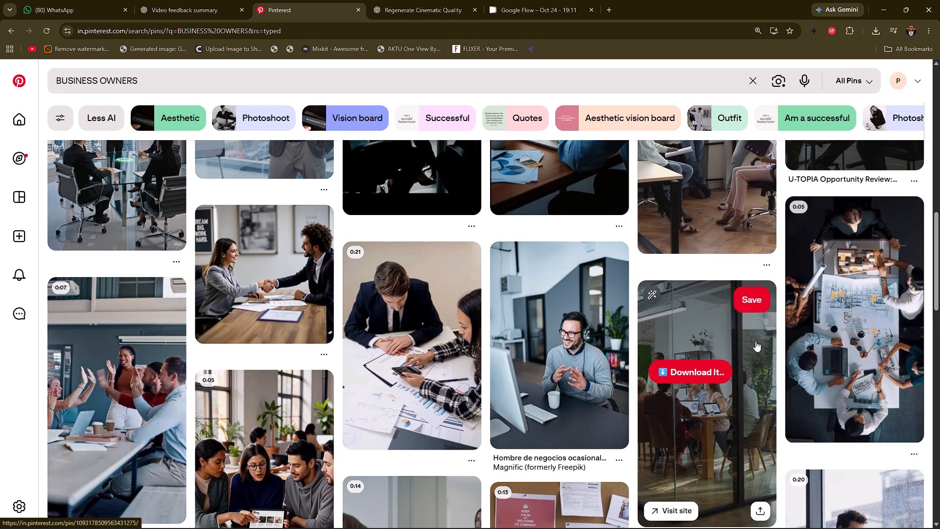
scroll(755, 341, down, 6)
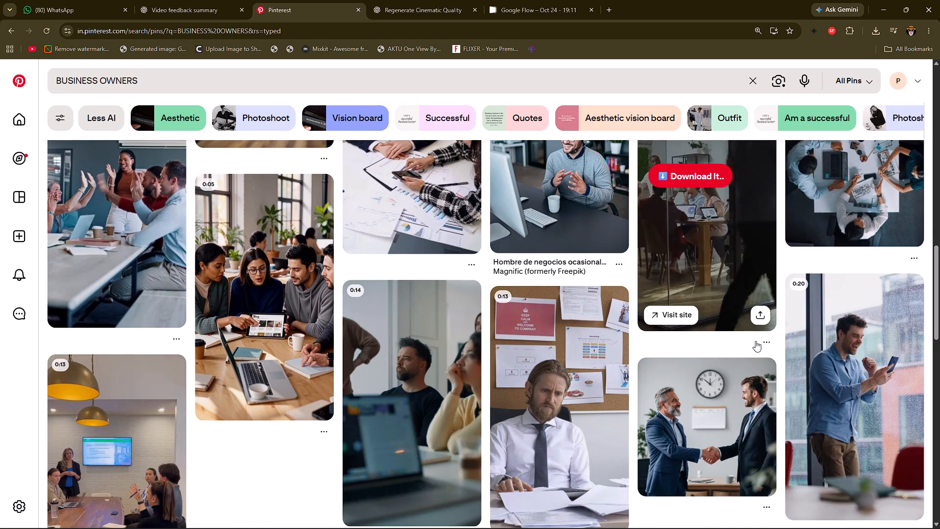
Search Pinterest for BUSINESSMAN and open the pin of two suited businessmen exchanging papers in an office.
scroll(755, 341, down, 3)
scroll(755, 341, up, 13)
scroll(739, 347, down, 16)
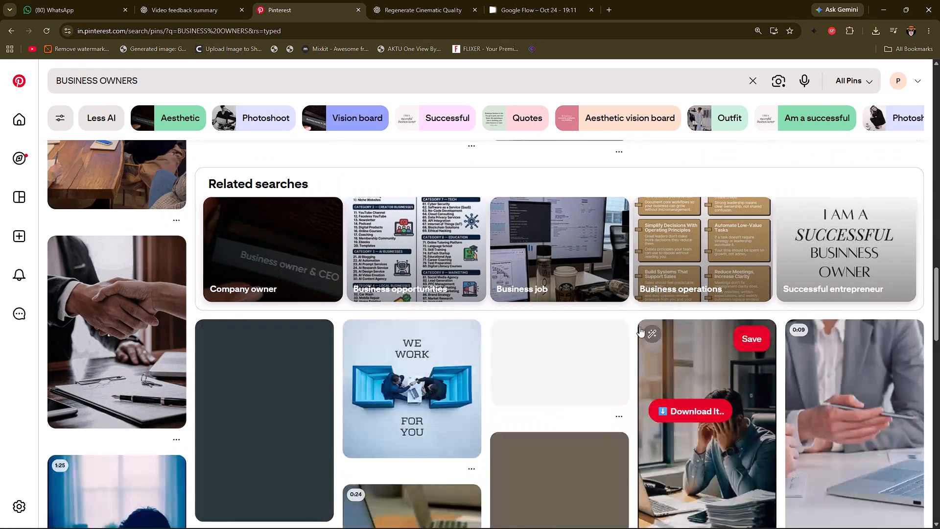
scroll(587, 321, up, 6)
drag(101, 80, 187, 81)
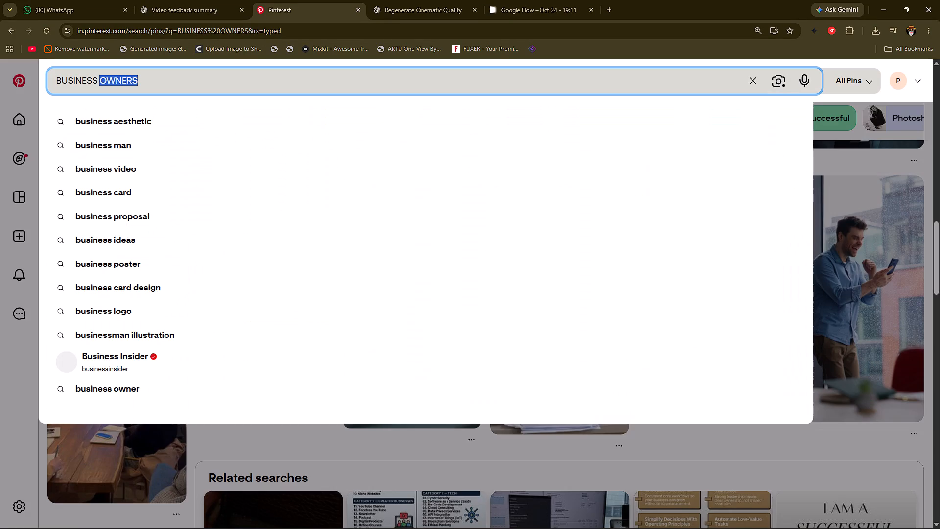
key(BackSpace)
key(BackSpace)
text(MAN)
key(Return)
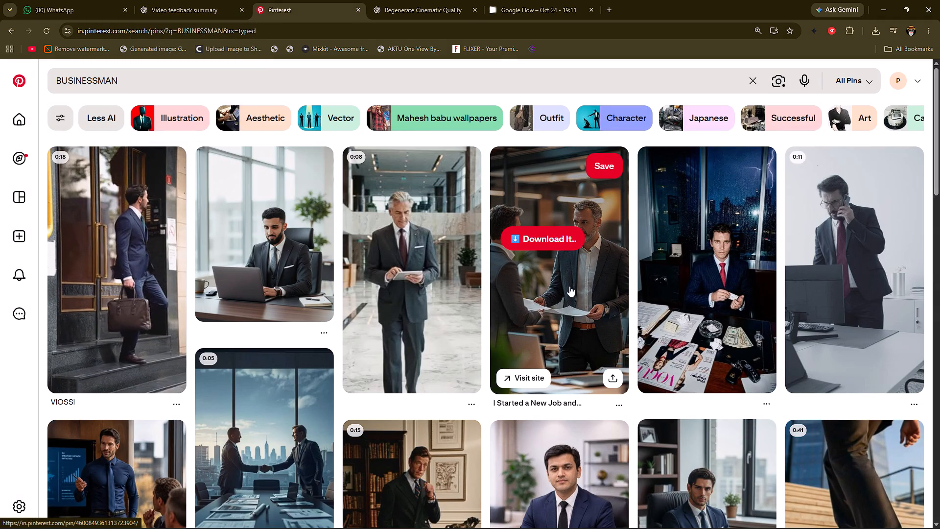
click(569, 286)
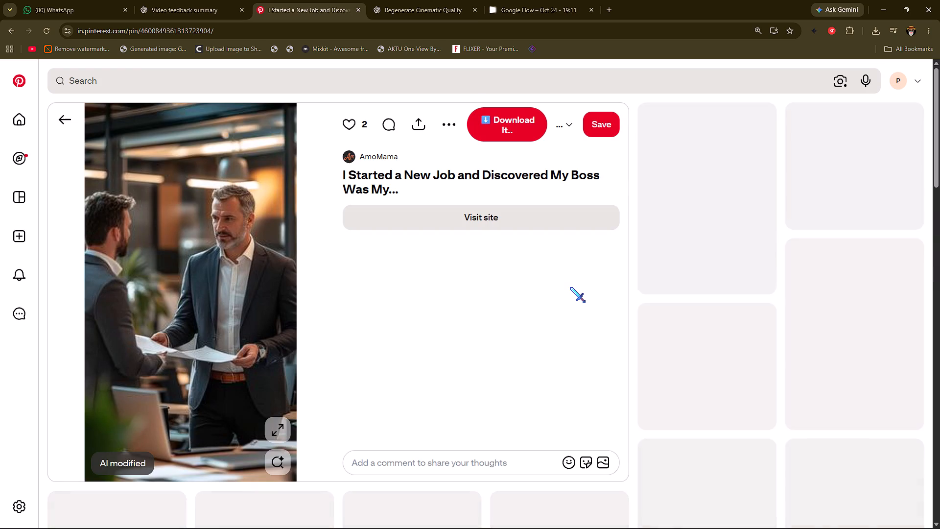
Examine the related businessman pins, including the bald speaker on stage, for usable B-roll images and return to the two-businessmen pin.
scroll(570, 287, down, 3)
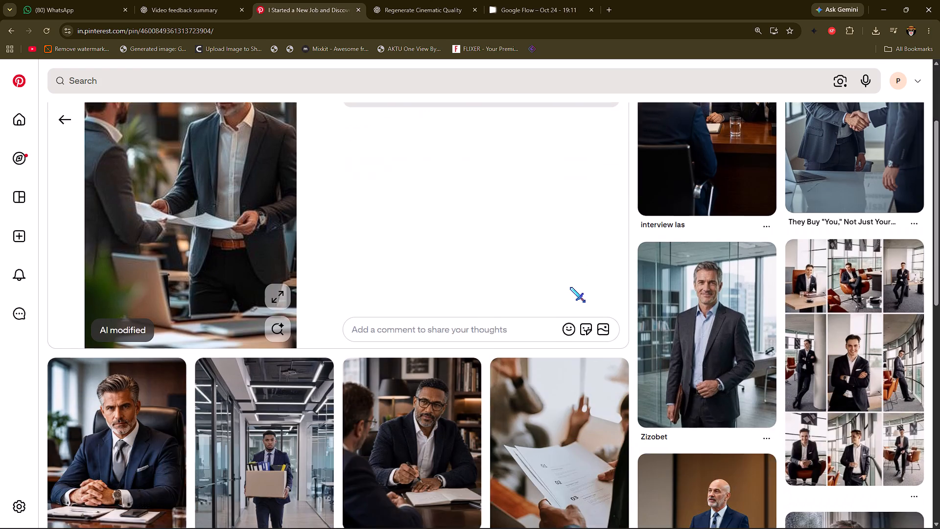
scroll(571, 288, up, 4)
scroll(574, 288, down, 4)
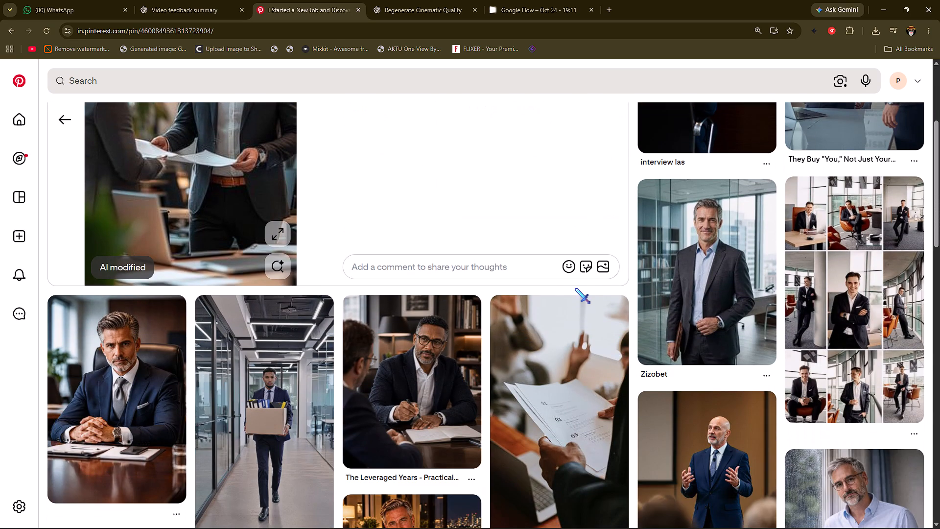
scroll(738, 357, down, 6)
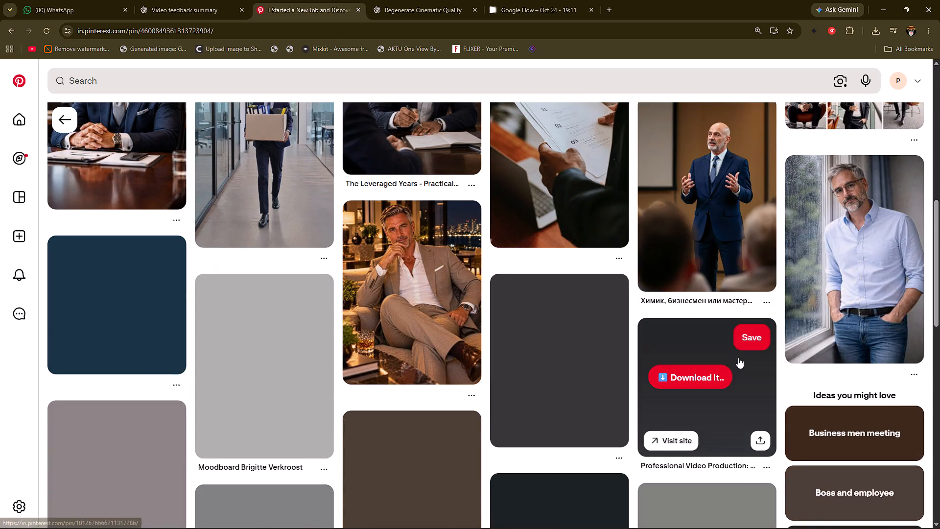
scroll(738, 358, up, 6)
click(687, 434)
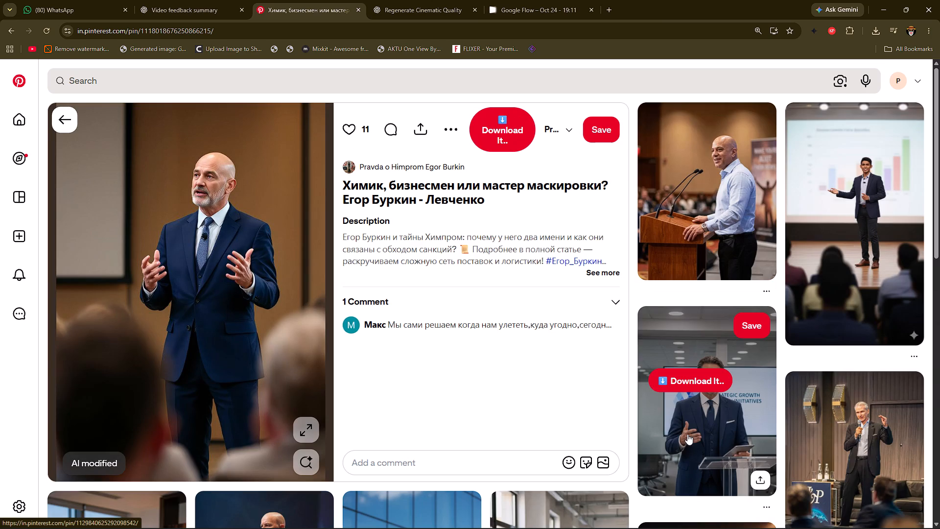
scroll(663, 340, down, 5)
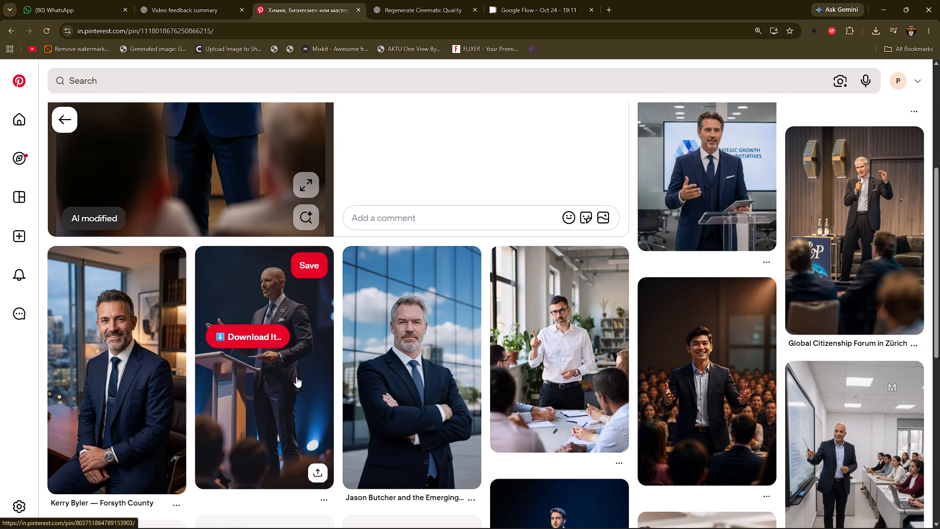
scroll(296, 377, down, 4)
scroll(350, 445, up, 11)
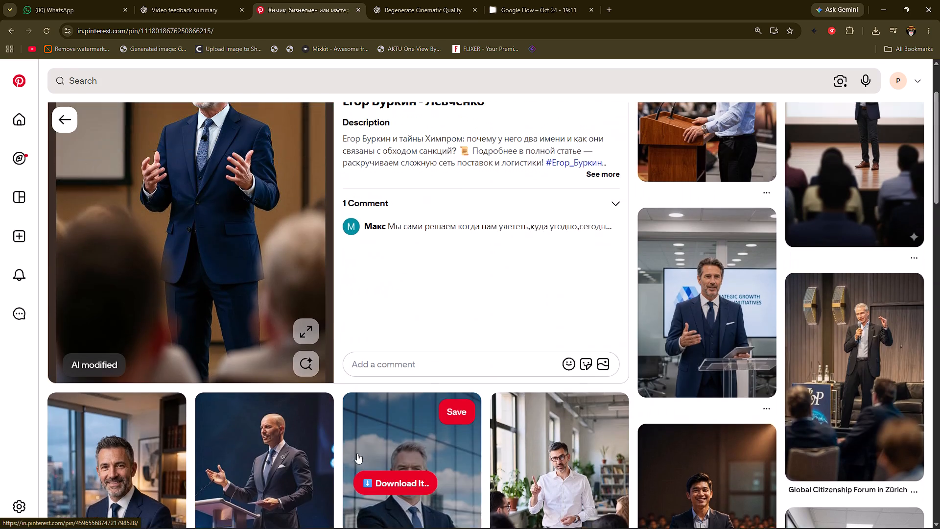
scroll(357, 453, up, 2)
click(358, 453)
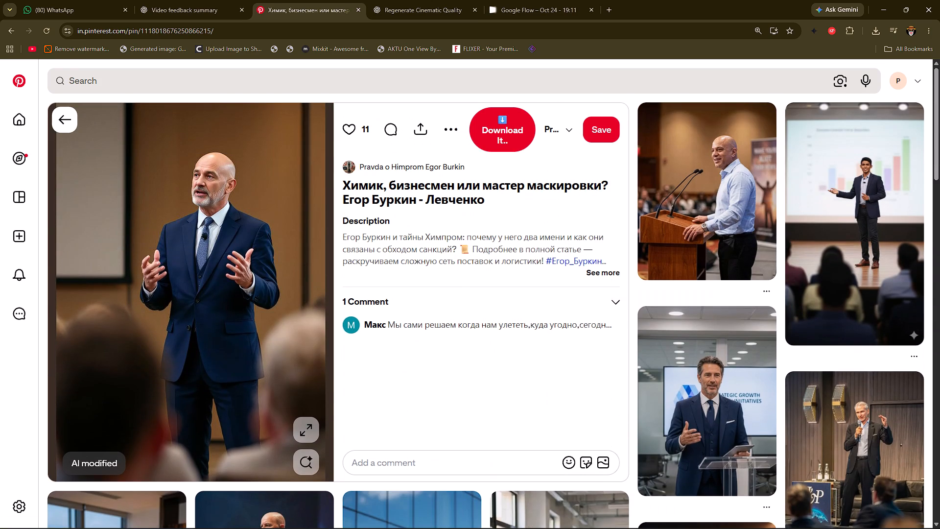
scroll(360, 451, up, 1)
scroll(360, 452, down, 6)
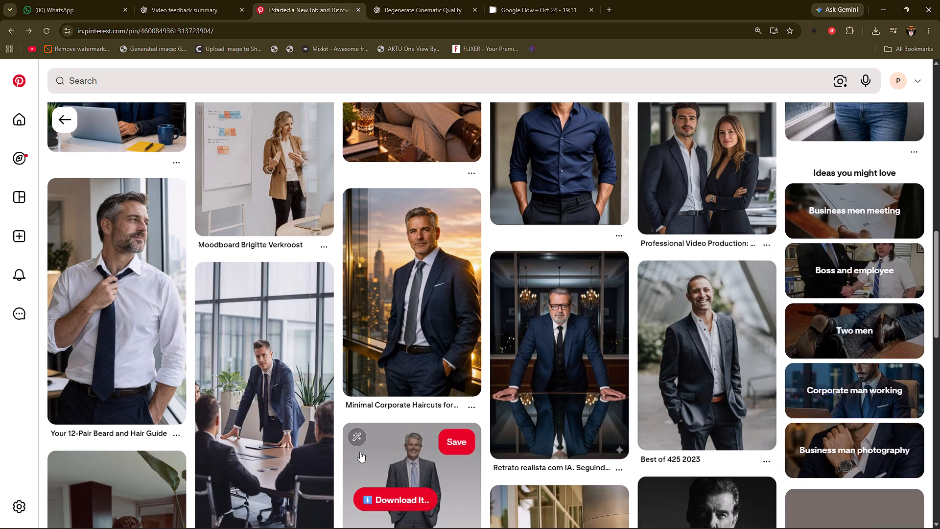
scroll(360, 452, down, 3)
scroll(360, 452, up, 5)
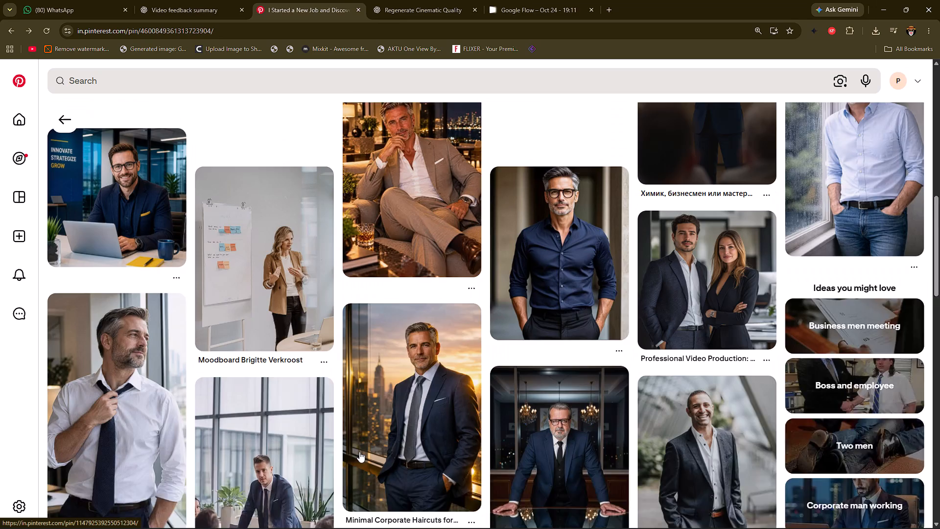
scroll(359, 452, up, 19)
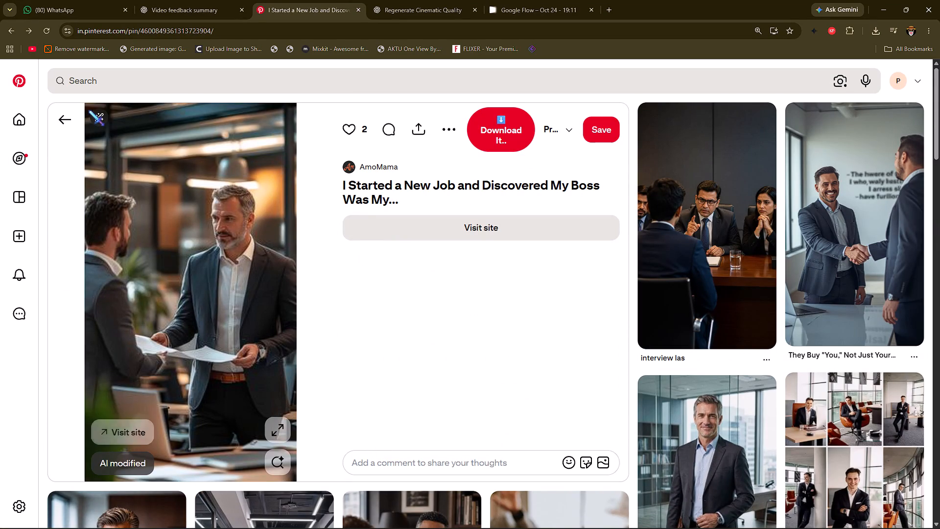
key(Print)
drag(87, 109, 295, 457)
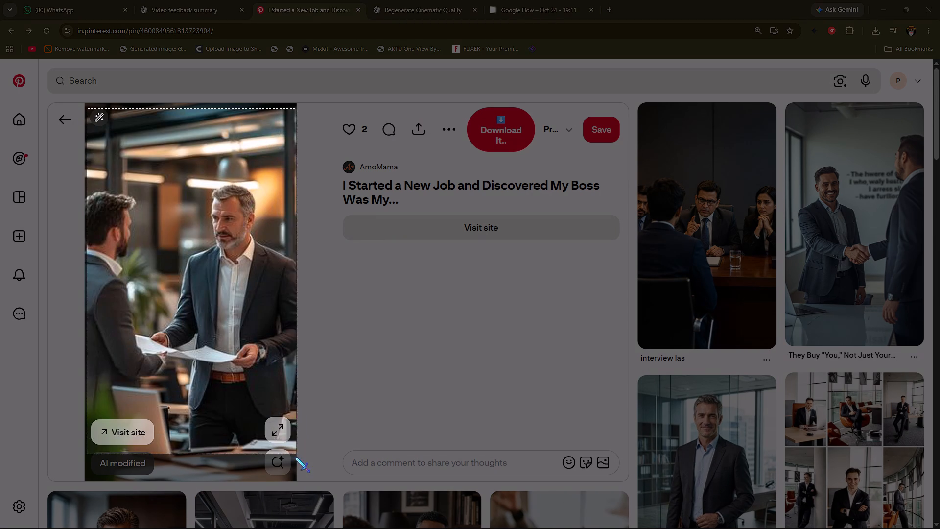
drag(295, 457, 291, 469)
click(415, 0)
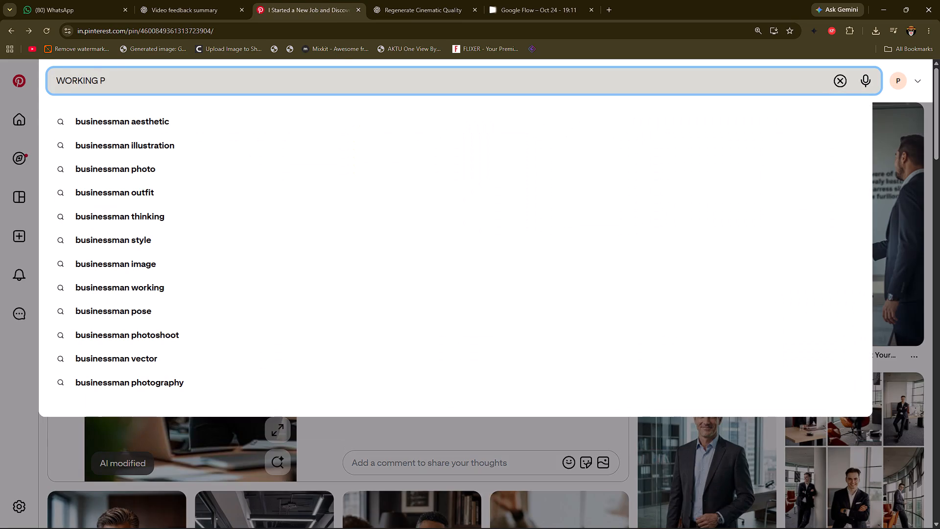
text(ROFESSIONAL)
key(Return)
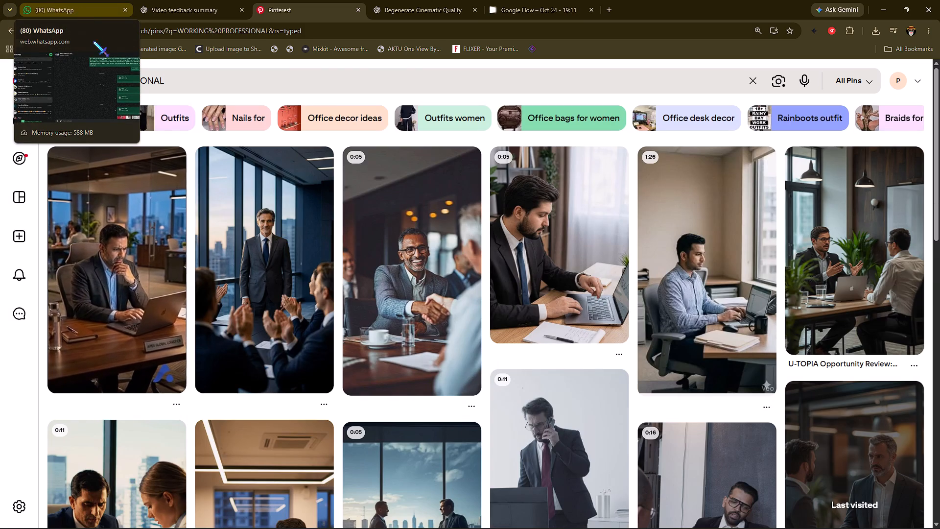
Examine the working-professional results for B-roll, opening the "The Fragile Executive" video pin and the earlier two-businessmen pin.
click(275, 276)
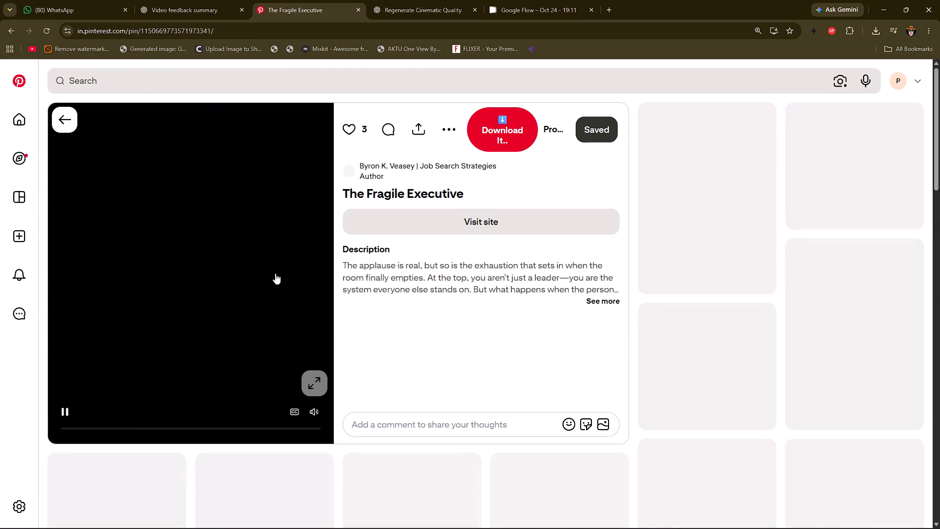
click(276, 273)
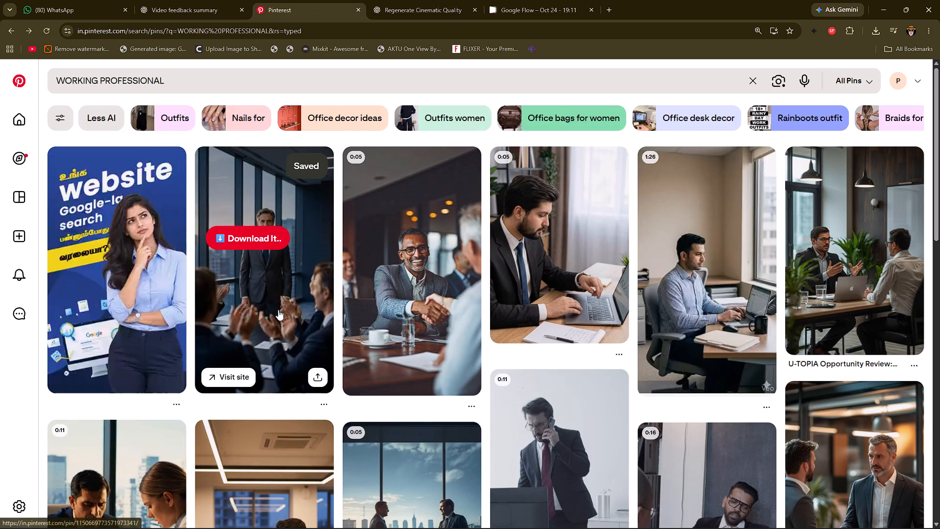
click(278, 310)
click(269, 269)
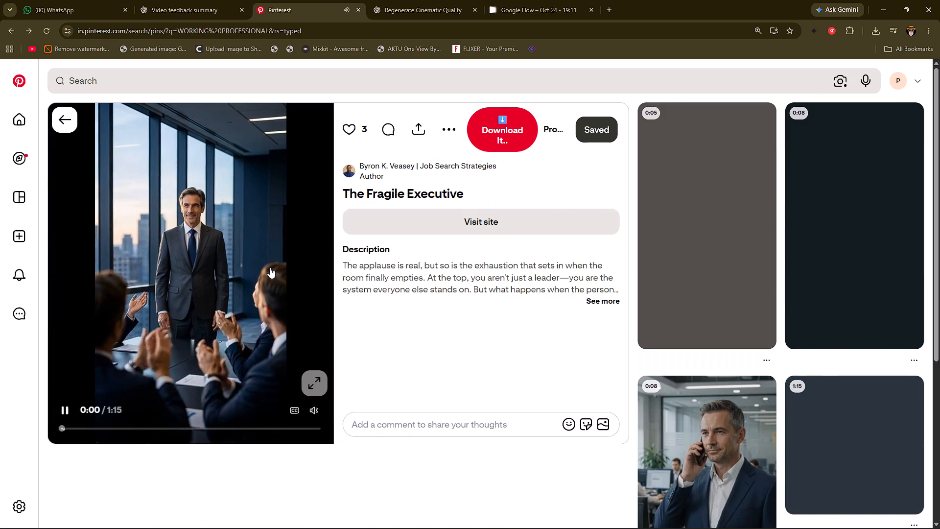
scroll(269, 269, down, 3)
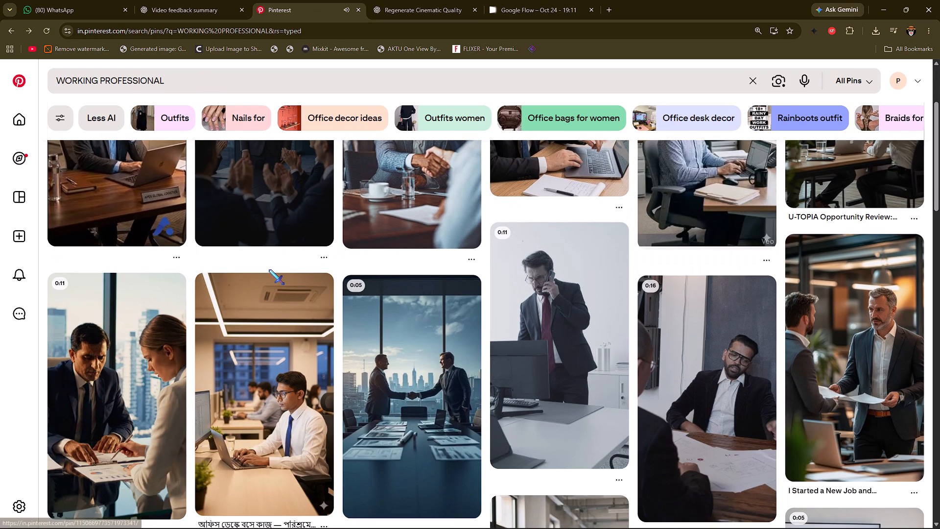
scroll(269, 269, down, 5)
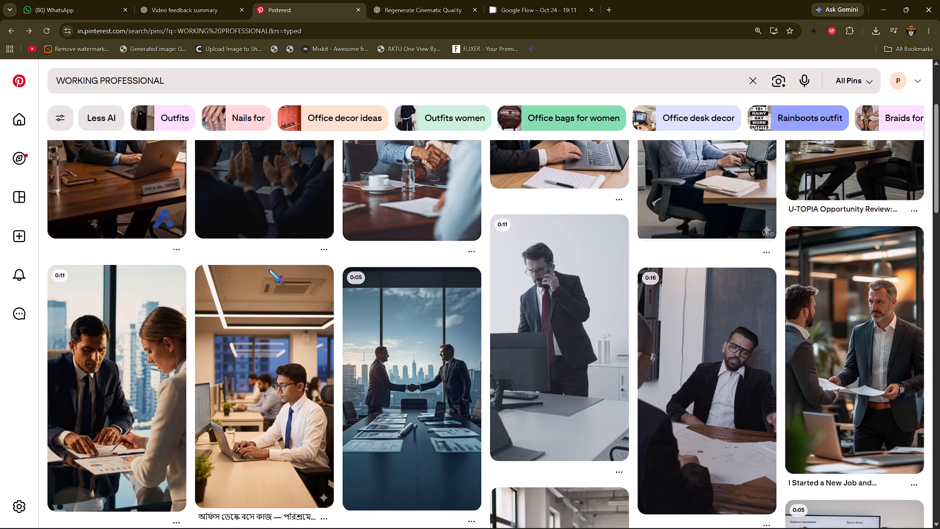
scroll(269, 269, down, 1)
scroll(269, 269, up, 5)
scroll(269, 269, down, 2)
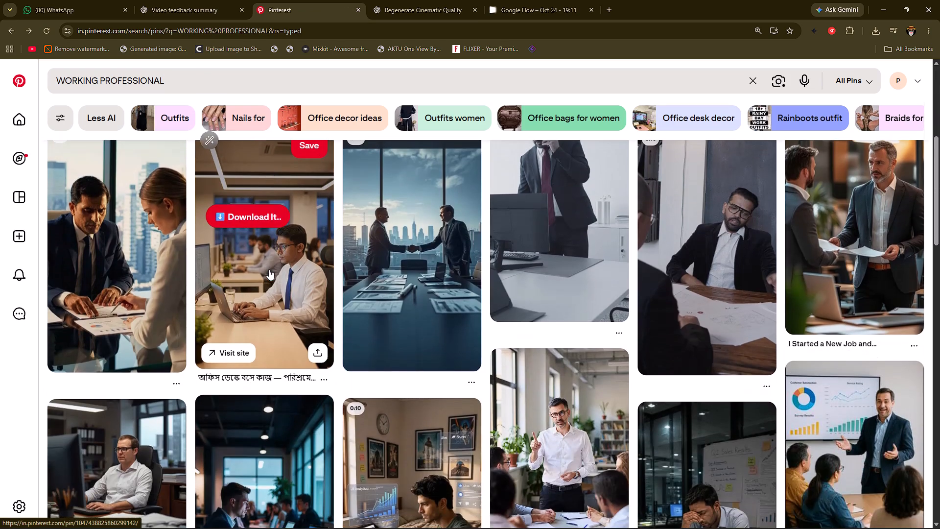
scroll(269, 269, down, 4)
scroll(470, 335, up, 5)
click(882, 299)
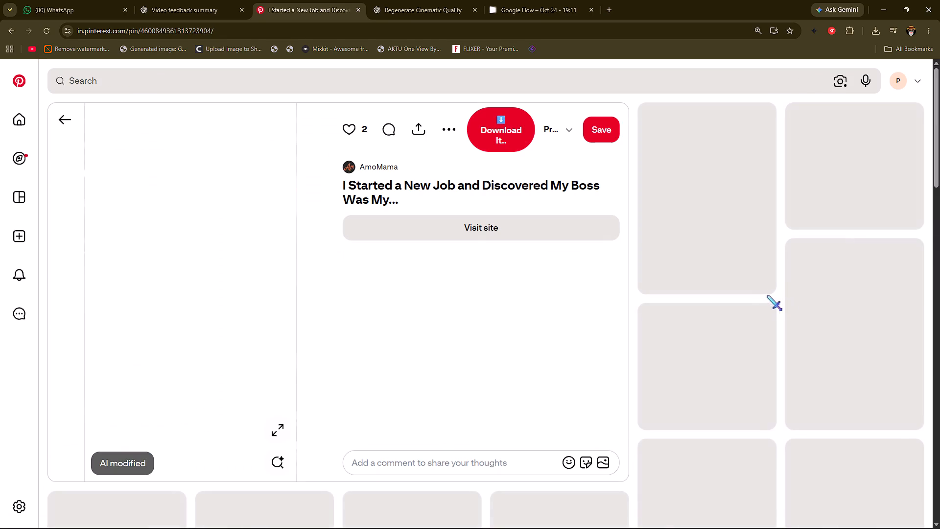
In CapCut, copy the "FROM WHERE WILL YOU BRING" caption and paste it at about 00:29:59, right after the "2. BUILD NEW PROFESSIONAL NETWORKS" caption.
click(593, 517)
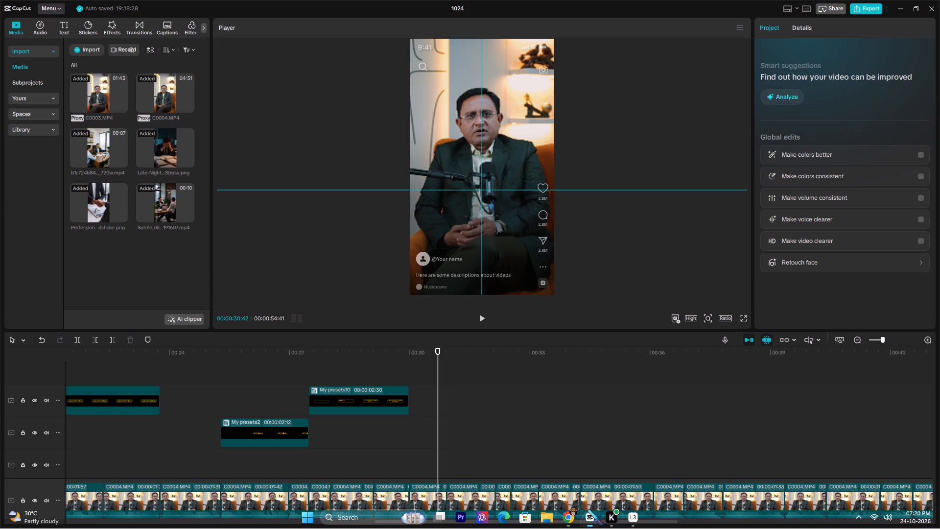
scroll(450, 409, up, 5)
click(368, 377)
drag(368, 377, 324, 385)
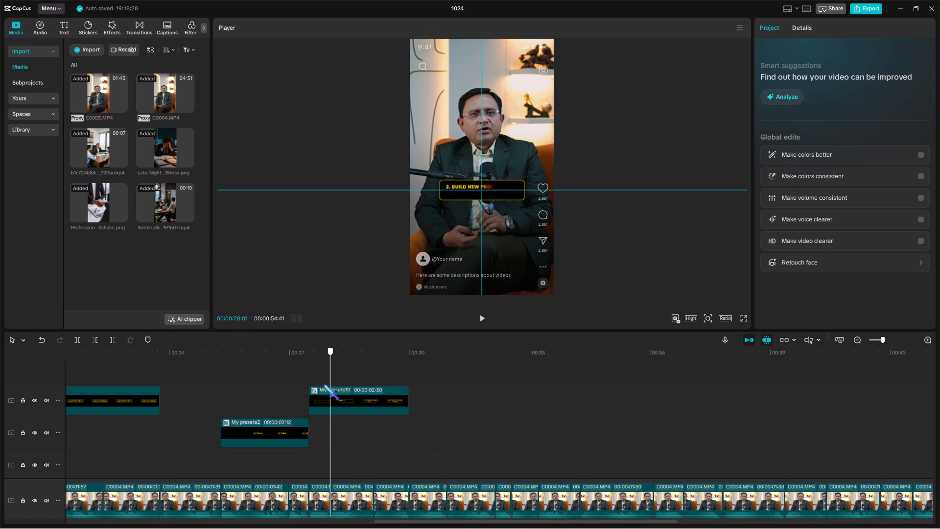
drag(324, 385, 442, 420)
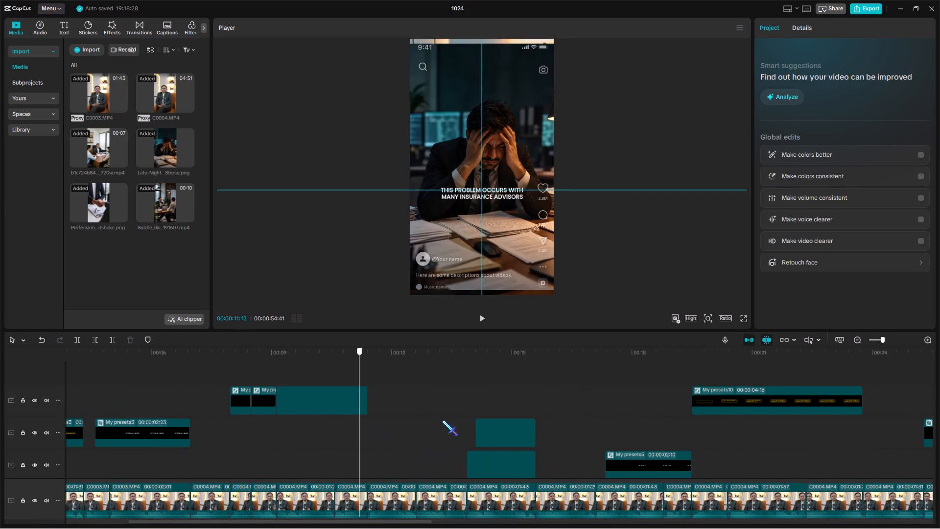
drag(442, 420, 592, 433)
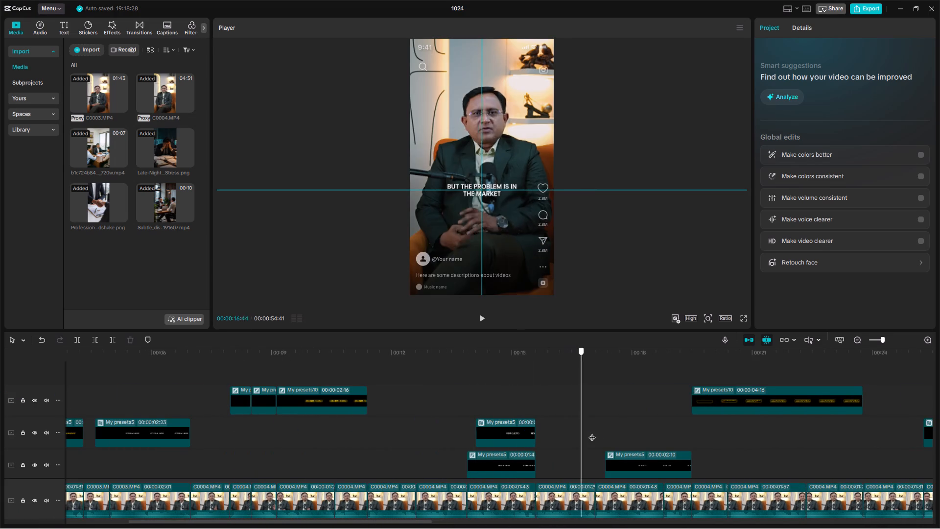
drag(592, 433, 196, 413)
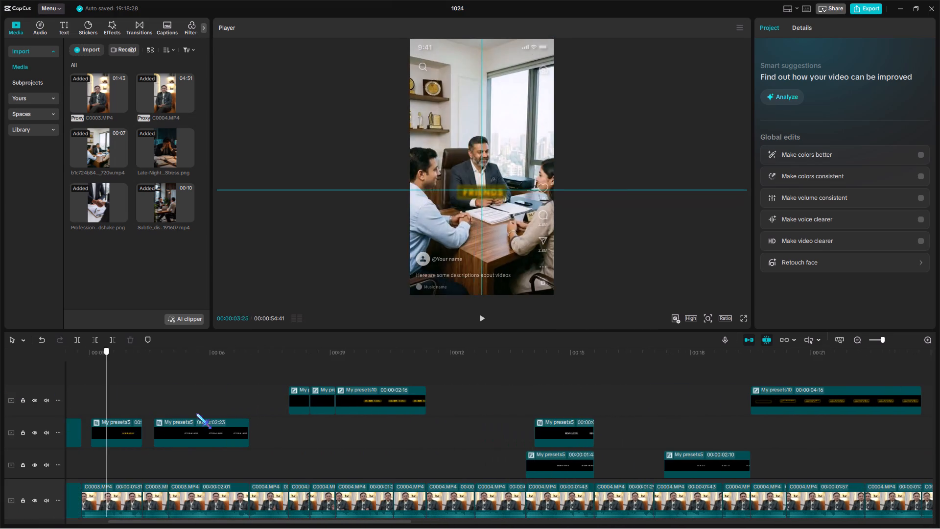
drag(196, 413, 248, 408)
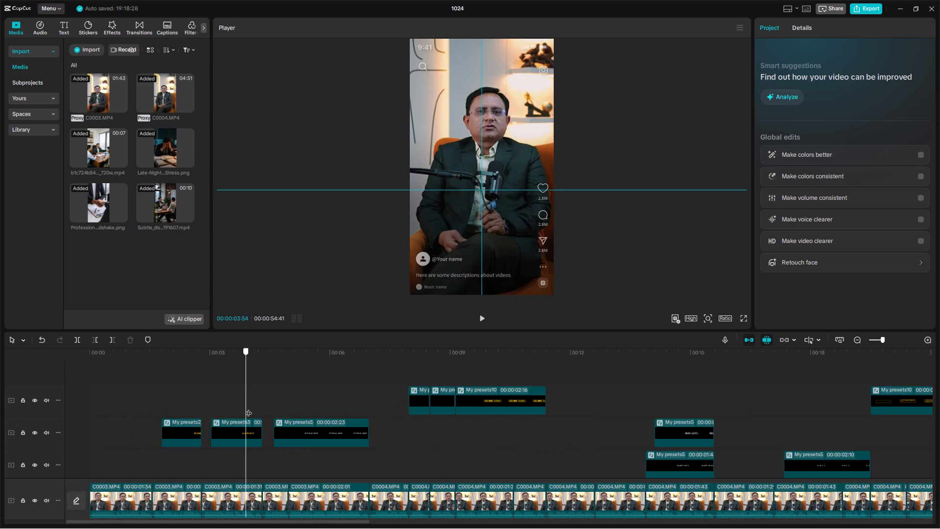
drag(248, 408, 224, 407)
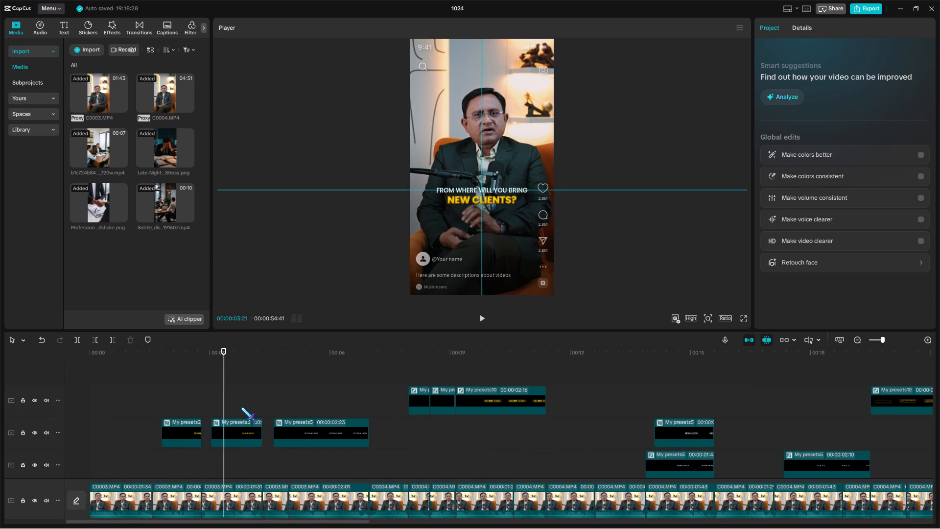
scroll(241, 407, down, 6)
click(242, 428)
key(ctrl+c)
scroll(478, 376, up, 6)
click(565, 378)
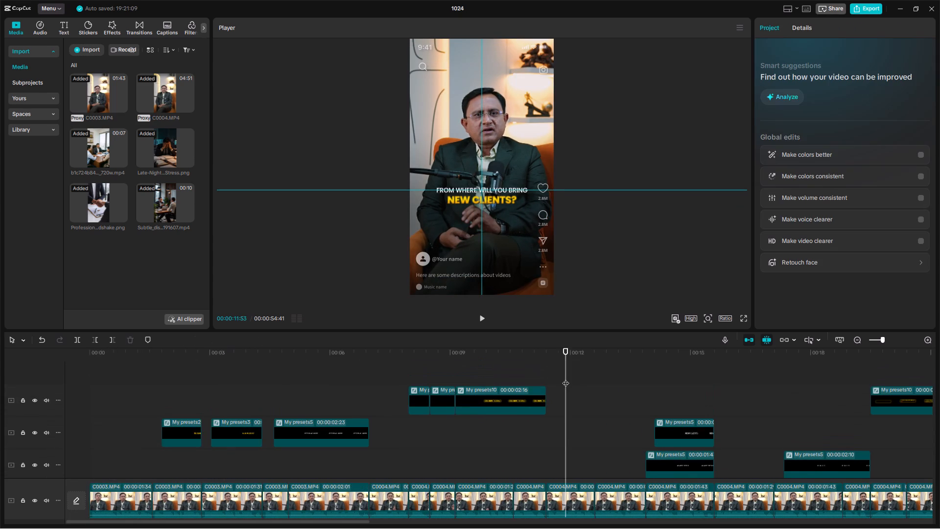
drag(565, 378, 395, 361)
key(ctrl+v)
Play the pasted caption's section and trim the caption's end to about 00:30:56, where the spoken clip under it ends.
click(884, 340)
key(space)
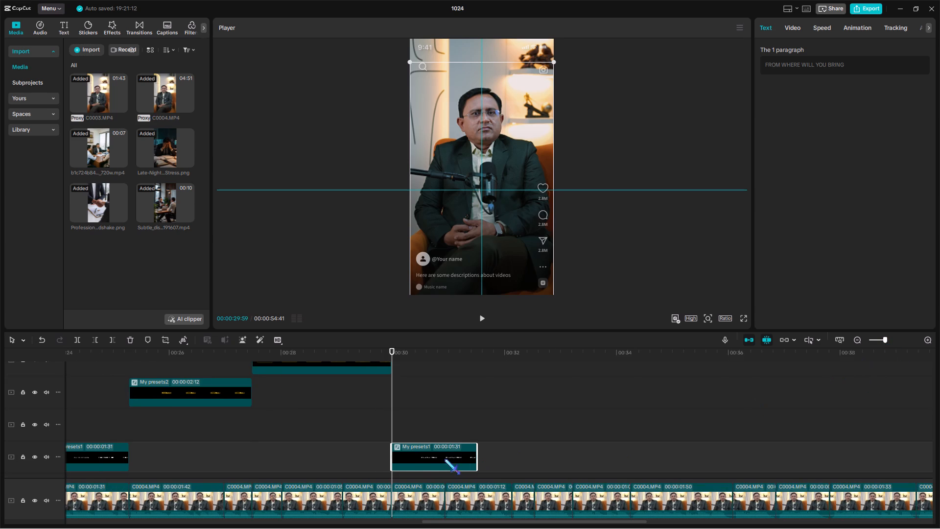
key(space)
drag(443, 430, 447, 444)
double_click(444, 427)
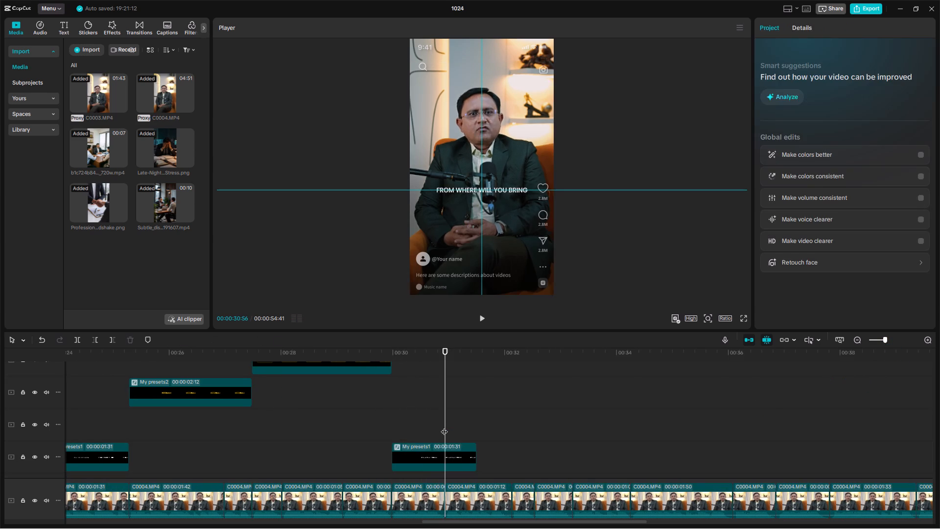
click(441, 451)
key(w)
Replace the pasted caption's text with "BUSINESS".
click(424, 432)
click(421, 455)
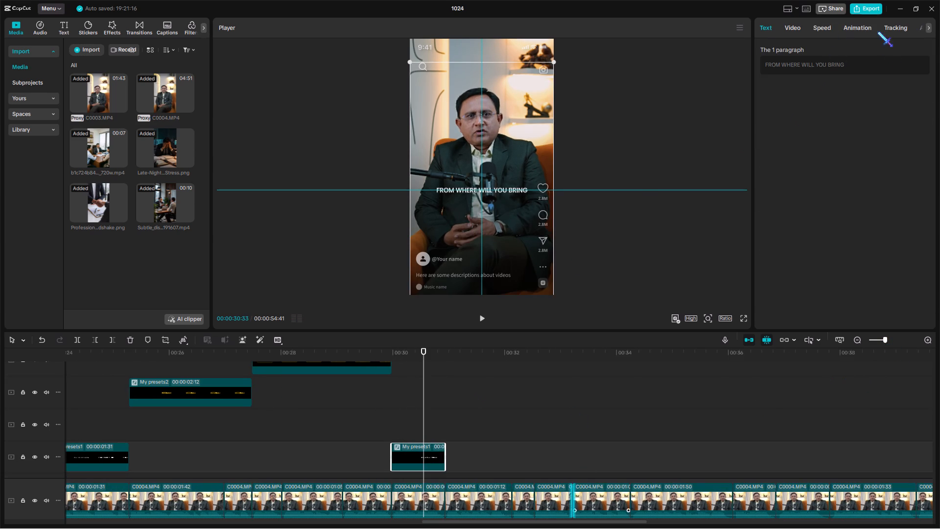
drag(871, 69, 690, 43)
text(BUSINESS)
Duplicate the BUSINESS caption onto the track above, starting at about 00:30:10, and change the copy's text to "OWNERS".
drag(392, 431, 402, 438)
key(ctrl+c)
key(ctrl+v)
click(888, 339)
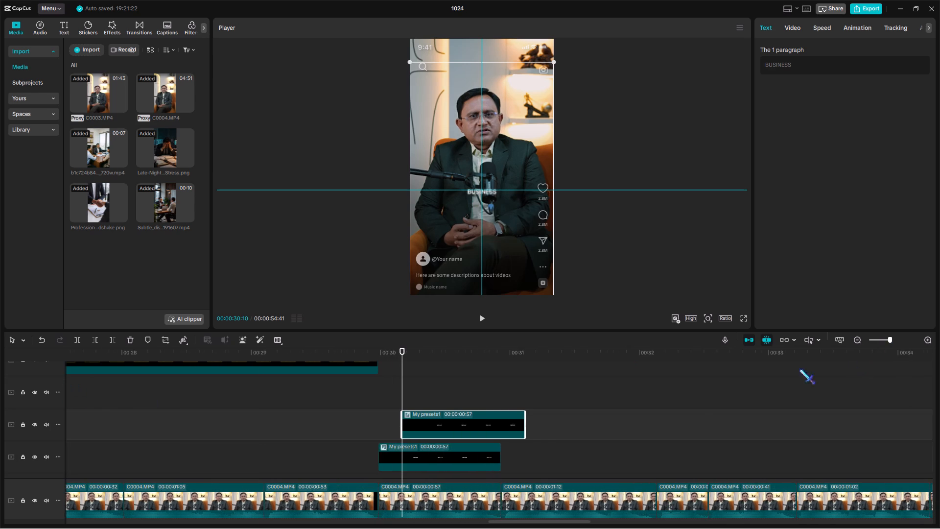
click(487, 399)
click(490, 422)
drag(825, 67, 749, 53)
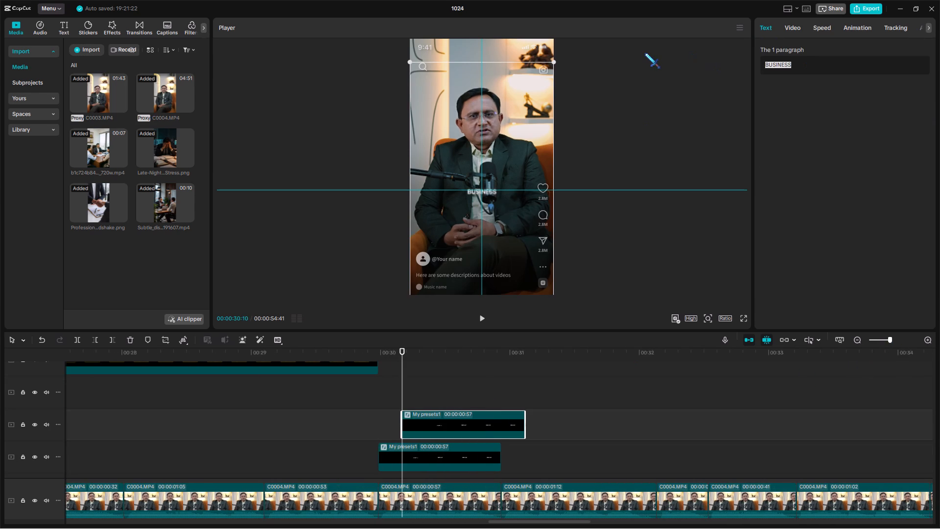
key(o)
text(WNER)
key(s)
Move the BUSINESS caption in the frame so it sits level with and just before OWNERS, reading as one line.
click(441, 398)
drag(441, 398, 458, 411)
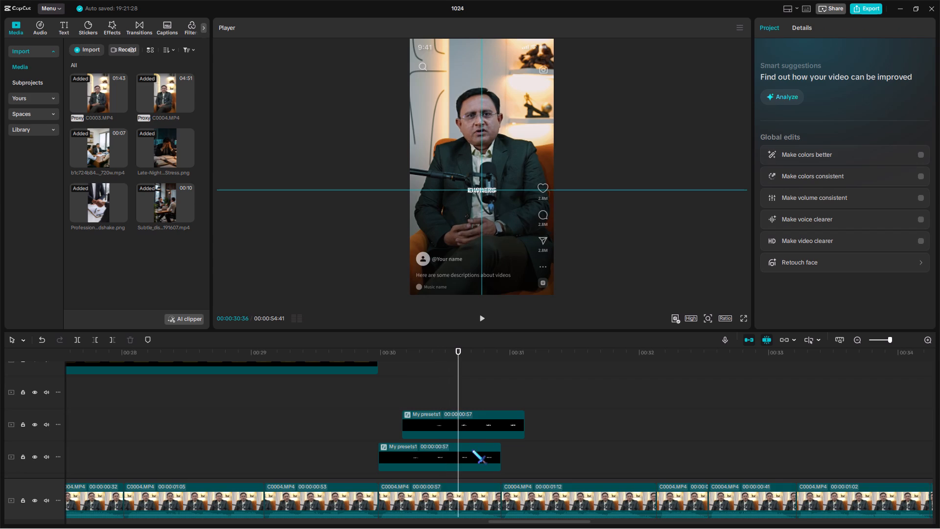
click(472, 450)
drag(510, 218, 482, 220)
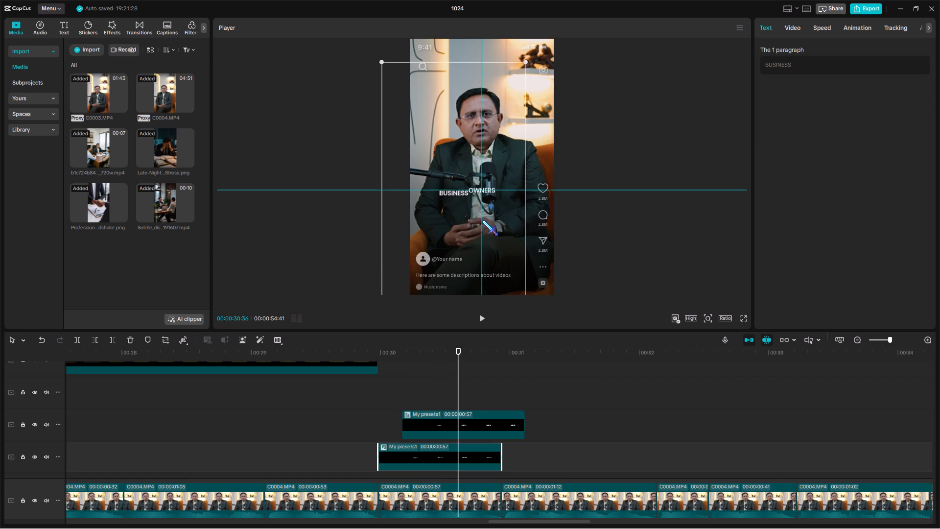
drag(482, 220, 480, 220)
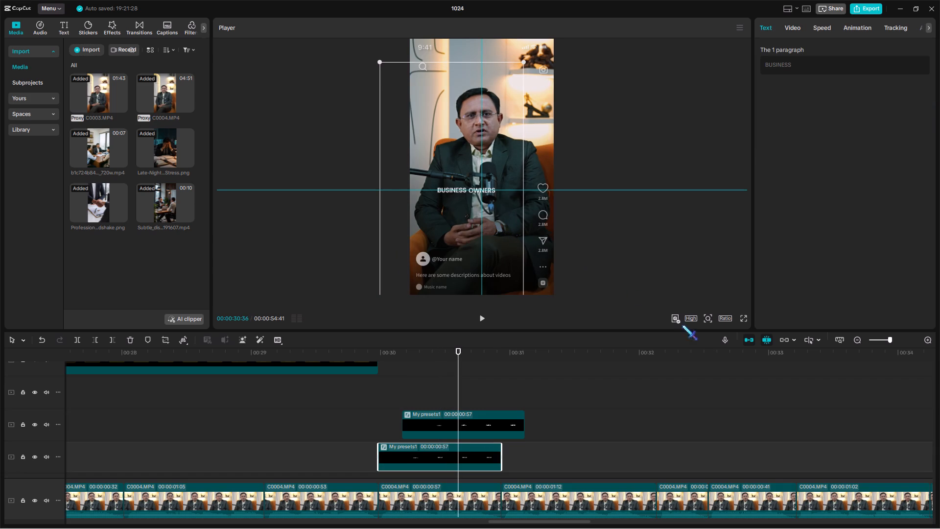
Check the BUSINESS OWNERS line in full-screen view and play it from the start of the BUSINESS caption.
double_click(477, 393)
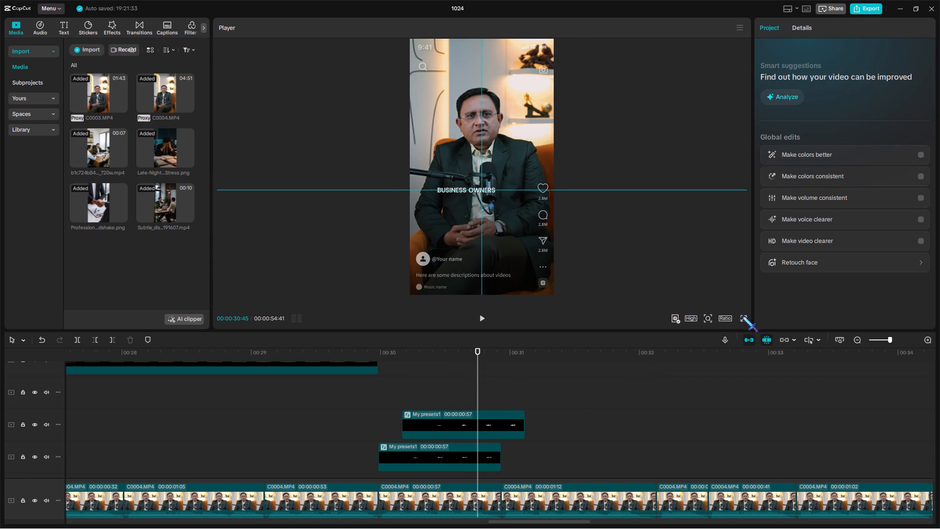
click(743, 316)
key(Escape)
click(476, 426)
click(512, 236)
click(480, 456)
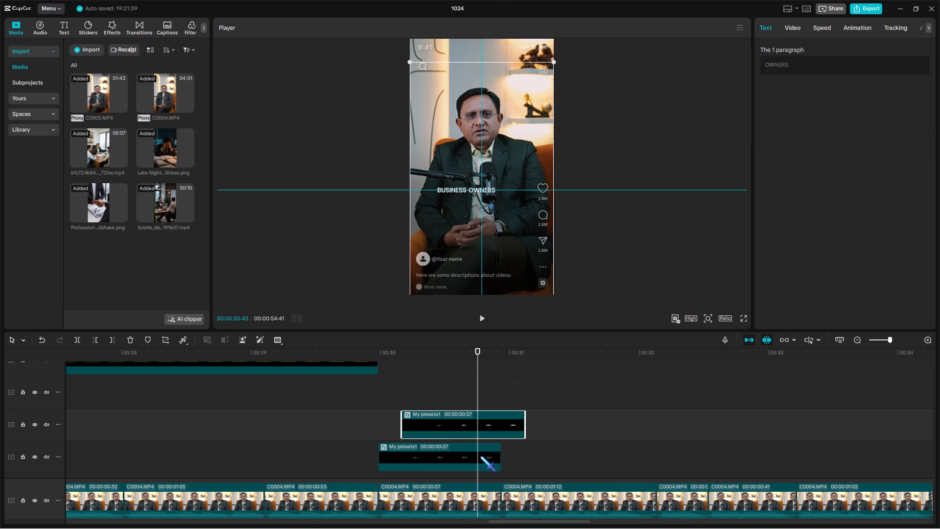
click(493, 385)
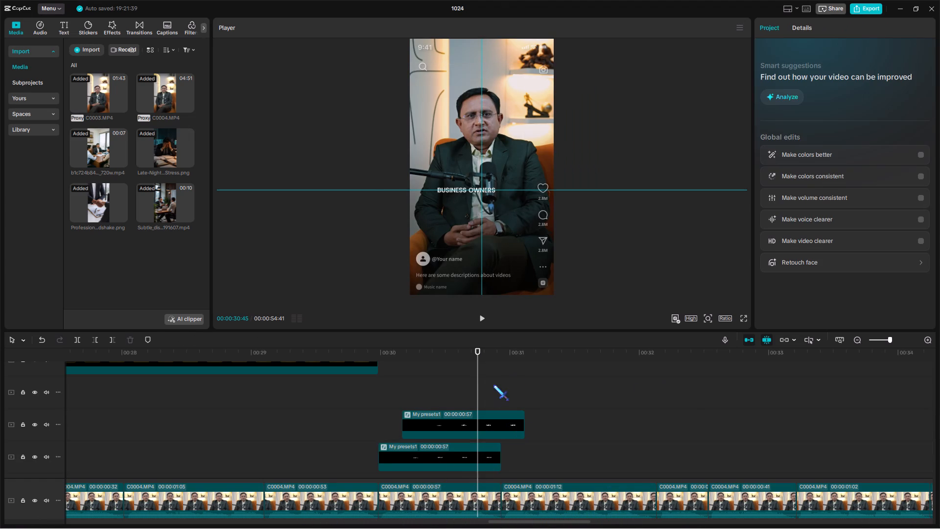
drag(493, 385, 499, 397)
click(379, 394)
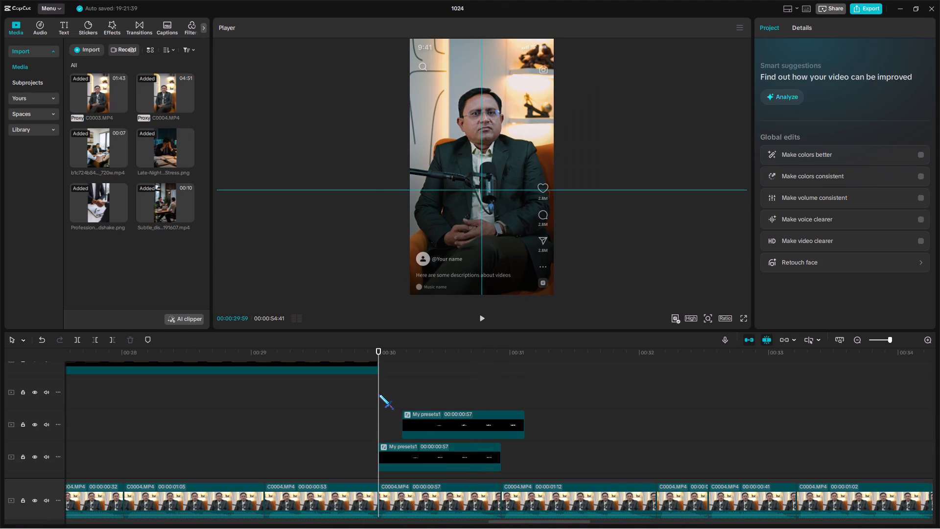
key(space)
key(space)
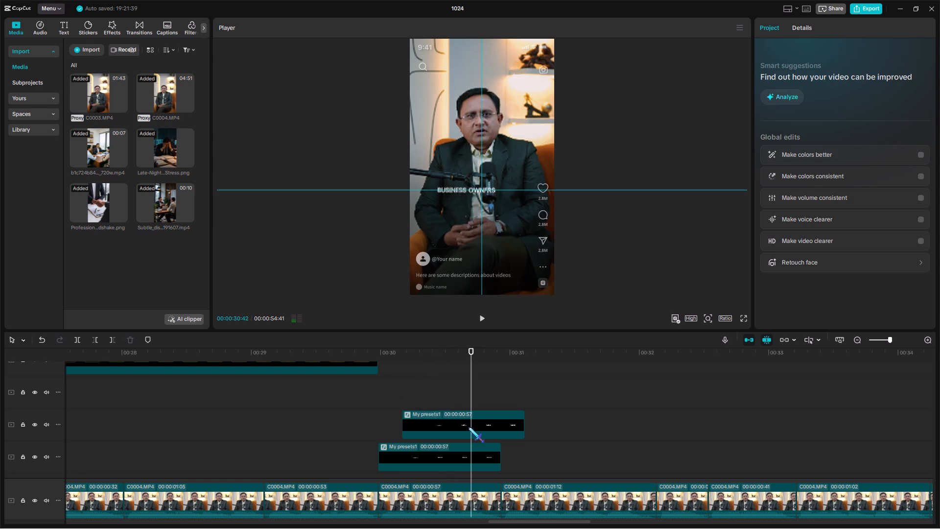
Trim the end of the OWNERS caption to match the end of the BUSINESS caption and play back both.
click(469, 427)
drag(493, 357, 499, 381)
key(w)
click(382, 415)
click(380, 413)
key(space)
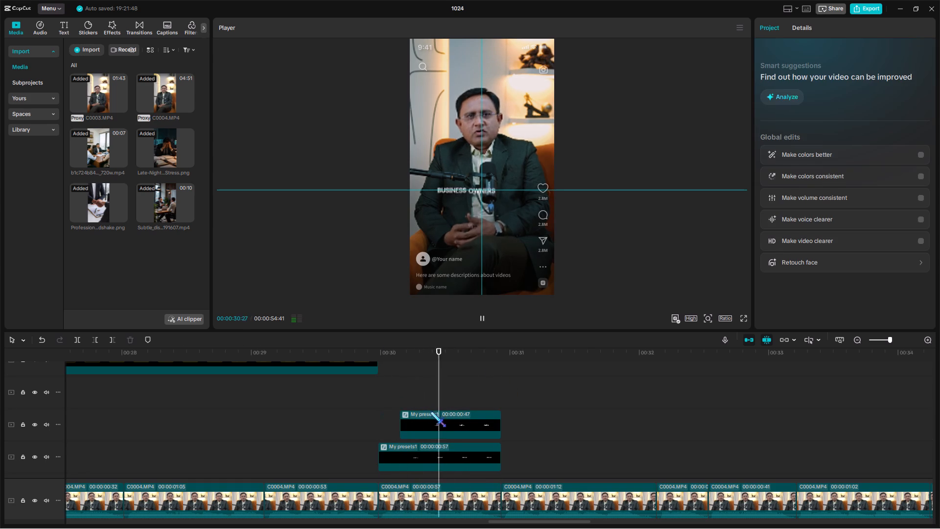
key(space)
Select the BUSINESS and OWNERS captions together and copy them.
drag(522, 451, 500, 429)
key(ctrl+c)
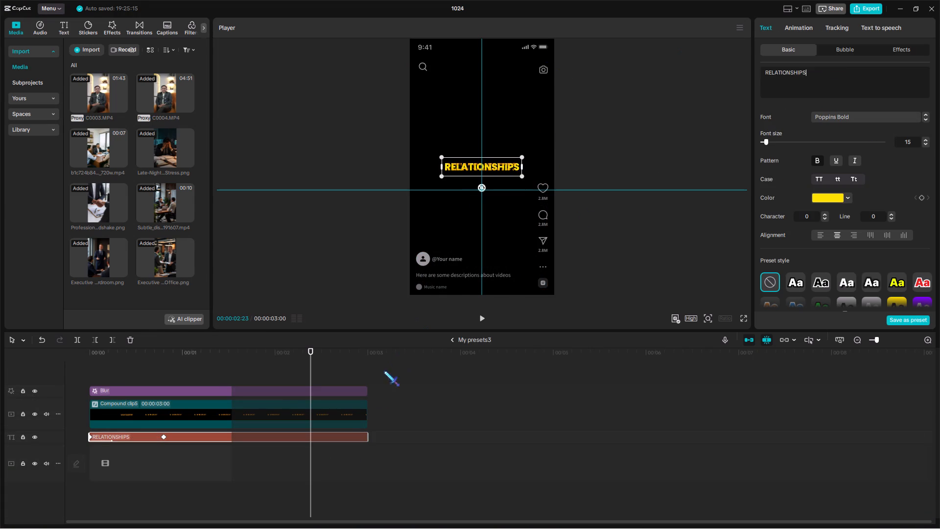
click(352, 409)
ctrl+drag(836, 72, 753, 51)
key(ctrl+v)
click(283, 375)
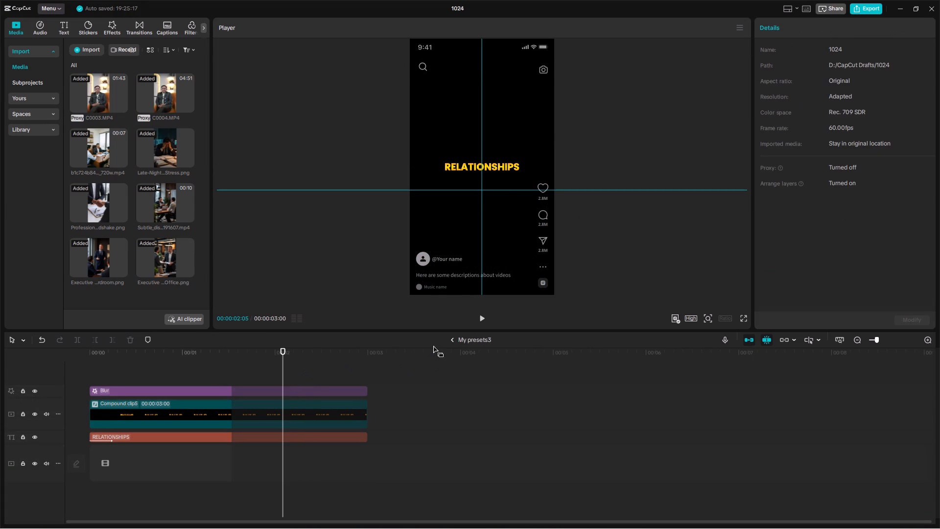
click(452, 337)
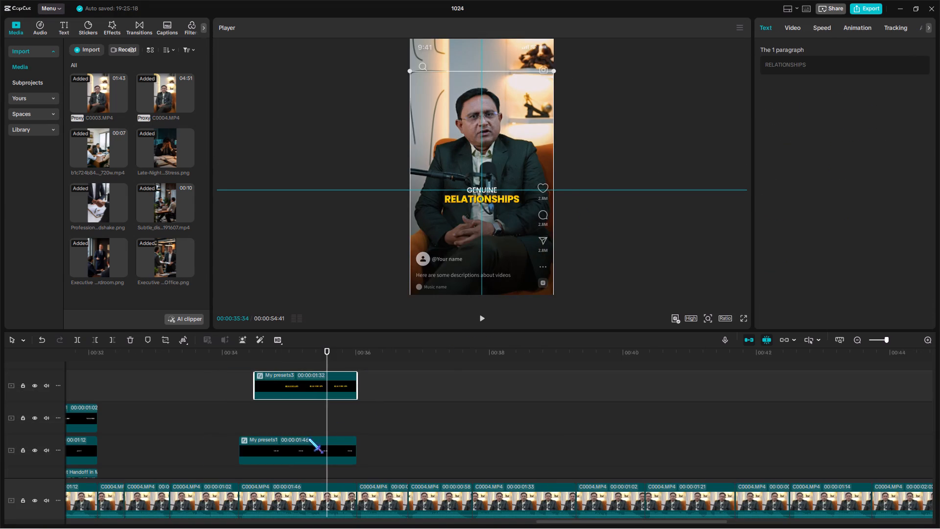
Slightly enlarge the GENUINE text inside its nested compound clip and return to the main timeline.
double_click(314, 443)
click(278, 443)
click(279, 414)
drag(499, 174, 500, 175)
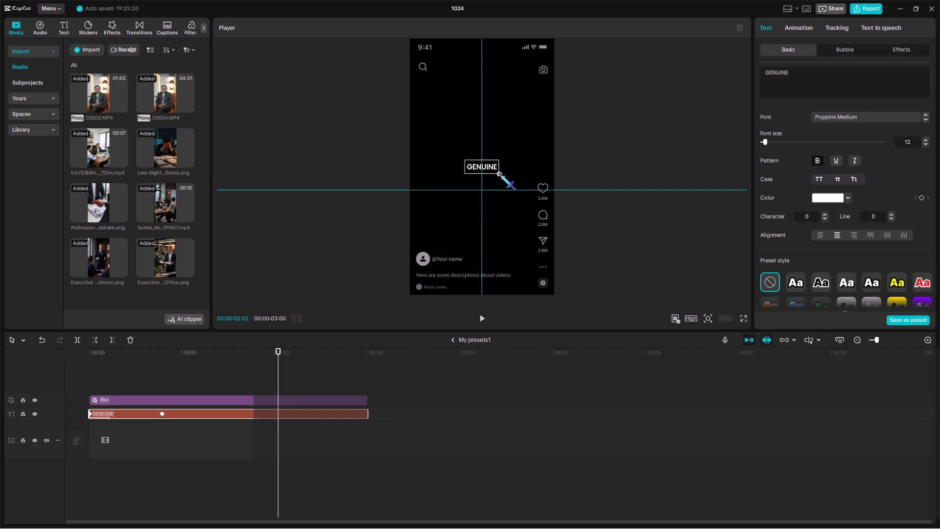
drag(500, 175, 504, 179)
click(450, 339)
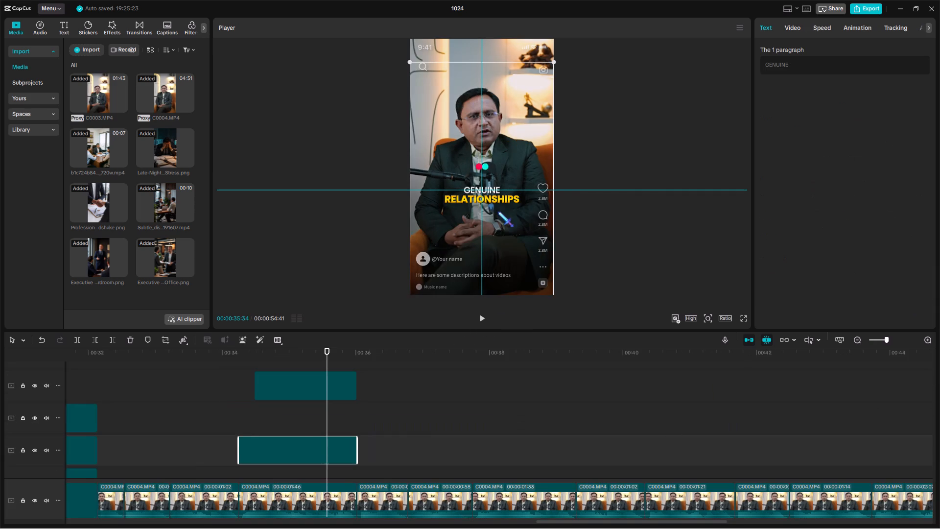
Trim the end of the RELATIONSHIPS caption to a duration of 00:00:01:30, matching the end of the GENUINE caption.
click(241, 395)
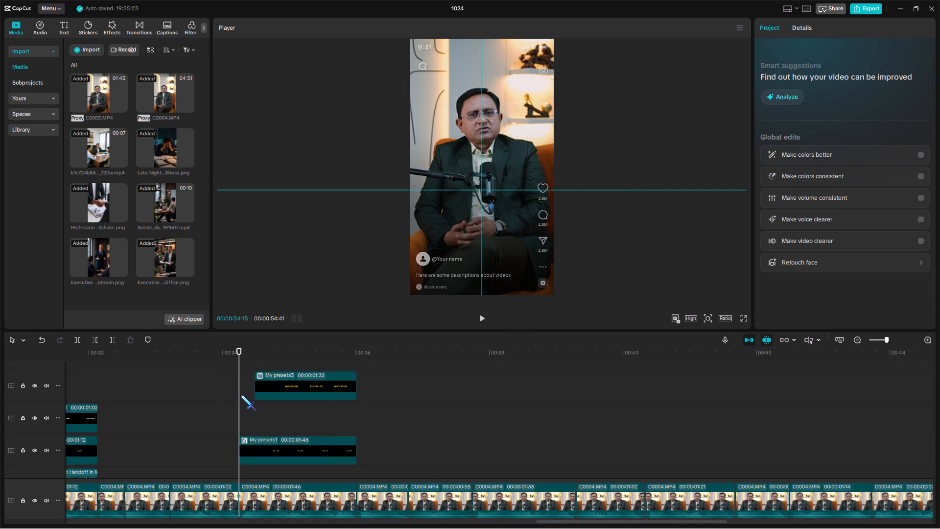
key(space)
key(space)
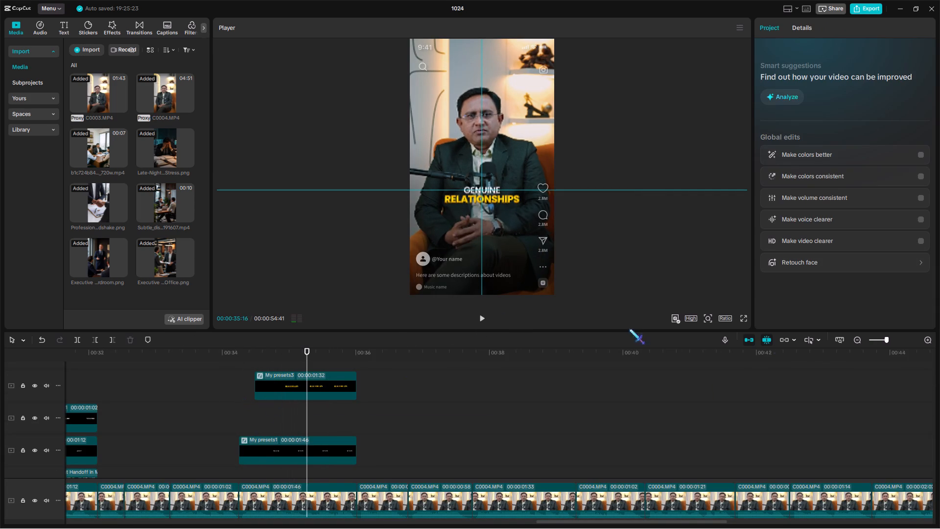
click(890, 337)
click(398, 384)
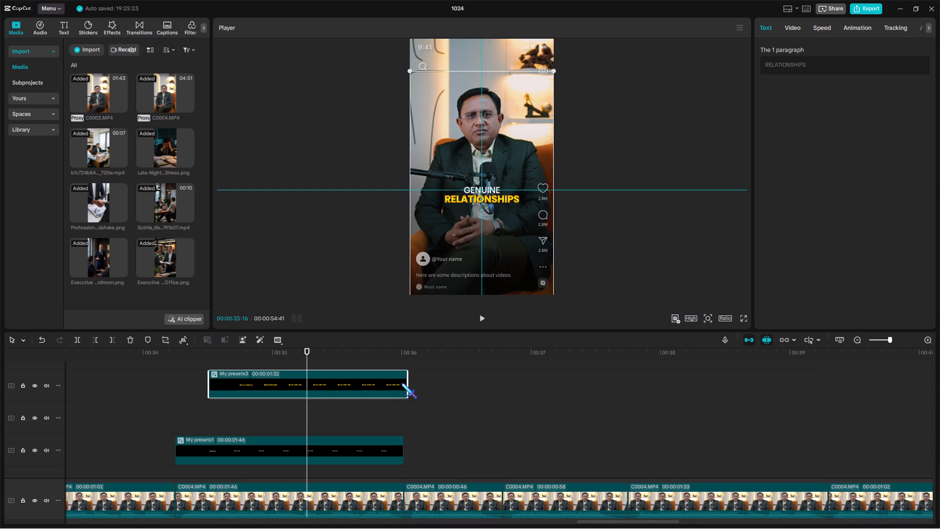
click(403, 361)
key(w)
Play back the GENUINE RELATIONSHIPS captions and the clips after them, including a full-screen preview, to check timing and cuts.
click(163, 403)
drag(166, 403, 174, 410)
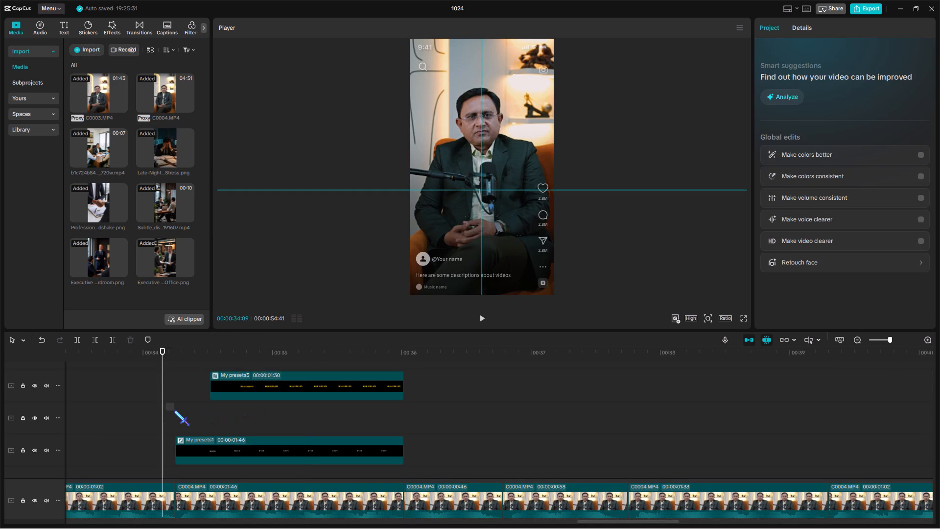
drag(174, 410, 175, 410)
click(175, 409)
key(space)
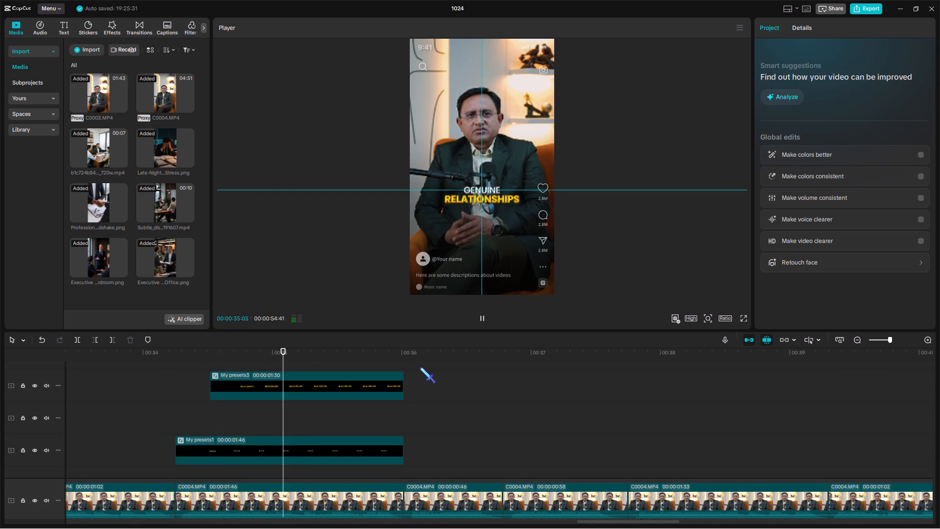
key(space)
click(741, 318)
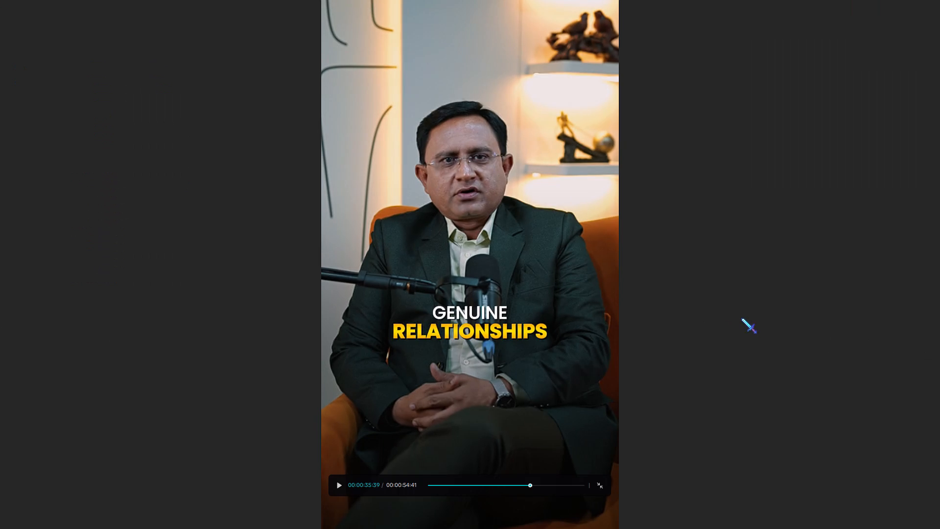
key(Escape)
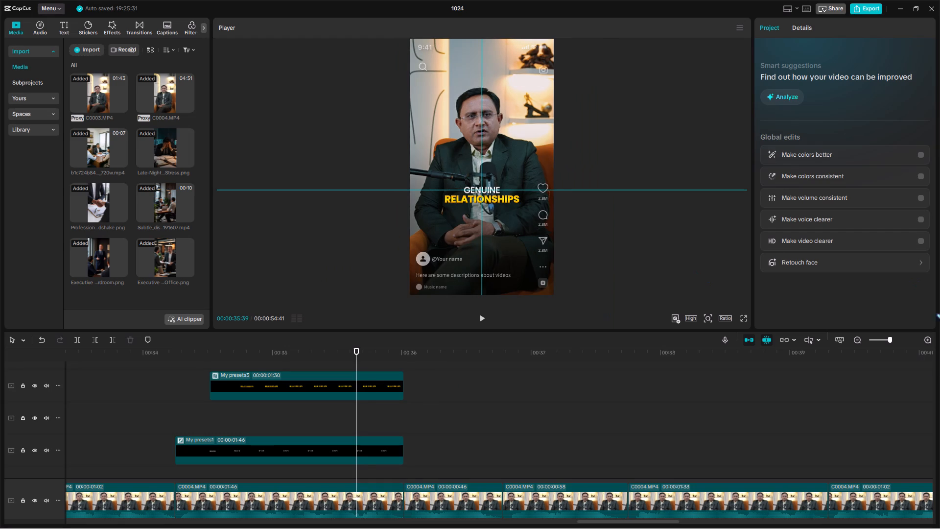
key(space)
click(888, 342)
click(895, 339)
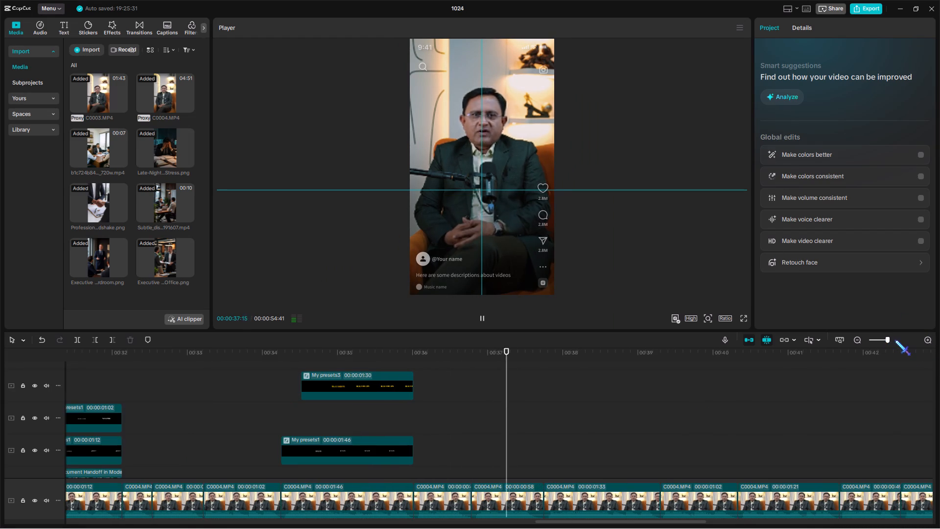
key(space)
click(888, 339)
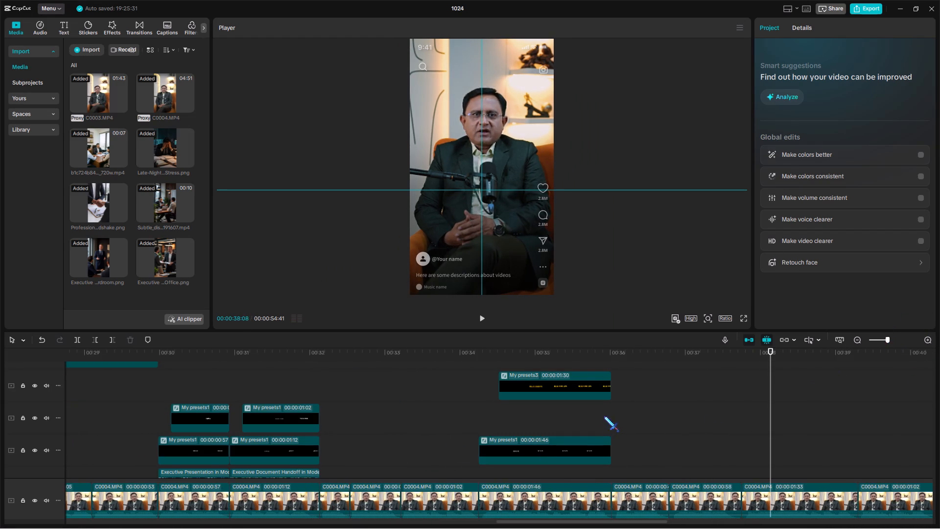
click(604, 416)
click(581, 417)
click(892, 339)
key(space)
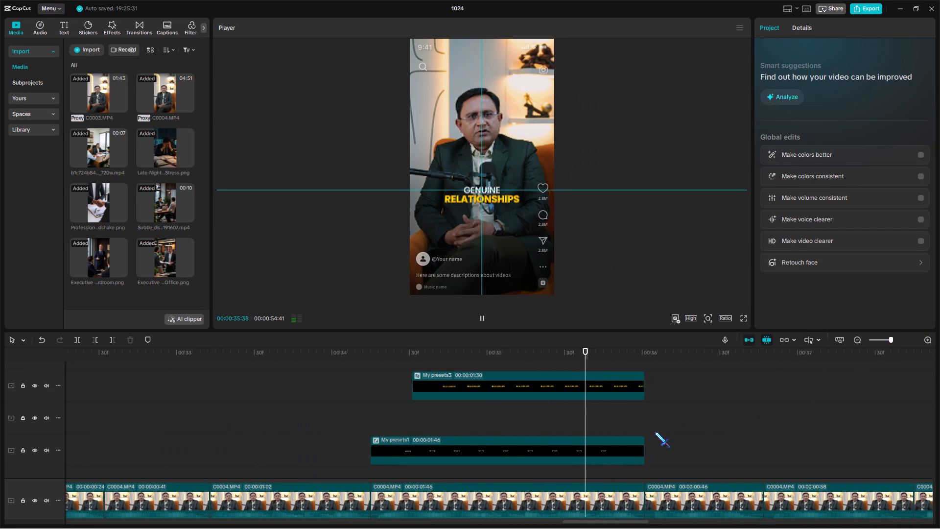
Trim the end of the C0004.MP4 clip under the GENUINE RELATIONSHIPS captions and both captions at 00:00:36:00.
click(642, 422)
key(space)
click(642, 422)
key(w)
click(634, 445)
key(w)
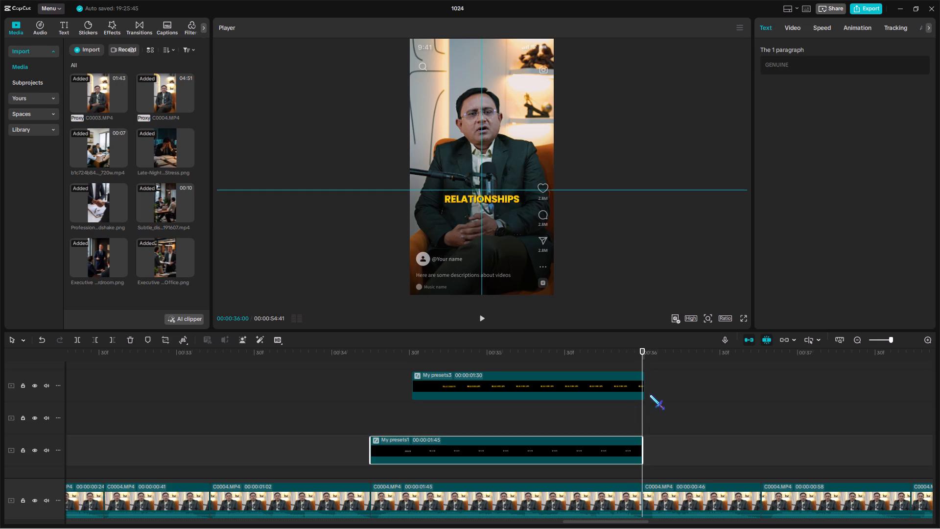
click(650, 391)
click(637, 410)
drag(637, 411, 641, 415)
click(629, 394)
key(w)
Trim the start of the C0004.MP4 clip right after the GENUINE RELATIONSHIPS captions, leaving a duration of 00:00:00:44.
click(578, 421)
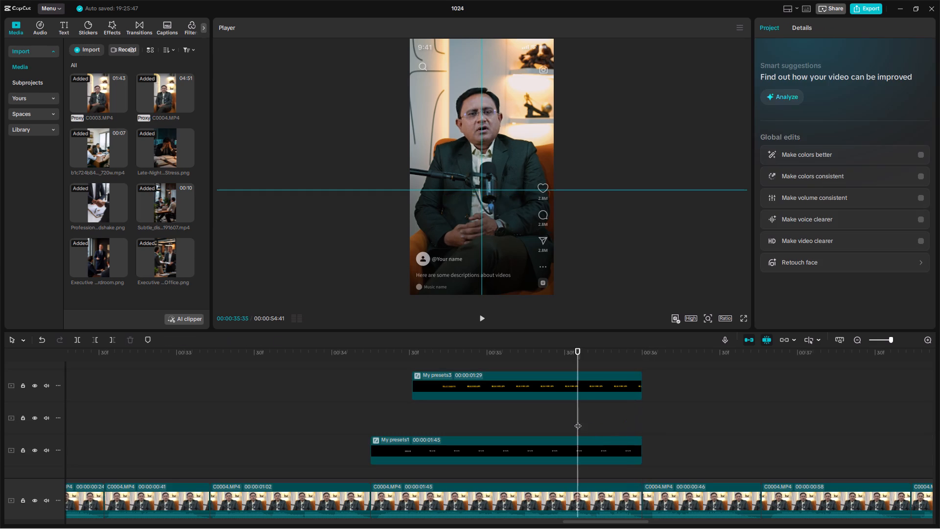
key(space)
click(646, 428)
drag(646, 428, 647, 433)
key(q)
key(space)
Trim the C0004.MP4 clip and both GENUINE RELATIONSHIPS captions one frame further, to end at 00:00:35:59.
click(574, 421)
key(space)
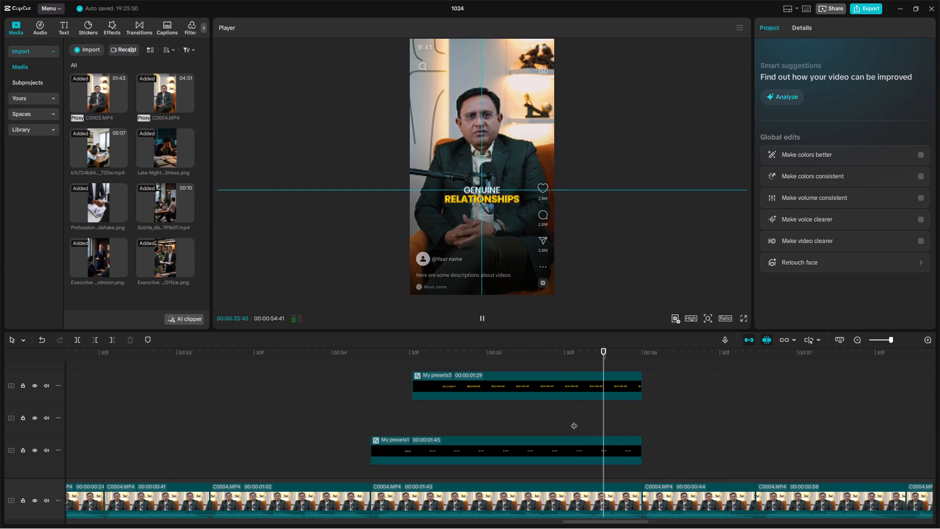
drag(547, 416, 398, 423)
click(384, 424)
key(space)
click(425, 417)
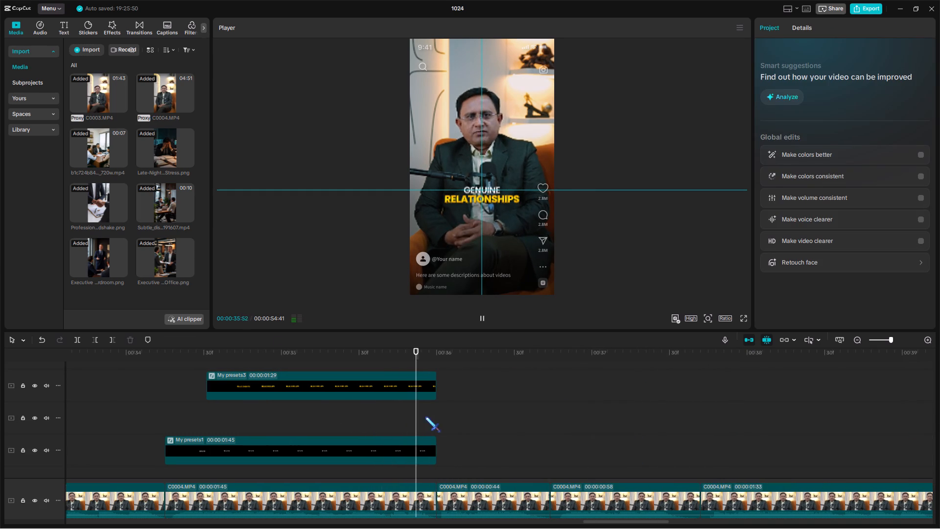
drag(425, 417, 434, 428)
key(Left)
key(w)
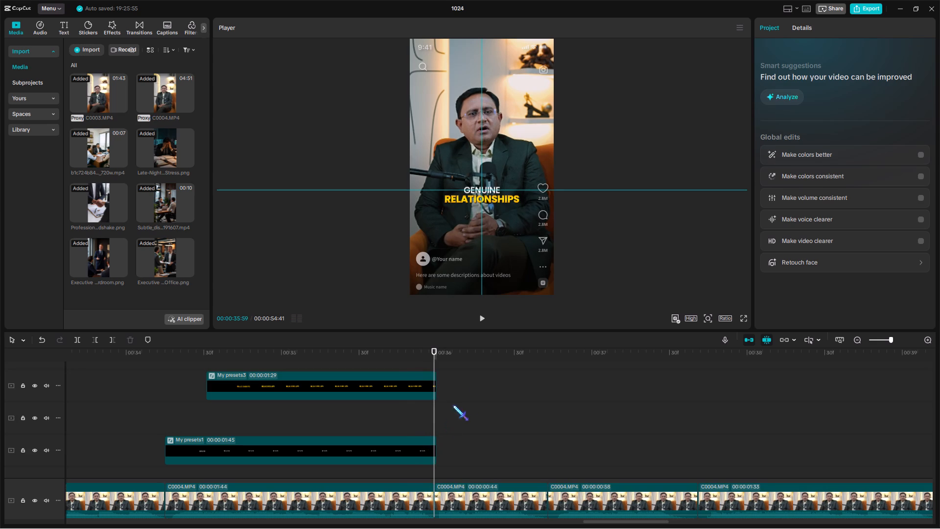
drag(461, 390, 387, 461)
key(w)
click(355, 431)
Tighten the next cut near 00:00:36:40 by trimming the clip before it to 00:00:00:41 and the start of the clip after it.
key(space)
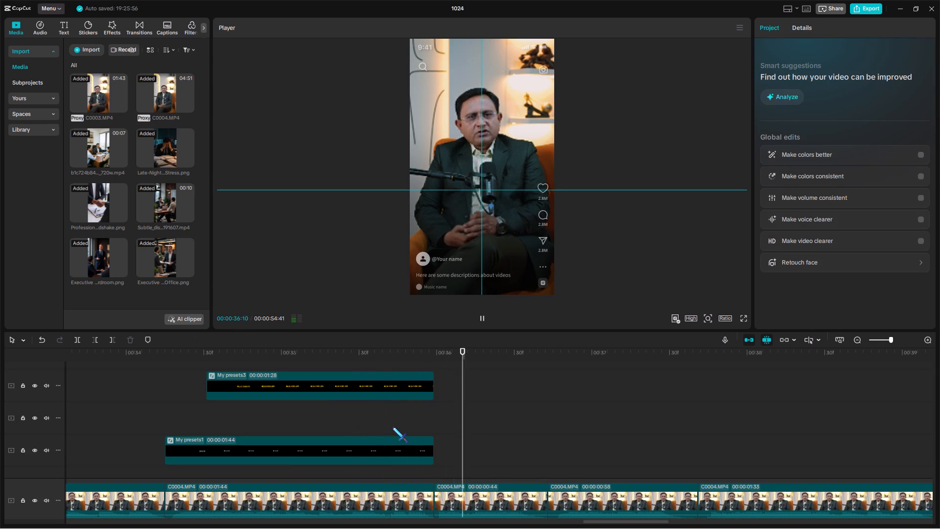
click(350, 414)
key(space)
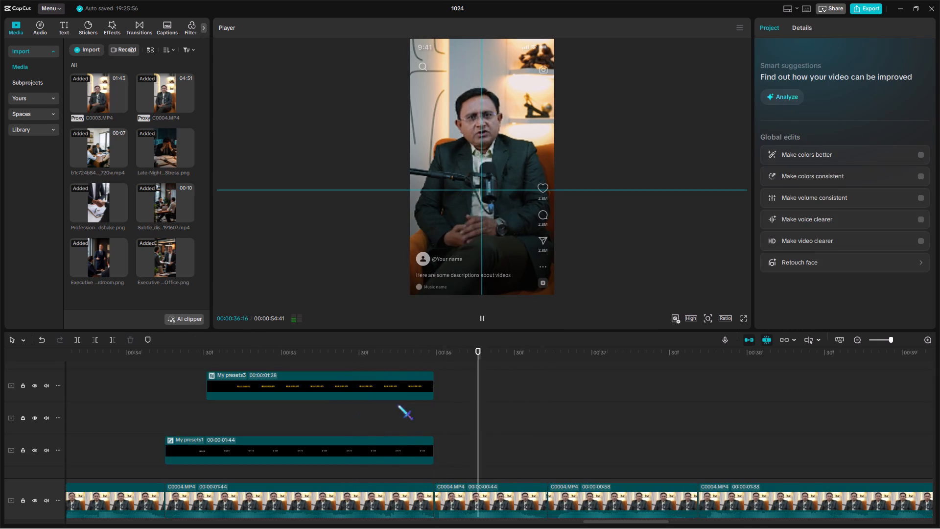
click(517, 429)
drag(518, 429, 541, 450)
key(w)
click(544, 447)
drag(544, 447, 547, 461)
text(Q)
key(space)
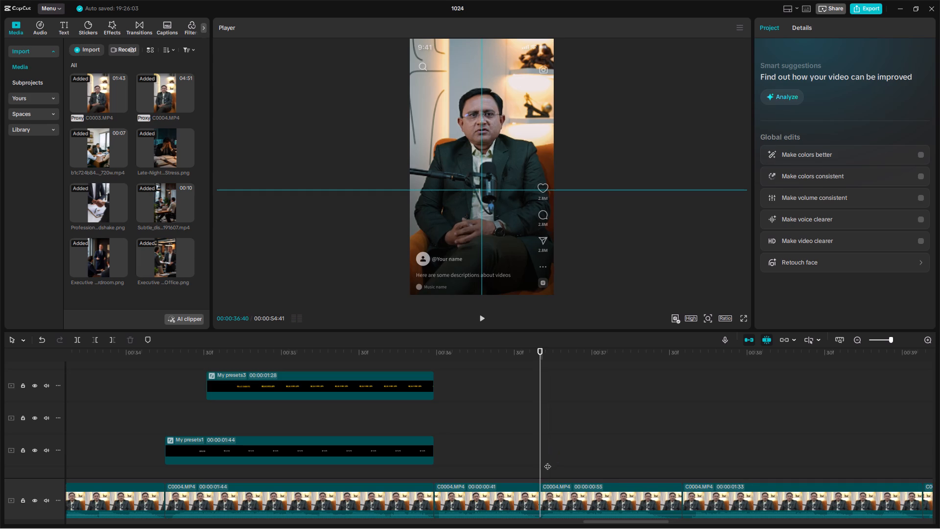
Tighten the cut near 00:00:37:31 by trimming the clip before it to 00:00:00:51 and the clip after it to 00:00:01:30.
key(space)
click(667, 460)
click(672, 466)
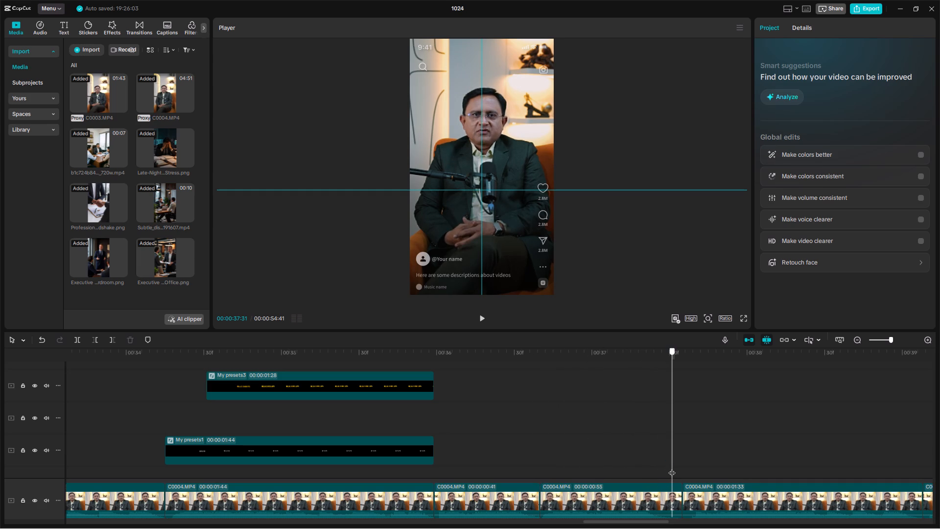
key(w)
click(679, 449)
drag(679, 449, 679, 456)
key(q)
Play back the tightened cuts and the captioned section from about 00:00:32 onward to check the flow.
key(space)
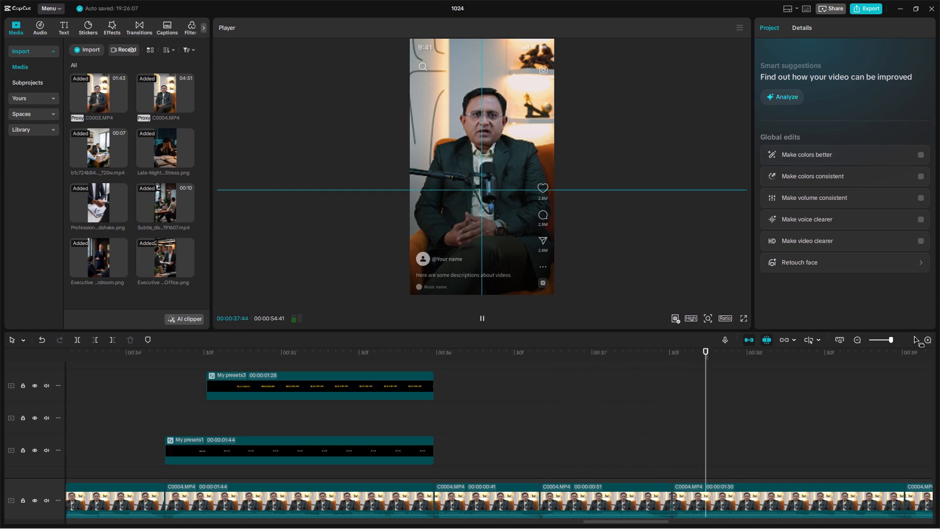
click(889, 343)
triple_click(883, 339)
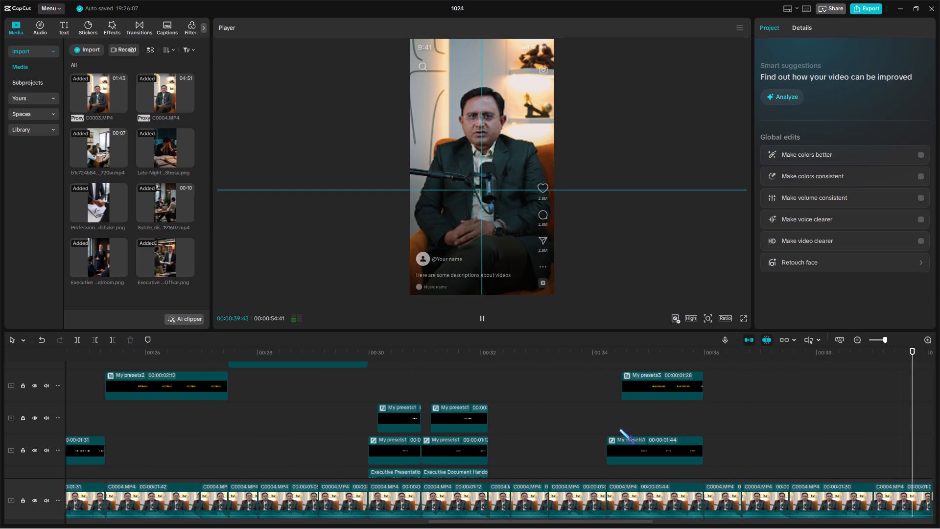
click(610, 409)
key(space)
drag(586, 416, 443, 418)
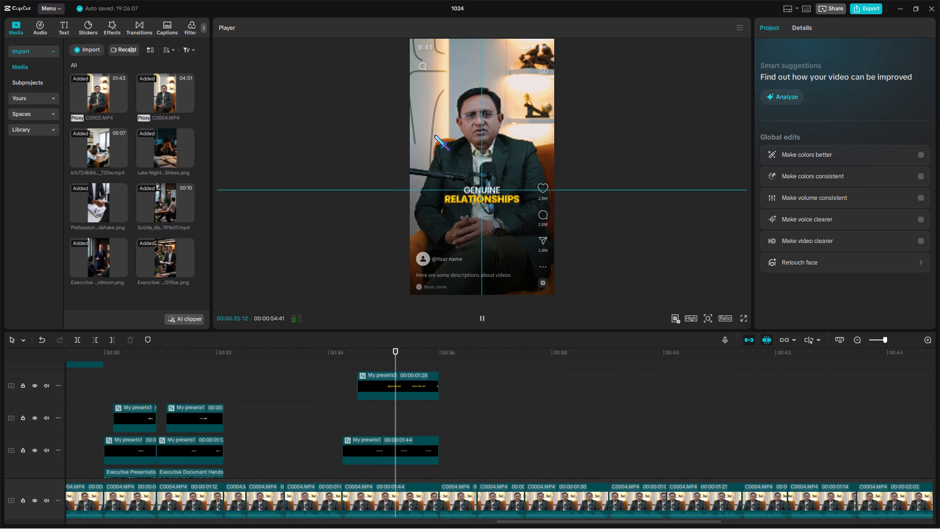
click(238, 382)
key(space)
key(space)
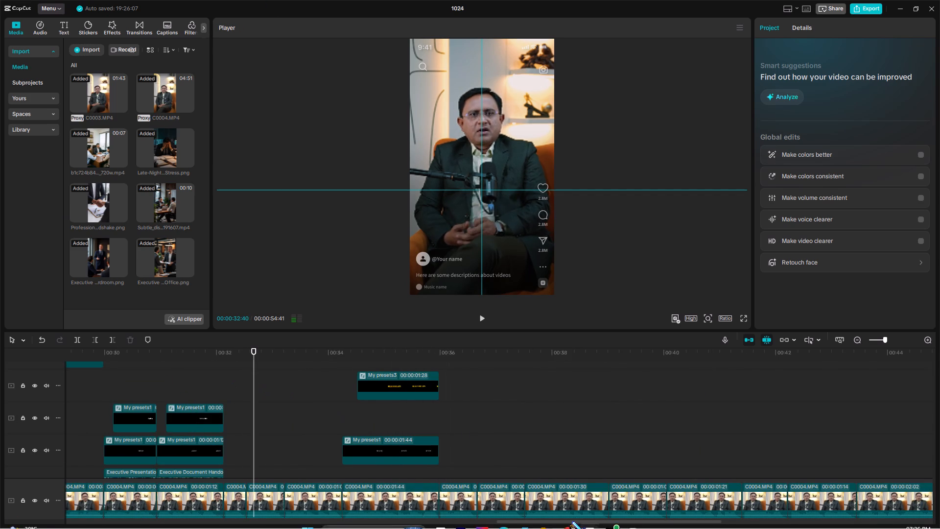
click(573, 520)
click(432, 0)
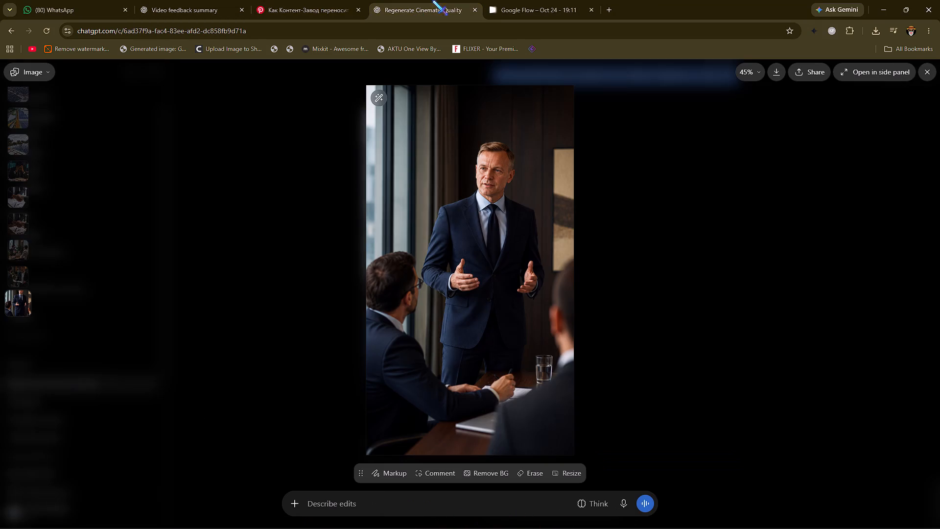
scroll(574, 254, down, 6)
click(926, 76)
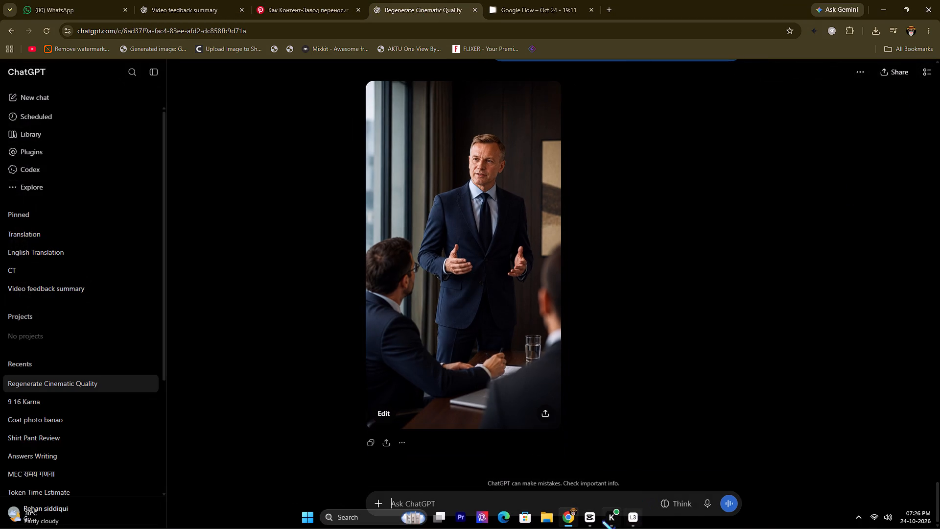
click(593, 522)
Select both BUSINESS OWNERS caption clips and move them together upward over the standing executive's chest, to a Y position of about 371.
drag(213, 396, 258, 389)
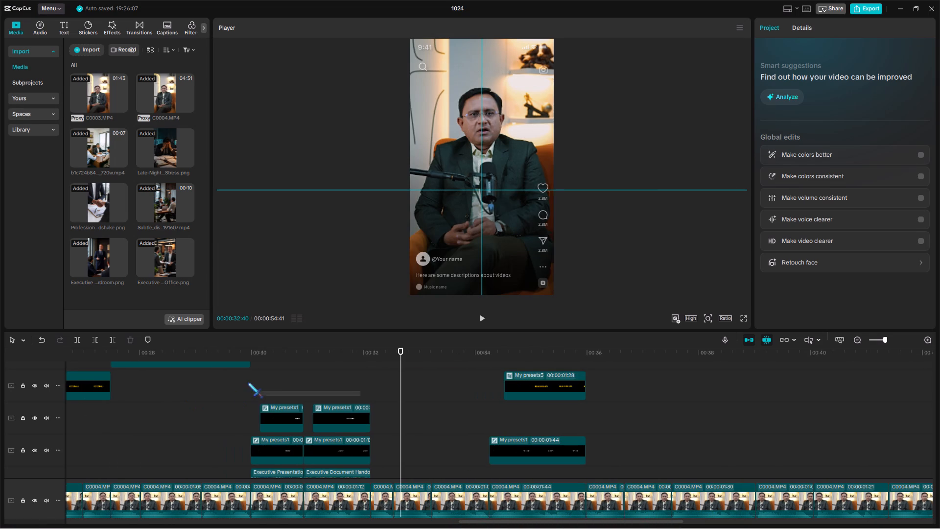
double_click(248, 383)
click(283, 393)
drag(283, 393, 285, 393)
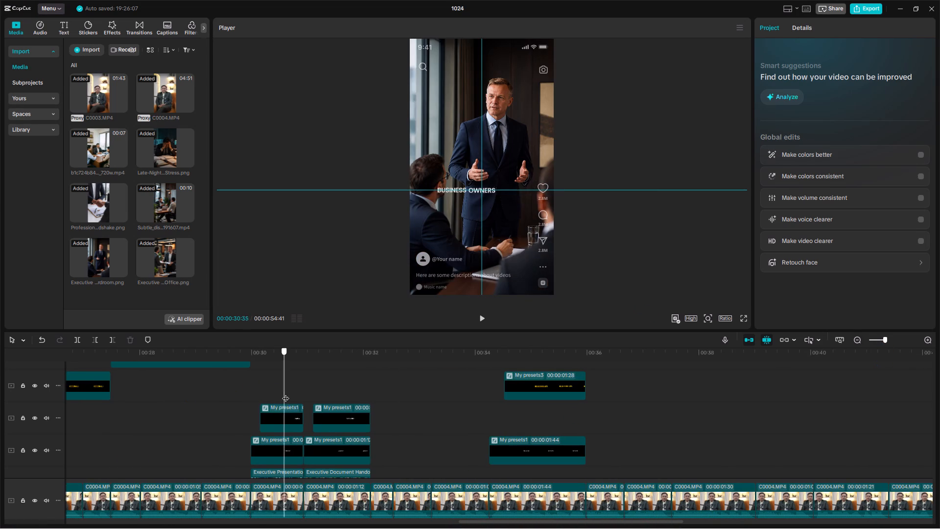
drag(285, 393, 290, 395)
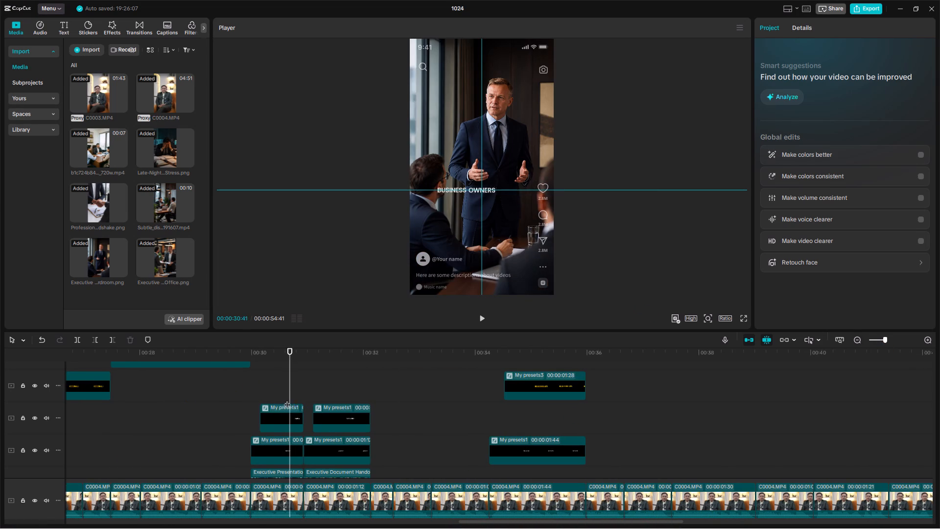
drag(280, 396, 294, 444)
drag(466, 214, 522, 181)
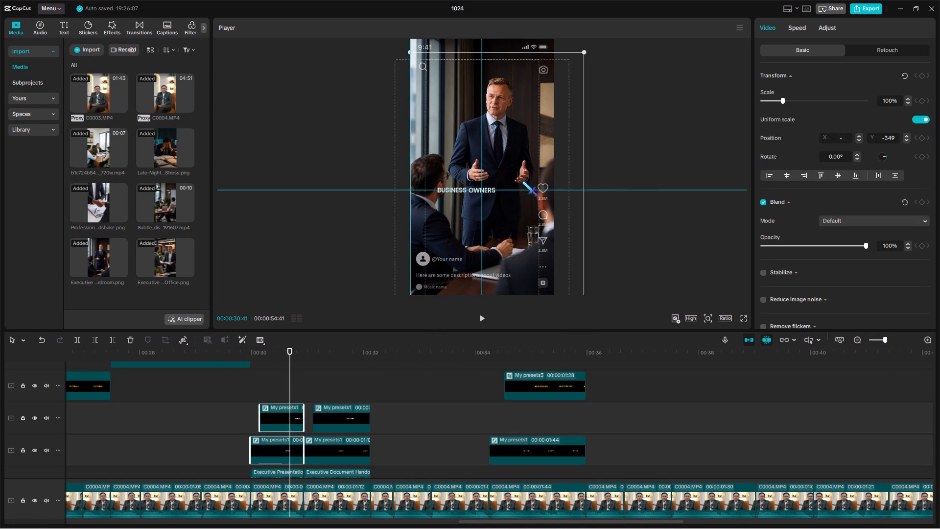
drag(522, 181, 496, 170)
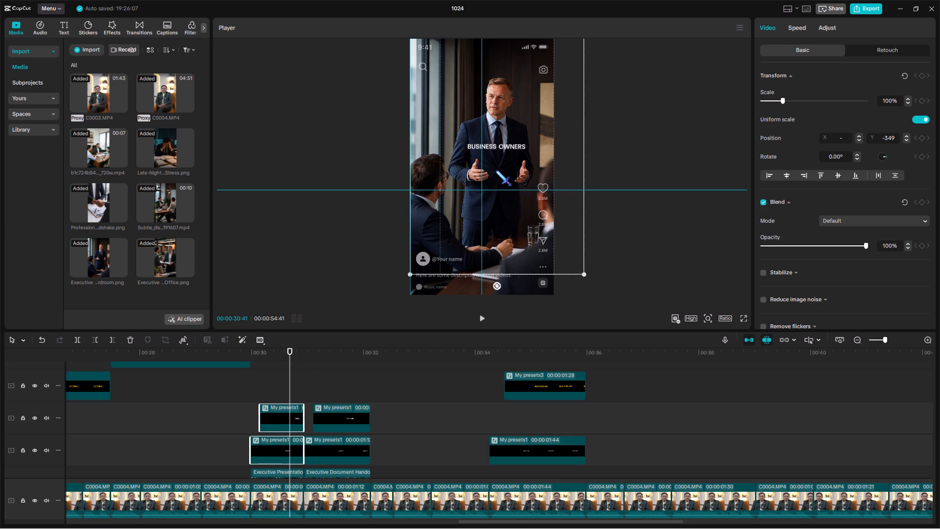
drag(496, 170, 495, 166)
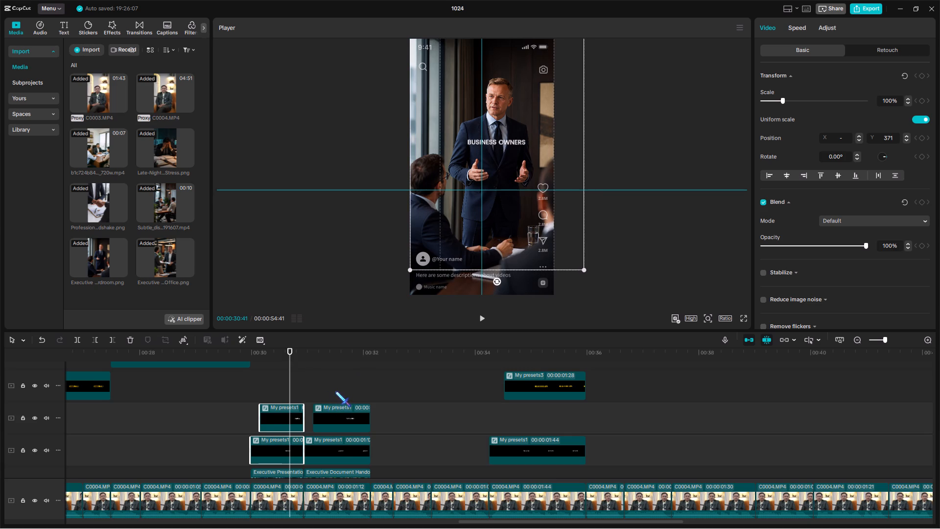
Select both WORKING PROFESSIONALS caption clips and move them together upward, to just above the papers the two men hold.
click(339, 390)
drag(339, 390, 344, 392)
click(344, 392)
drag(379, 421, 362, 448)
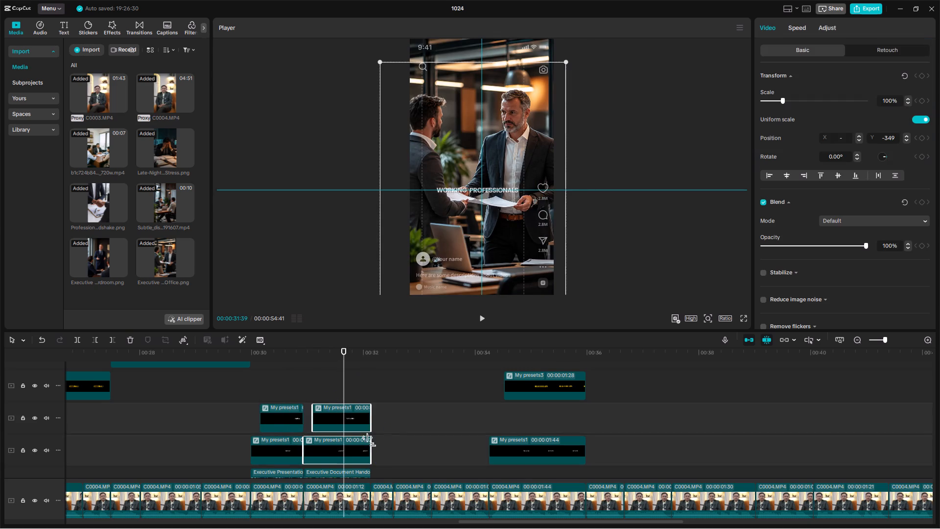
drag(509, 216, 516, 190)
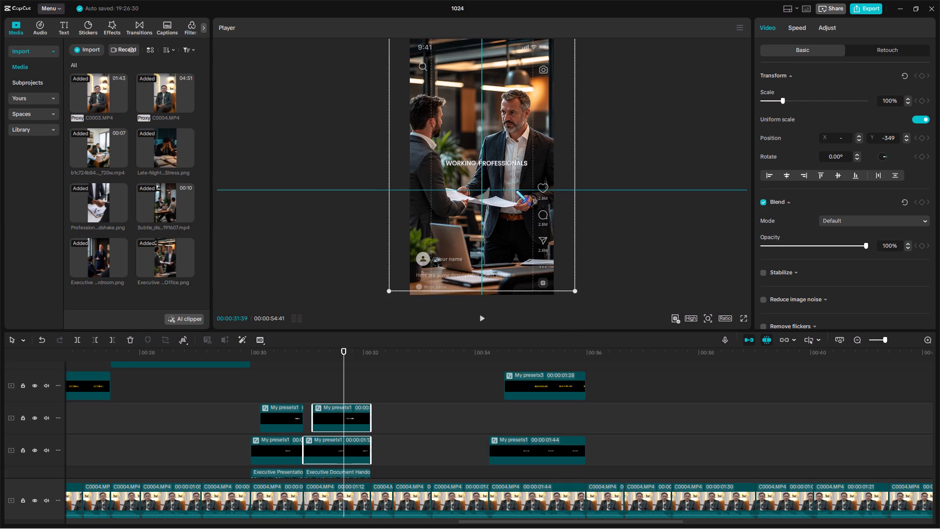
drag(516, 190, 519, 192)
double_click(351, 390)
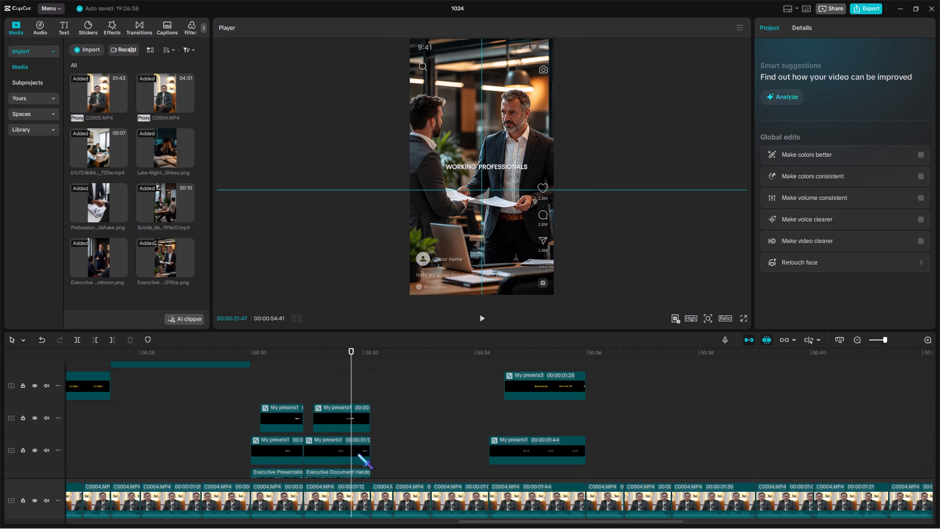
Add a second horizontal guide line across the preview at about 47%, just above the WORKING PROFESSIONALS text.
click(742, 26)
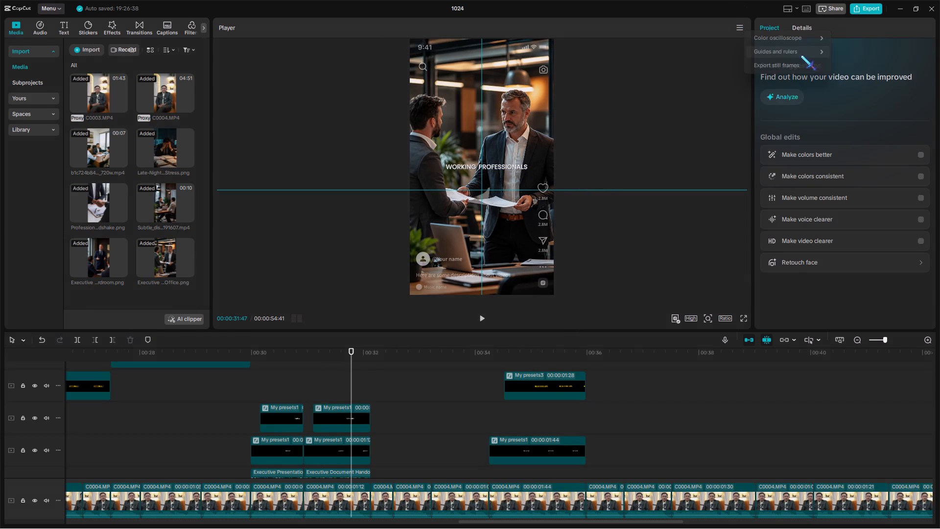
click(851, 53)
drag(578, 167, 577, 160)
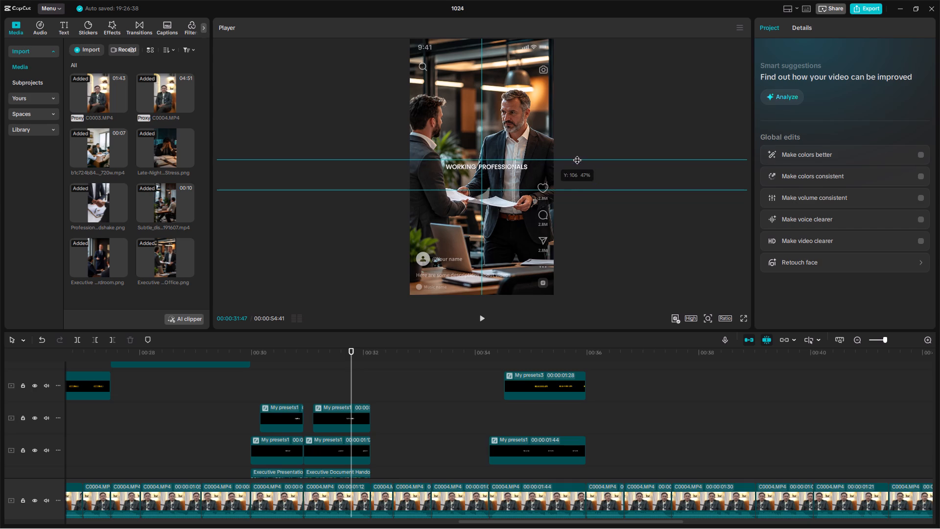
drag(577, 160, 575, 161)
Stack WORKING directly above PROFESSIONALS over the facing man's chest, line up their starting edges, and check the result full screen.
click(359, 443)
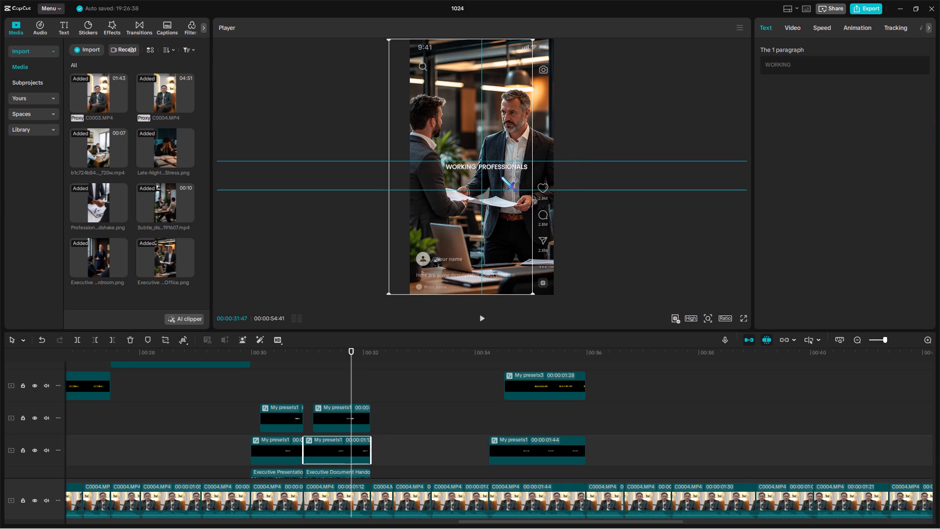
drag(503, 175, 543, 170)
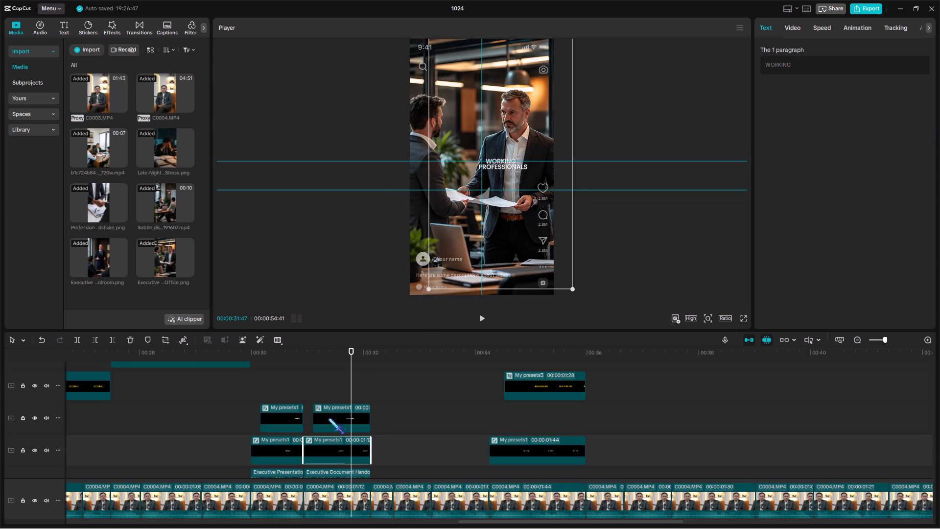
click(328, 428)
drag(512, 171, 519, 174)
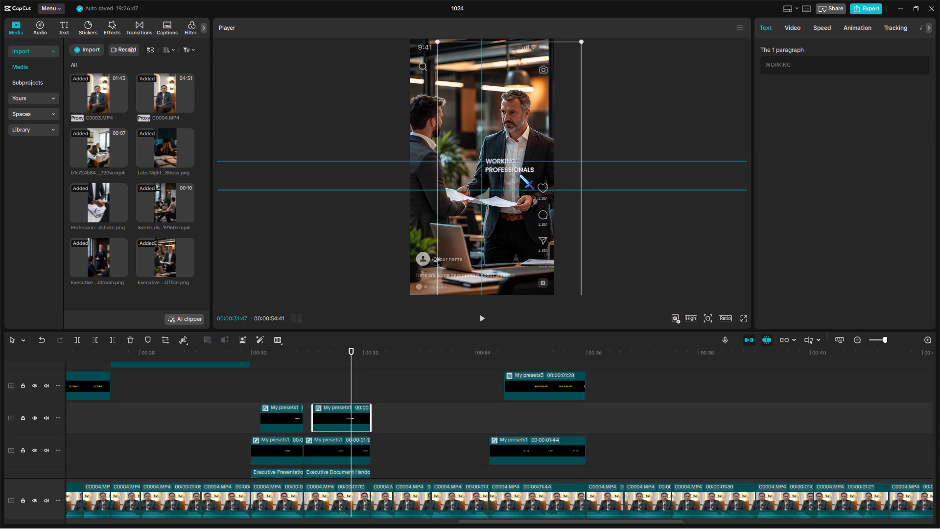
drag(519, 174, 519, 172)
click(355, 452)
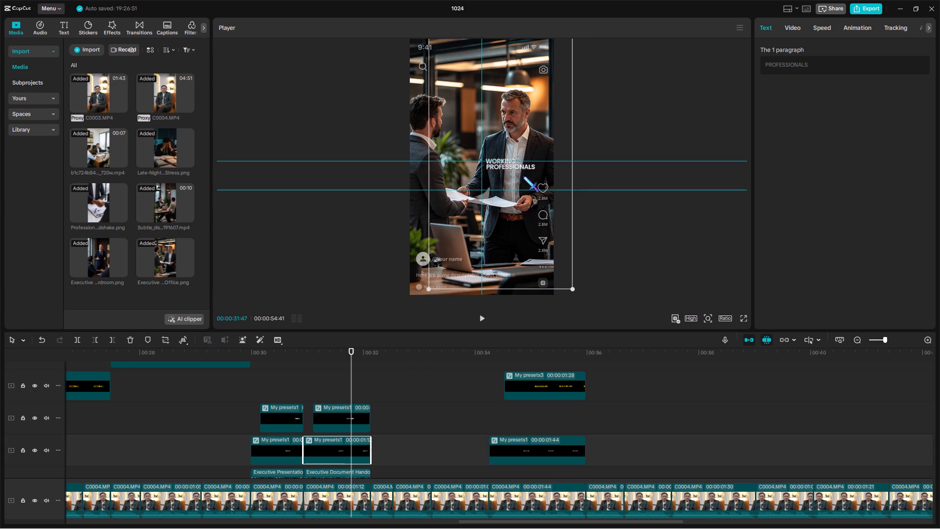
click(523, 176)
click(589, 161)
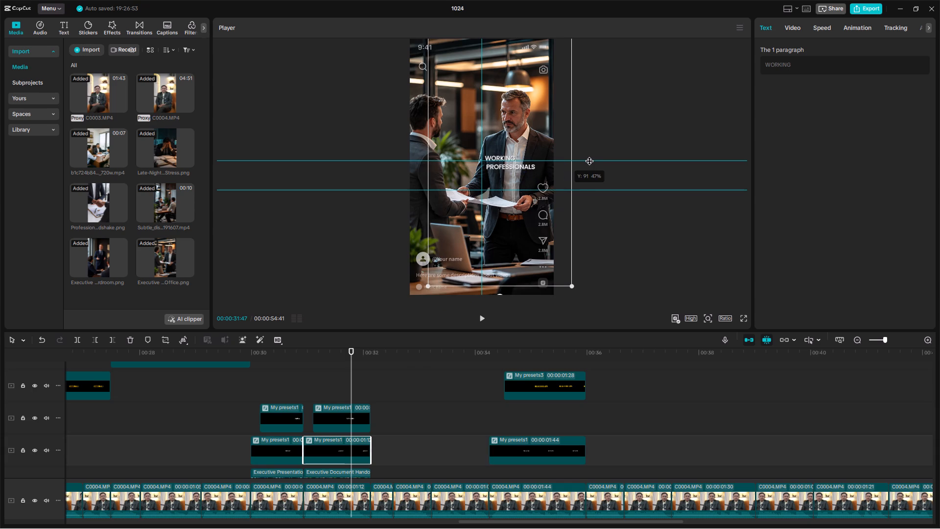
click(516, 179)
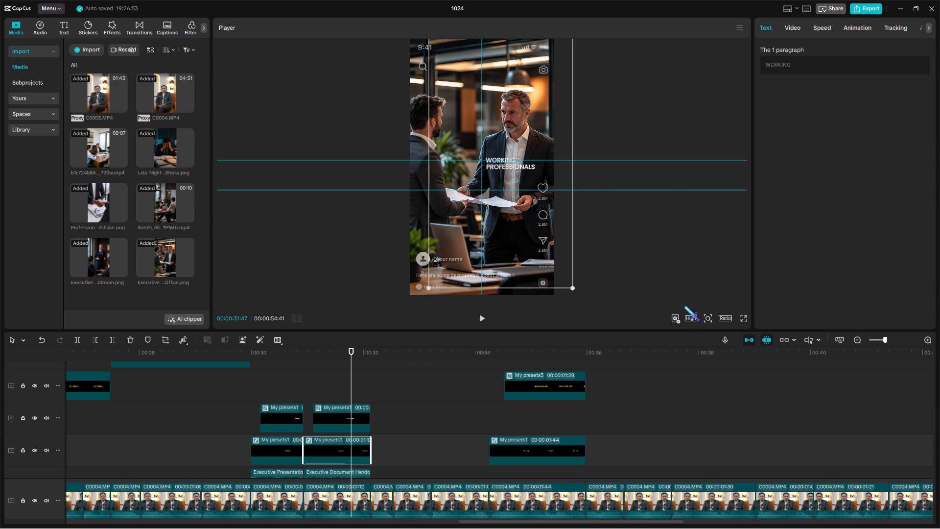
click(743, 320)
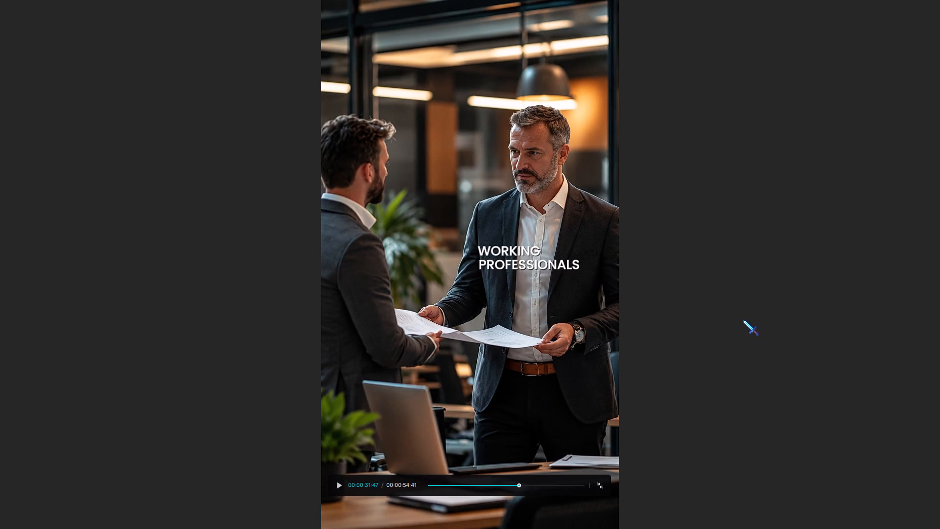
key(Escape)
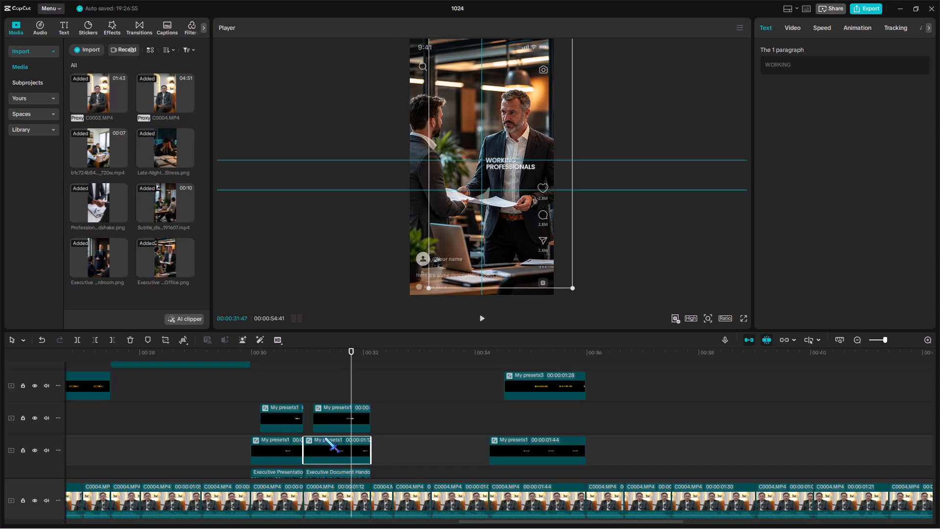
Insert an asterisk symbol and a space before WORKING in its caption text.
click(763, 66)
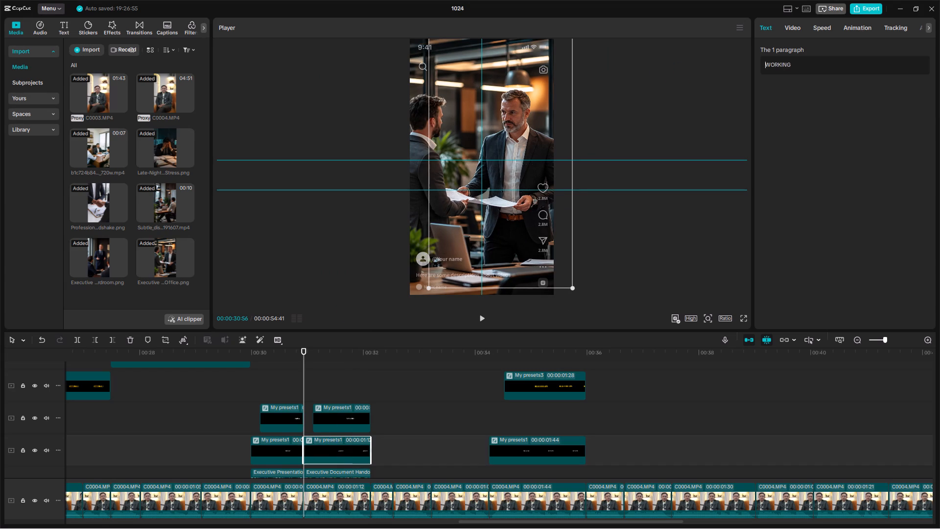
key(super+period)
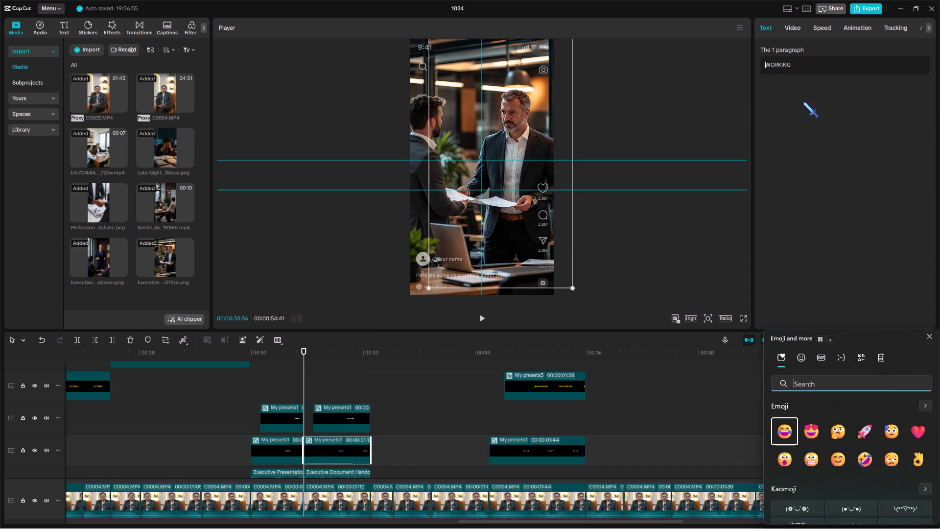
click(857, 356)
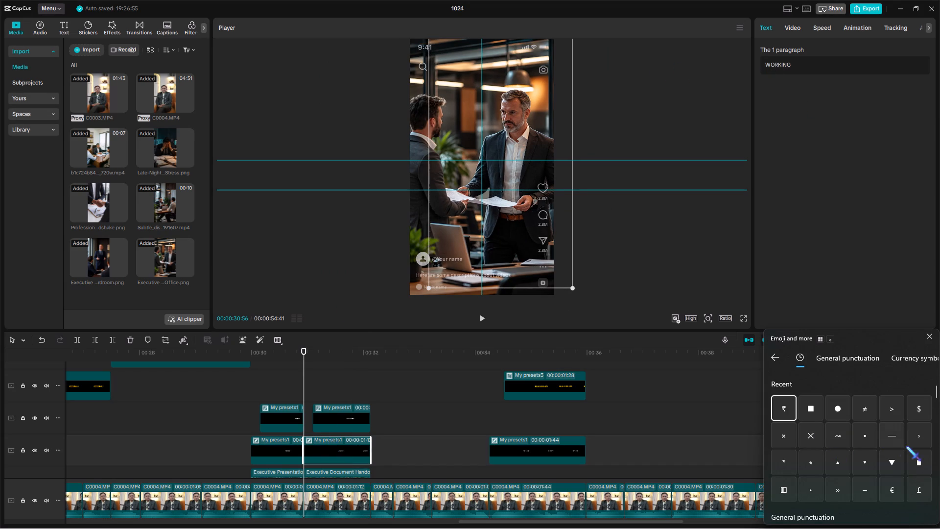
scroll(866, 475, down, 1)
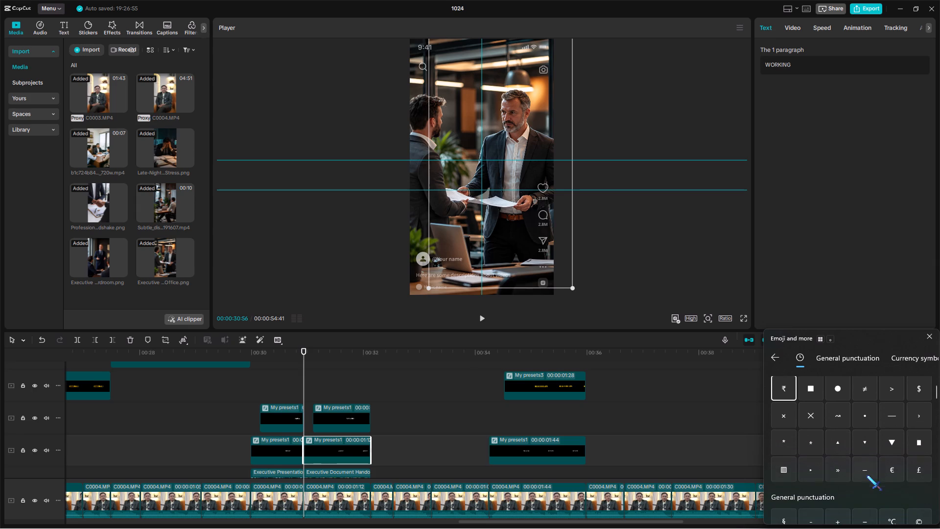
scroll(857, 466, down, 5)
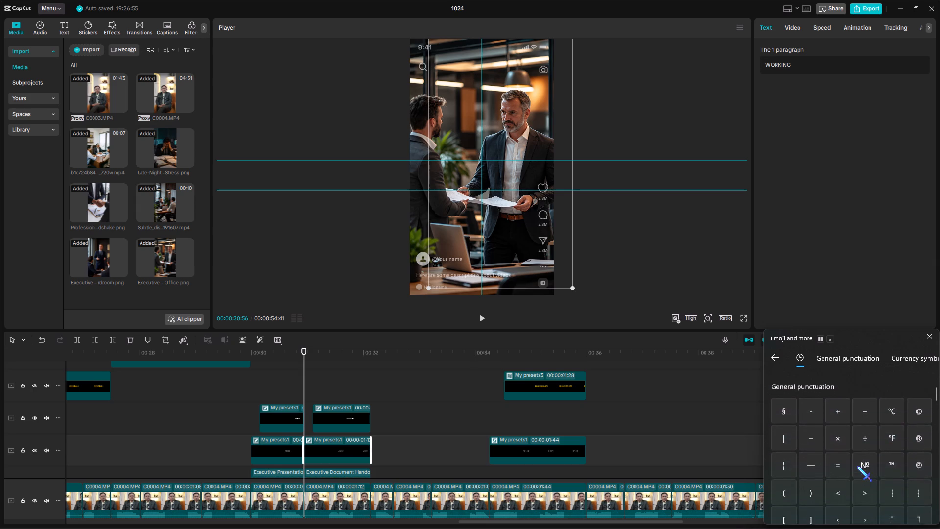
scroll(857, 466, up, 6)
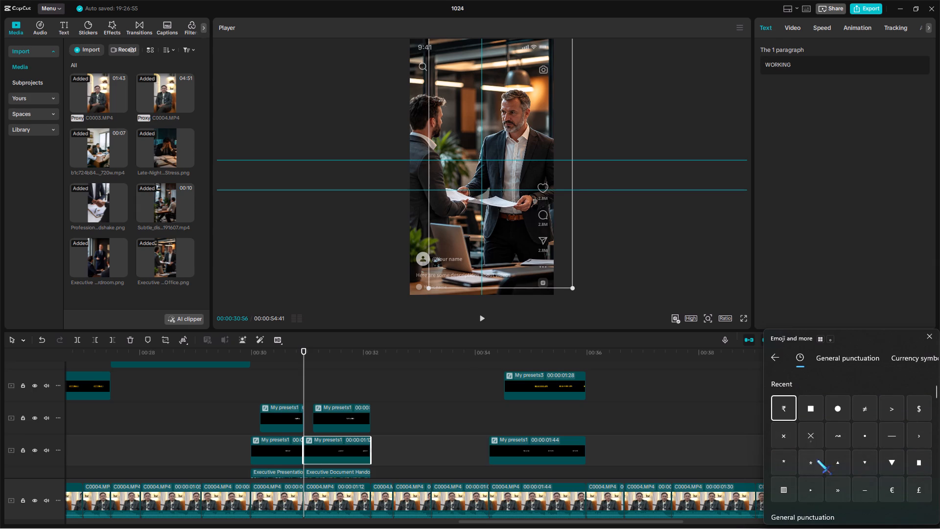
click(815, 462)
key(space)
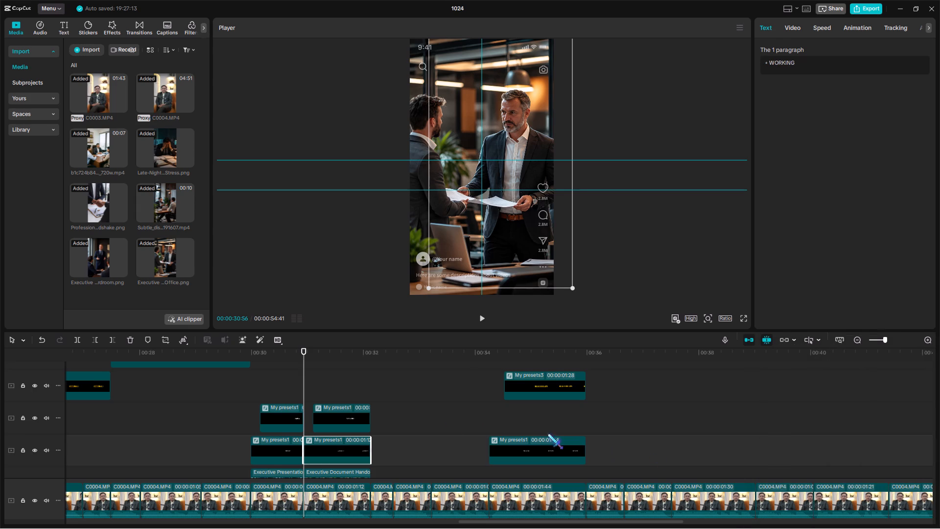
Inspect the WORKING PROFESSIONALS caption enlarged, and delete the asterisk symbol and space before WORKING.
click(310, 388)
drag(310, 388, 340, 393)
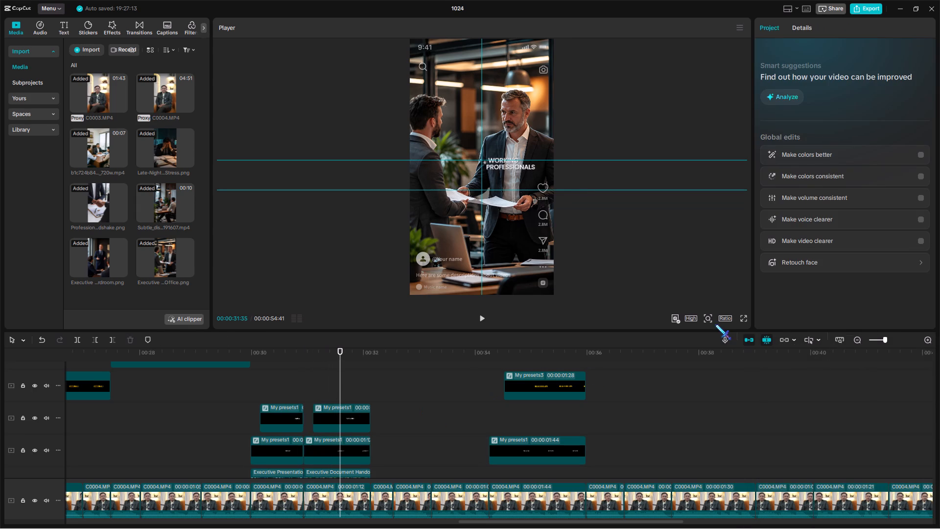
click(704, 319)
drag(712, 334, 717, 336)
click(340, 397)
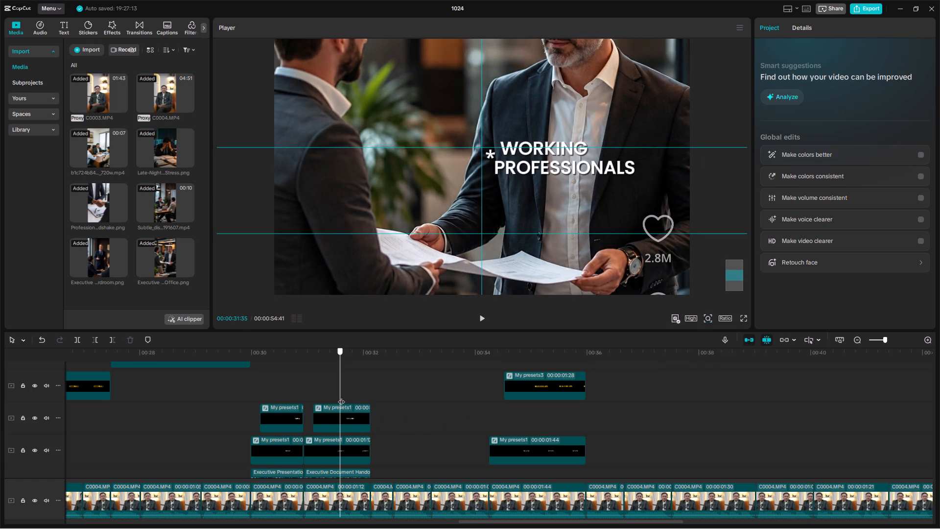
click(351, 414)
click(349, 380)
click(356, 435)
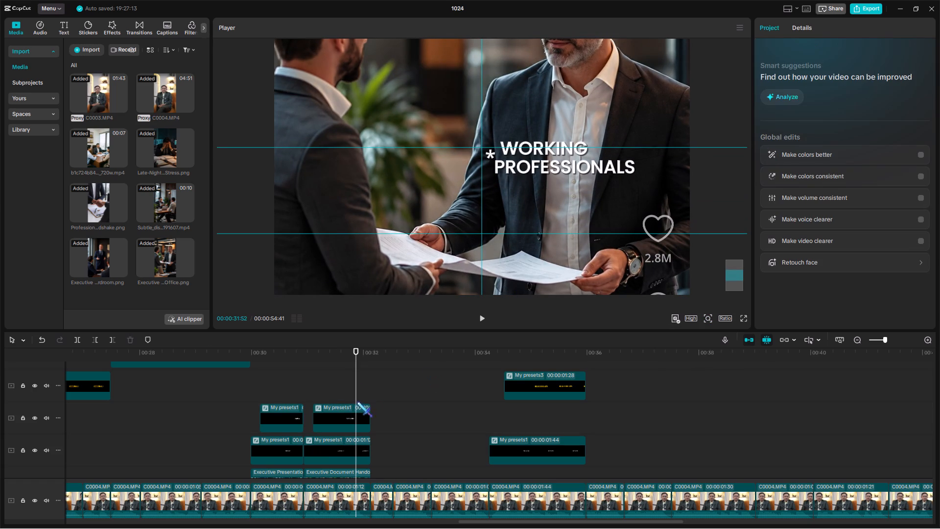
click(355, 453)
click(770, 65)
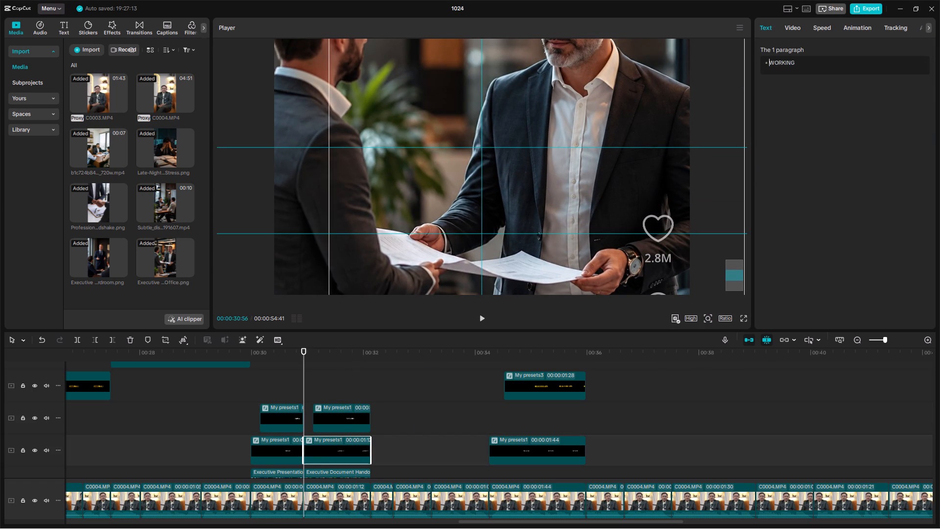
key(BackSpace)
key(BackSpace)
Insert a round bullet (•) from the general punctuation symbols and a space before WORKING in its caption text.
key(super+period)
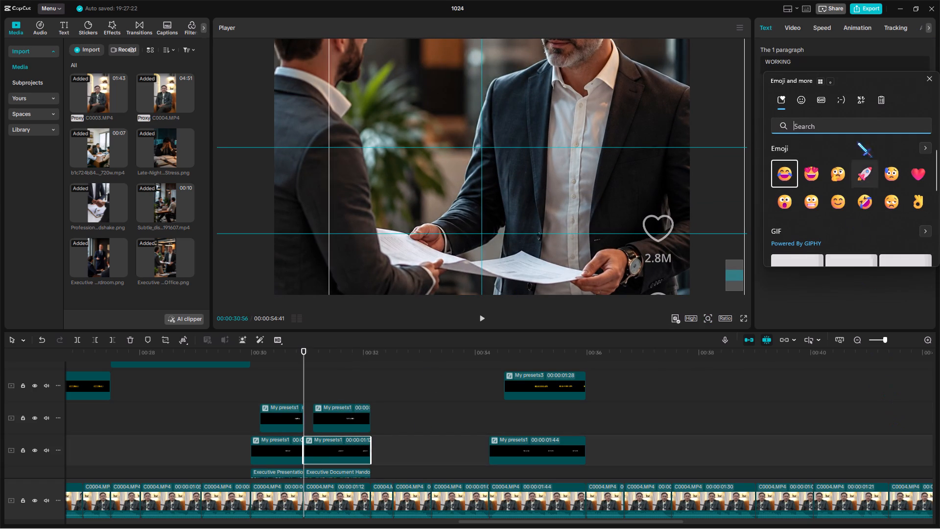
click(863, 100)
scroll(849, 190, down, 4)
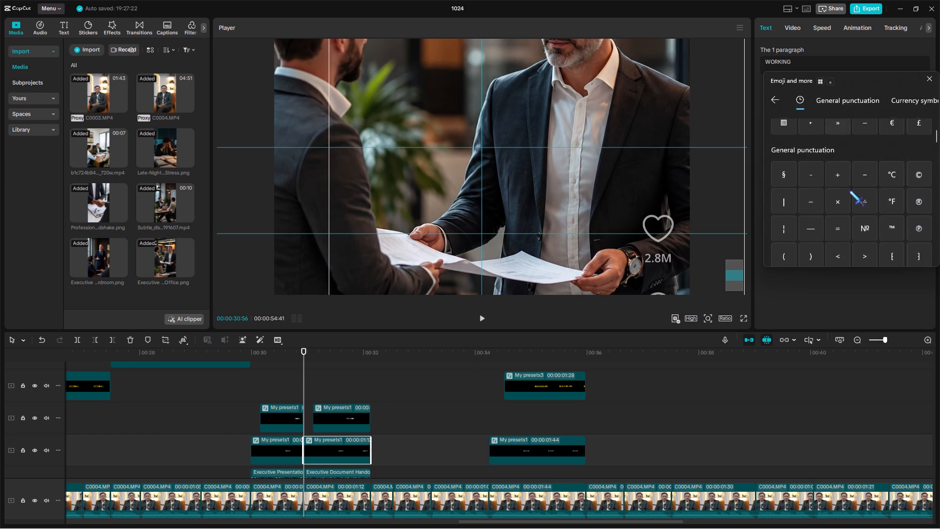
scroll(849, 191, down, 12)
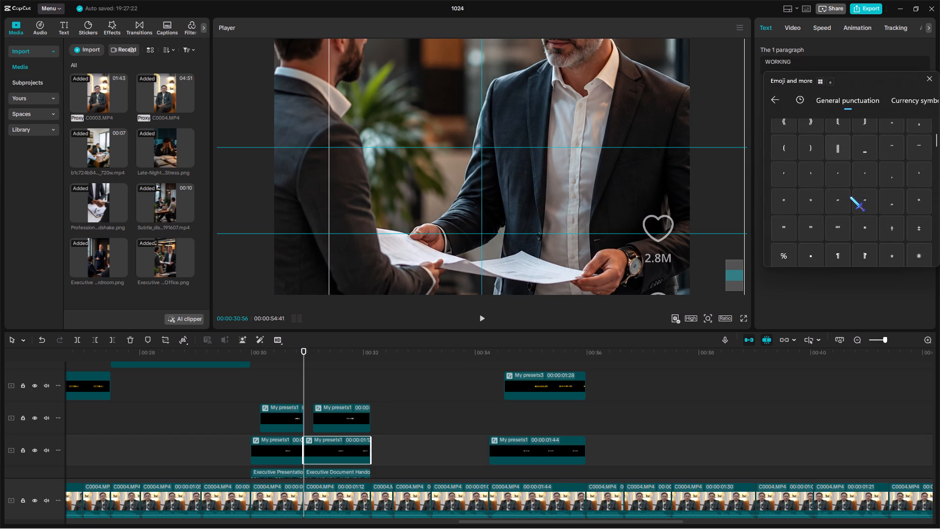
scroll(849, 196, down, 2)
click(814, 211)
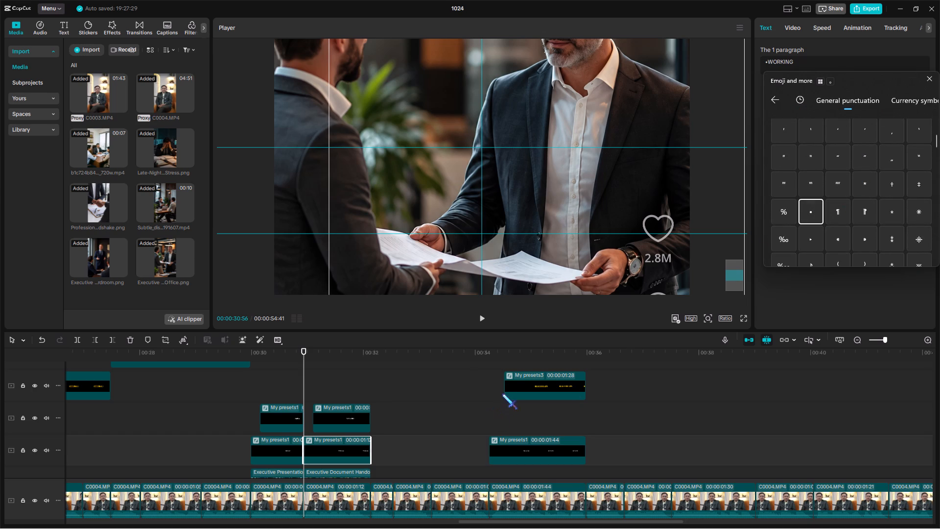
double_click(517, 413)
triple_click(338, 395)
click(339, 395)
drag(340, 395, 347, 396)
click(357, 454)
click(769, 62)
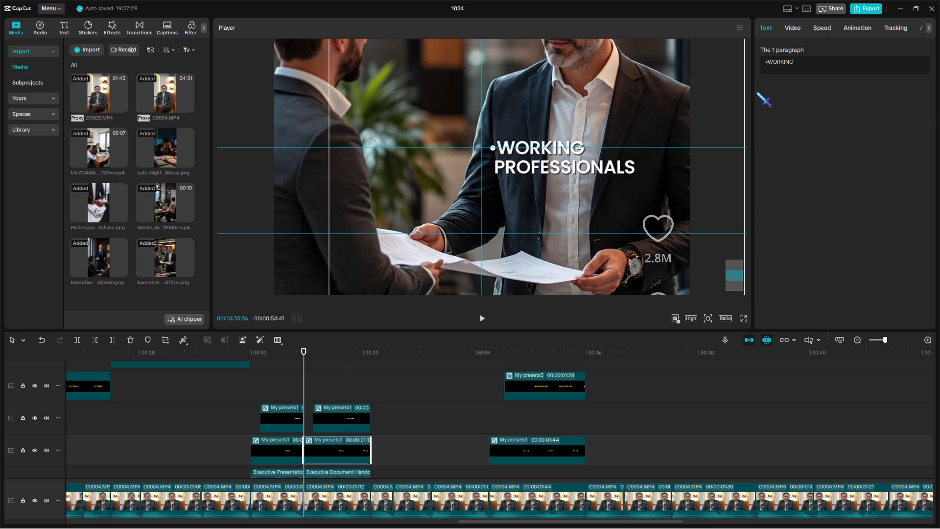
key(space)
Shift PROFESSIONALS so it starts beneath the W of WORKING instead of beneath the bullet, and check the alignment full screen.
click(339, 394)
drag(339, 394, 346, 397)
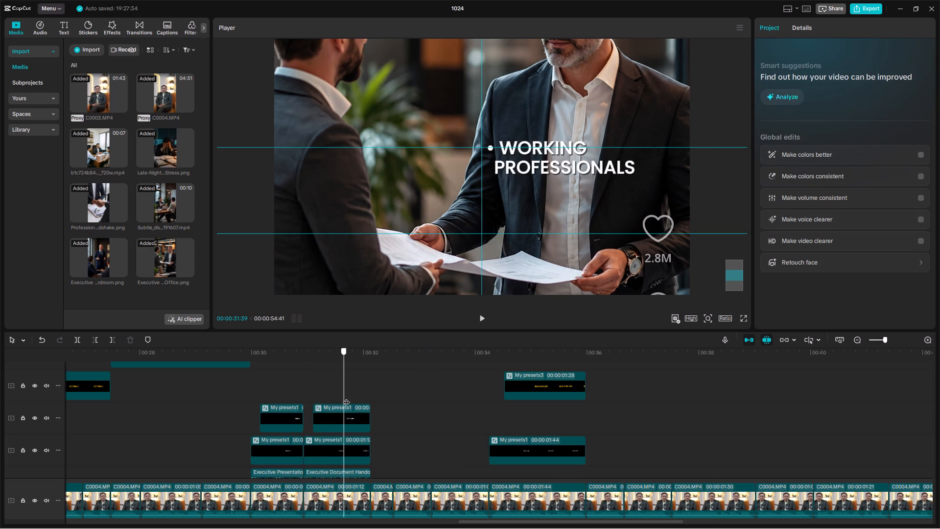
drag(346, 397, 347, 398)
click(351, 397)
click(357, 423)
drag(572, 194, 574, 194)
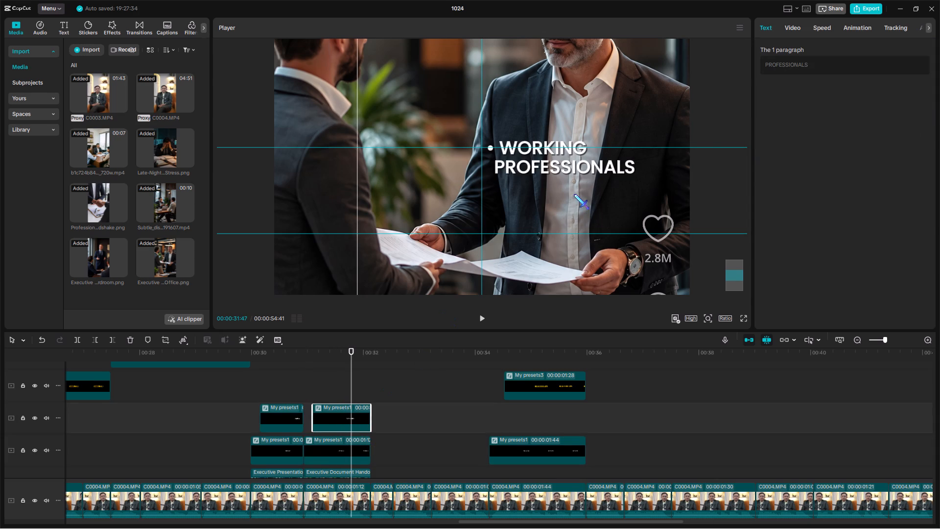
drag(574, 194, 565, 197)
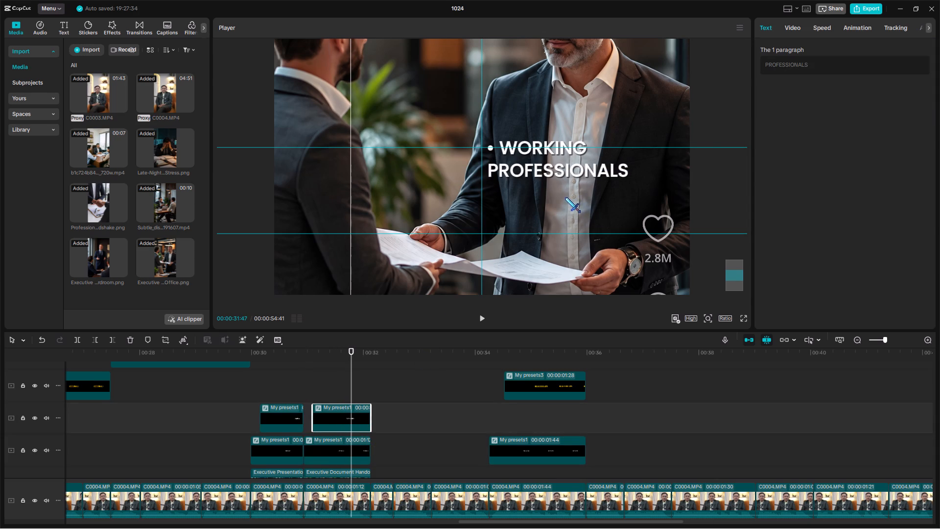
drag(565, 197, 566, 195)
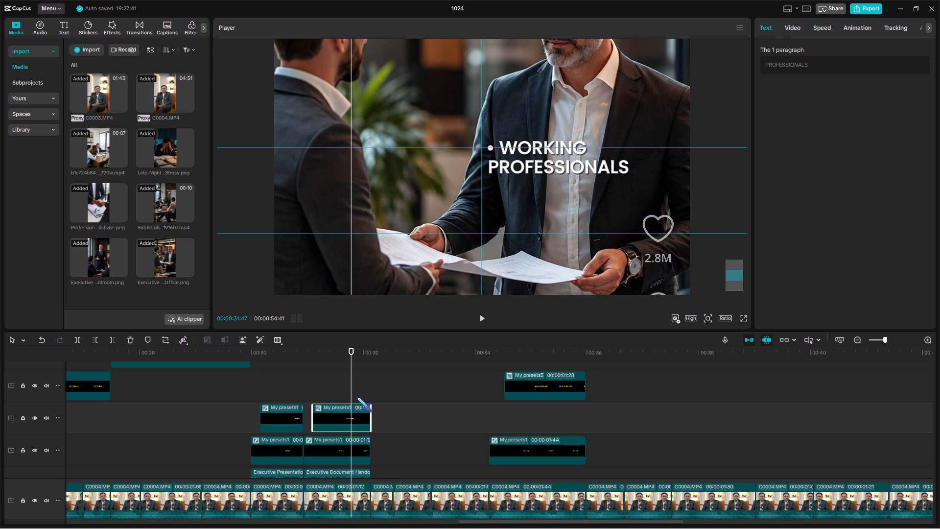
drag(587, 192, 600, 193)
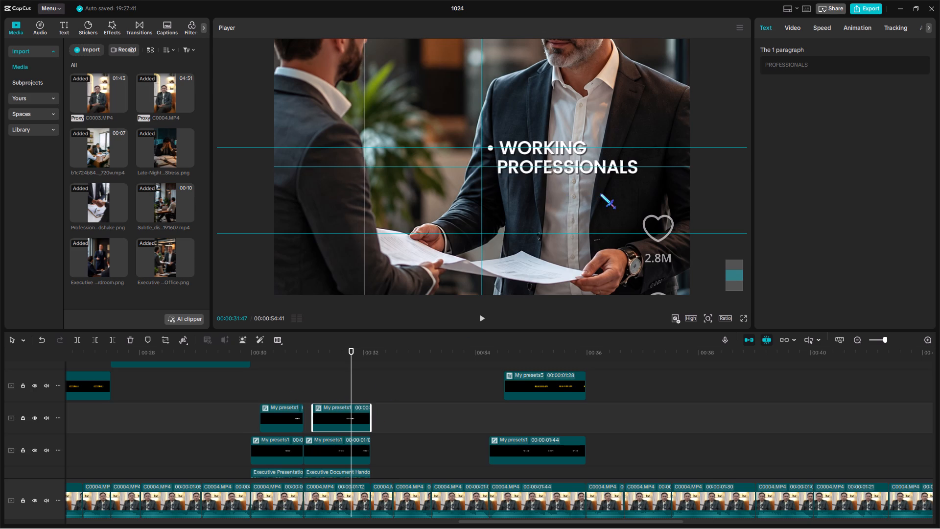
drag(600, 193, 600, 193)
click(743, 319)
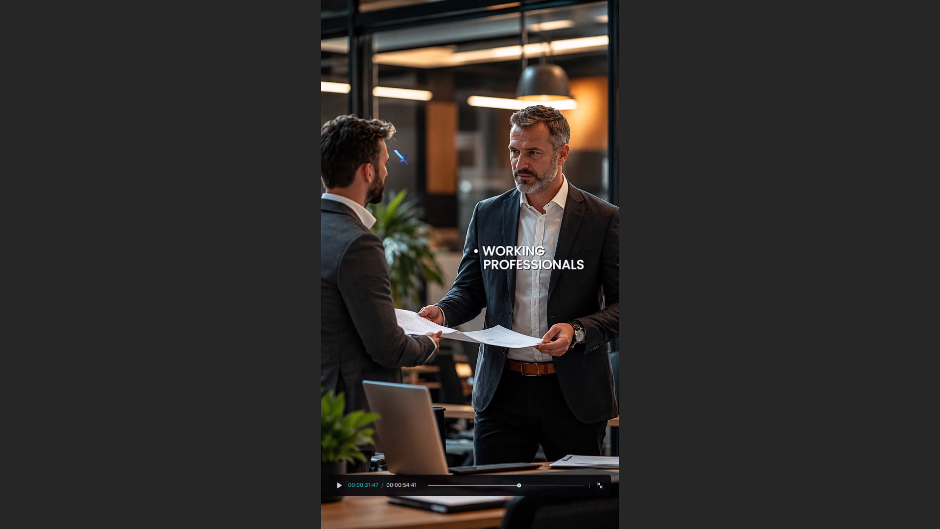
Insert a round bullet (•) from the recent symbols and a space before BUSINESS in its caption text.
key(Escape)
click(280, 397)
click(288, 446)
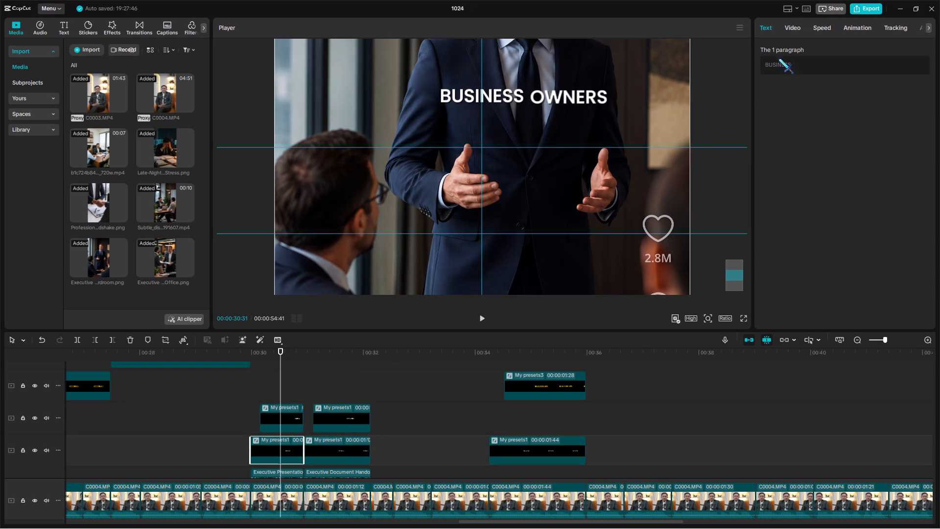
click(766, 65)
key(super+period)
click(862, 94)
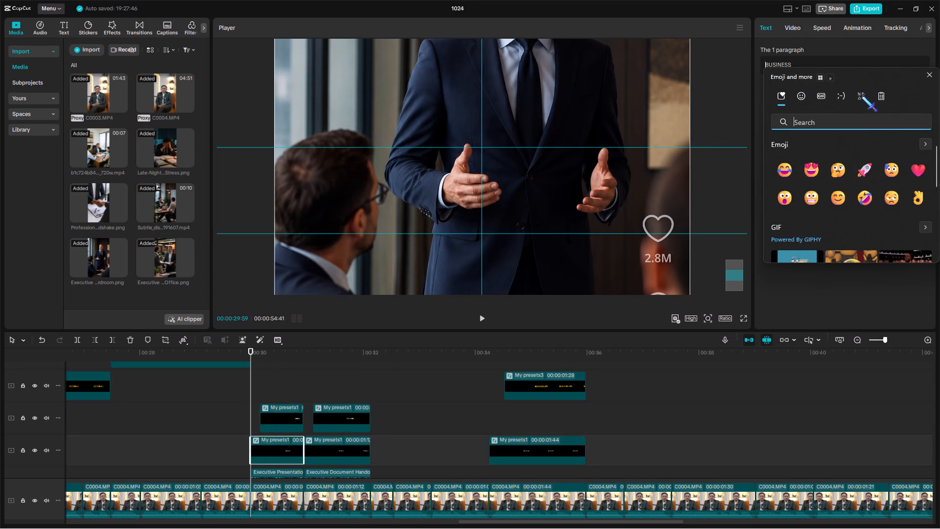
click(784, 137)
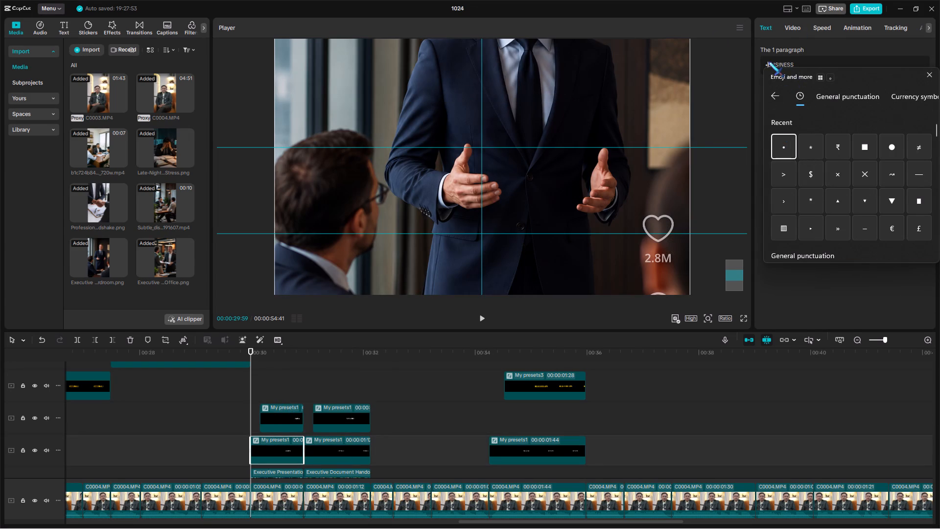
click(768, 62)
key(space)
Move the OWNERS caption down from beside BUSINESS onto its own line below it.
click(277, 398)
drag(277, 398, 282, 399)
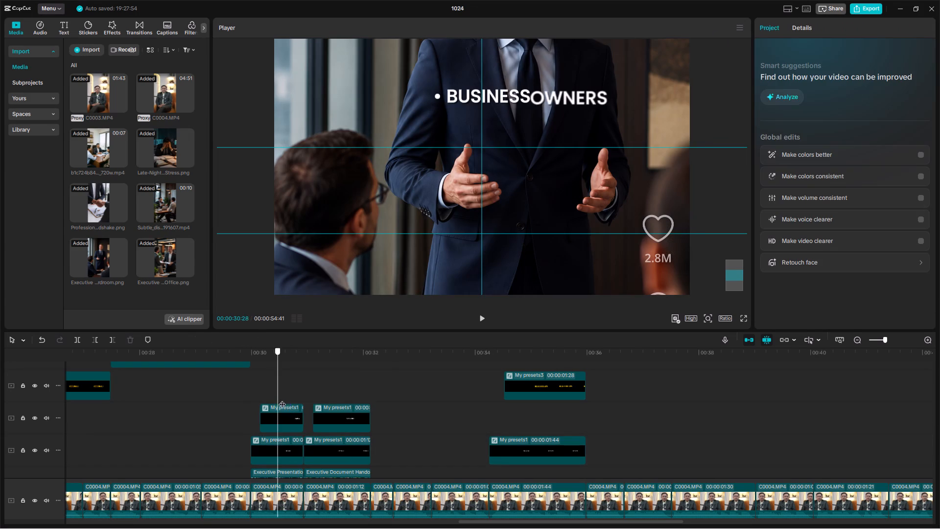
drag(282, 399, 293, 403)
click(706, 318)
drag(702, 333, 696, 347)
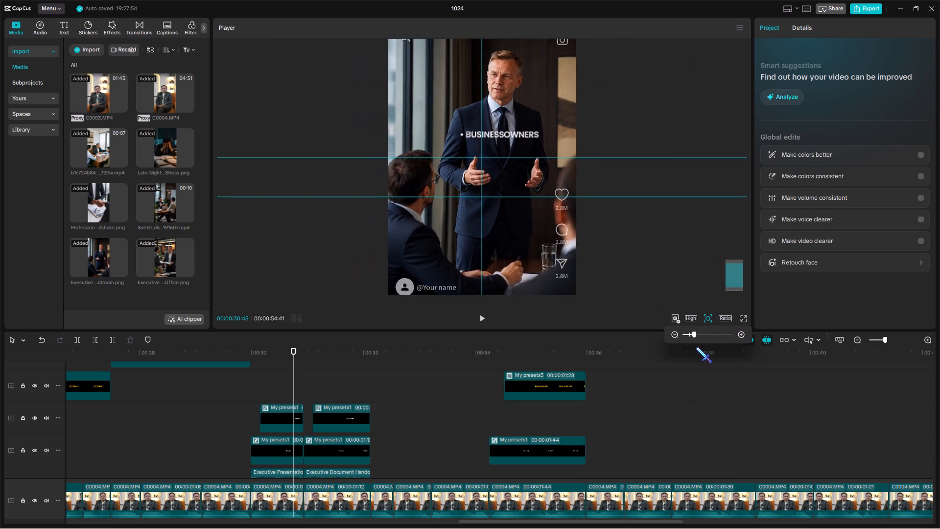
drag(696, 347, 699, 348)
click(284, 406)
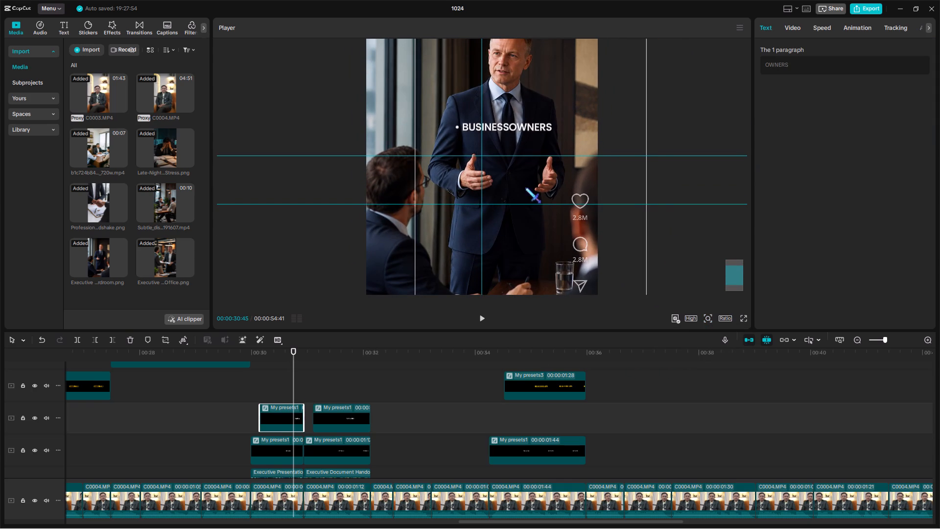
drag(528, 177, 510, 211)
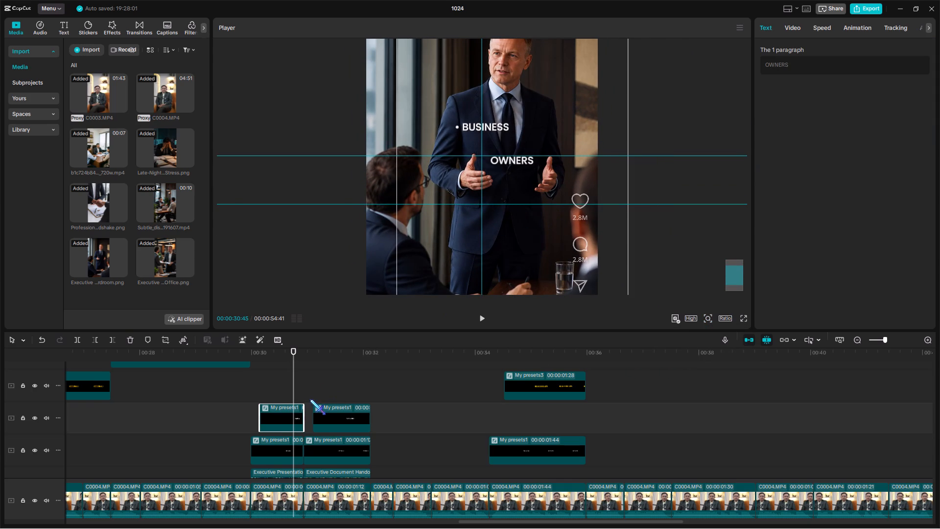
Move the bulleted BUSINESS caption to the position WORKING has in the neighbouring caption, just beside the vertical guide.
click(337, 387)
drag(337, 387, 338, 390)
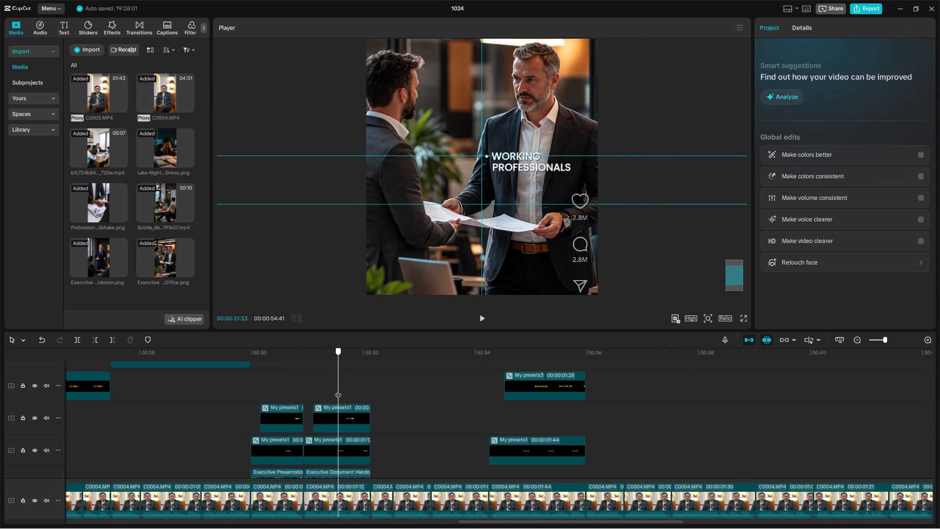
drag(338, 390, 275, 397)
drag(277, 397, 287, 395)
click(295, 436)
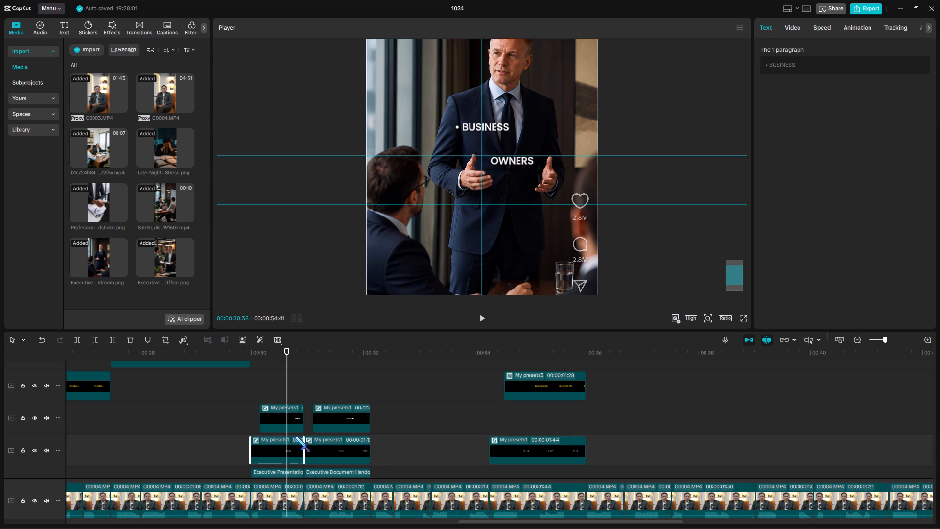
drag(522, 171, 555, 204)
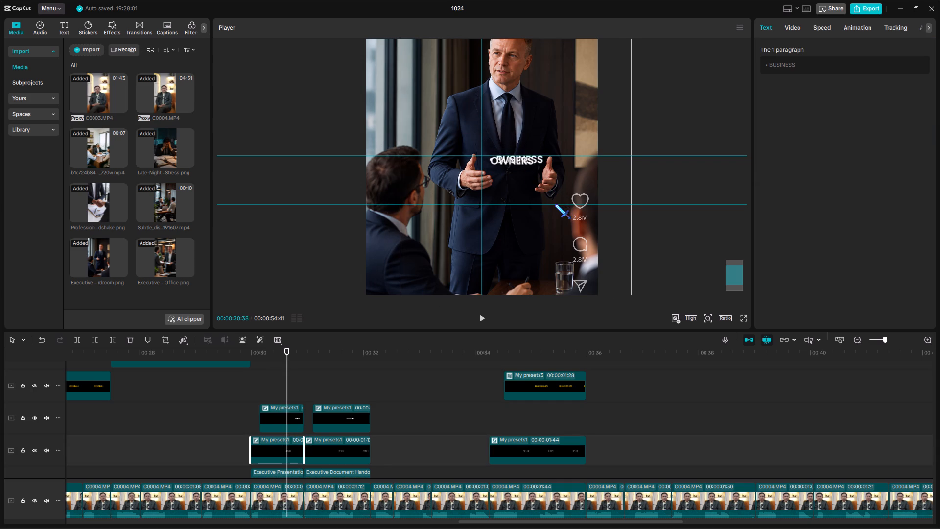
drag(555, 204, 552, 199)
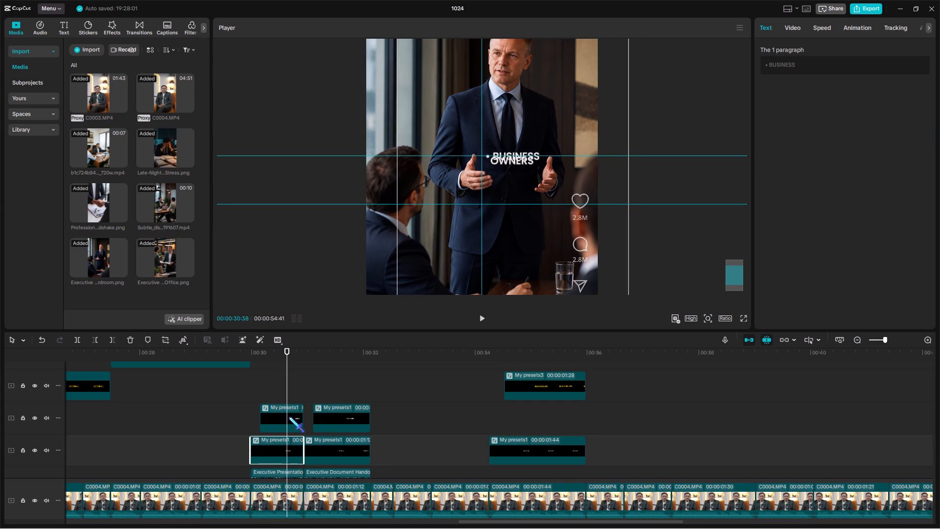
Align OWNERS directly beneath the B of BUSINESS and compare the layout with WORKING PROFESSIONALS in playback.
click(289, 417)
drag(521, 180, 523, 187)
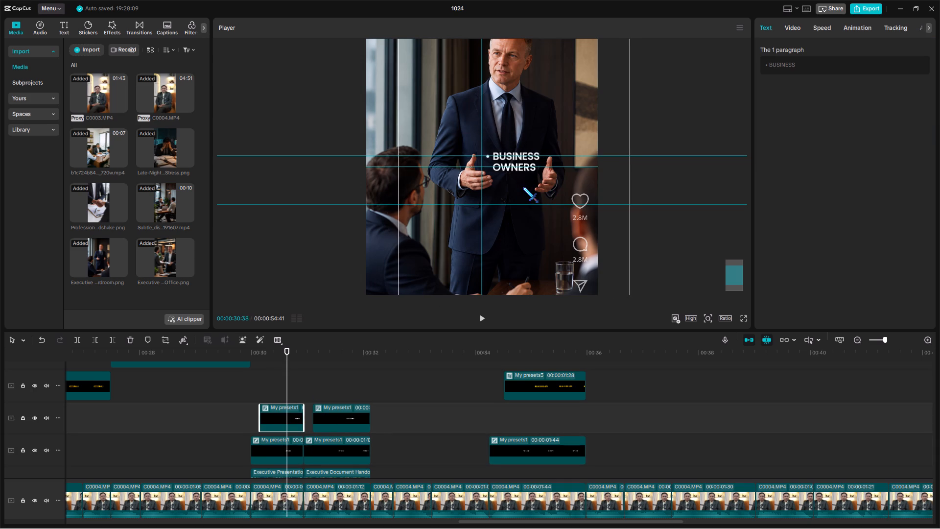
drag(523, 187, 523, 187)
click(310, 388)
drag(310, 388, 343, 393)
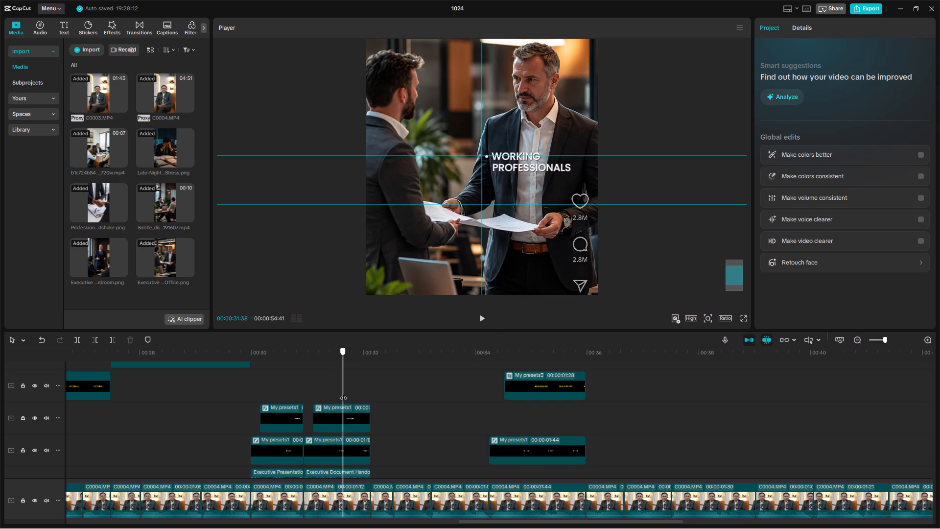
drag(343, 393, 292, 393)
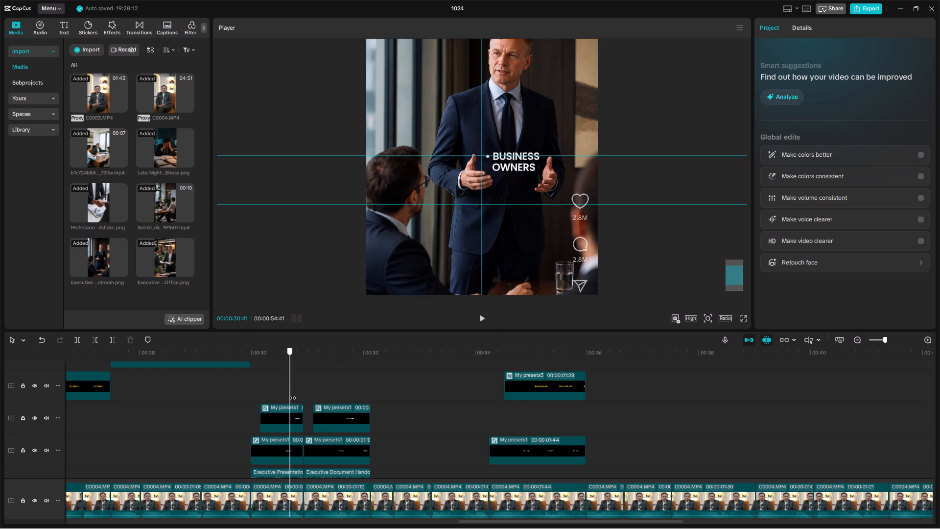
drag(292, 393, 253, 400)
key(space)
key(space)
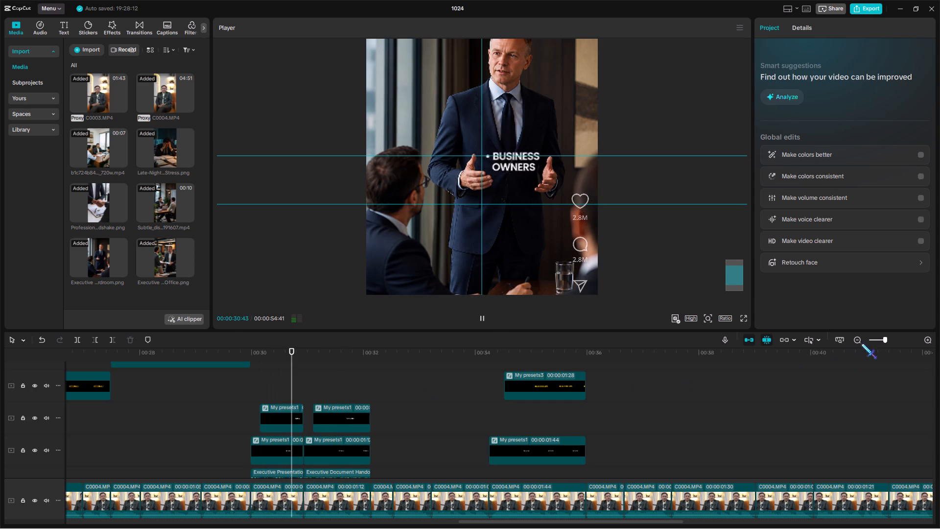
Shift the OWNERS and PROFESSIONALS clips slightly later, trim their ends flush with the BUSINESS and WORKING clips, and play both captions.
click(888, 340)
drag(237, 421, 243, 421)
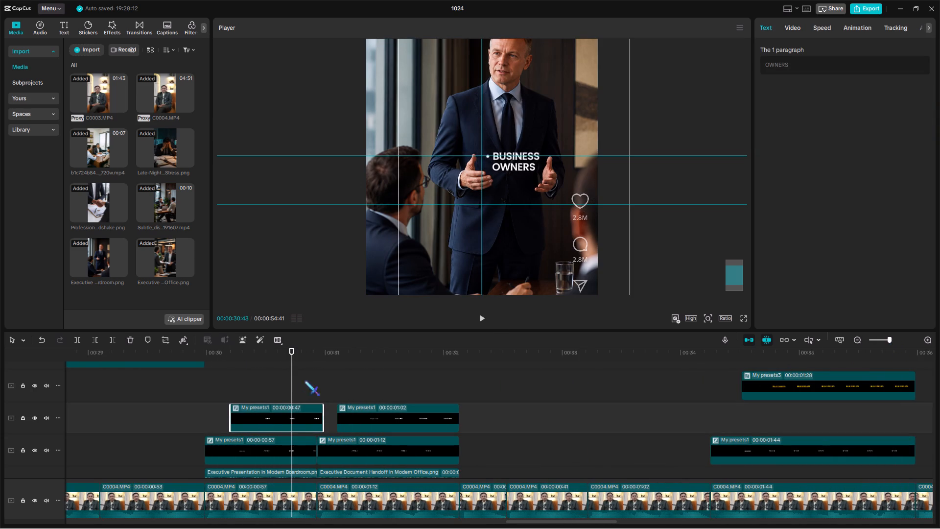
drag(320, 355, 320, 360)
key(w)
drag(350, 414, 358, 415)
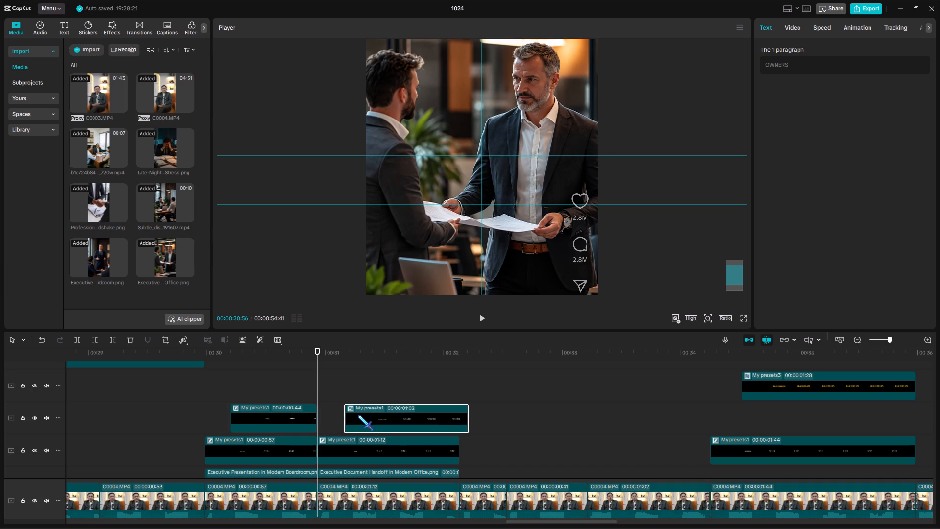
click(460, 358)
key(w)
double_click(202, 409)
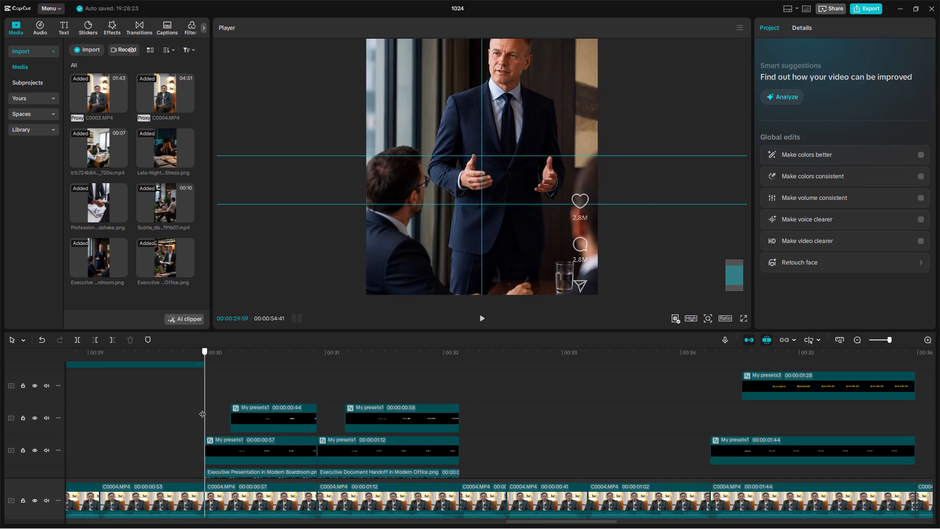
key(space)
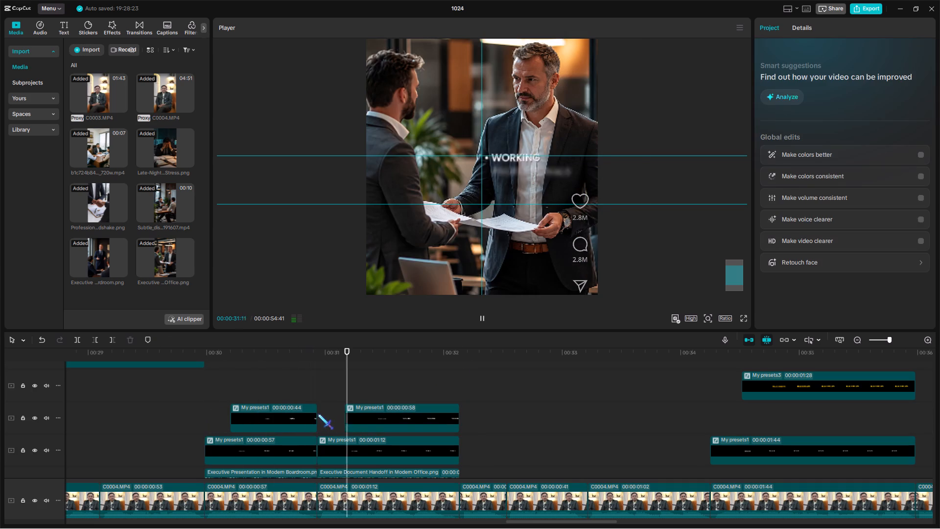
key(space)
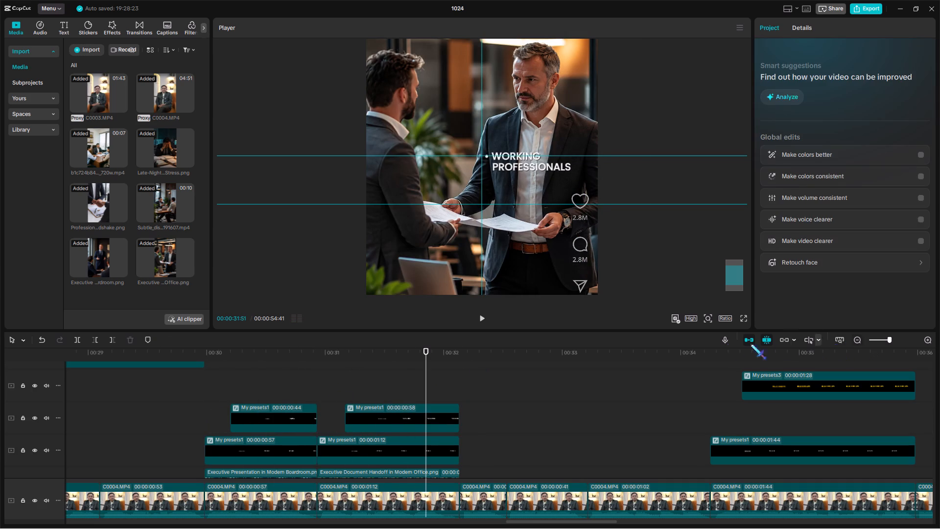
Fit the whole frame in the preview and play from WORKING PROFESSIONALS through the GENUINE RELATIONSHIPS caption.
click(886, 341)
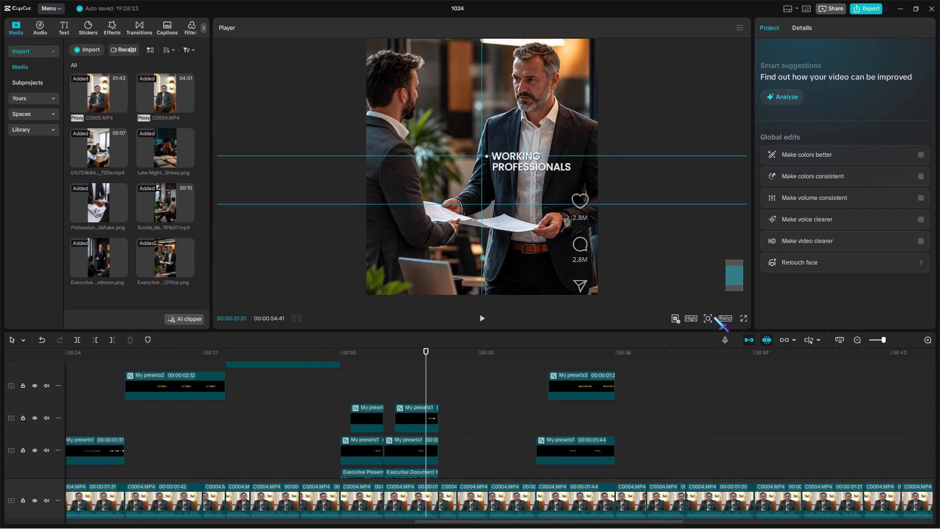
click(706, 316)
drag(698, 332, 690, 346)
click(365, 388)
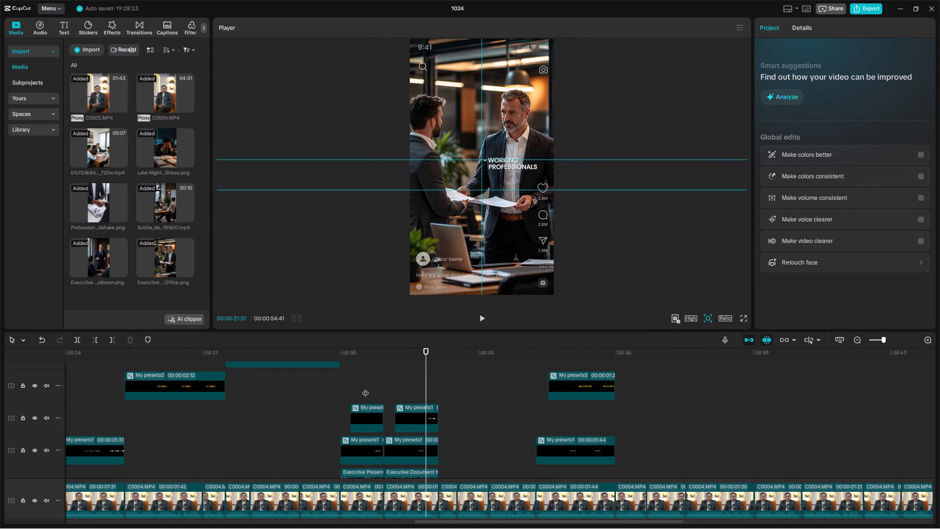
key(space)
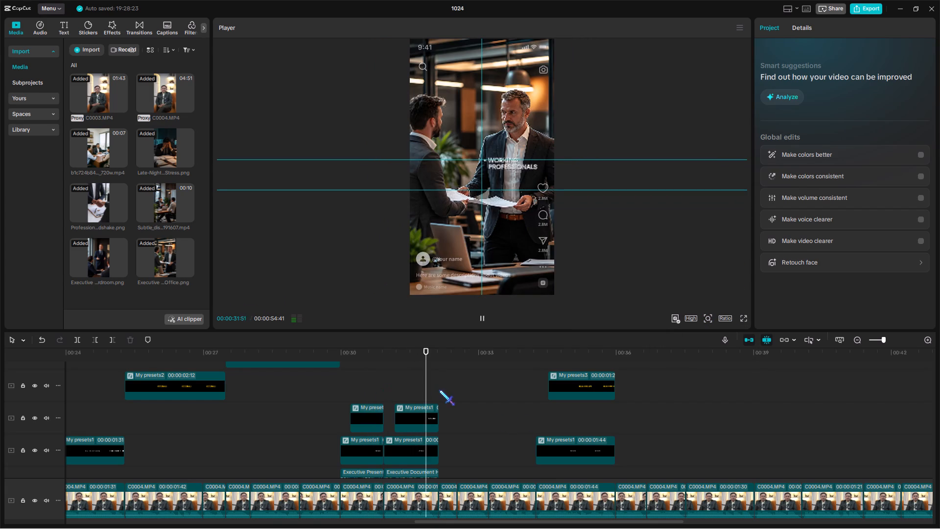
scroll(475, 414, down, 4)
scroll(555, 414, up, 3)
drag(524, 406, 521, 408)
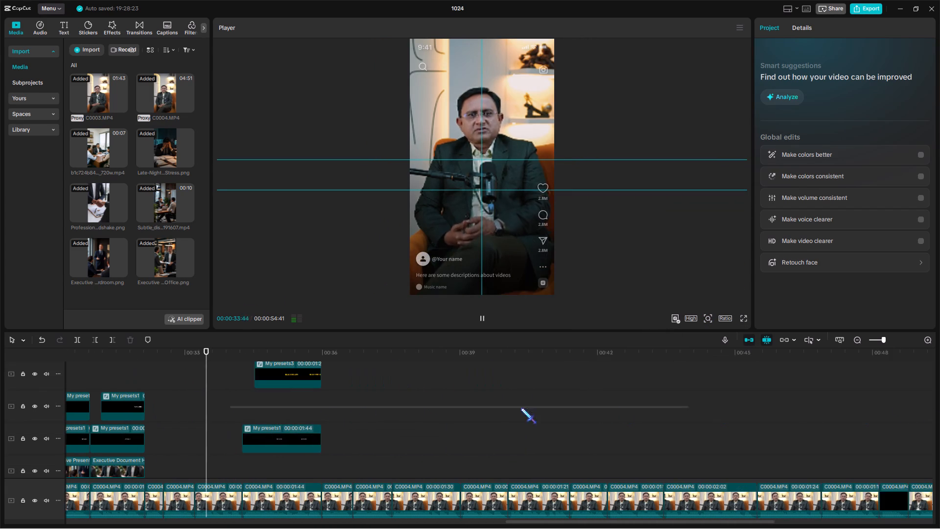
drag(521, 408, 298, 408)
scroll(287, 408, down, 3)
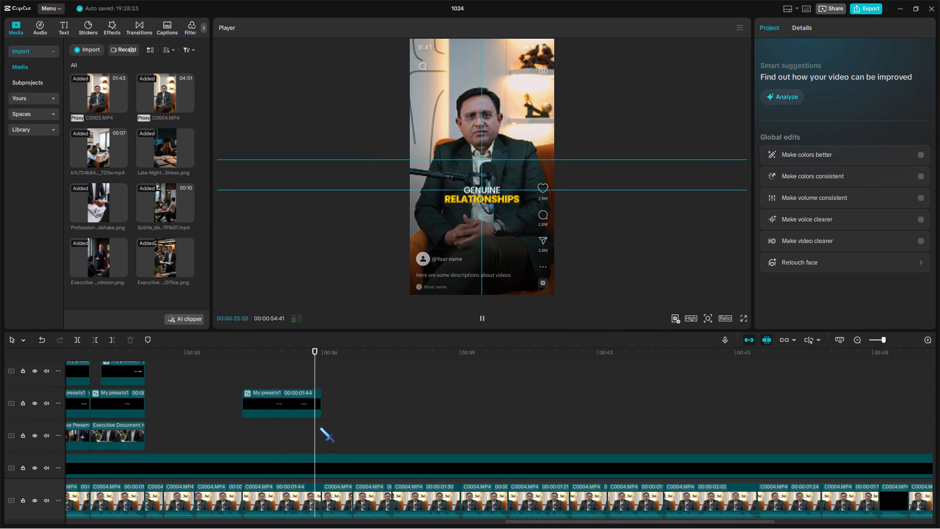
Copy the boxed caption clip 2. BUILD NEW PROFESSIONAL NETWORKS at about 28 seconds.
click(322, 429)
drag(322, 429, 22, 452)
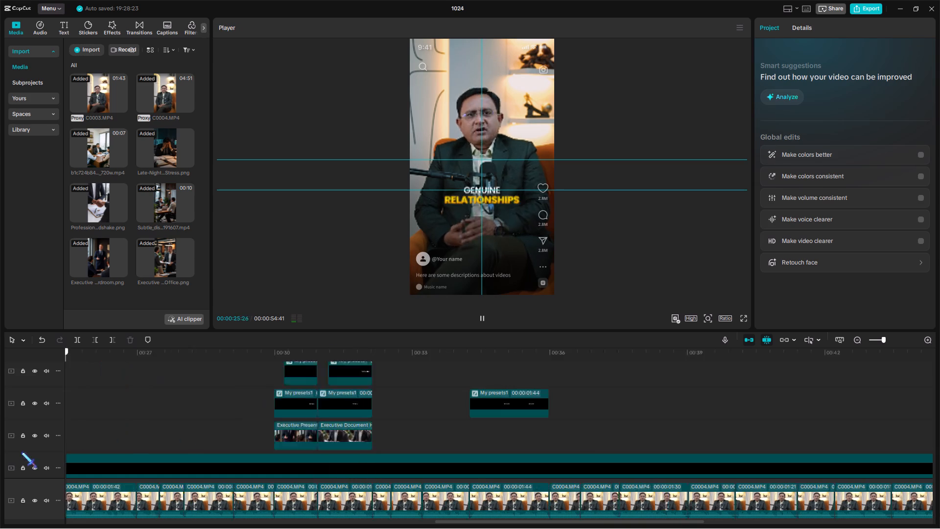
drag(22, 452, 365, 439)
scroll(357, 440, up, 6)
click(415, 406)
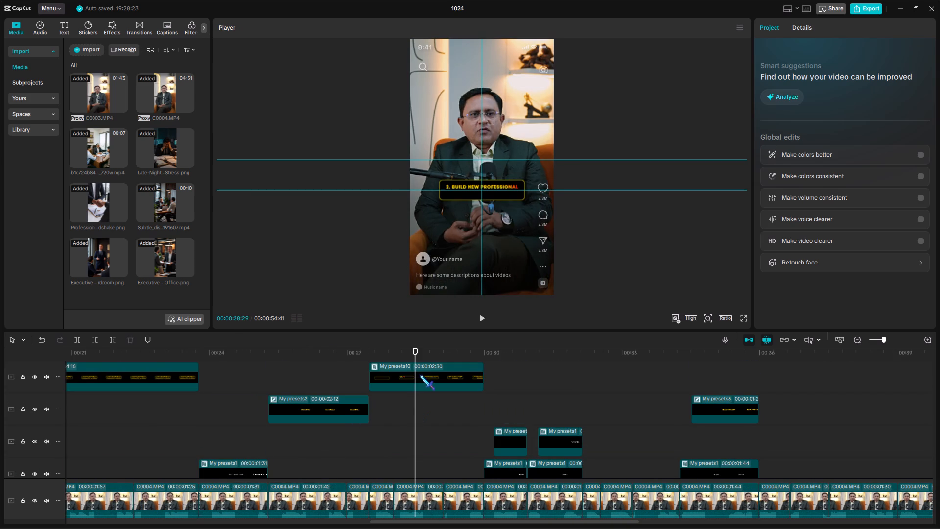
click(420, 374)
key(ctrl+c)
click(760, 444)
drag(760, 444, 730, 451)
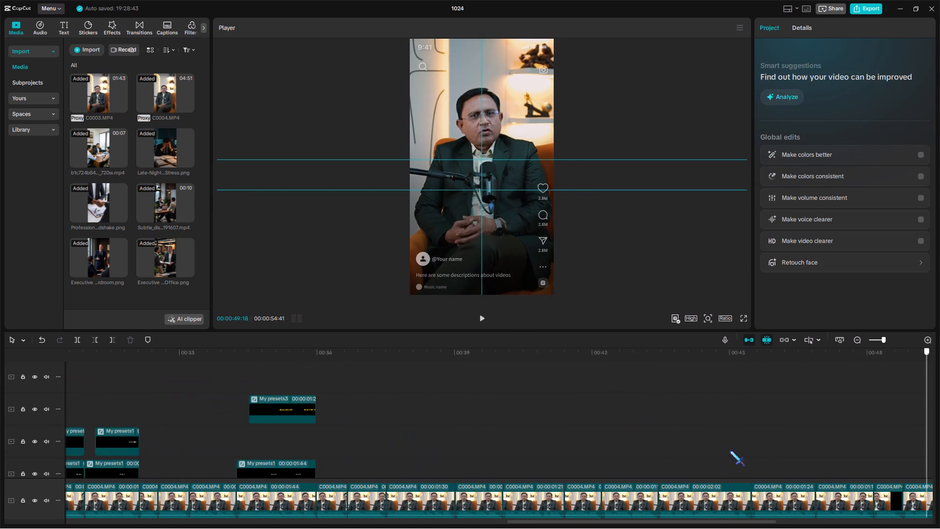
drag(730, 451, 349, 436)
scroll(335, 434, down, 7)
key(space)
click(311, 400)
drag(311, 400, 312, 401)
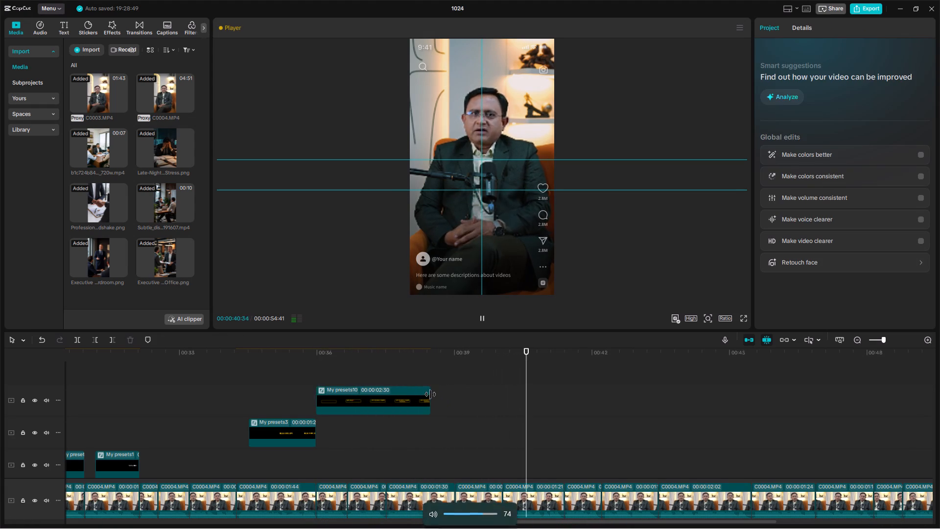
drag(430, 394, 562, 397)
Inside the pasted caption's nested Compound clip5, extend the text layer to about 11 s 58 frames.
double_click(500, 403)
drag(385, 469, 325, 363)
double_click(353, 414)
drag(432, 448, 337, 386)
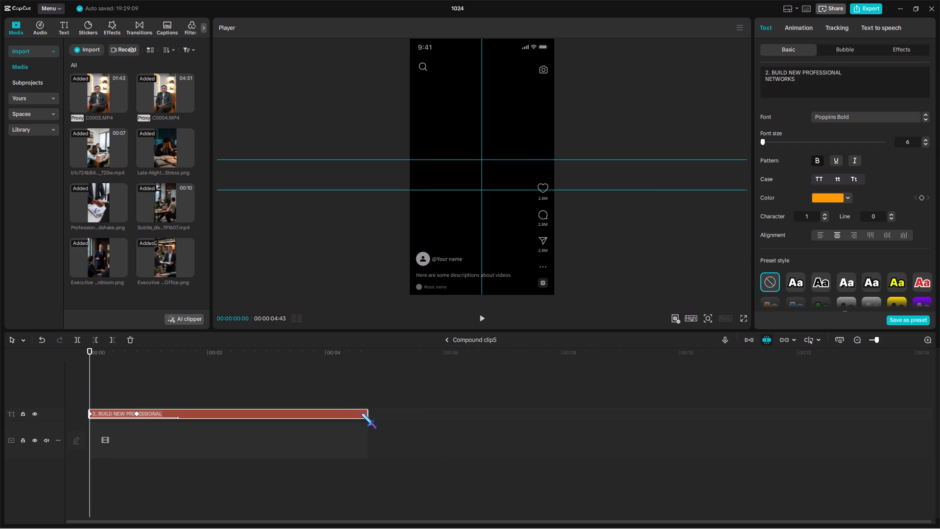
drag(365, 413, 793, 410)
click(432, 337)
click(445, 339)
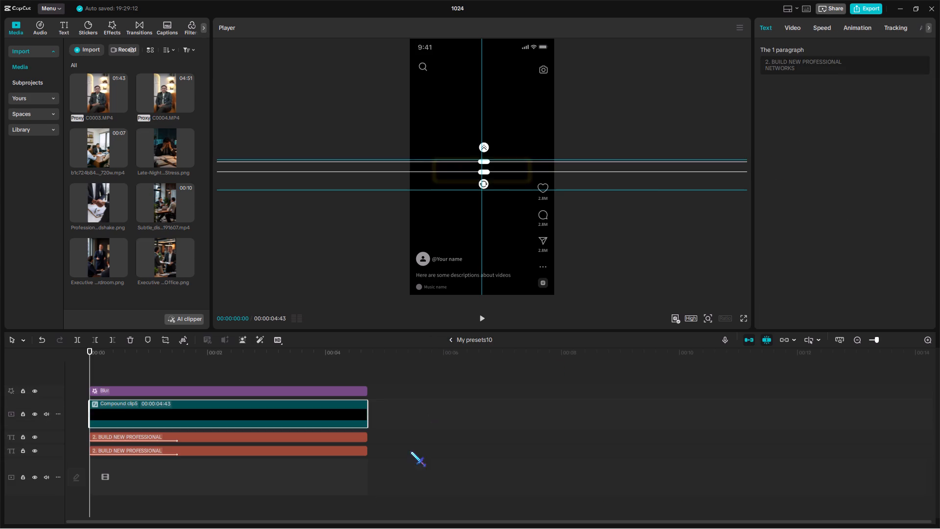
Extend the blur, Compound clip5 and both text layers together to 9 s 57 frames and return to the main timeline.
drag(405, 458, 321, 358)
drag(369, 393, 675, 393)
click(457, 341)
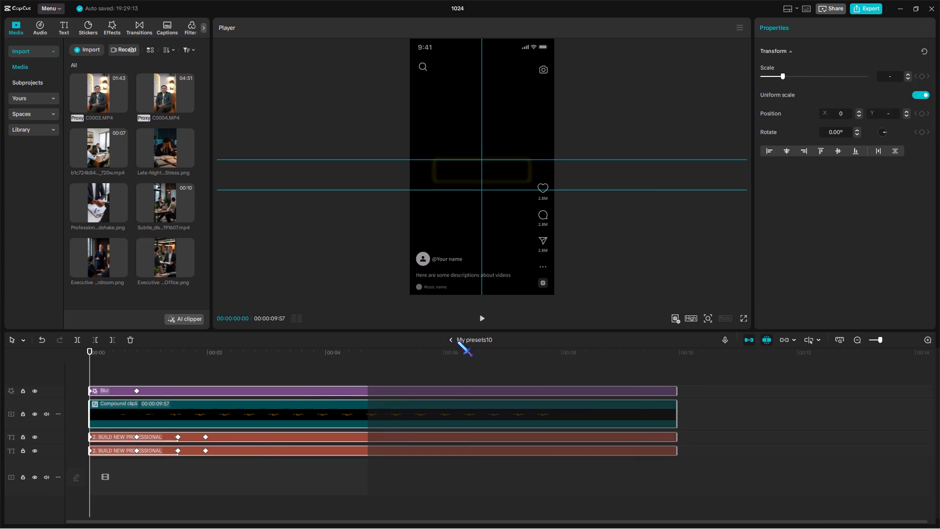
Replace the first text paragraph of the pasted caption at 36 seconds with 3. SET A TARGET, using the copied text.
click(425, 378)
click(427, 398)
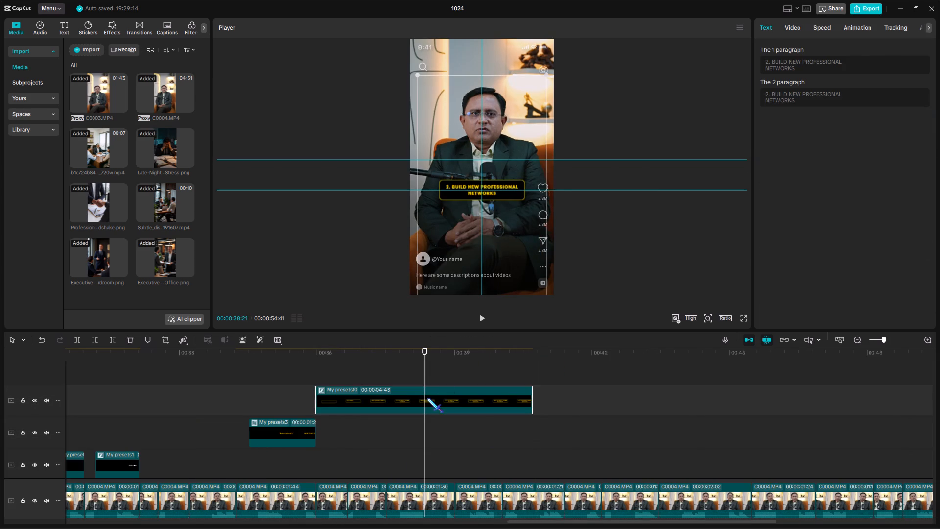
drag(816, 72, 722, 30)
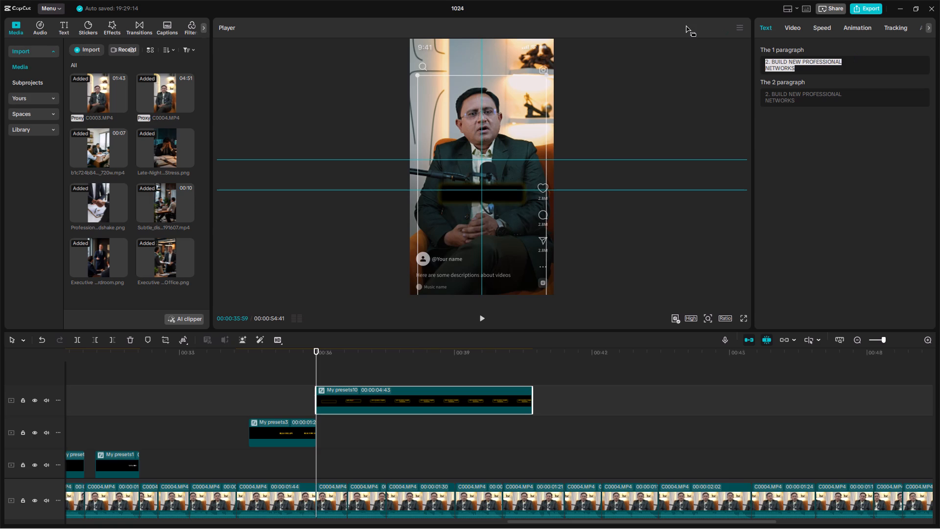
text(3.)
key(space)
key(ctrl+v)
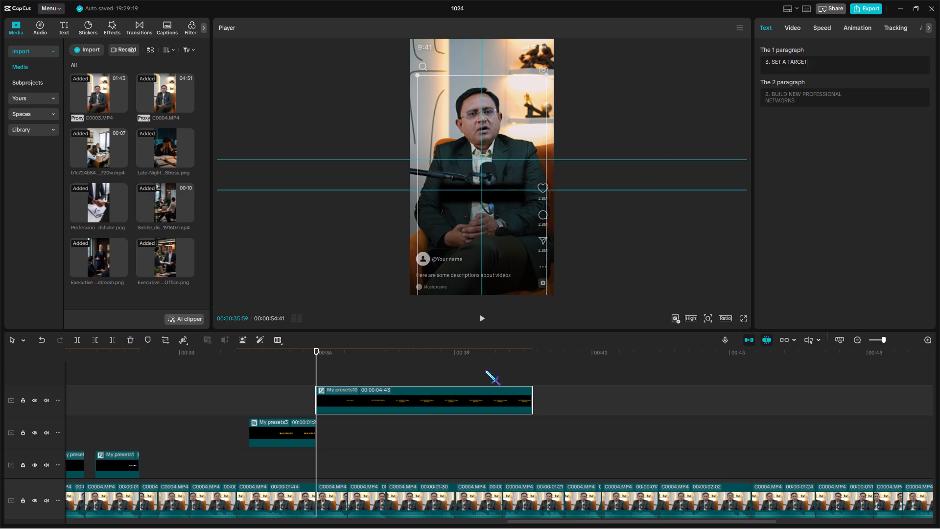
click(360, 379)
Inside the caption compound, replace the remaining 2. BUILD NEW PROFESSIONAL NETWORKS text layer with 3. SET A TARGET.
double_click(368, 407)
click(305, 494)
click(313, 453)
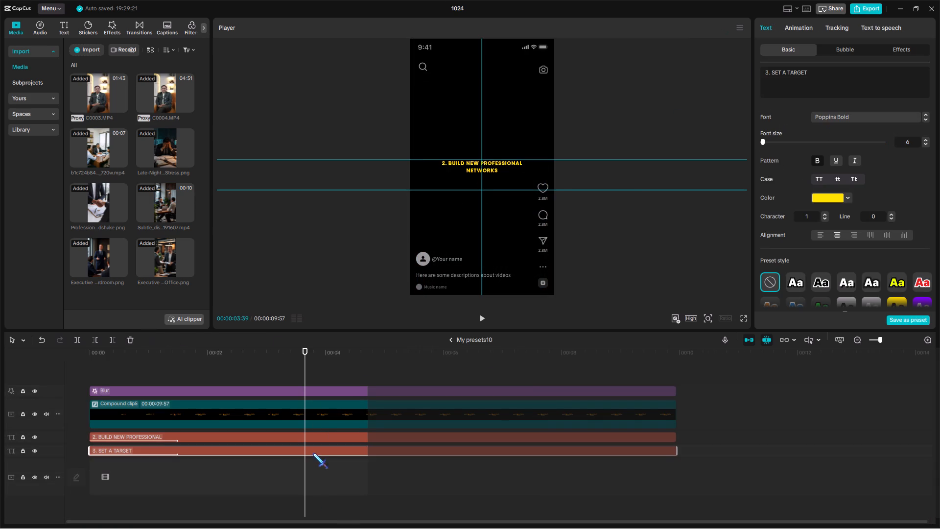
click(360, 459)
click(359, 438)
drag(826, 88, 826, 88)
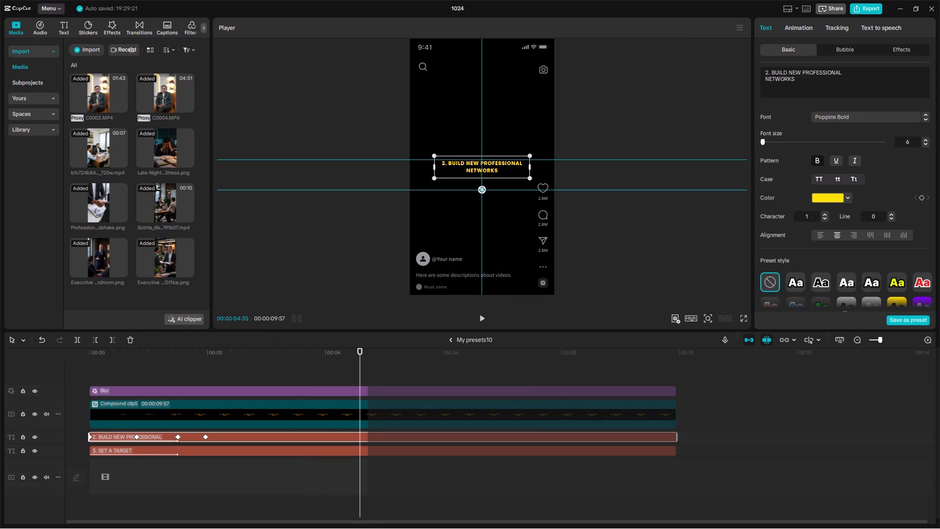
drag(826, 88, 722, 48)
text(3.)
key(space)
key(ctrl+v)
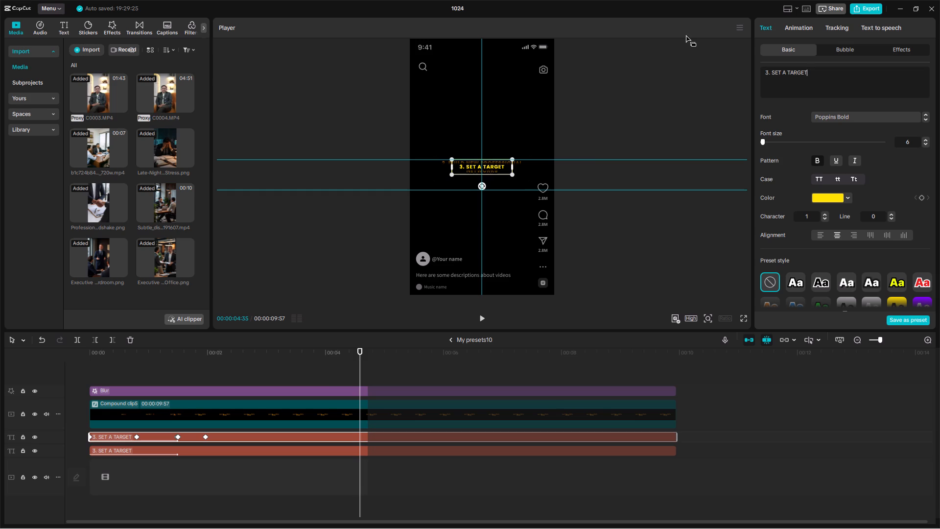
Change the text of the nested Compound clip5 to 3. SET A TARGET and return to the main timeline.
click(322, 376)
click(329, 421)
drag(811, 73, 778, 52)
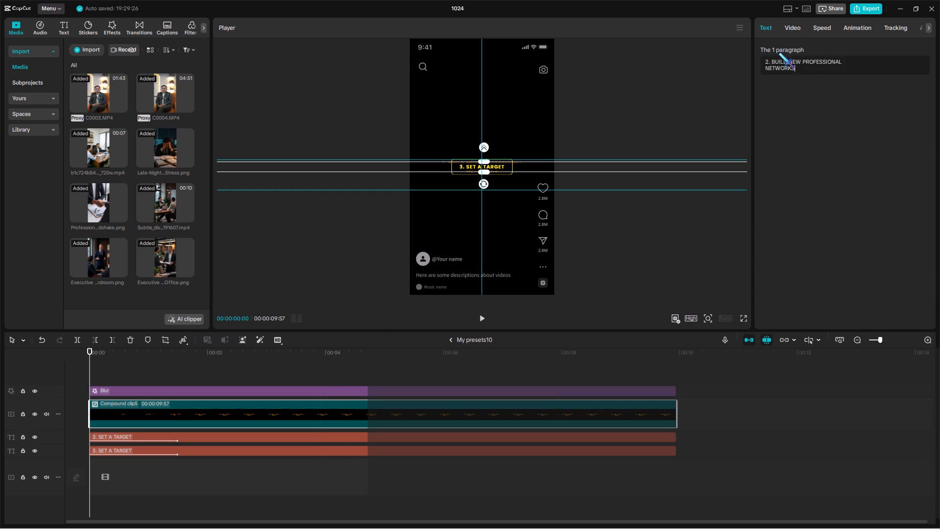
drag(778, 52, 703, 15)
text(3.)
key(space)
key(ctrl+v)
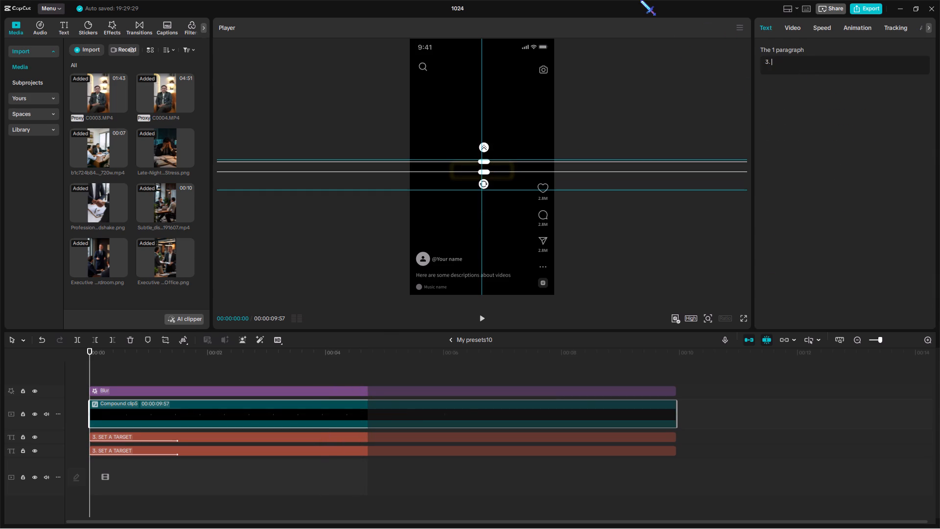
click(349, 371)
click(431, 366)
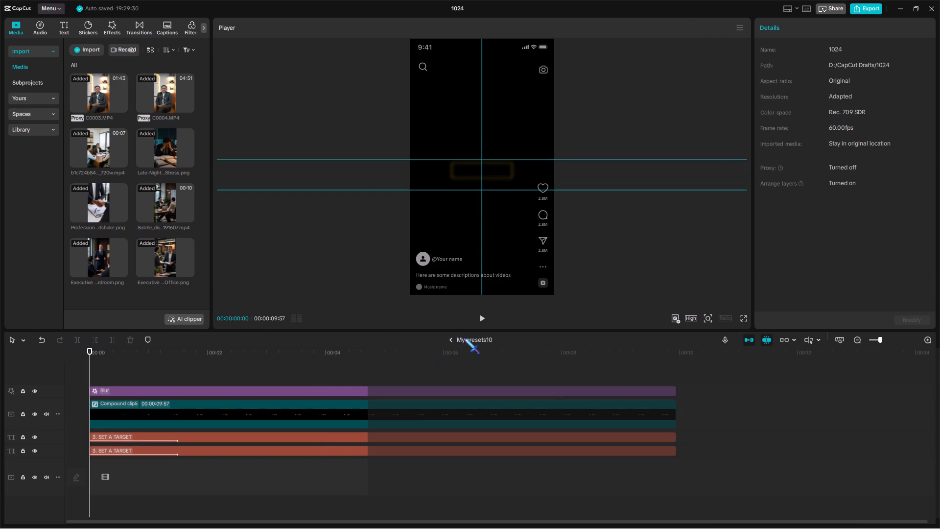
click(454, 338)
Enlarge the 3. SET A TARGET caption in the preview so its frame spans the full video width.
click(371, 380)
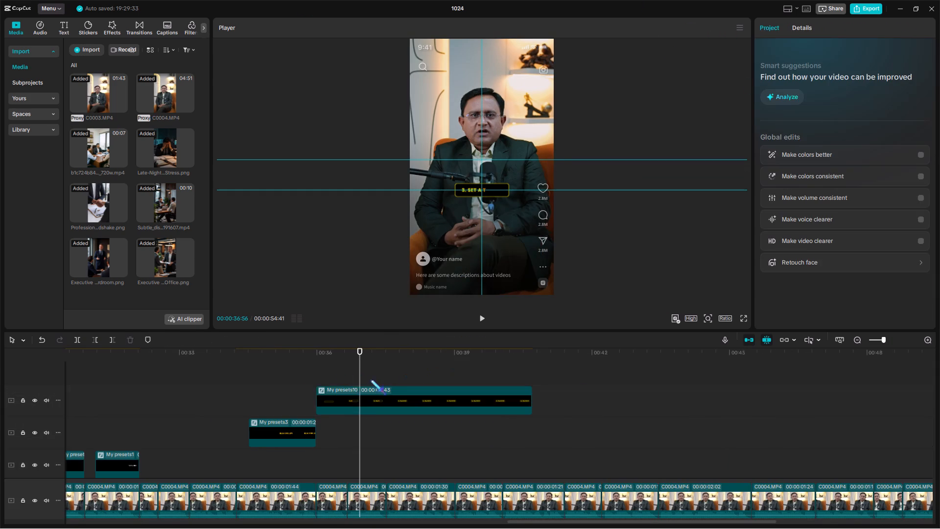
drag(371, 380, 398, 389)
click(396, 400)
drag(548, 76, 587, 74)
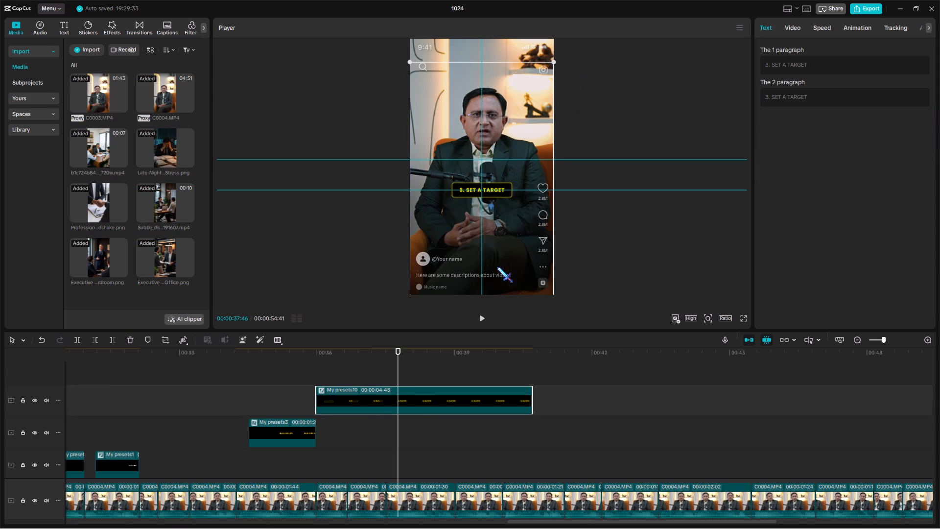
Set the font size of both yellow 3. SET A TARGET text layers inside the caption compound to 8.
double_click(385, 400)
click(308, 480)
drag(333, 465, 317, 437)
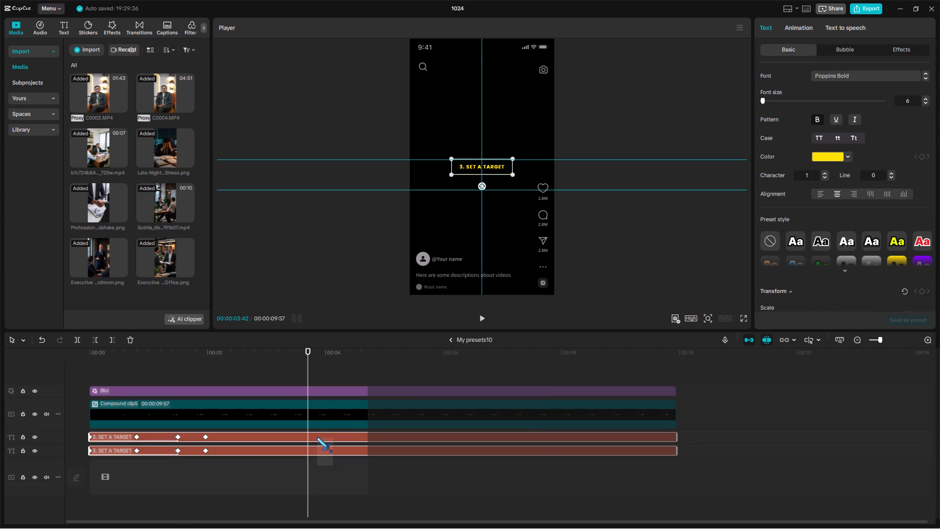
click(925, 98)
click(925, 98)
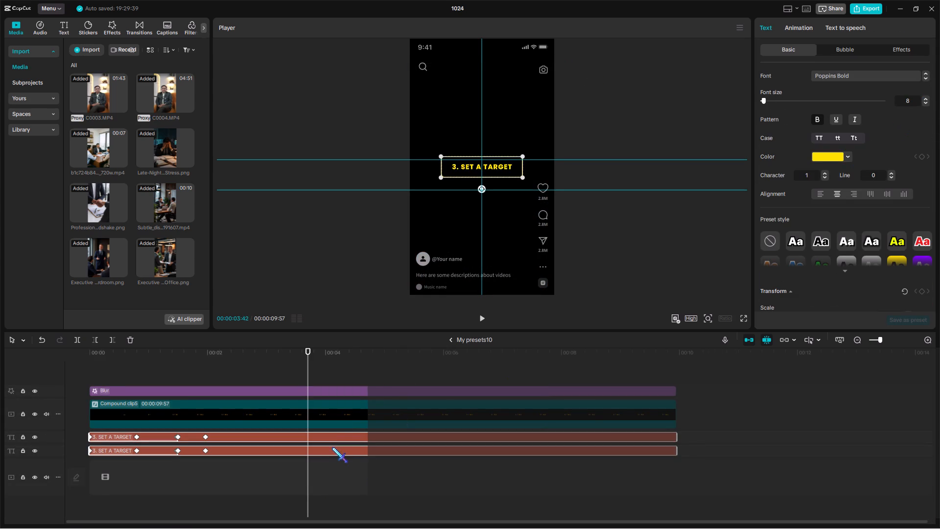
Increase the font size of the orange text inside Compound clip5 to match the two yellow text layers.
double_click(323, 420)
click(323, 434)
click(329, 414)
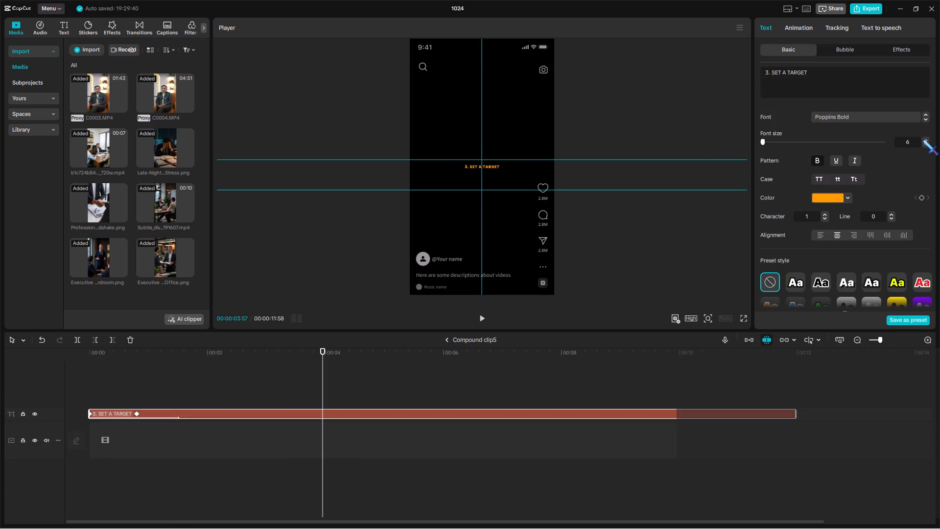
double_click(923, 140)
click(446, 337)
click(446, 337)
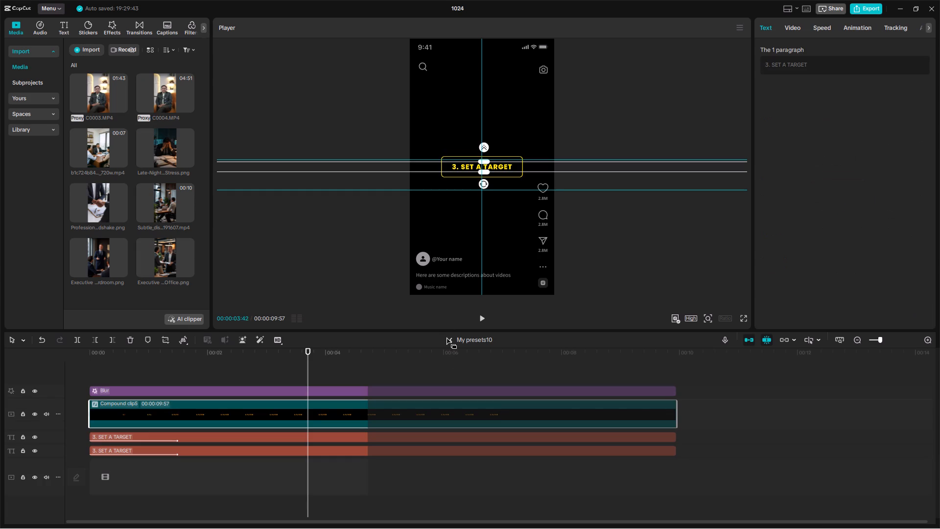
Magnify the preview to examine how the 3. SET A TARGET text sits in its box, then restore the full-frame view.
click(709, 318)
drag(705, 334, 726, 335)
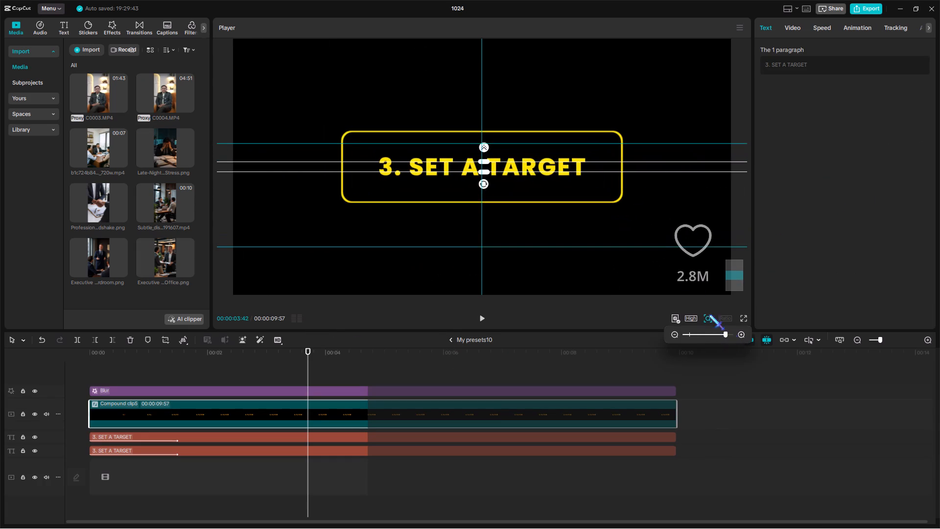
drag(491, 149, 492, 157)
click(450, 341)
click(709, 321)
click(707, 331)
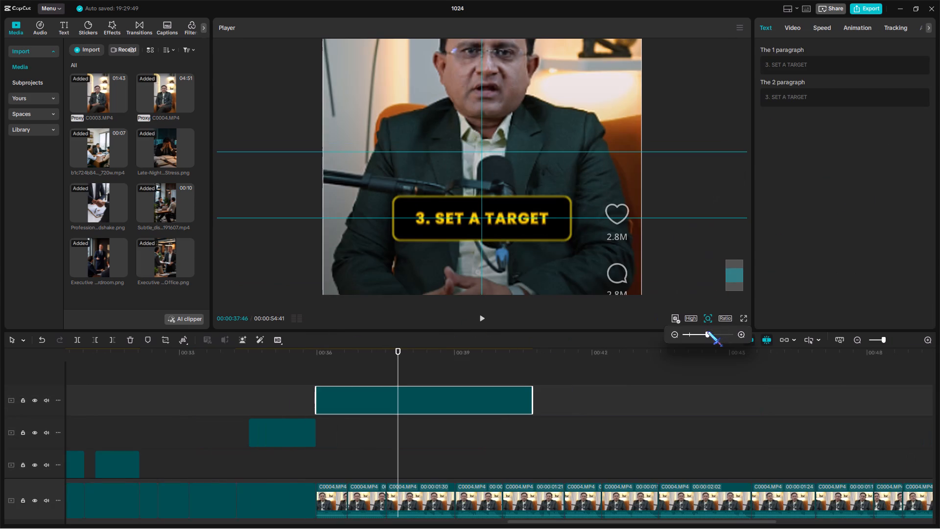
drag(706, 329, 691, 349)
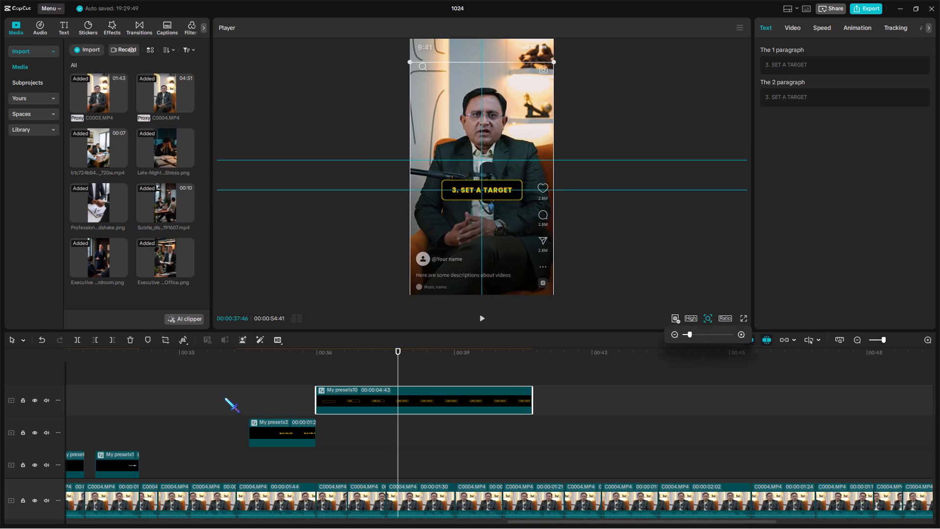
Inspect the layers inside the 2. BUILD NEW PROFESSIONAL NETWORKS caption and return to the main timeline.
click(224, 397)
drag(225, 397, 254, 400)
click(140, 432)
double_click(149, 406)
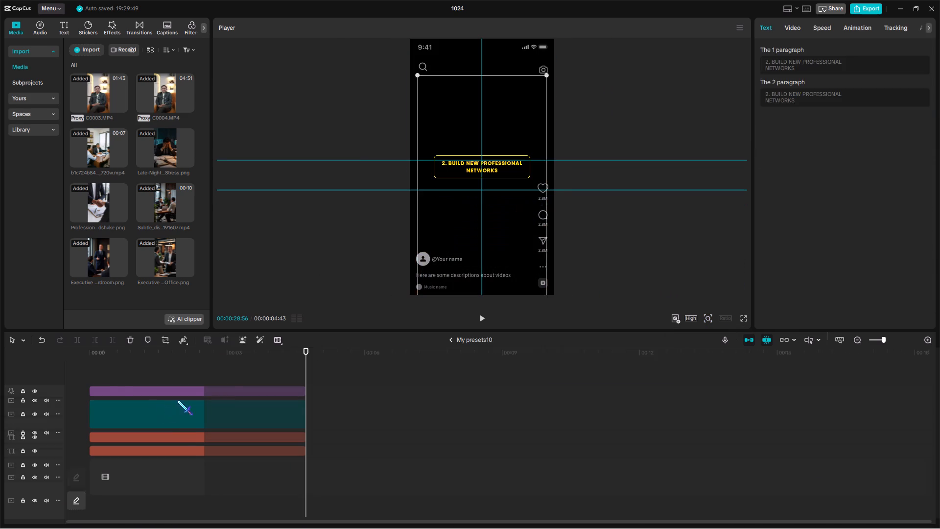
click(461, 335)
Play from the 3. SET A TARGET caption and trim the end of the main clip starting at 36 seconds to 40 frames.
scroll(414, 415, up, 1)
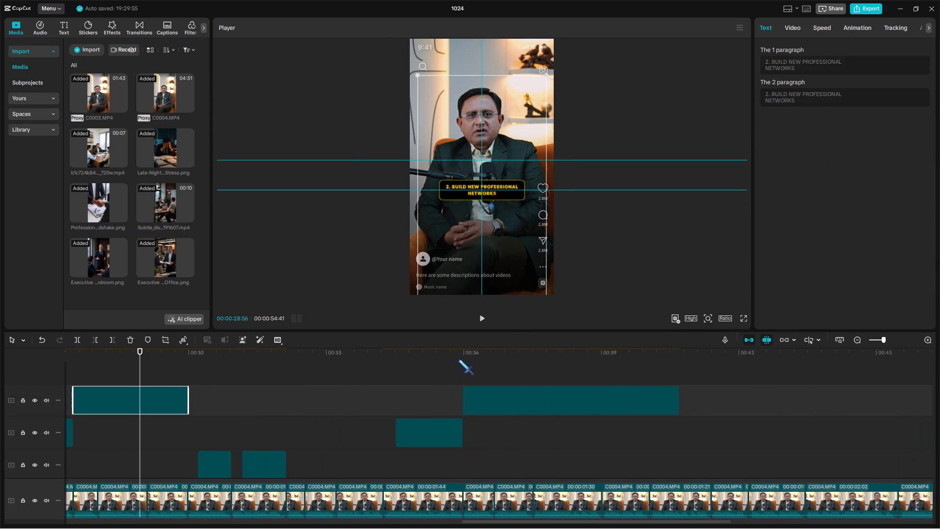
click(465, 369)
key(space)
drag(436, 367, 373, 371)
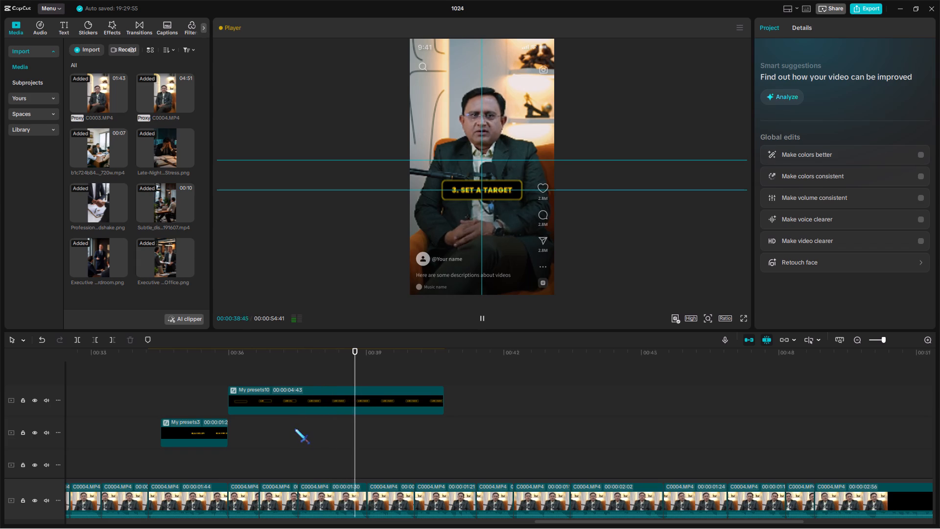
click(263, 435)
click(248, 438)
click(892, 339)
scroll(455, 405, down, 5)
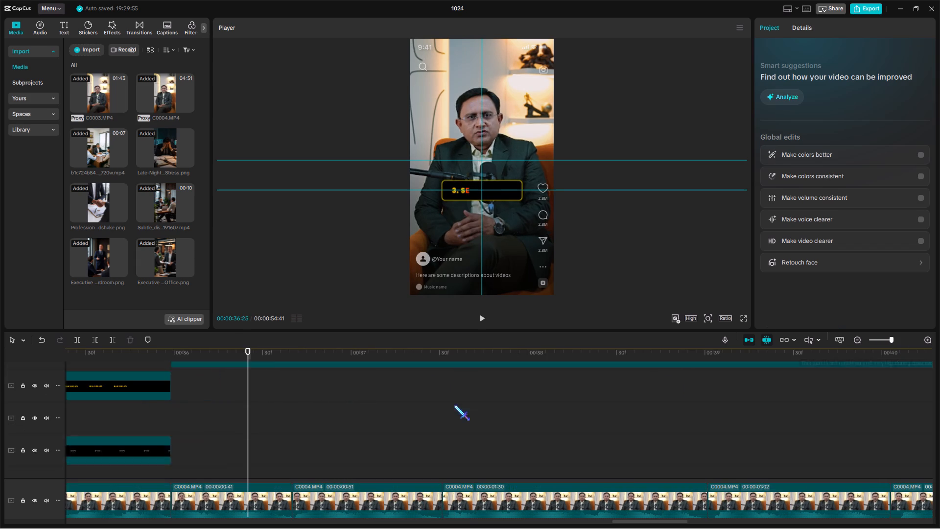
scroll(454, 405, down, 2)
key(space)
scroll(288, 456, down, 7)
key(space)
double_click(288, 497)
key(w)
Play on and trim the end of the following main clip, at about 37.5 seconds, to 50 frames.
scroll(235, 503, up, 6)
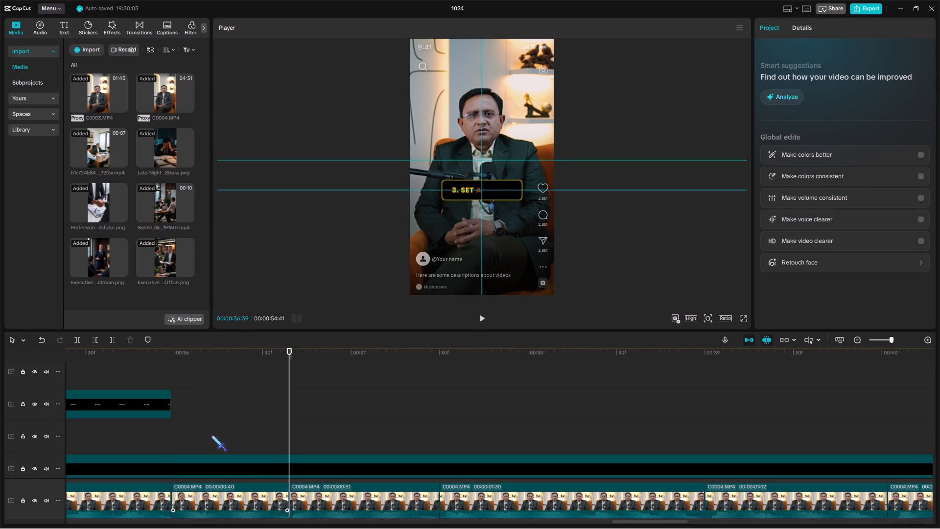
click(173, 422)
key(space)
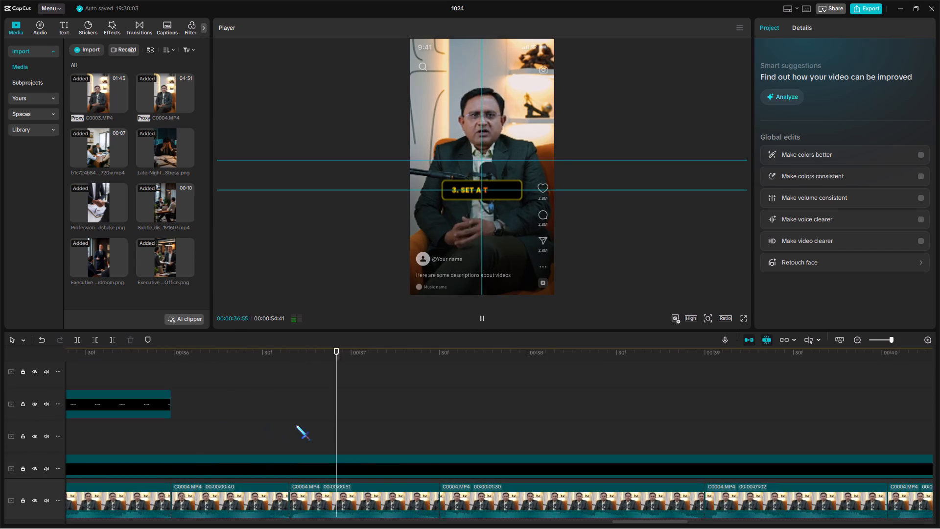
click(433, 426)
drag(433, 426, 436, 432)
key(w)
Tighten the main-track join just before 39 seconds, trimming the outgoing clip to 1 s 27 frames and the incoming clip to 1 s.
key(space)
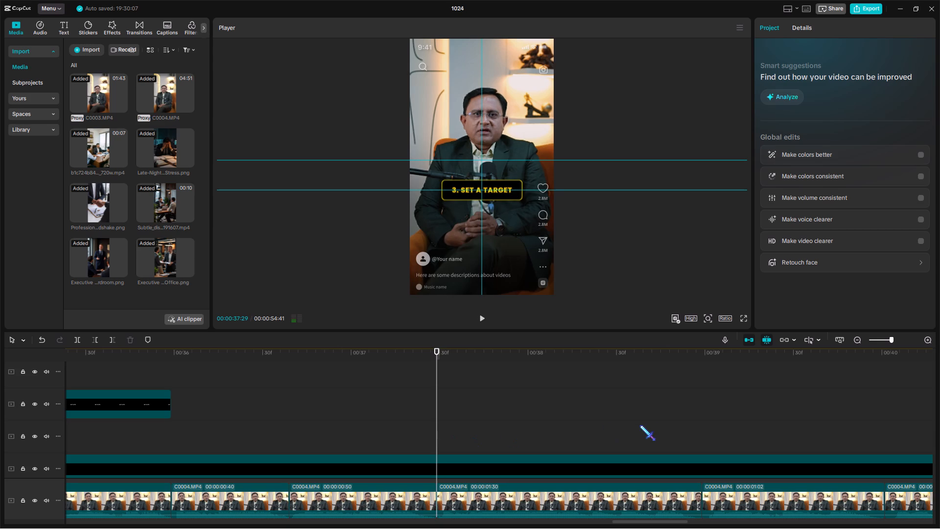
key(space)
click(890, 340)
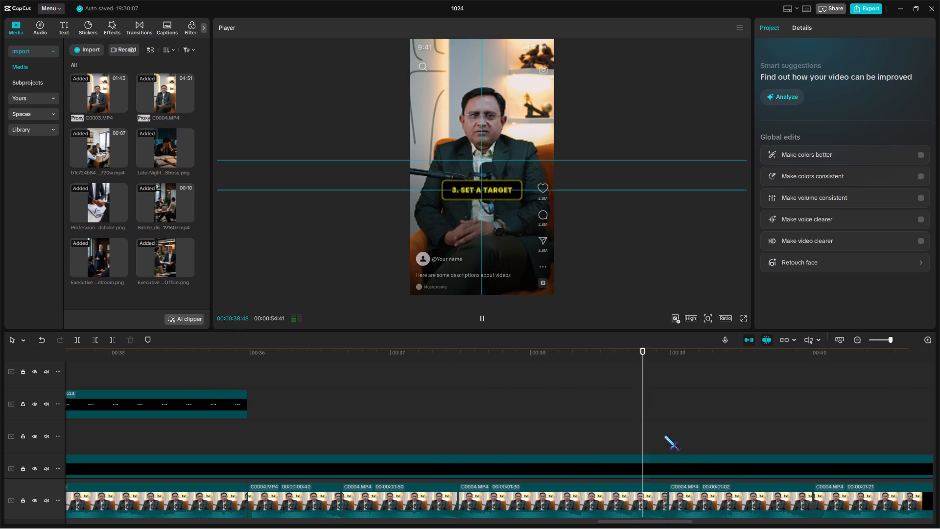
key(space)
click(658, 432)
drag(658, 432, 661, 437)
key(w)
click(582, 428)
key(space)
drag(533, 426, 939, 432)
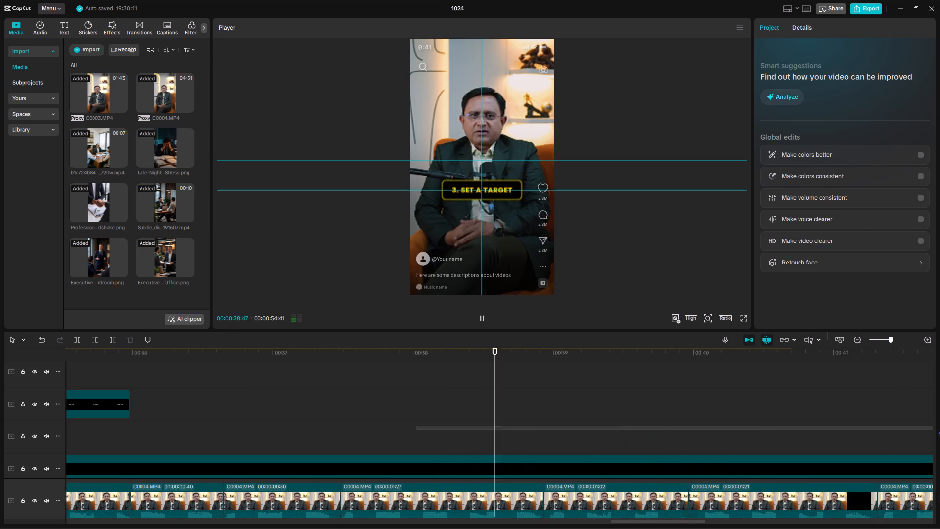
drag(939, 432, 403, 432)
click(396, 422)
drag(396, 422, 400, 437)
drag(400, 437, 401, 442)
text(Q)
Tighten the join just before 40 seconds, trimming the outgoing clip to 57 frames and the incoming clip to 1 s 19 frames.
key(space)
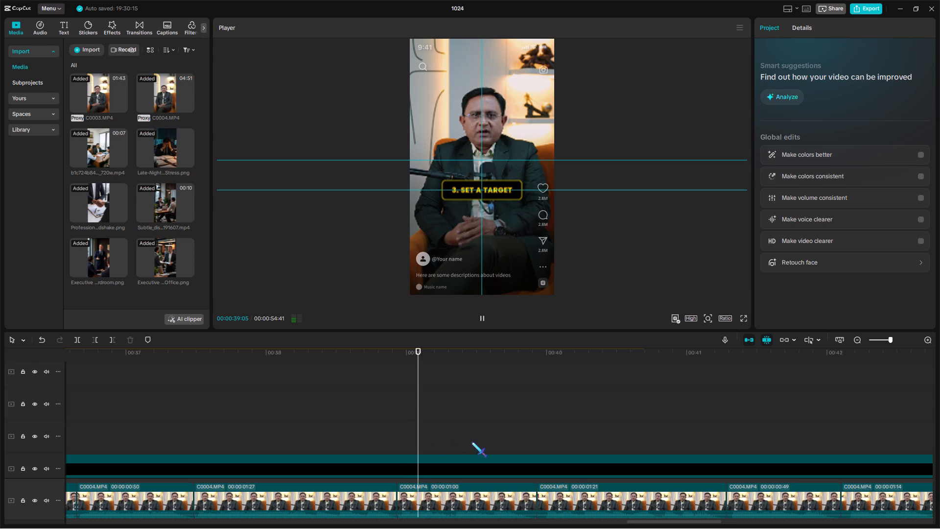
key(space)
click(527, 431)
drag(527, 431, 530, 437)
key(w)
key(space)
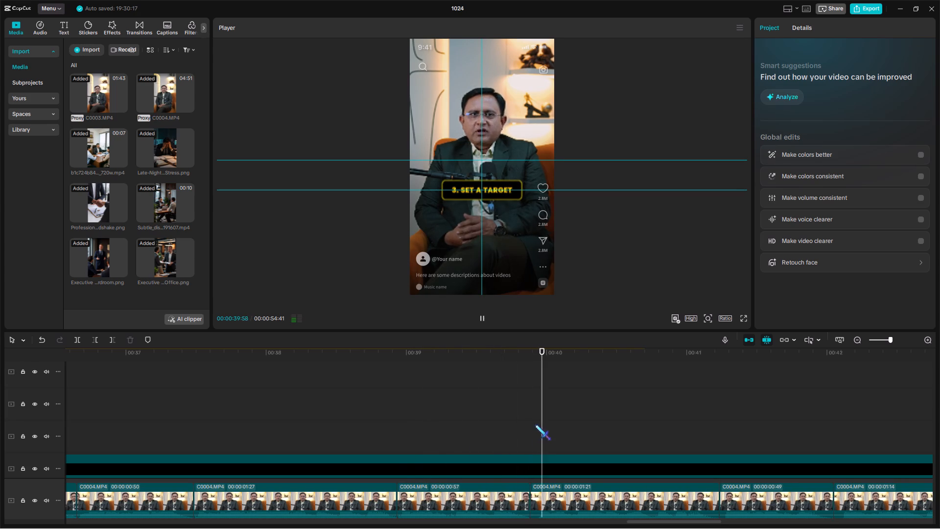
double_click(535, 424)
text(Q)
Play on and tighten the main-track join just after 41 seconds, trimming the outgoing clip to 1 s 16 frames and the incoming clip's start slightly.
key(space)
drag(471, 416, 539, 427)
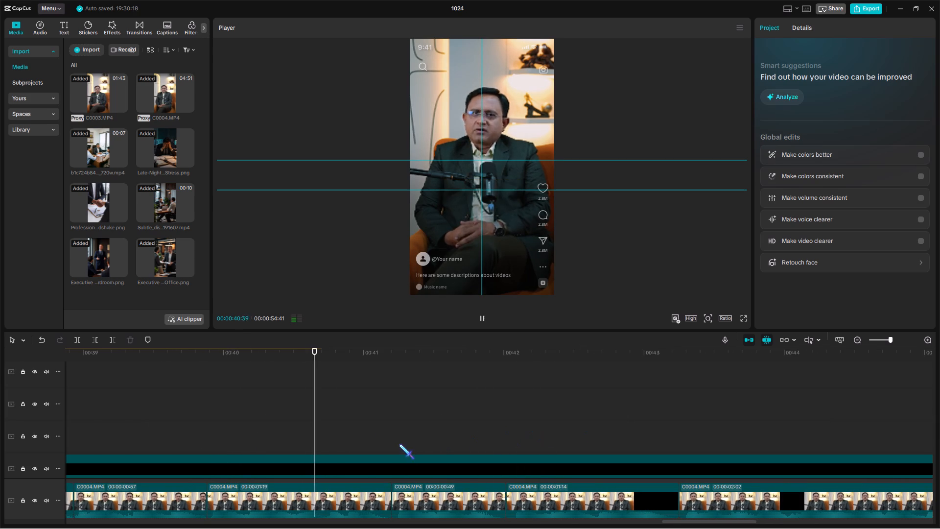
key(space)
click(382, 431)
drag(382, 431, 386, 438)
key(w)
click(389, 431)
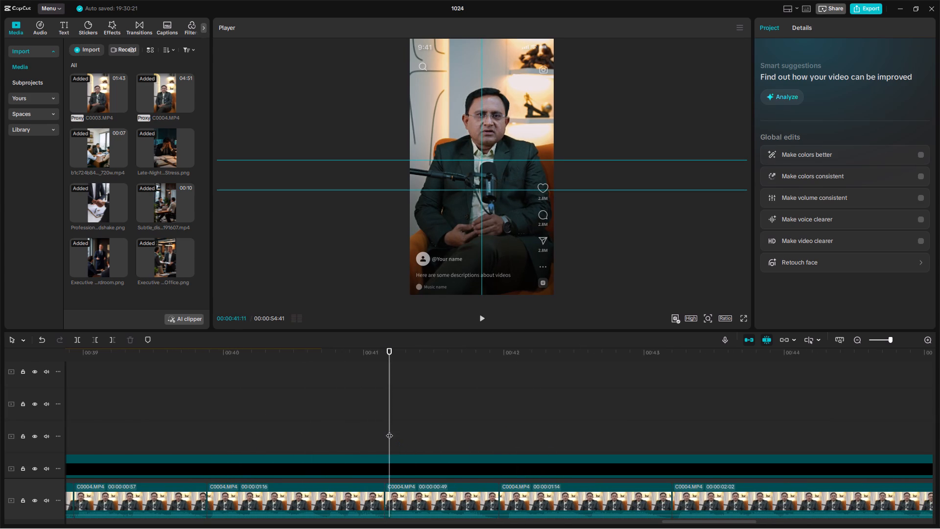
drag(389, 431, 388, 436)
key(q)
Tighten the main-track join just before 42 seconds, trimming the outgoing clip to 46 frames and the incoming clip's start slightly.
key(space)
key(space)
key(w)
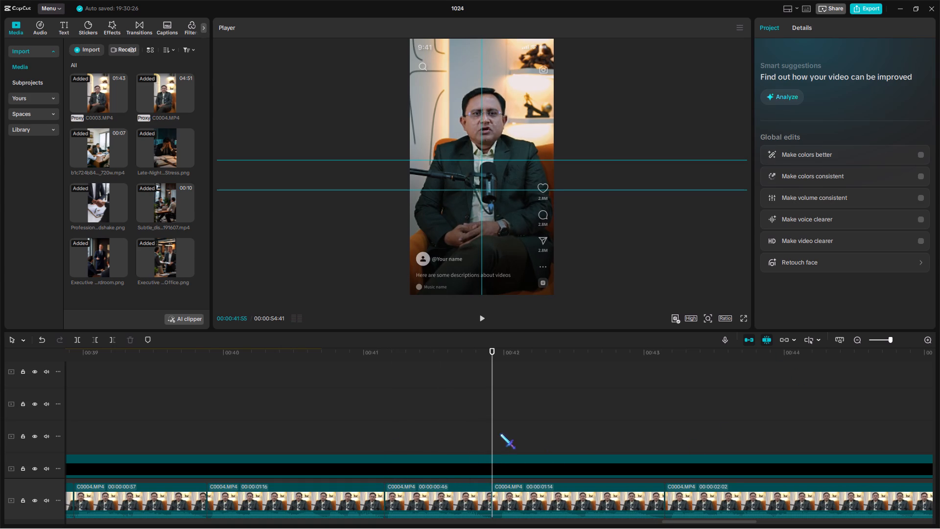
click(500, 433)
drag(500, 433, 498, 439)
key(q)
Replay the 3. SET A TARGET caption, open its compound clip and shorten both text layers' In animation to 1.0 s.
click(885, 342)
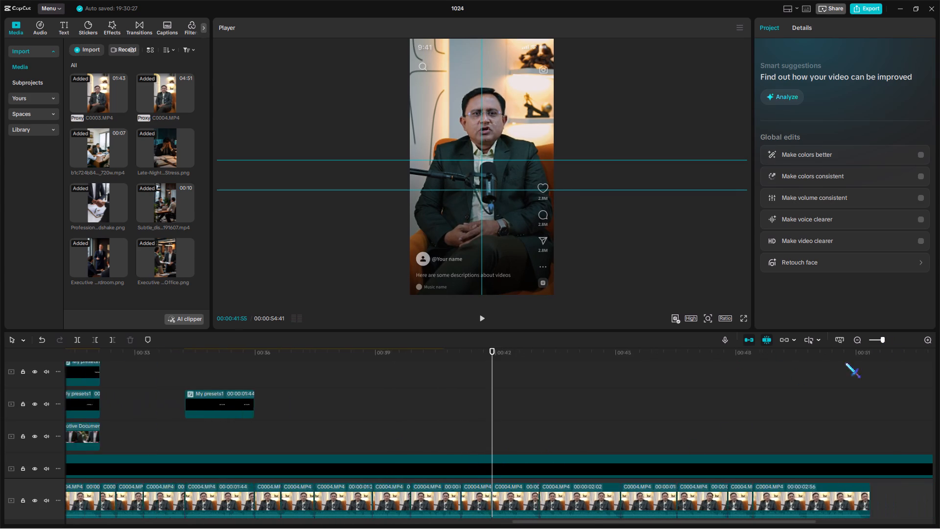
scroll(598, 475, up, 7)
click(303, 434)
key(space)
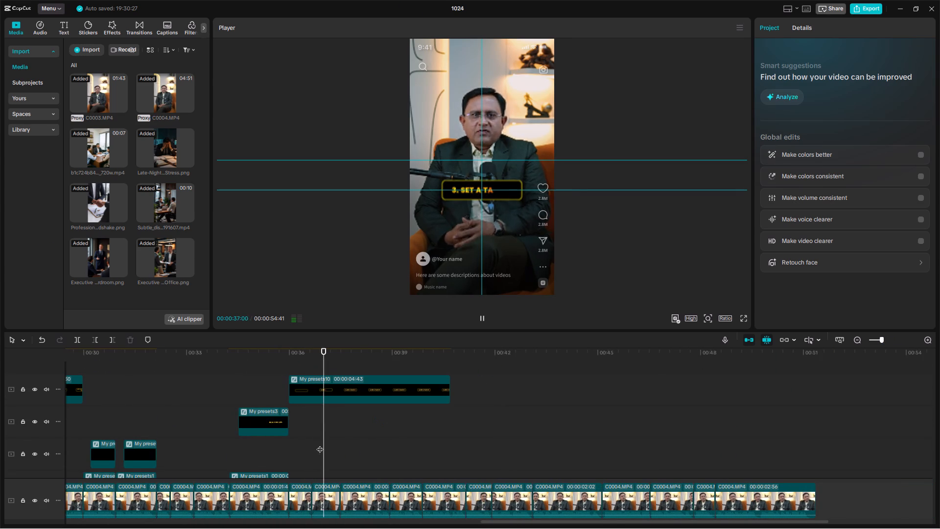
double_click(341, 427)
double_click(330, 381)
drag(276, 479, 285, 442)
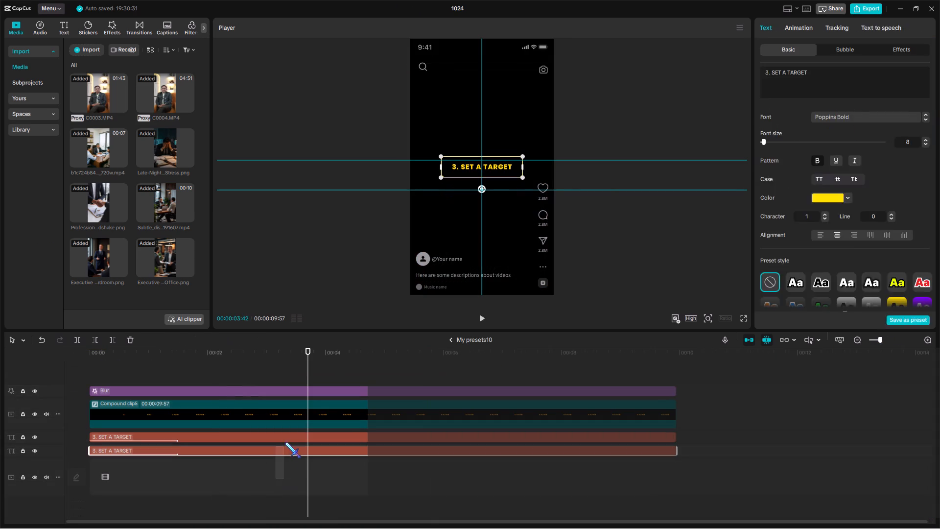
drag(285, 442, 286, 439)
click(803, 34)
drag(837, 320, 840, 324)
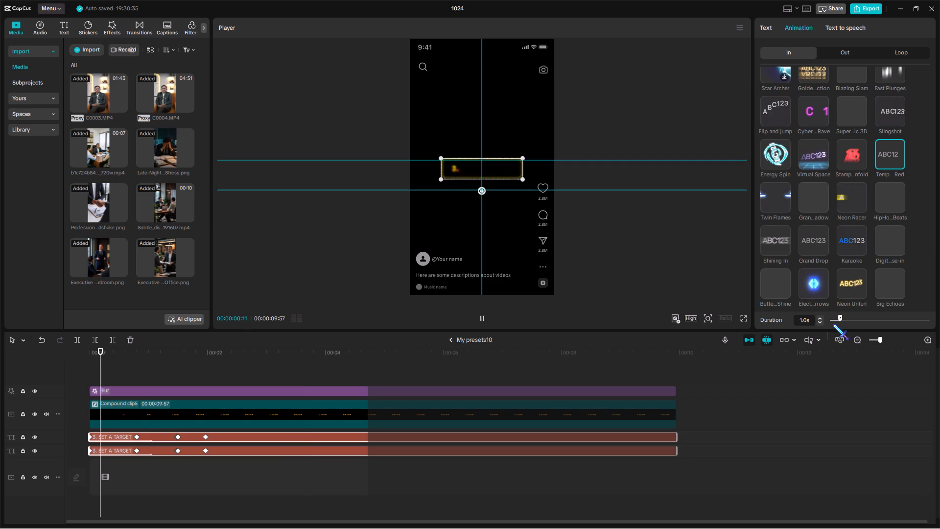
Copy the 1.0 s duration to the In animation of the text inside the nested compound clip, and return to the main timeline.
drag(799, 319, 825, 319)
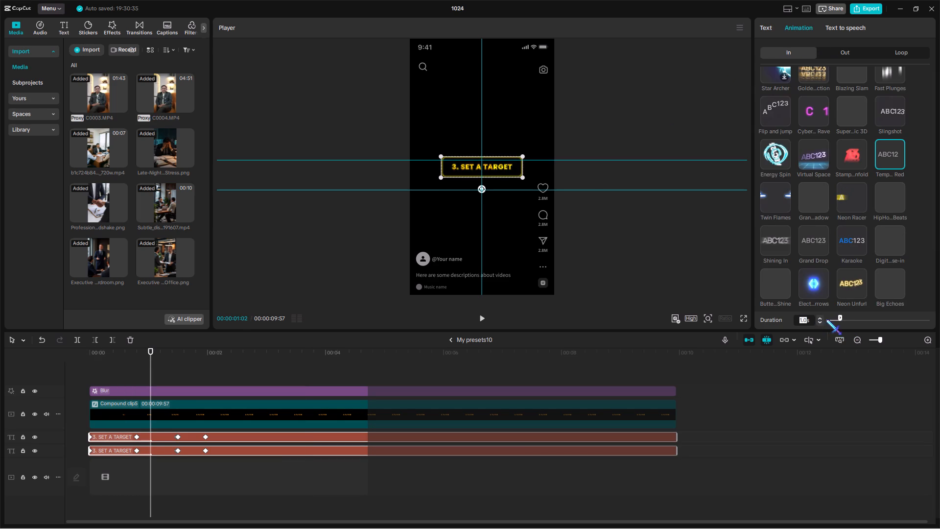
key(ctrl+c)
double_click(359, 424)
click(346, 437)
click(356, 413)
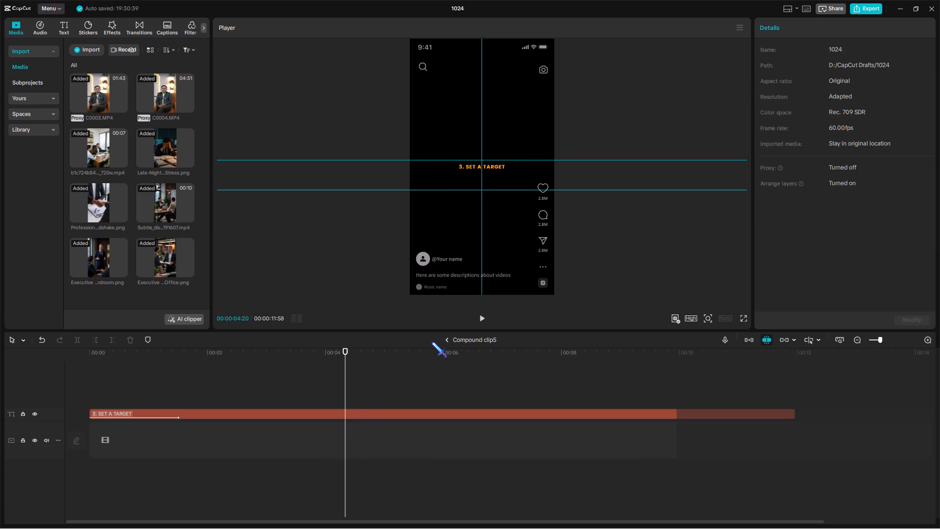
click(796, 28)
ctrl+drag(799, 319, 841, 319)
key(ctrl+v)
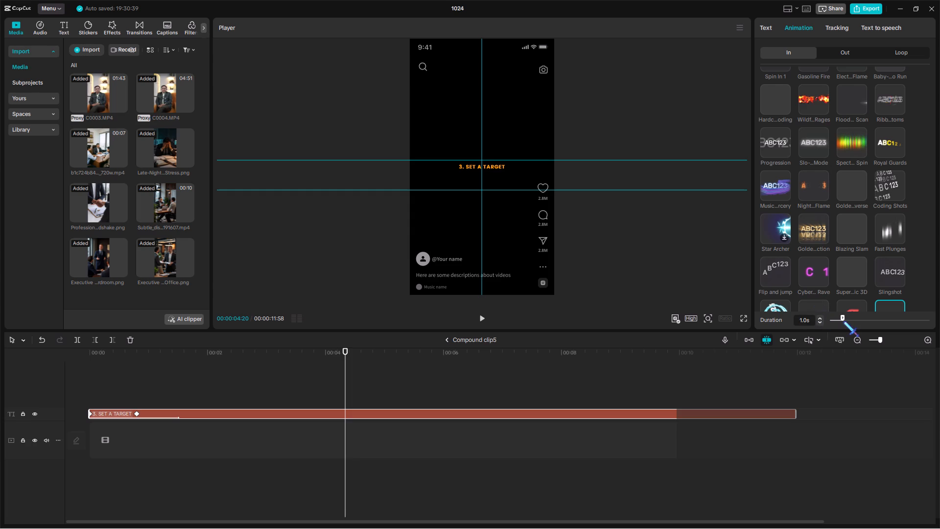
key(Return)
click(449, 339)
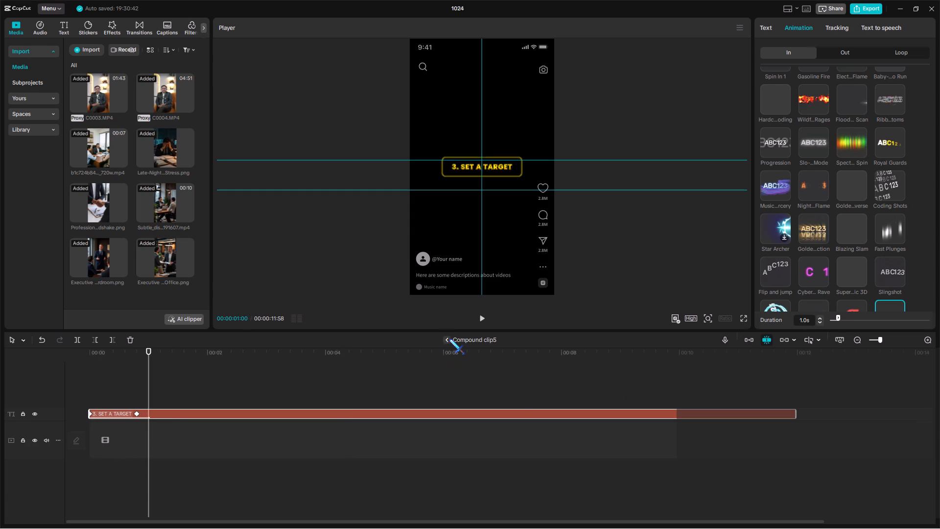
key(space)
click(451, 334)
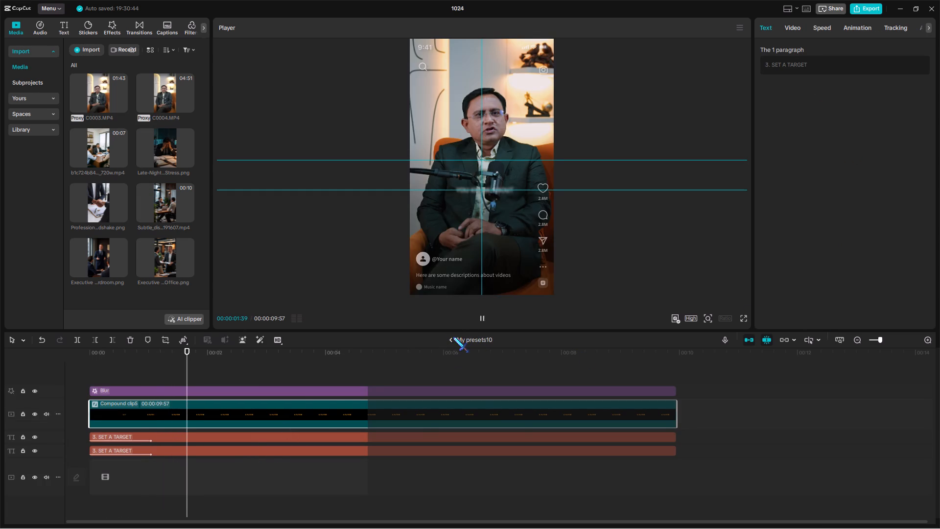
Scale the 3. SET A TARGET caption down slightly in the preview at about 38 seconds.
click(369, 369)
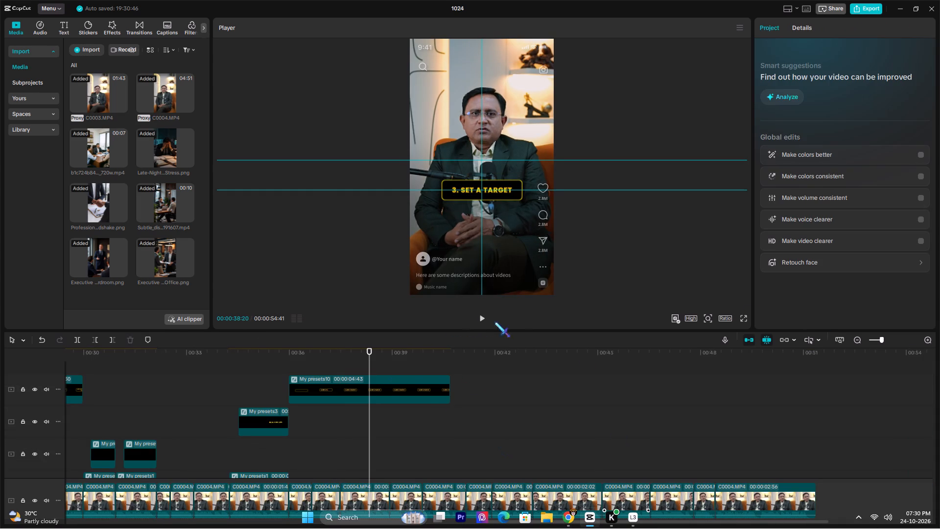
click(377, 383)
drag(551, 64, 545, 79)
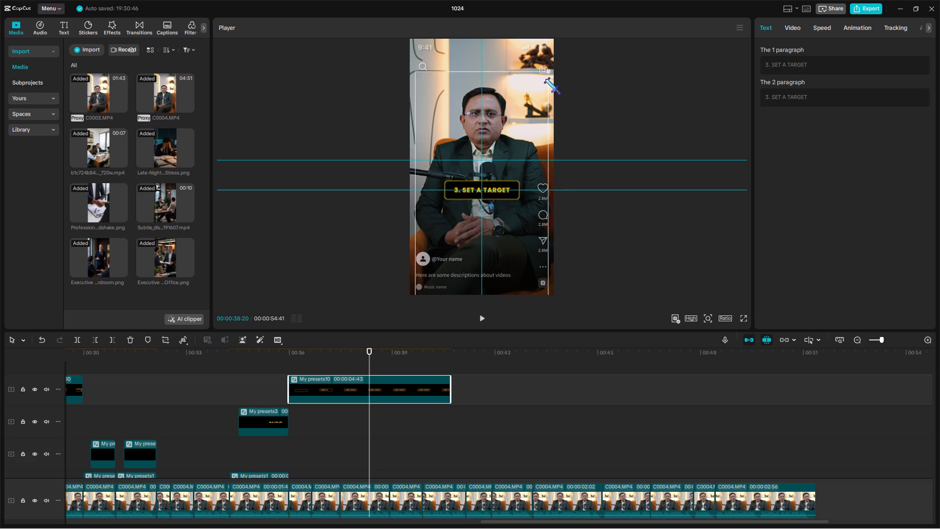
drag(545, 79, 542, 83)
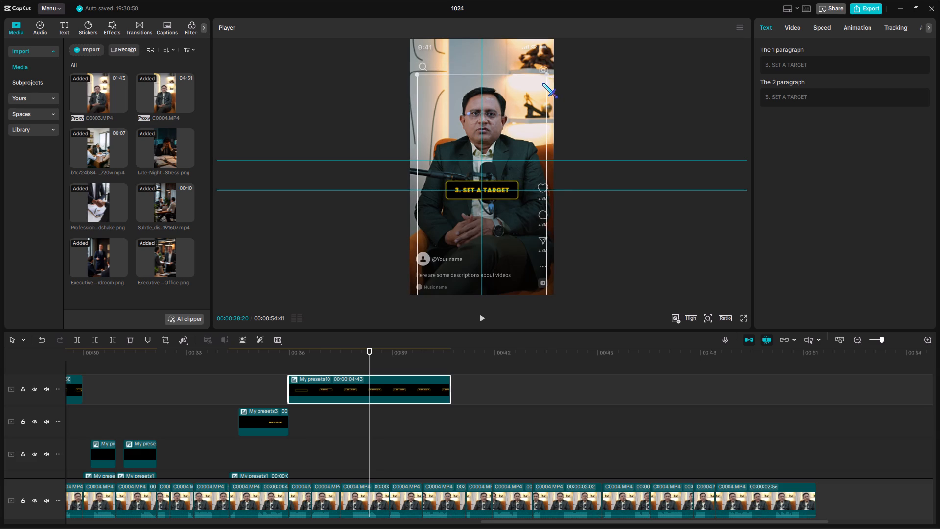
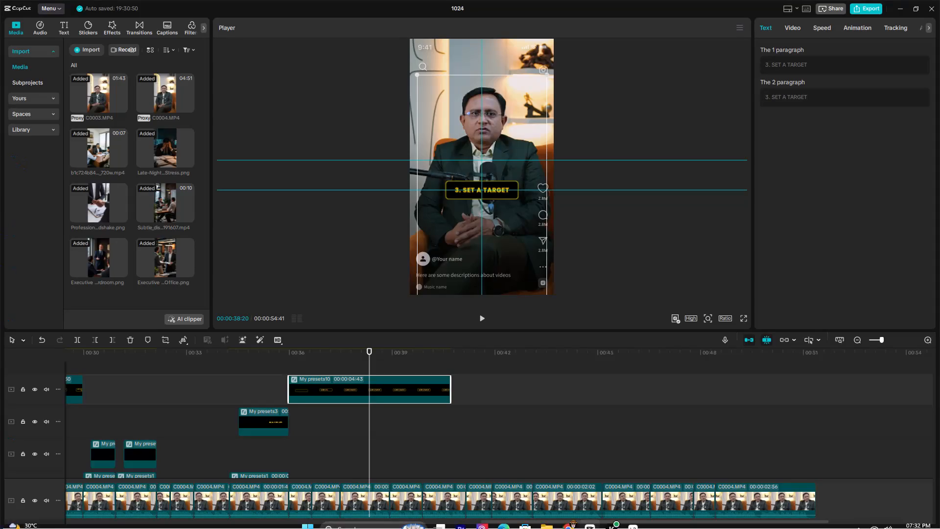
Replay the timeline from about 7 seconds, and from the GENUINE RELATIONSHIPS caption into 3. SET A TARGET, to check captions and pacing.
scroll(252, 406, up, 5)
click(255, 396)
drag(255, 396, 37, 398)
scroll(396, 418, down, 6)
key(space)
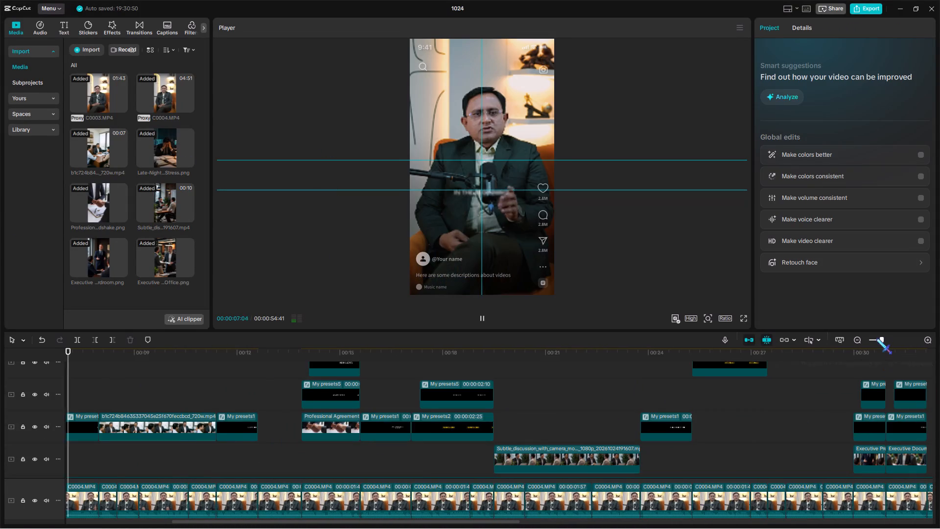
click(876, 338)
scroll(477, 407, down, 7)
key(space)
scroll(423, 432, up, 11)
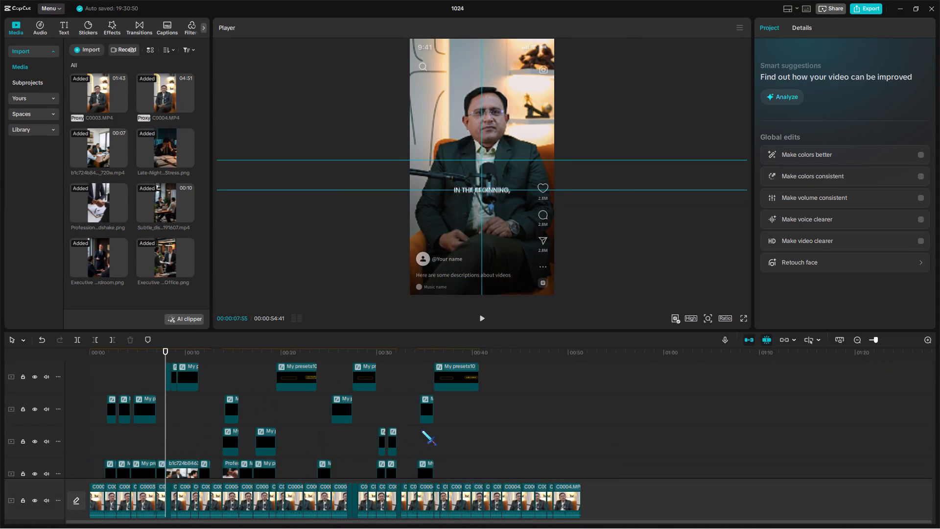
double_click(422, 430)
double_click(879, 338)
scroll(727, 442, up, 7)
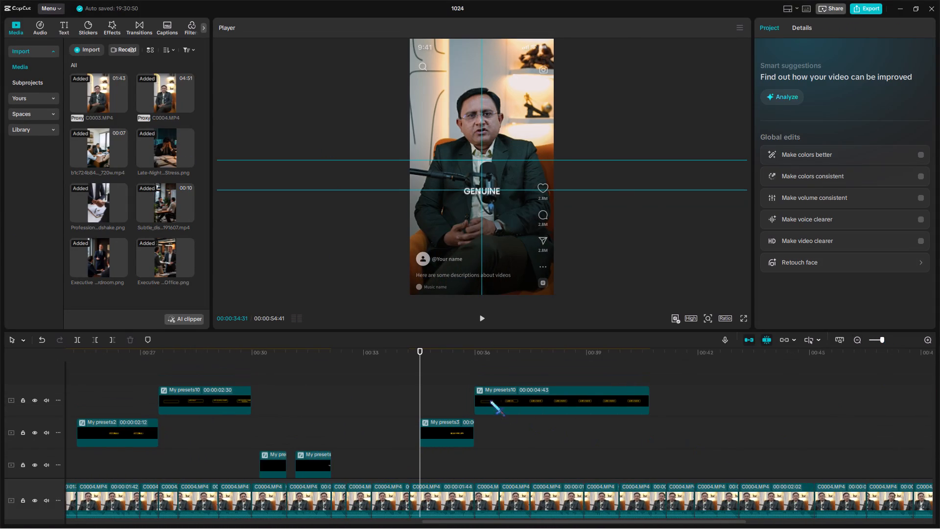
drag(402, 370, 317, 376)
key(space)
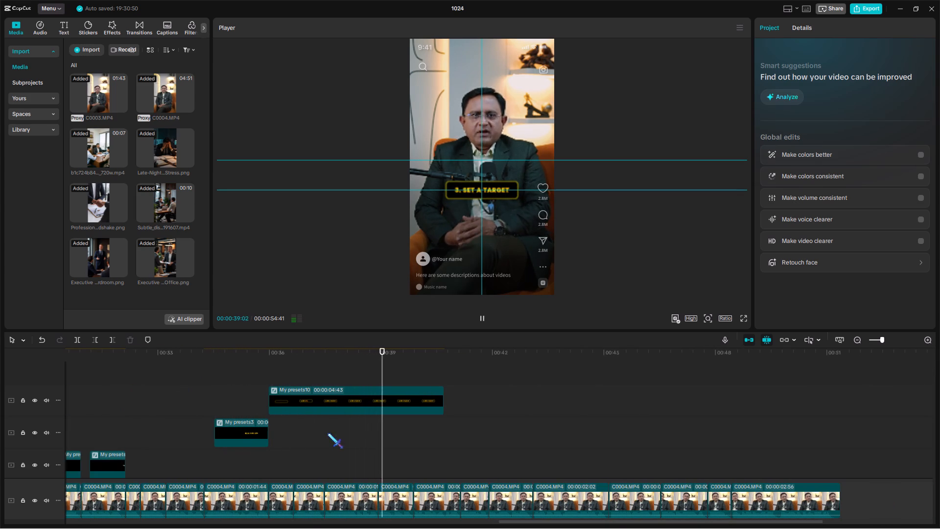
key(space)
Switch to Chrome, browse the related business pins on Pinterest for B-roll, and open the handshake pin titled The First Impression.
click(567, 520)
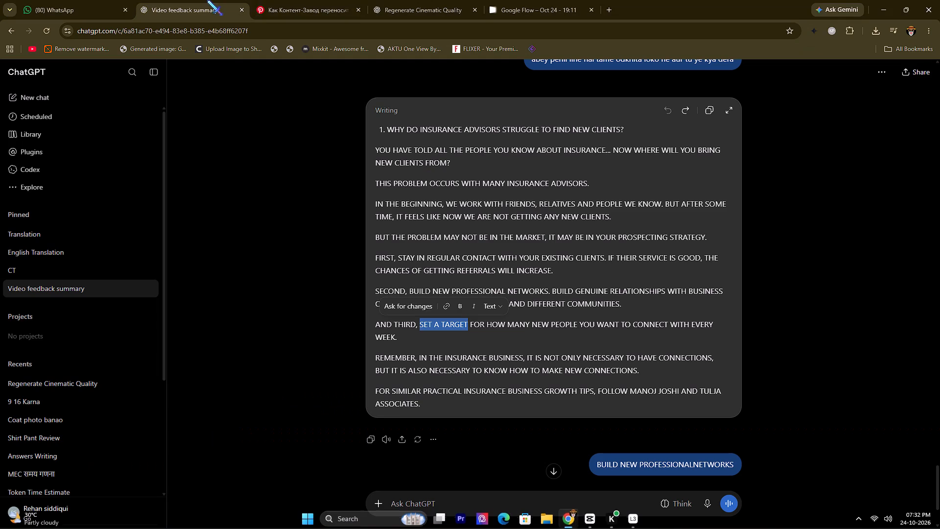
click(283, 0)
scroll(428, 217, down, 3)
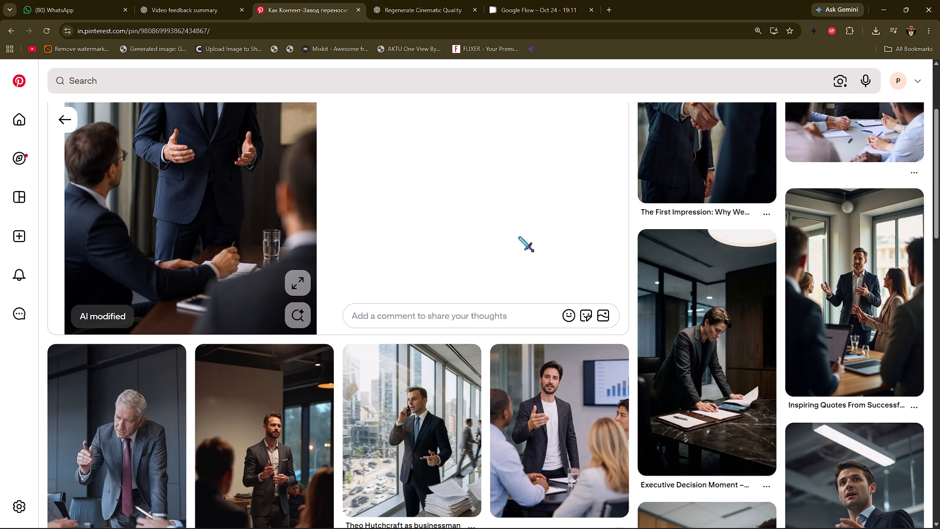
scroll(518, 237, up, 1)
scroll(518, 237, down, 4)
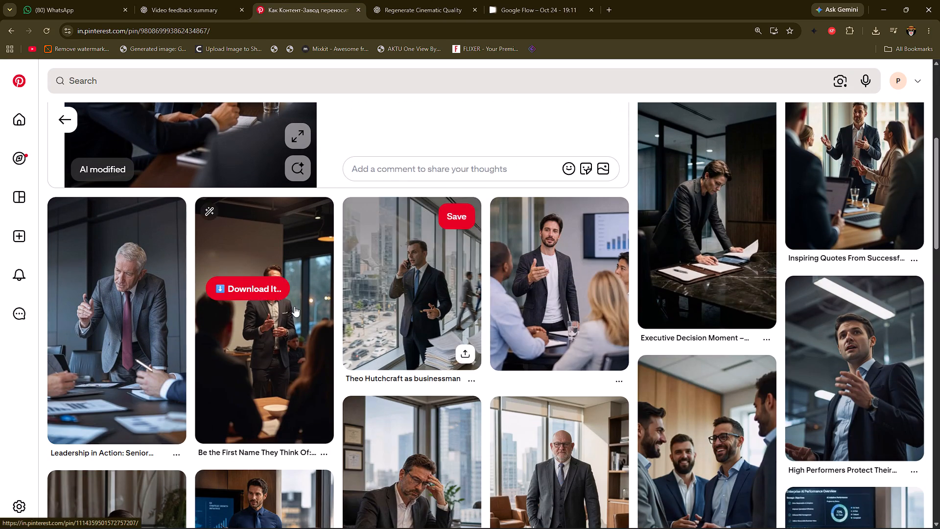
scroll(587, 349, up, 7)
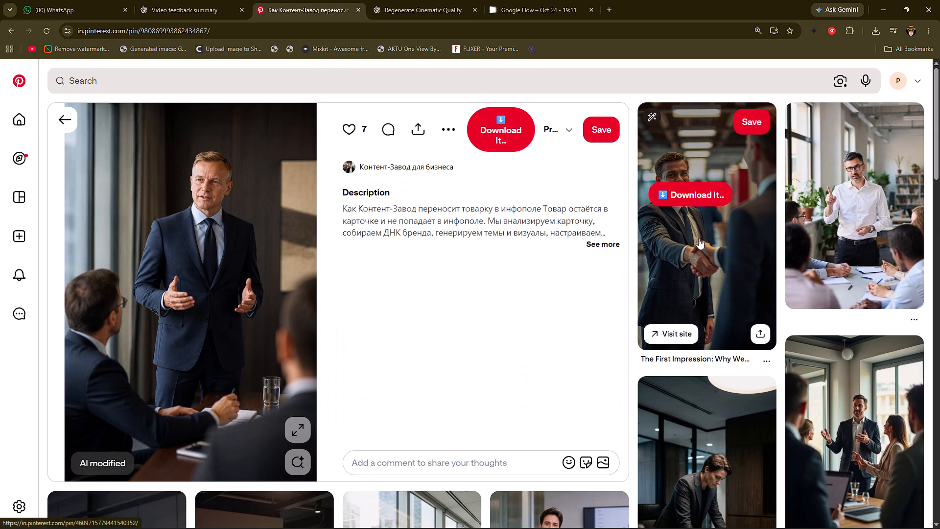
click(705, 235)
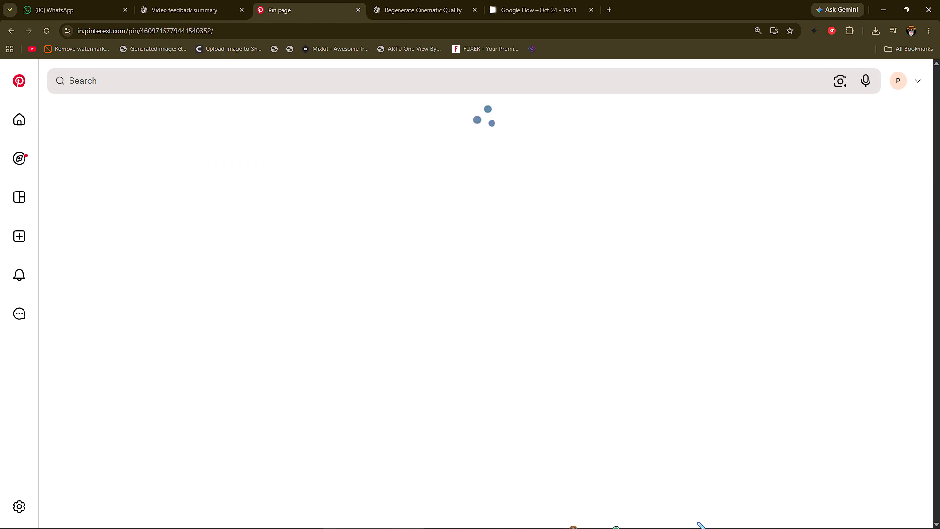
Return to CapCut and review the section between the GENUINE RELATIONSHIPS caption and the BUSINESS OWNERS B-roll at about 30 seconds.
click(592, 517)
double_click(226, 372)
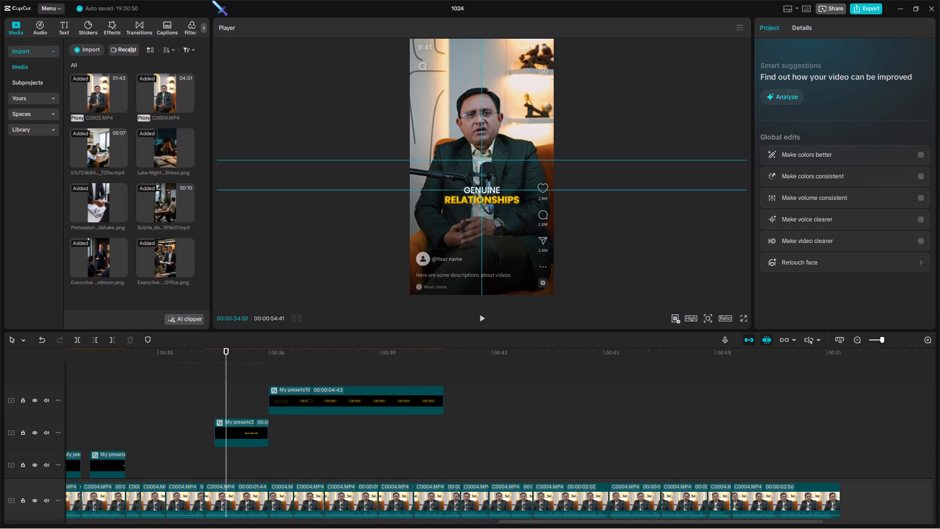
scroll(288, 488, down, 5)
click(104, 376)
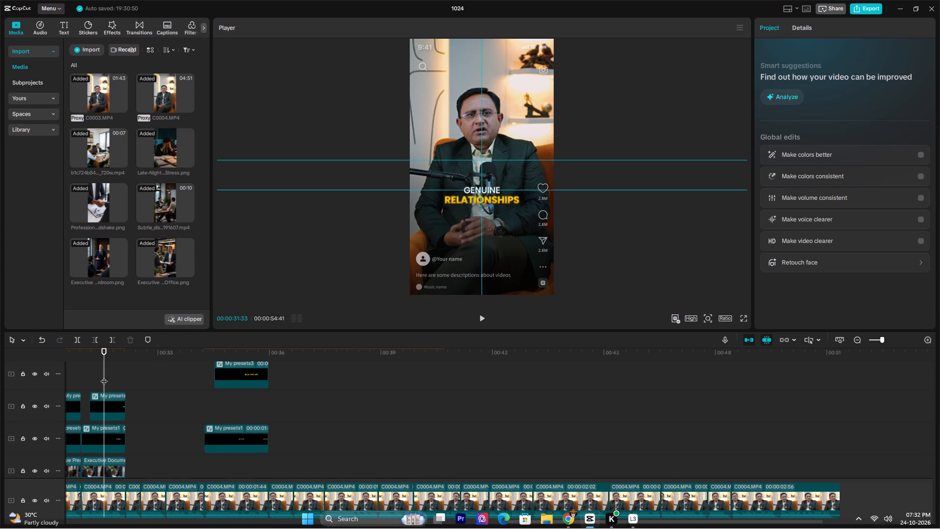
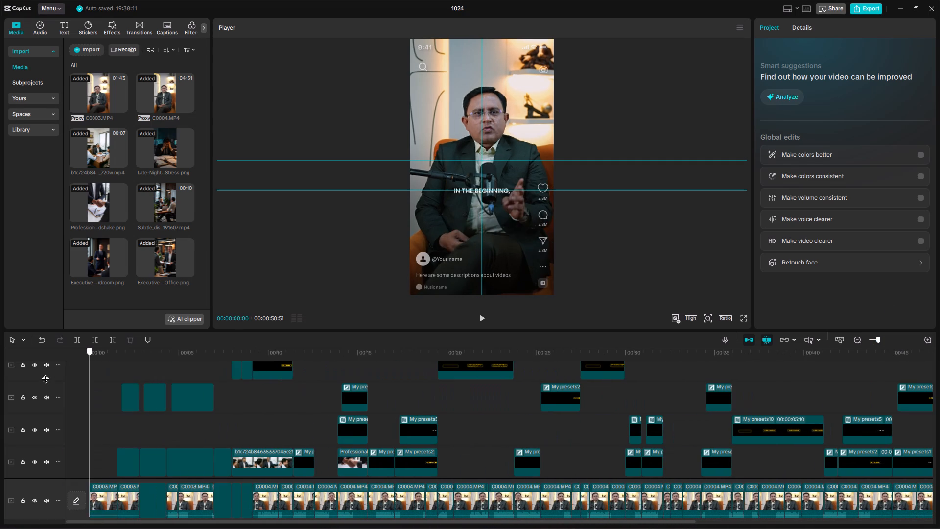
drag(46, 379, 42, 288)
click(100, 49)
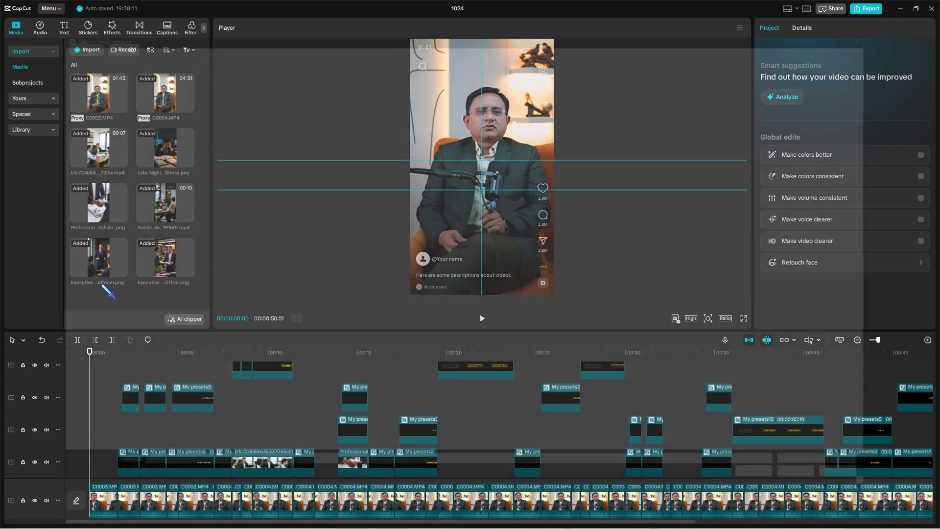
click(89, 143)
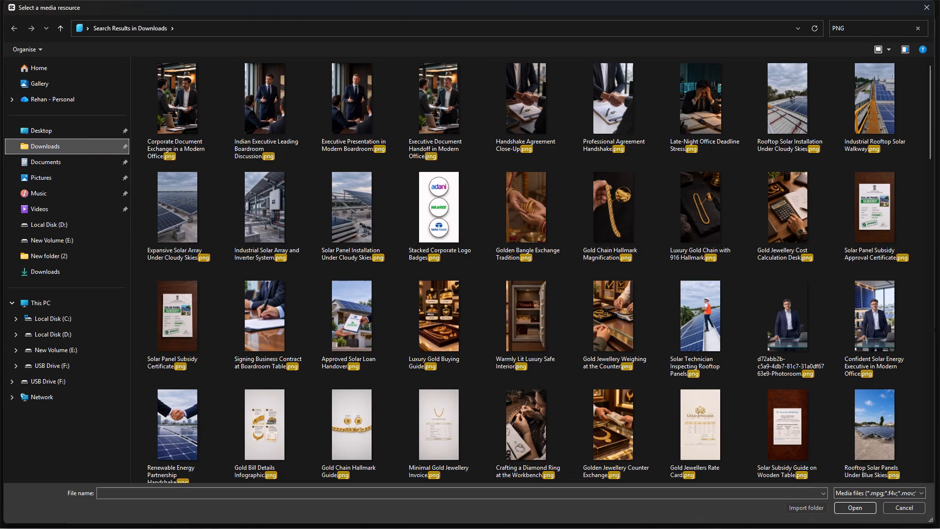
click(906, 29)
text(MIX)
drag(137, 85, 761, 299)
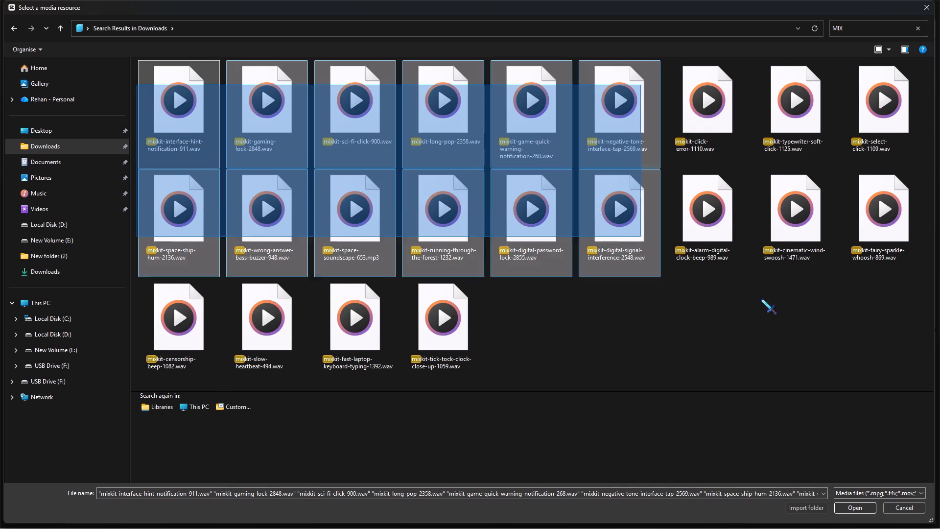
drag(761, 299, 865, 356)
key(Return)
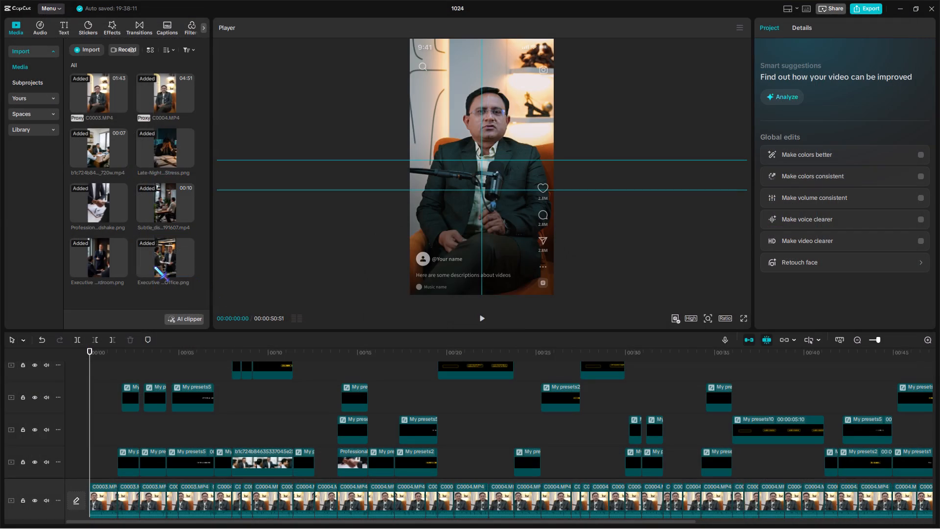
Add the mixkit typewriter-soft-click sound to the timeline, trim off its lead-in before the click, and align it to the project start.
click(144, 252)
drag(164, 254, 64, 391)
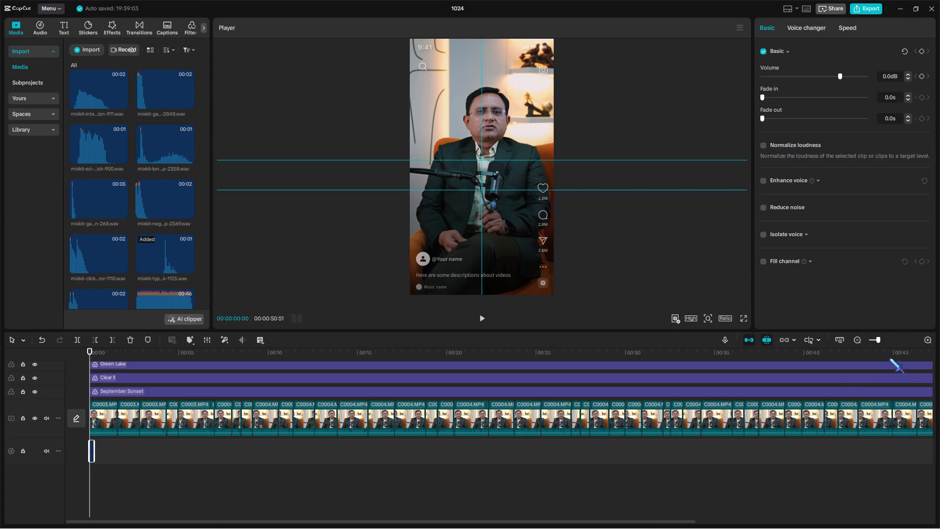
drag(884, 338, 893, 342)
drag(116, 354, 116, 358)
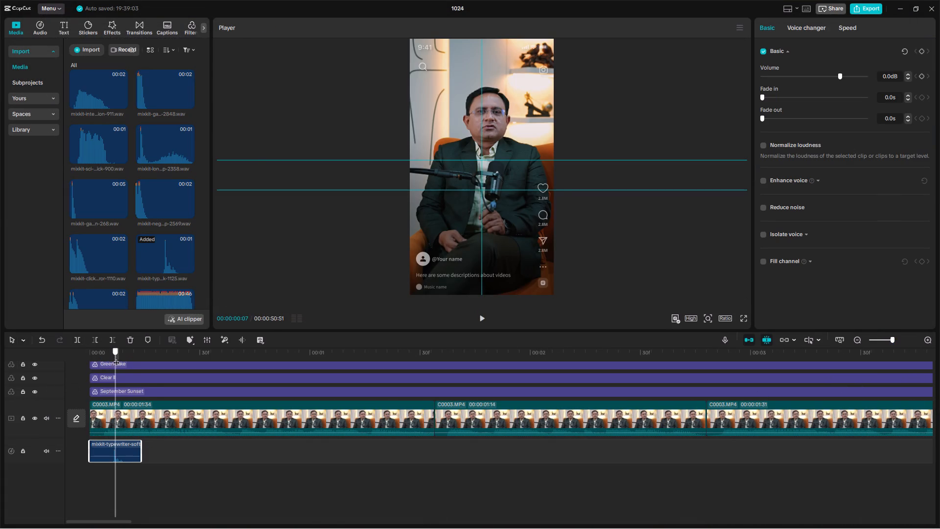
drag(116, 358, 112, 364)
key(q)
key(space)
key(space)
drag(123, 448, 79, 448)
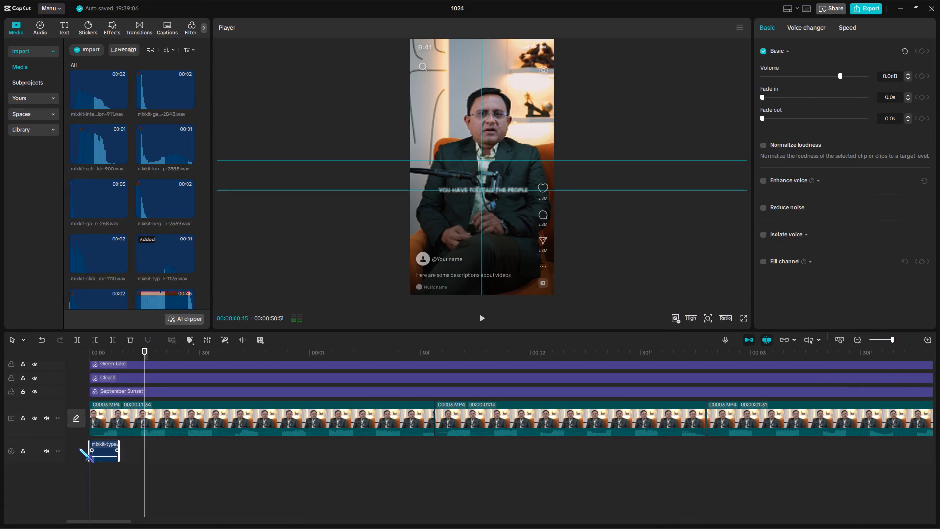
click(77, 448)
Copy the trimmed typewriter click and paste it at 00:00:04:19 and at the start of the overlapping 00:00:02:23 caption clip.
click(95, 449)
key(ctrl+c)
click(889, 338)
scroll(300, 484, up, 6)
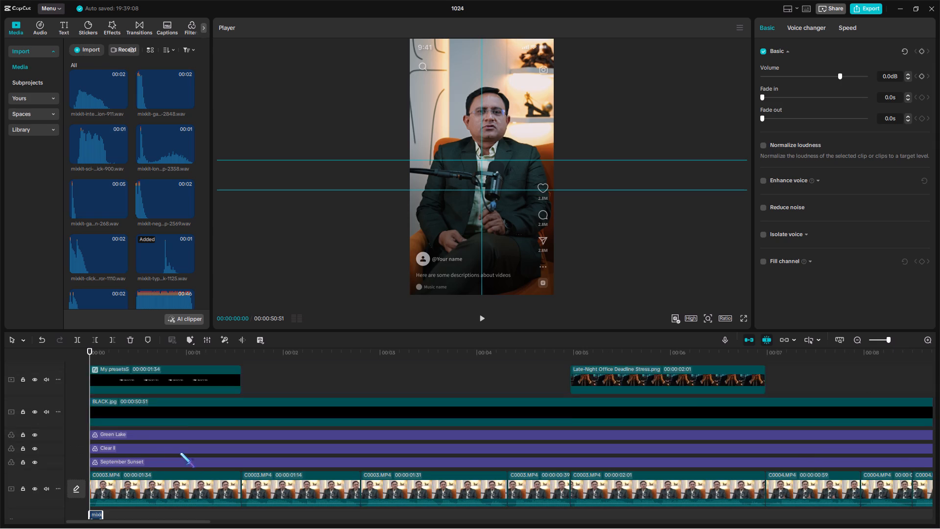
scroll(180, 452, up, 6)
click(145, 417)
drag(145, 417, 378, 394)
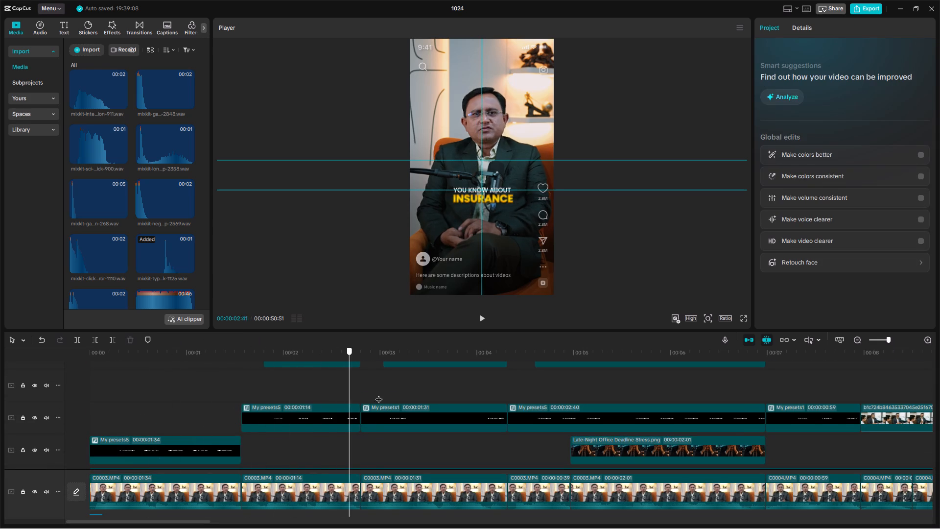
drag(378, 394, 445, 394)
click(510, 395)
drag(510, 395, 542, 396)
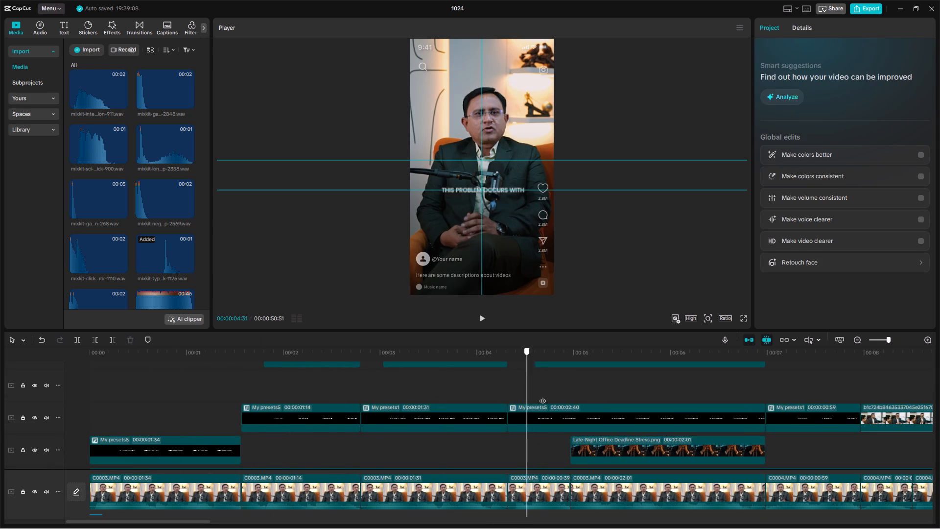
drag(542, 396, 505, 374)
key(ctrl+v)
scroll(526, 400, up, 4)
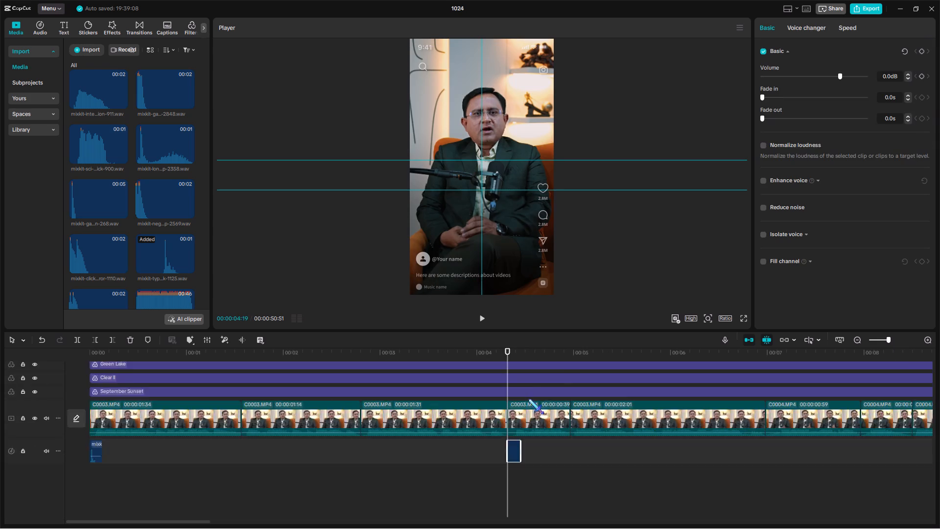
scroll(528, 399, up, 14)
click(533, 393)
key(ctrl+v)
Paste the click sound at 00:00:06:59 and at the caption start following the b1c724b B-roll clip, about 11.3 seconds in.
drag(881, 340, 885, 345)
scroll(377, 437, up, 14)
double_click(352, 407)
key(ctrl+v)
scroll(557, 438, up, 6)
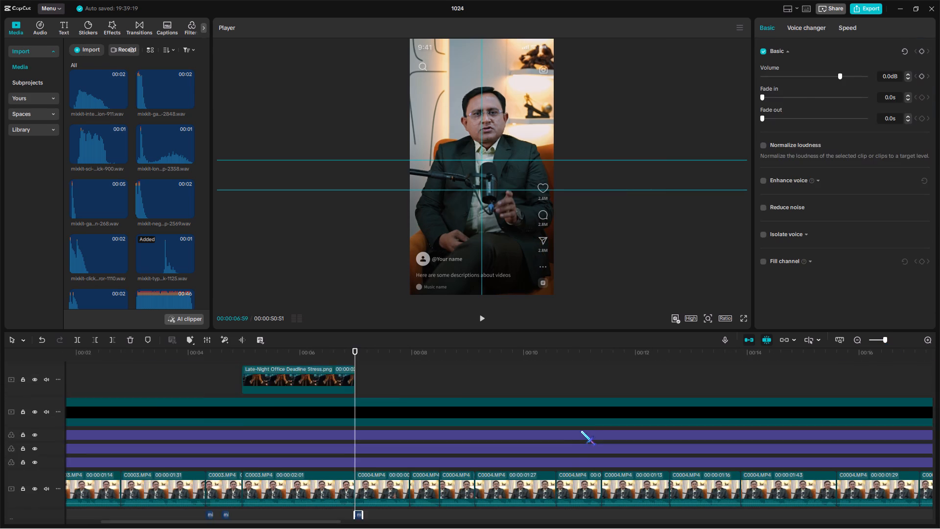
scroll(580, 430, up, 6)
click(592, 381)
drag(594, 380, 602, 393)
ctrl+click(602, 392)
key(ctrl+v)
Paste the click sound at 00:00:13:53, at 00:00:14:06, and near the end of the Professional Agreement Handshake clip.
scroll(683, 397, up, 14)
click(699, 398)
drag(699, 397, 728, 402)
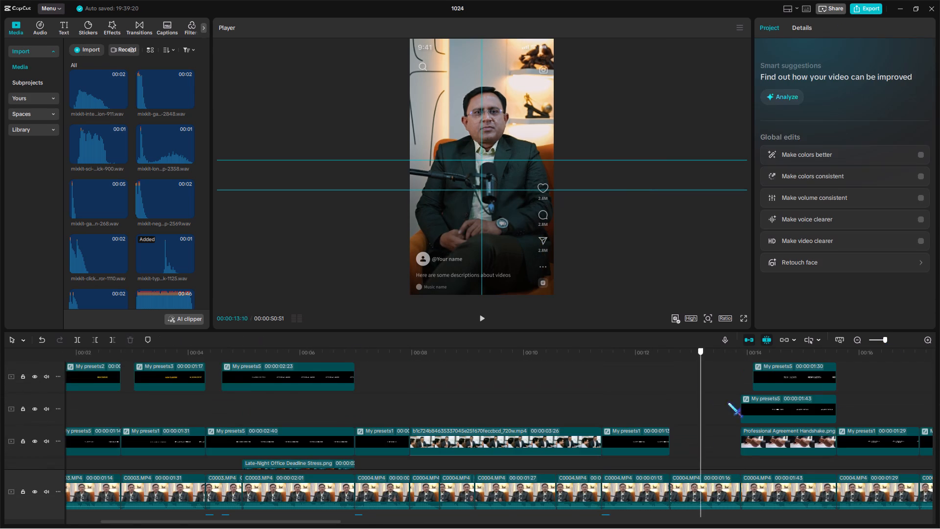
drag(728, 402, 419, 387)
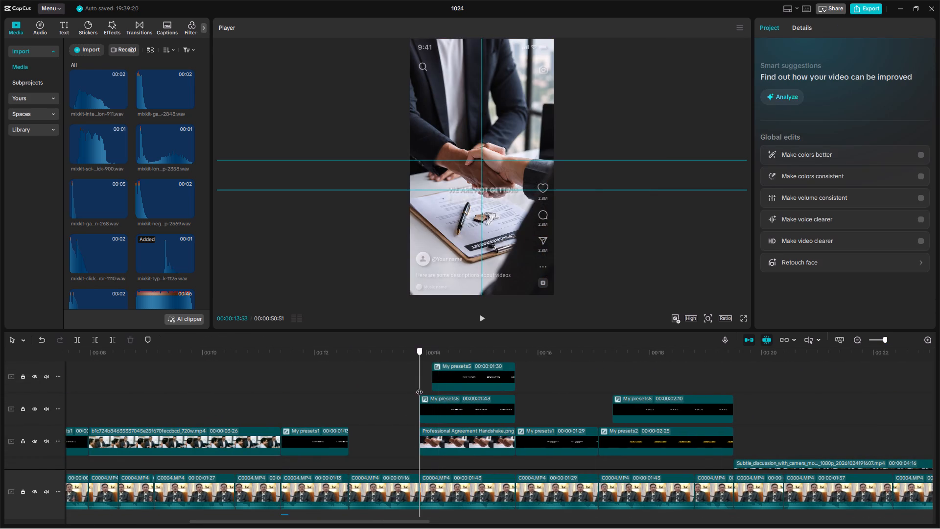
drag(419, 387, 418, 384)
key(ctrl+v)
scroll(427, 389, up, 14)
click(429, 351)
key(ctrl+v)
scroll(531, 435, up, 13)
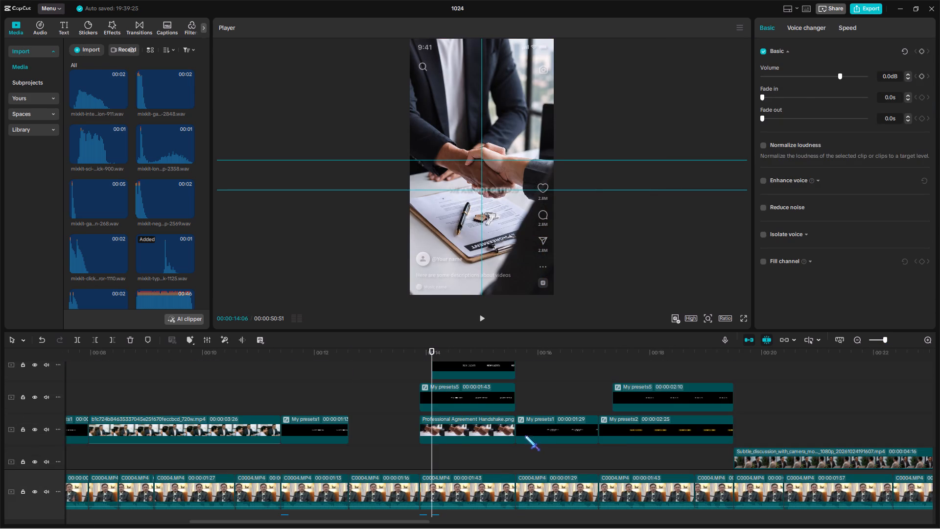
click(514, 458)
key(ctrl+v)
Paste the click sound at 00:00:23:46, where the caption after the Subtle_discussion B-roll clip starts.
scroll(651, 464, up, 14)
click(615, 395)
click(617, 385)
drag(617, 385, 939, 391)
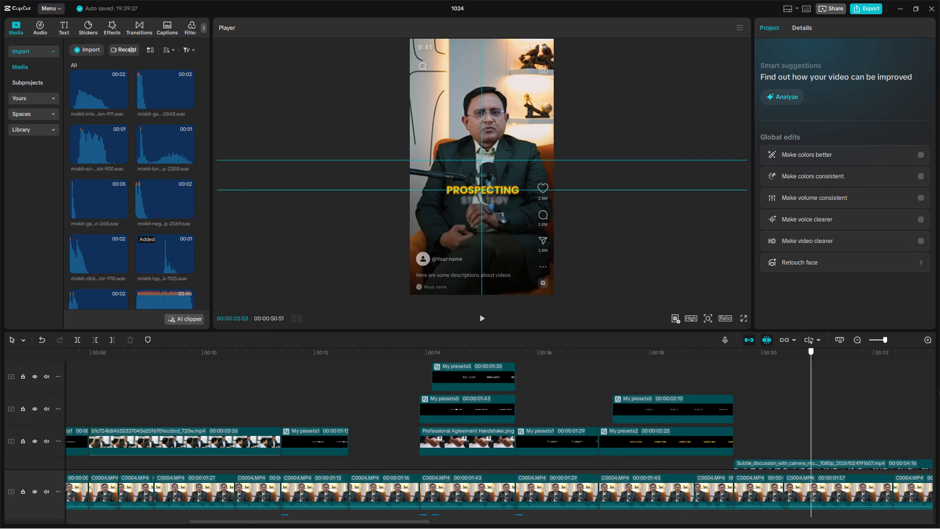
drag(939, 391, 543, 397)
click(576, 393)
drag(576, 393, 585, 401)
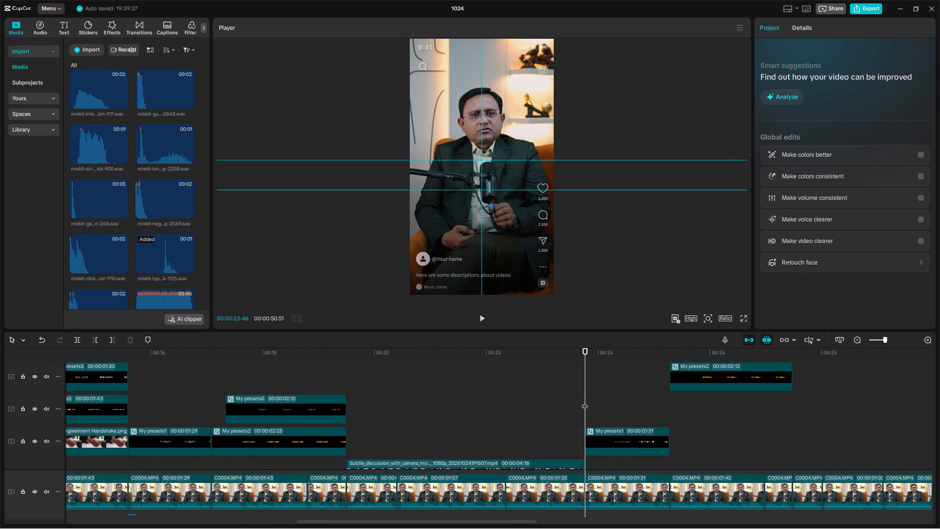
key(ctrl+v)
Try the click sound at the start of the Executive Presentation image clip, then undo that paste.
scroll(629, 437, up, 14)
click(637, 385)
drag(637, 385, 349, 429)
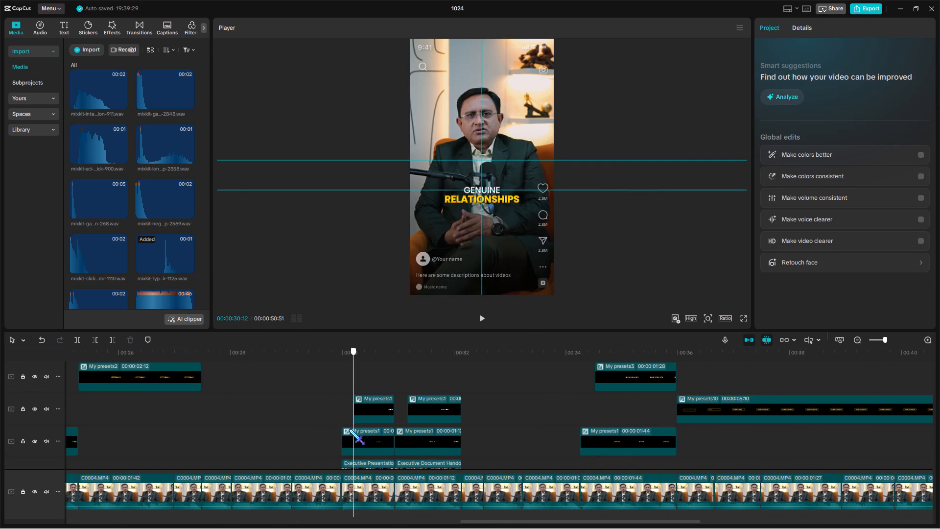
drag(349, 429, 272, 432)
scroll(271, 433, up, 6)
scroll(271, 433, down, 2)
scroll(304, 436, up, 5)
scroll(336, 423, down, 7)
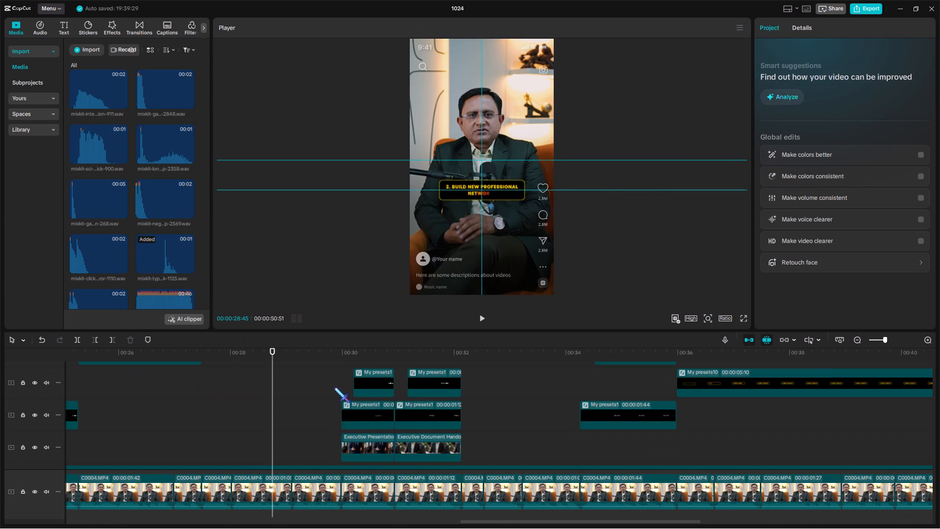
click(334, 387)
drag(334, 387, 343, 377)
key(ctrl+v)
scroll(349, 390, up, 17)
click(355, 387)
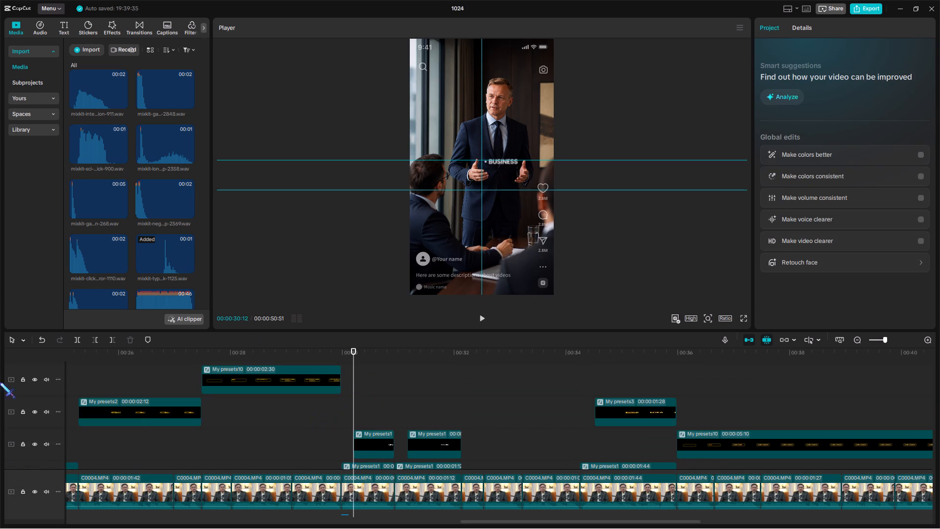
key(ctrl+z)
Paste the click sound at the caption starts at 00:00:41:09 and 00:00:47:31.
click(393, 407)
drag(393, 407, 446, 402)
scroll(456, 400, down, 4)
click(463, 373)
drag(463, 373, 510, 390)
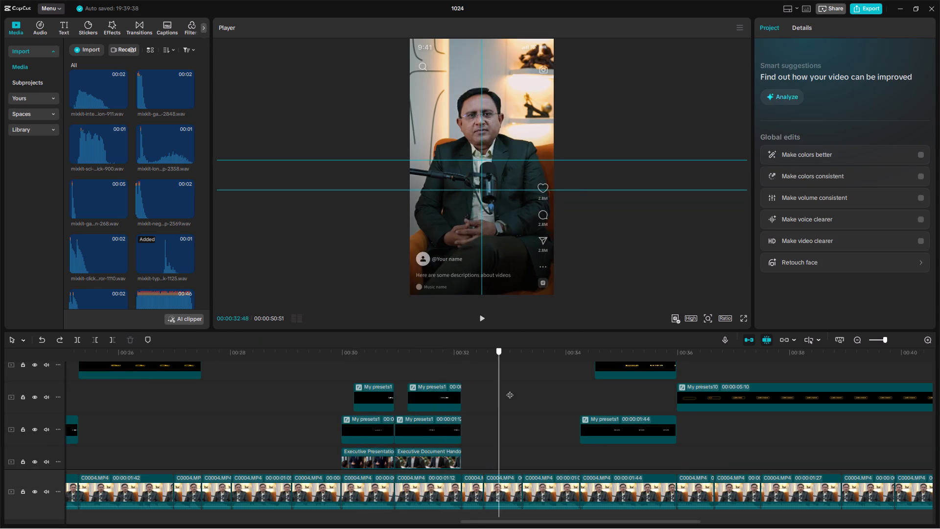
drag(510, 390, 939, 403)
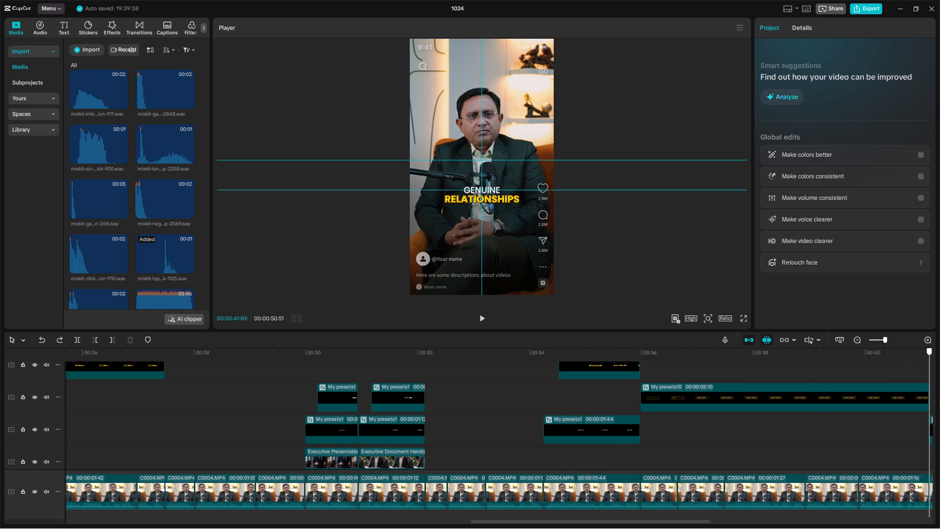
drag(939, 403, 496, 370)
key(ctrl+v)
scroll(636, 421, up, 13)
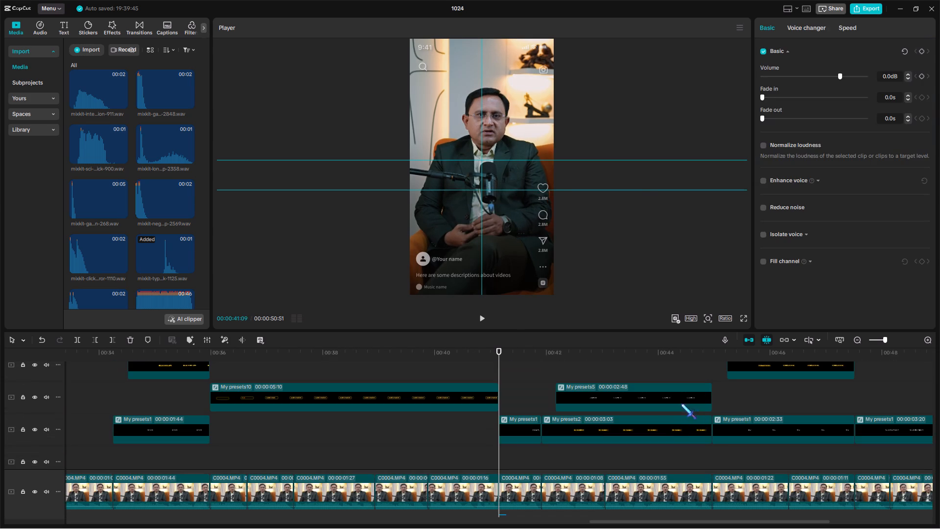
click(745, 401)
drag(745, 401, 495, 399)
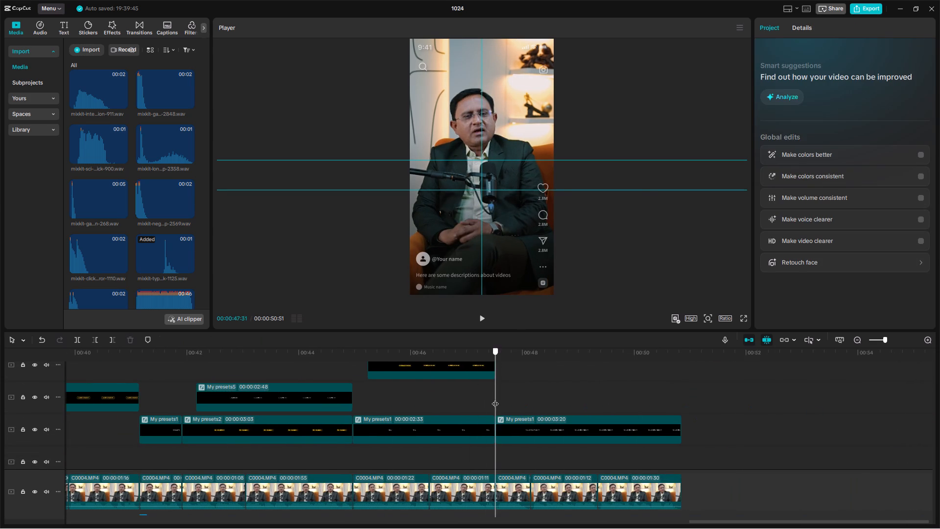
drag(495, 399, 495, 399)
key(ctrl+v)
Add mixkit-game-quick-warning-notification-268.wav at 00:00:07:58, where the 720w B-roll clip starts, and trim off its silent lead-in.
click(879, 343)
scroll(392, 463, up, 14)
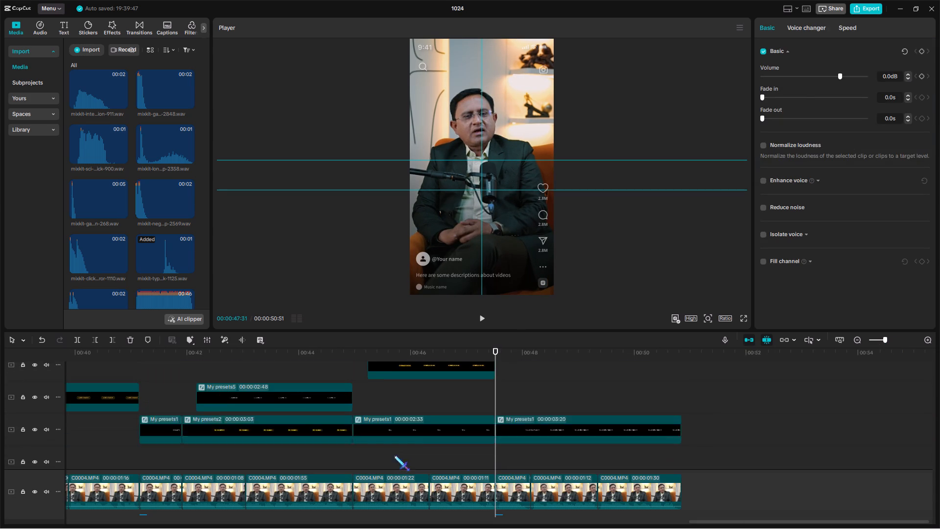
click(393, 413)
drag(393, 413, 11, 289)
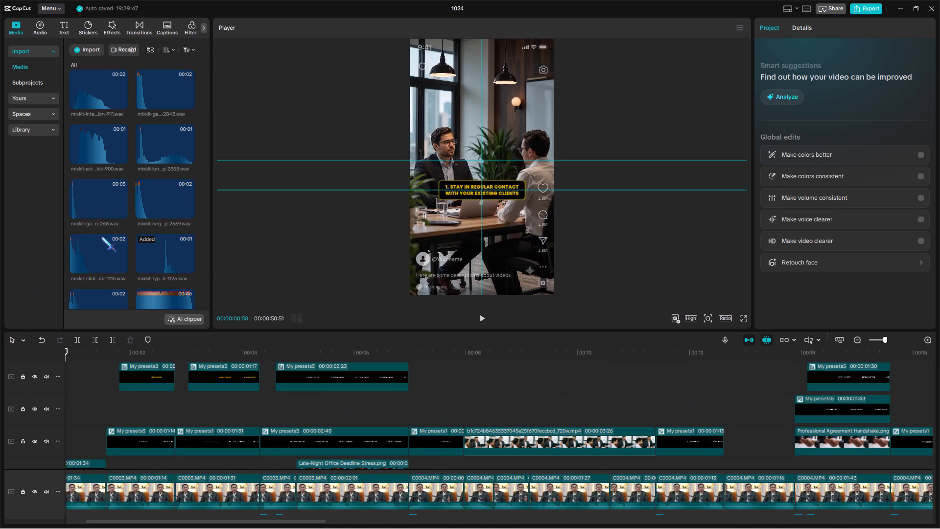
click(187, 414)
drag(187, 414, 344, 420)
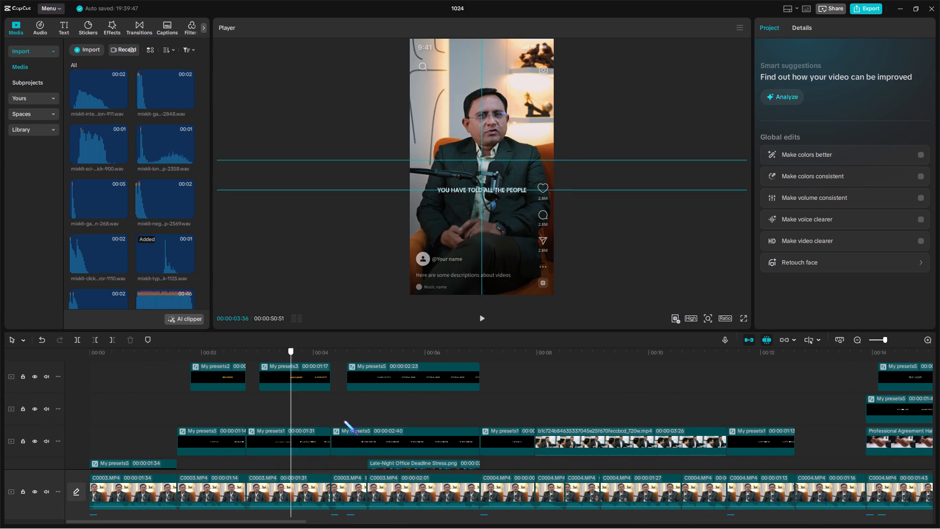
drag(344, 420, 542, 416)
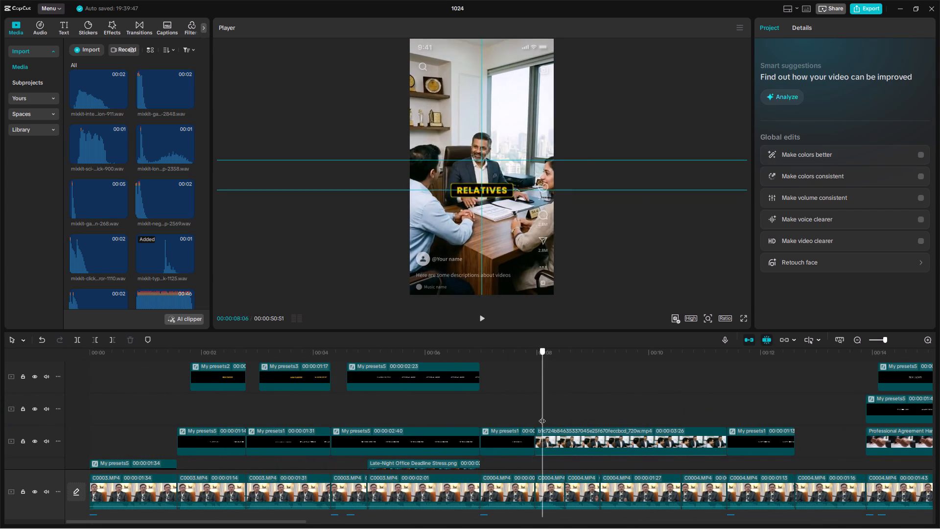
drag(542, 416, 537, 413)
drag(91, 204, 532, 403)
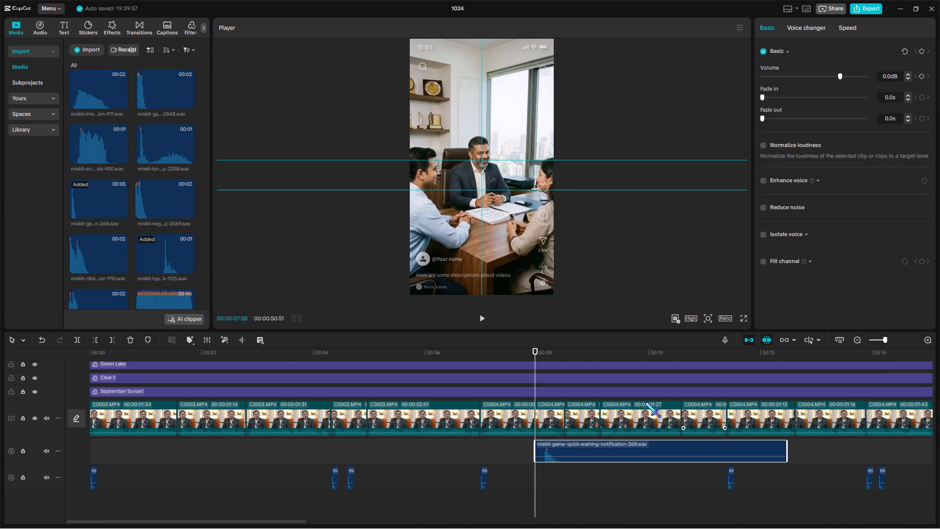
click(887, 340)
drag(631, 452, 612, 453)
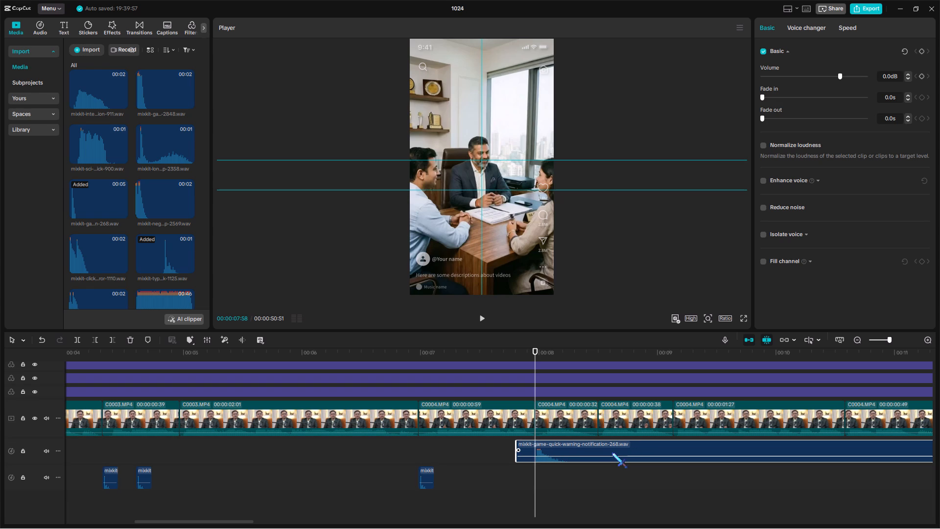
drag(612, 453, 613, 453)
key(q)
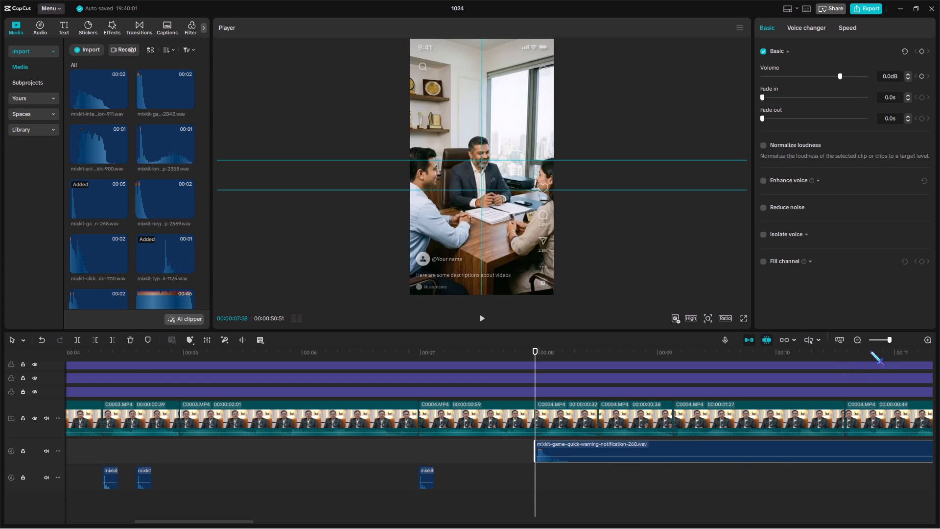
Copy the notification sound and paste it within the 720w B-roll clip, at about 8.5 seconds and at 00:00:09:08.
click(886, 341)
key(ctrl+c)
scroll(496, 465, up, 14)
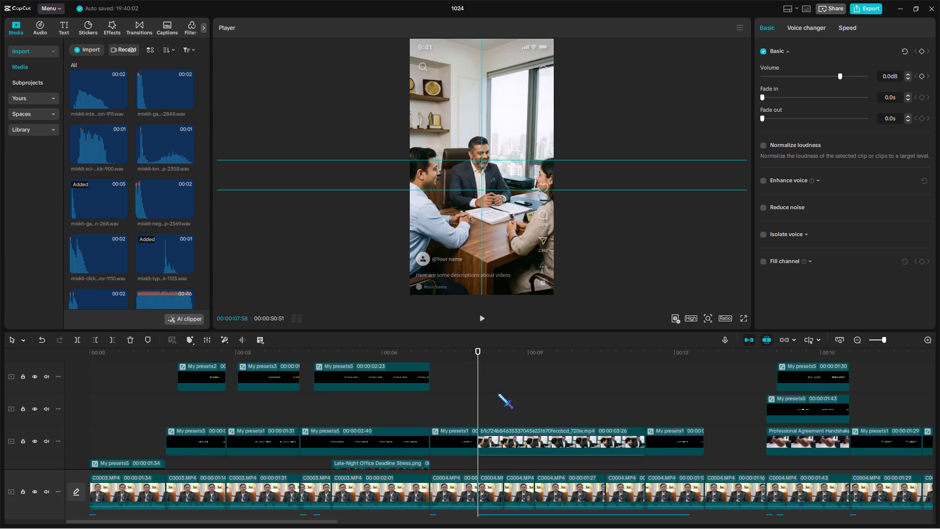
drag(498, 393, 502, 401)
ctrl+click(502, 401)
key(ctrl+v)
scroll(552, 427, up, 12)
click(535, 415)
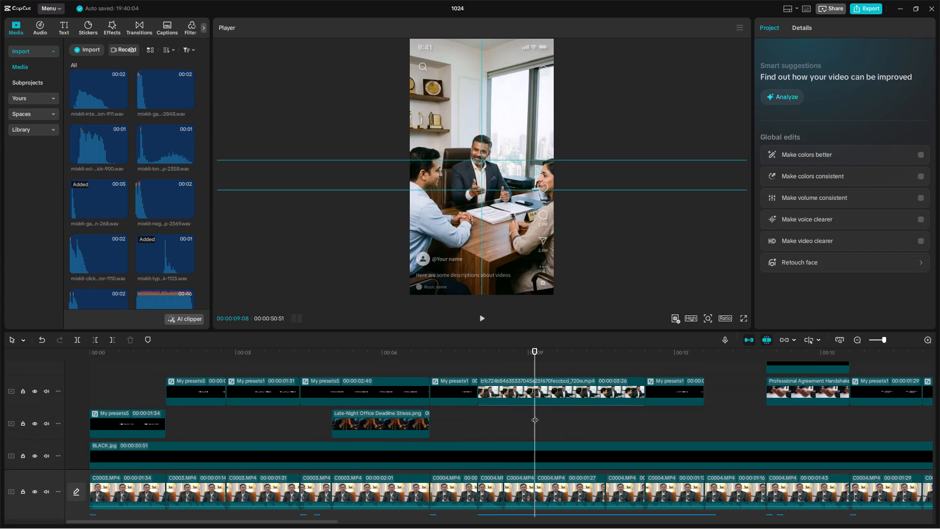
key(ctrl+v)
Paste the notification sound at the starts of the Executive Presentation and Executive Document image clips.
scroll(652, 442, up, 15)
click(674, 391)
drag(673, 390, 353, 409)
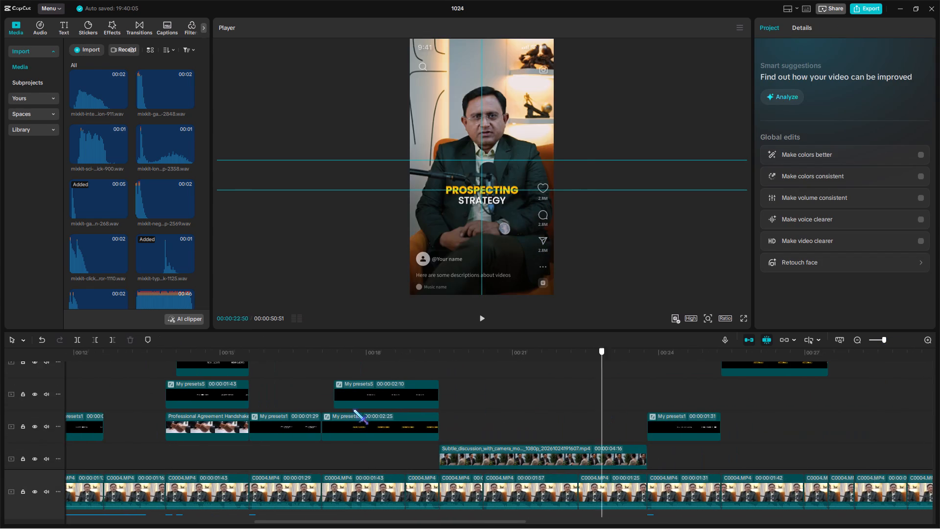
drag(353, 409, 453, 413)
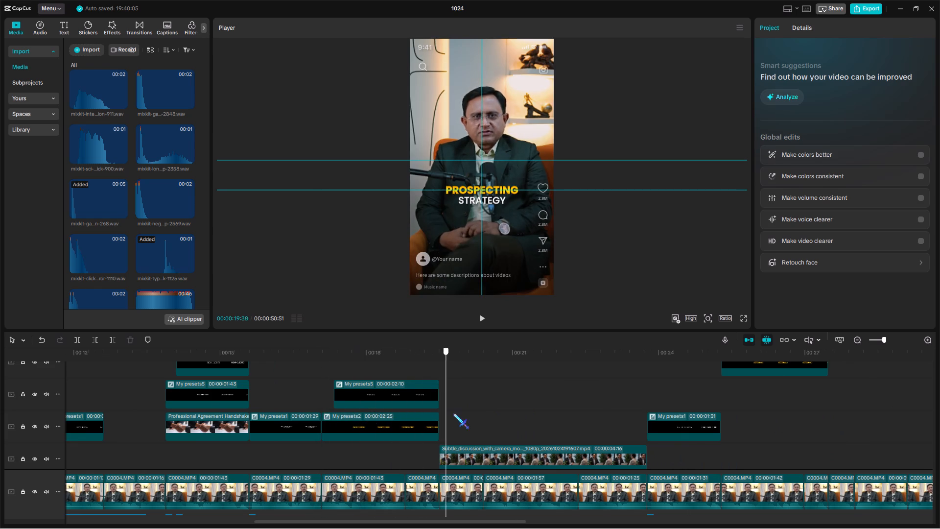
drag(453, 413, 661, 414)
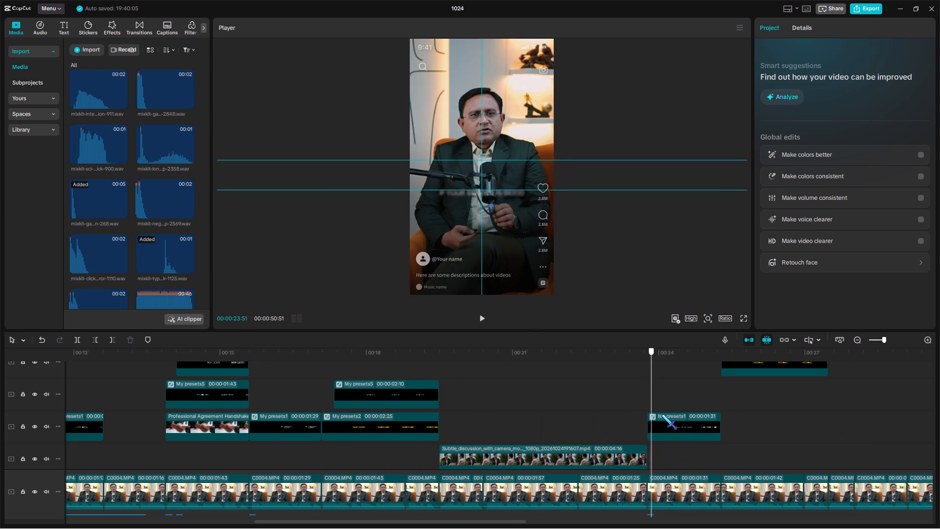
drag(661, 414, 351, 414)
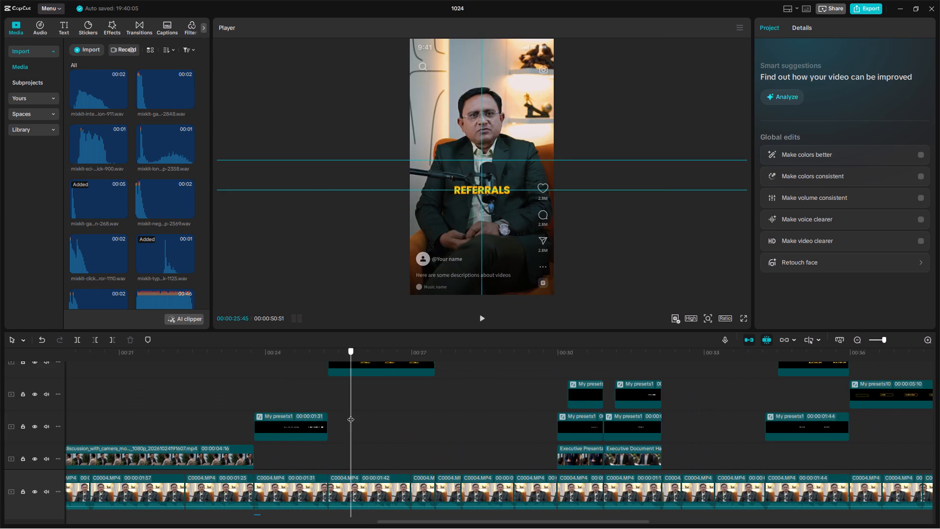
drag(351, 414, 422, 414)
click(470, 401)
drag(470, 401, 474, 401)
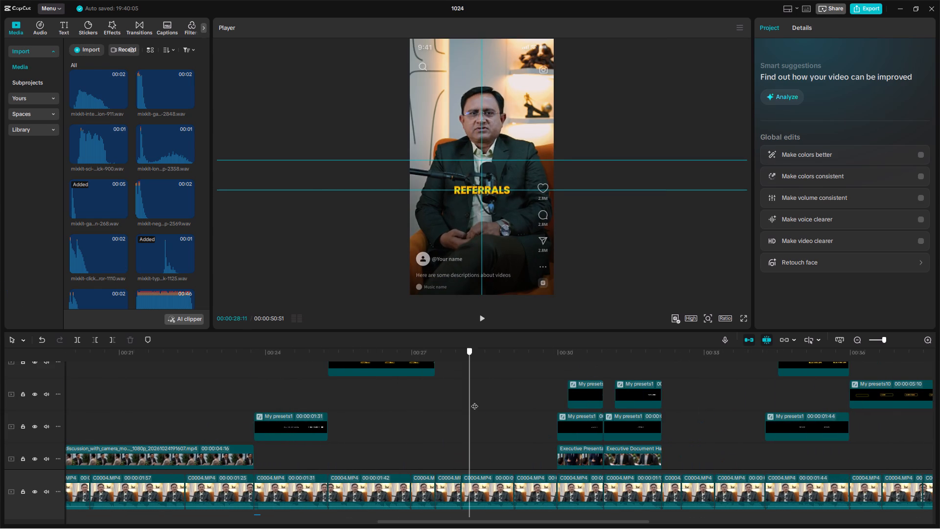
drag(474, 401, 559, 372)
key(ctrl+v)
scroll(606, 400, up, 13)
ctrl+click(603, 366)
key(ctrl+v)
Review the captions from about 00:00:35 to 00:00:46, including the "3. SET A TARGET" section, for further sound effect spots.
scroll(711, 437, up, 13)
click(715, 411)
drag(714, 411, 364, 421)
scroll(380, 425, up, 8)
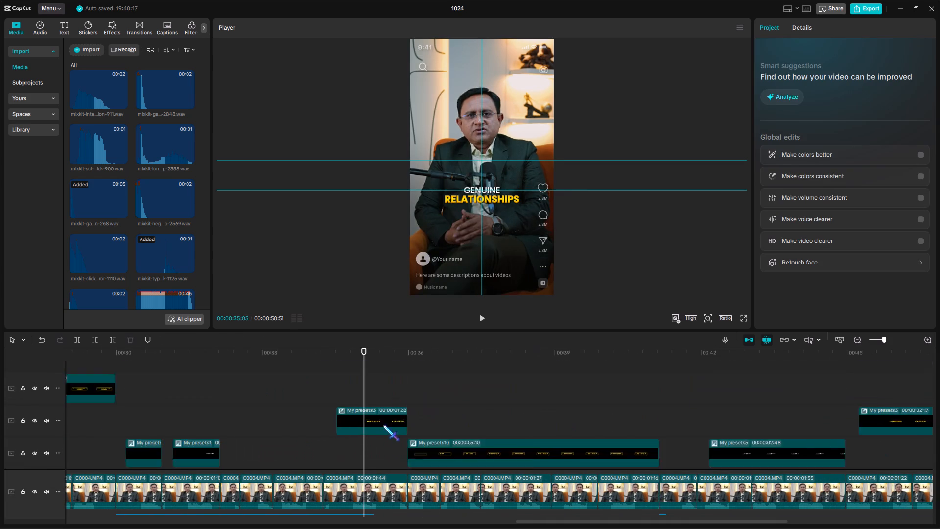
click(409, 387)
drag(409, 387, 454, 393)
scroll(471, 395, down, 6)
scroll(458, 410, up, 4)
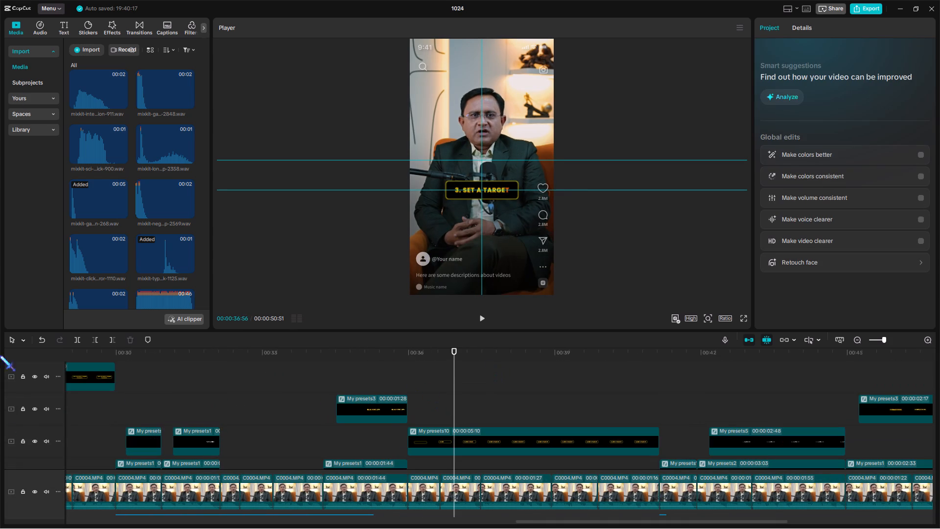
click(555, 402)
drag(554, 401, 607, 396)
click(607, 396)
drag(607, 396, 684, 386)
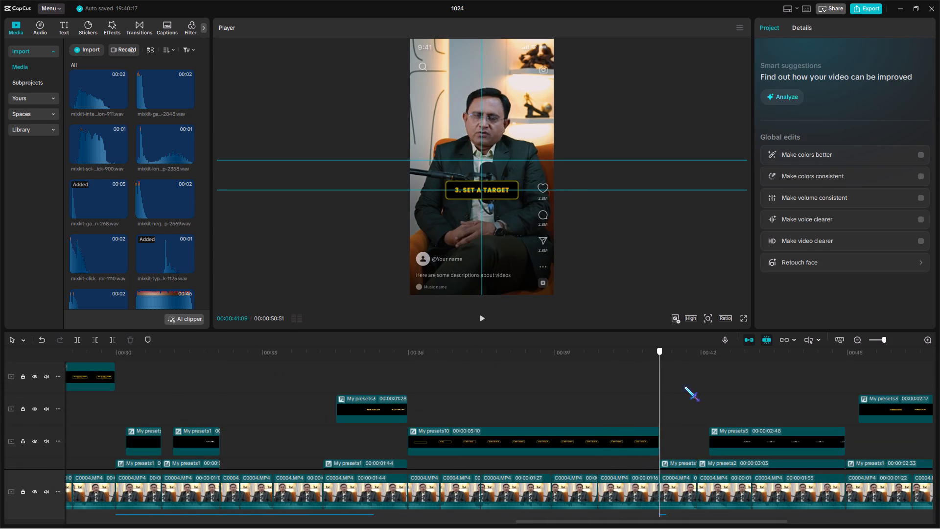
drag(684, 386, 404, 395)
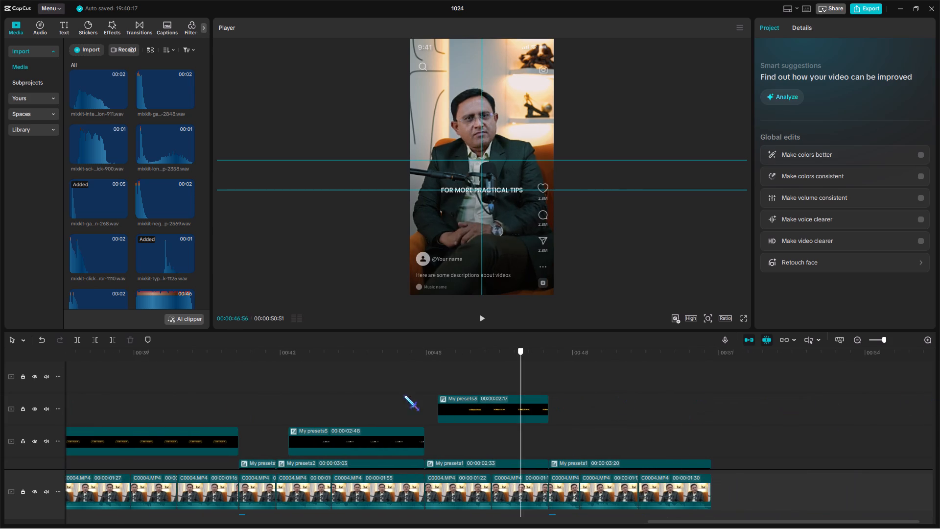
drag(404, 395, 485, 389)
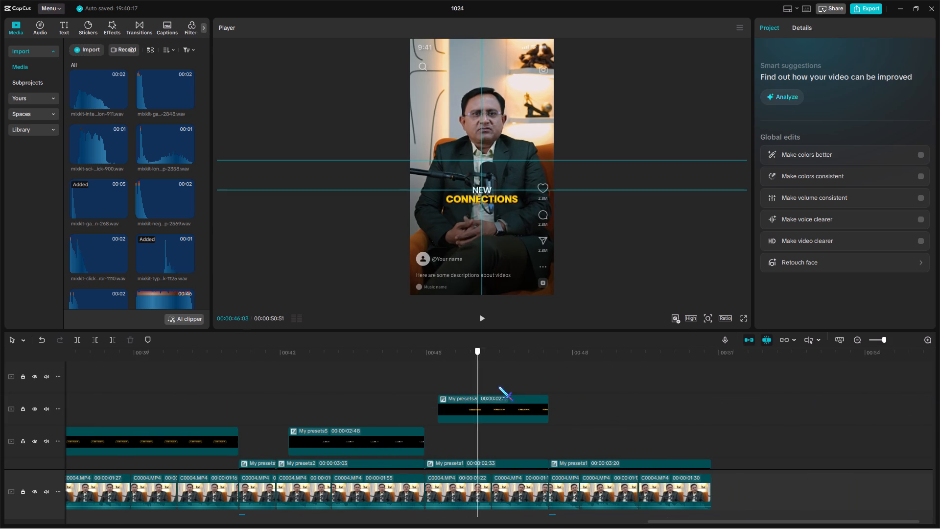
Inspect the "NEW CONNECTIONS" and "INSURANCE BUSINESS" captions in an enlarged preview, then restore the preview to its fitted size.
click(742, 318)
key(Escape)
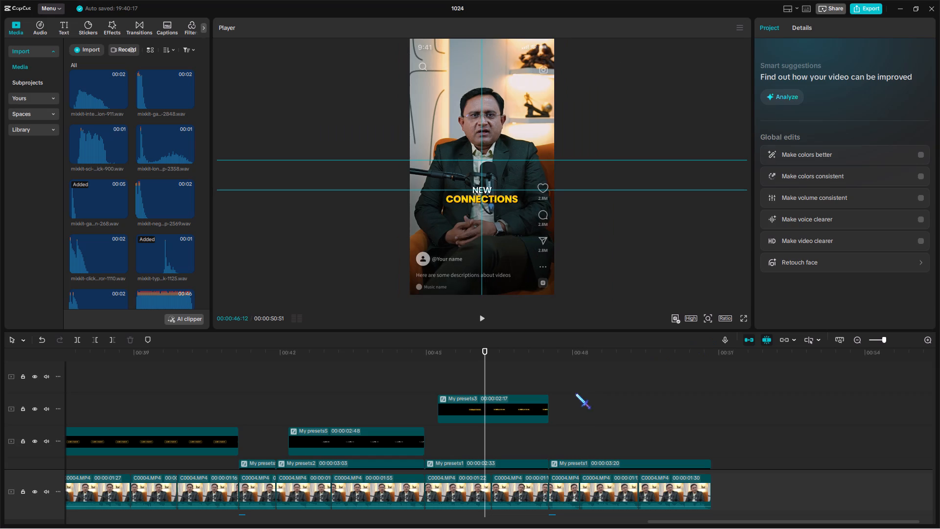
click(541, 409)
click(705, 322)
click(707, 336)
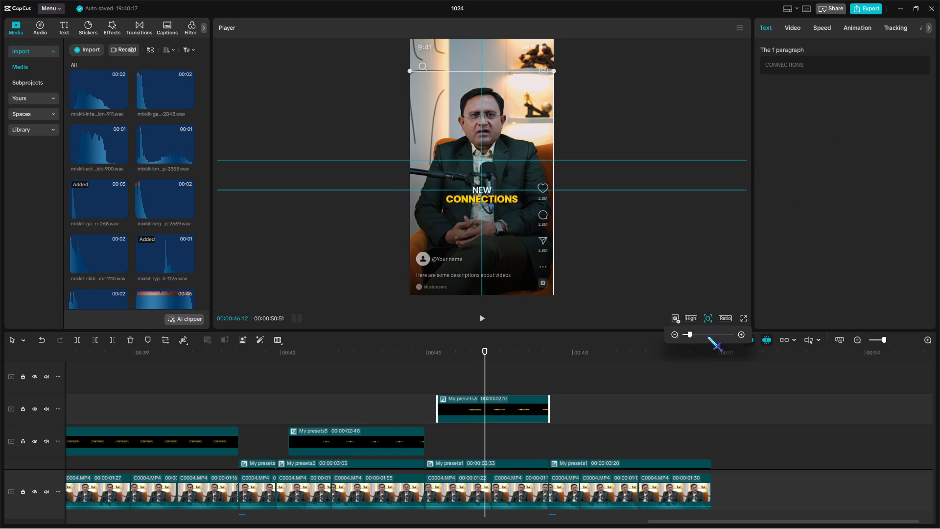
click(560, 263)
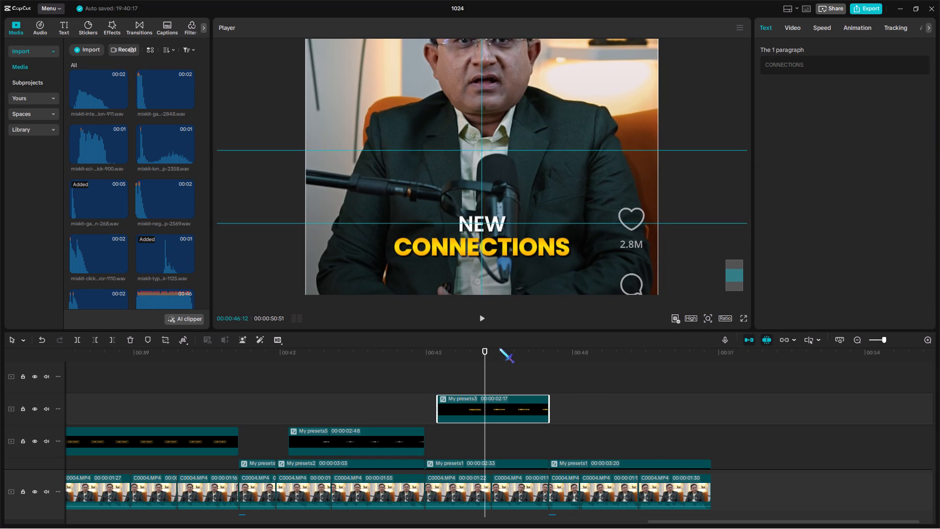
click(412, 406)
scroll(412, 406, down, 2)
click(404, 416)
click(514, 254)
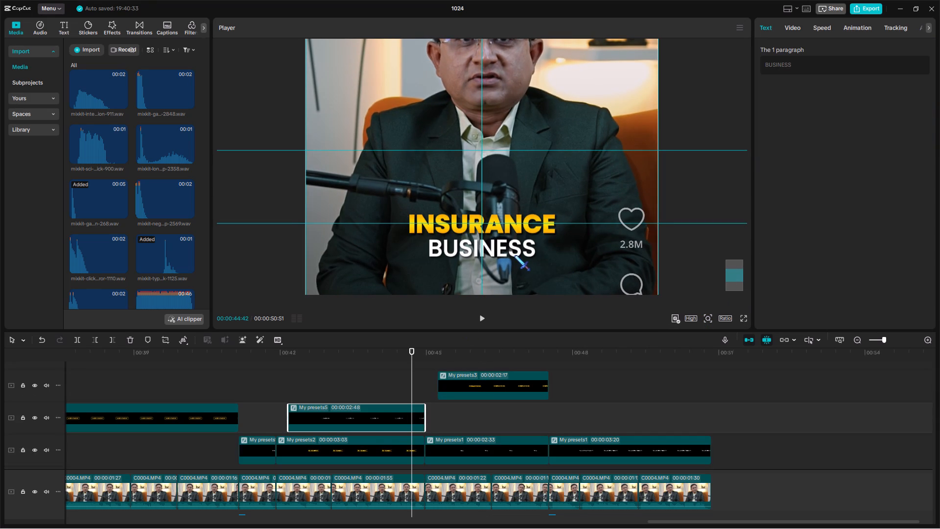
click(547, 260)
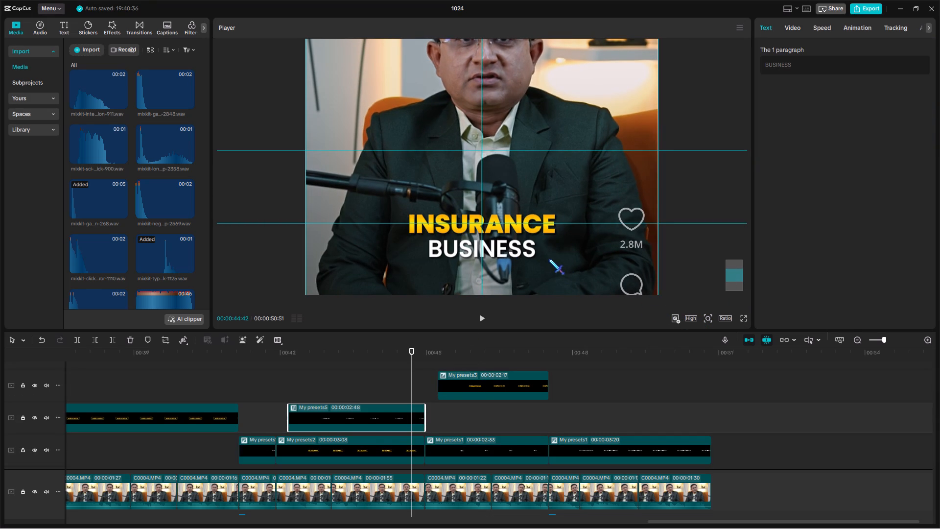
click(708, 321)
drag(697, 338, 690, 351)
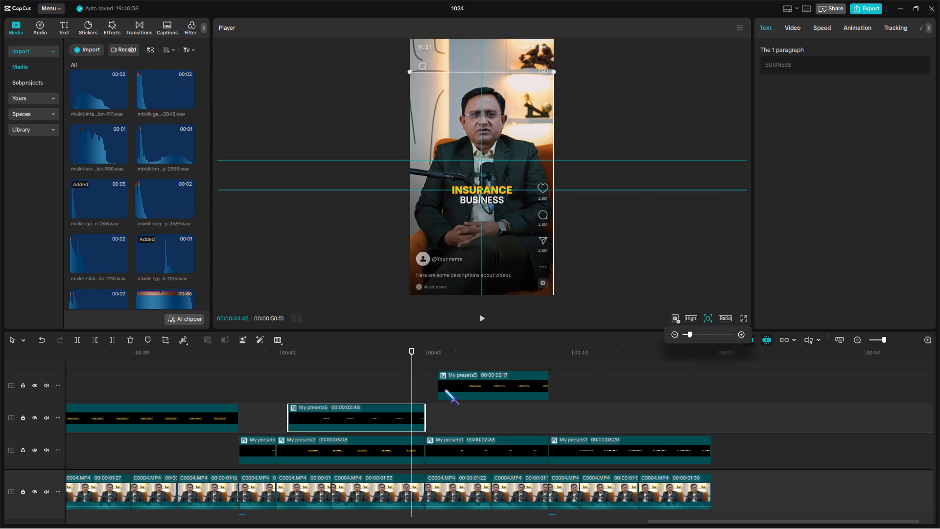
Review the timeline's overall layout and examine the frame at 00:00:29:59, where the Executive Presentation image begins.
click(416, 378)
drag(416, 378, 522, 397)
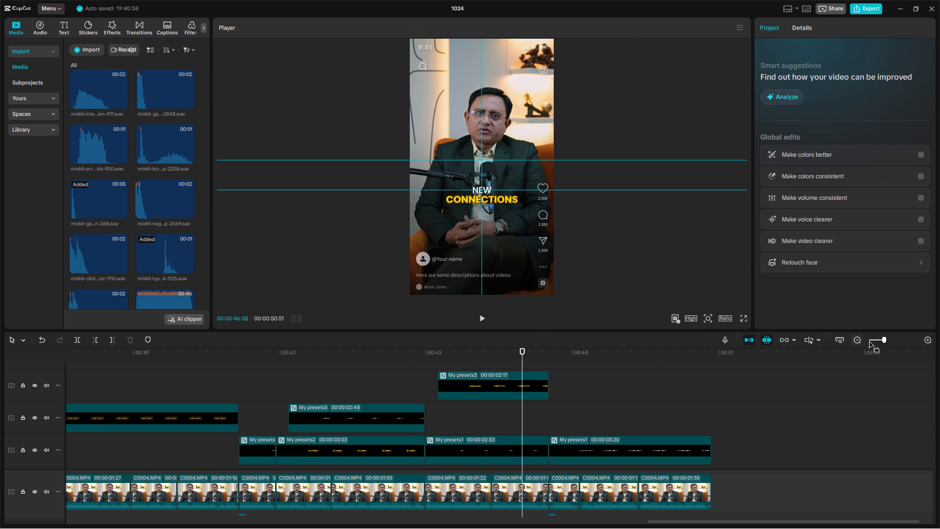
drag(872, 340, 879, 346)
click(499, 380)
drag(499, 380, 0, 380)
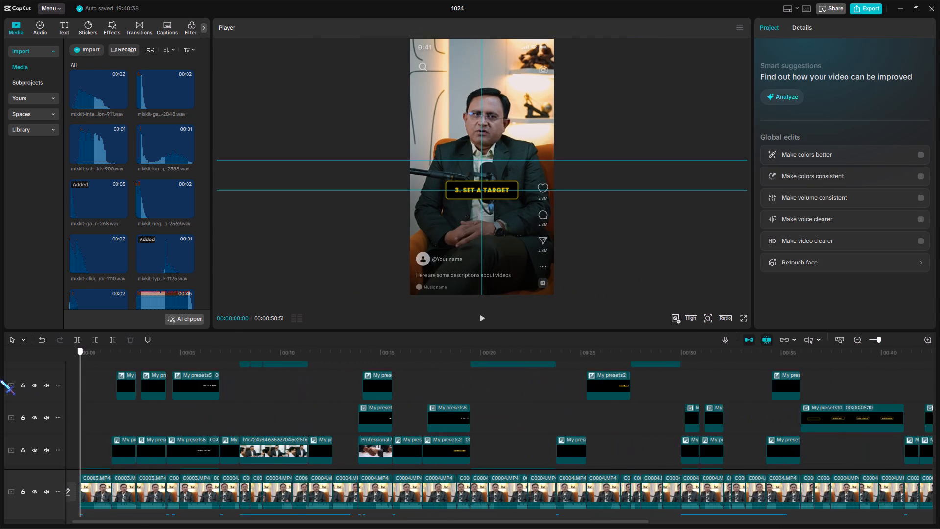
drag(0, 380, 495, 367)
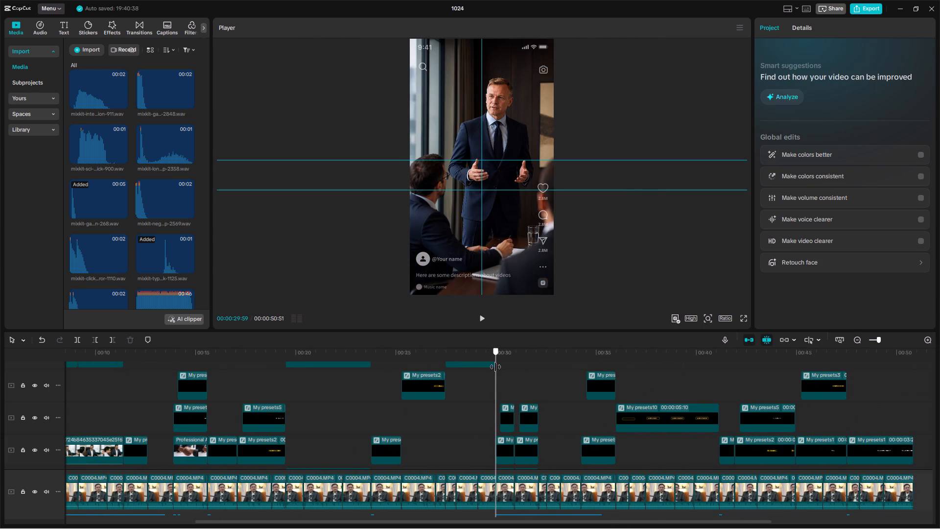
drag(495, 367, 496, 367)
drag(878, 339, 883, 348)
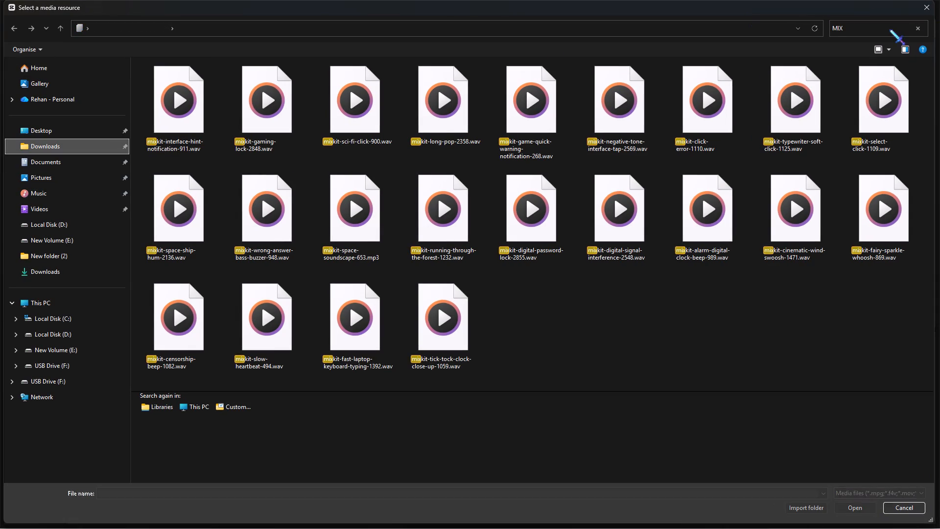
click(890, 30)
text(PNG)
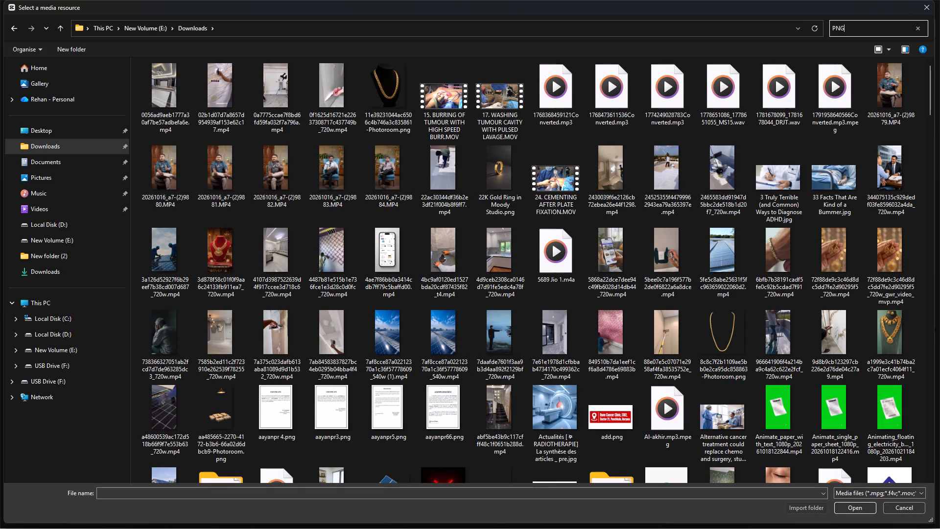
scroll(573, 294, down, 2)
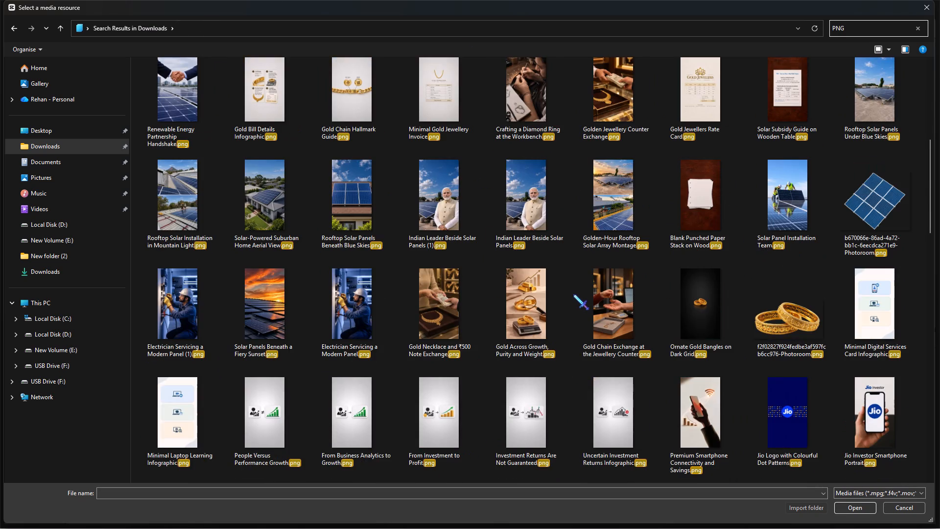
scroll(573, 294, down, 4)
scroll(573, 294, up, 1)
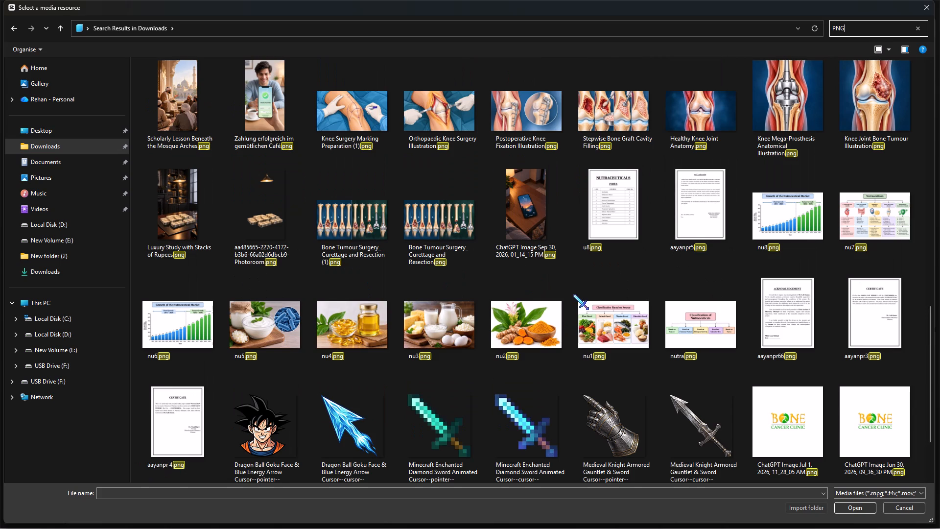
scroll(573, 294, up, 1)
double_click(502, 94)
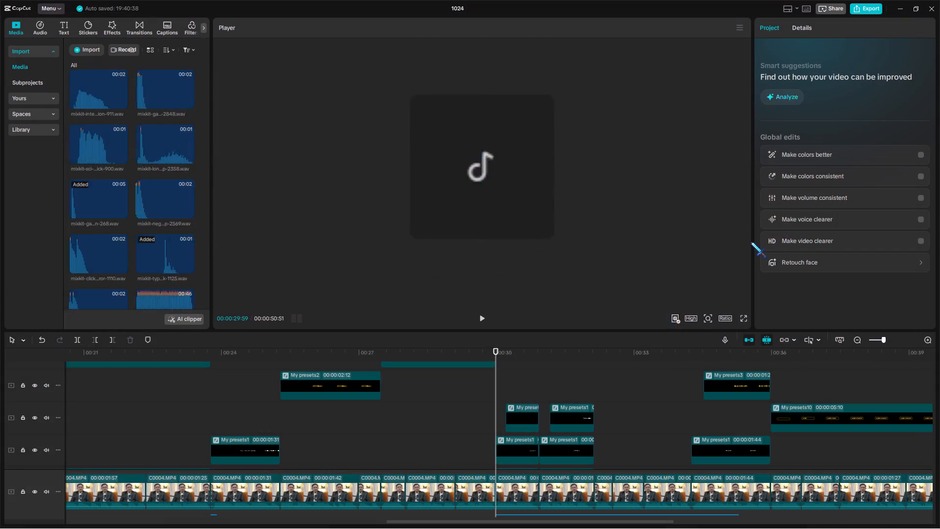
Place the red ellipse at 00:00:29:59 above the Executive Presentation image and trim it to end with the first caption clip there.
drag(885, 339, 890, 344)
drag(92, 269, 285, 312)
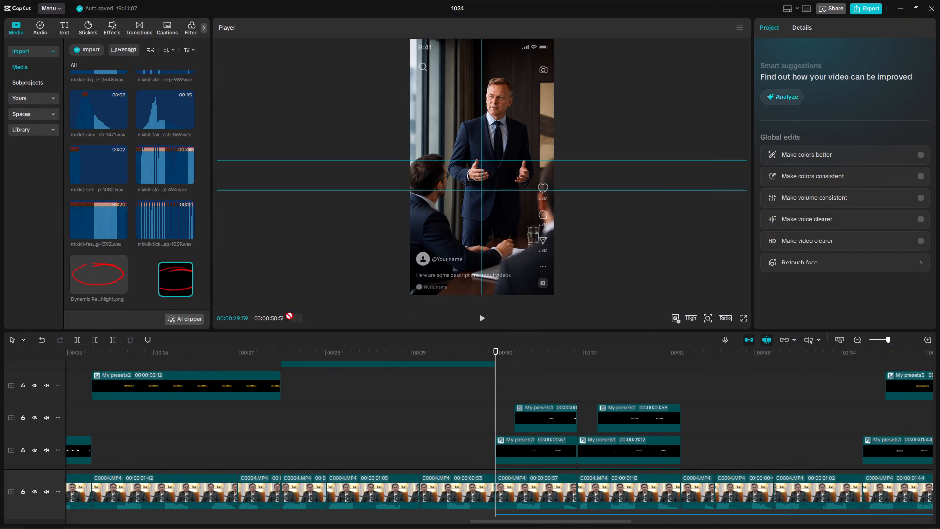
drag(285, 312, 496, 384)
drag(562, 353, 939, 360)
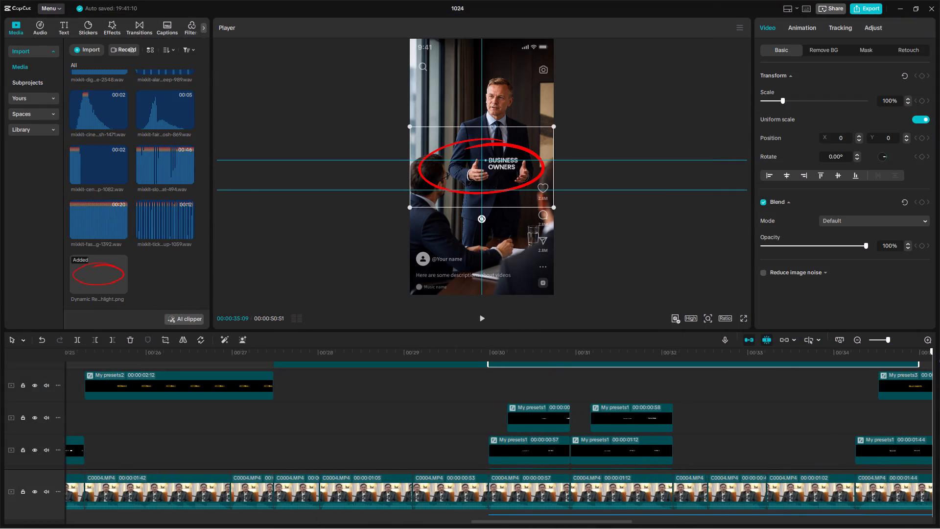
drag(939, 360, 392, 363)
key(w)
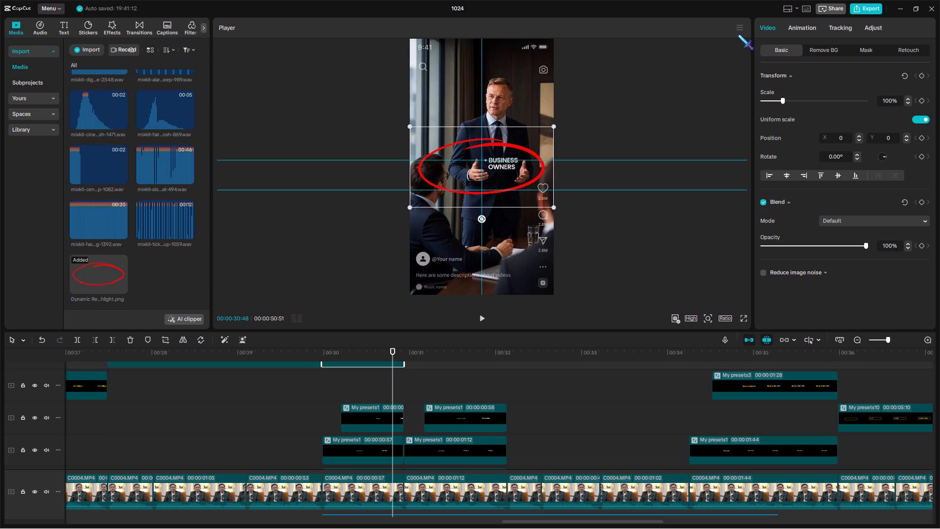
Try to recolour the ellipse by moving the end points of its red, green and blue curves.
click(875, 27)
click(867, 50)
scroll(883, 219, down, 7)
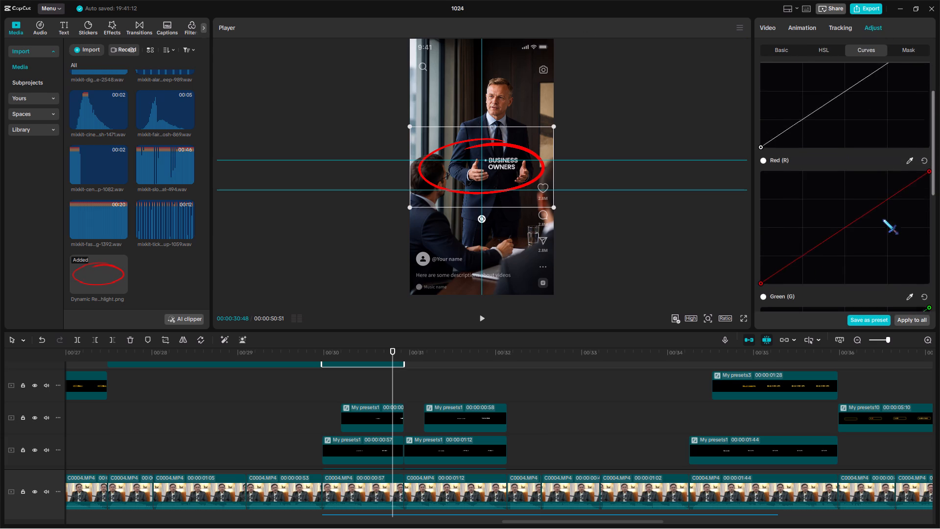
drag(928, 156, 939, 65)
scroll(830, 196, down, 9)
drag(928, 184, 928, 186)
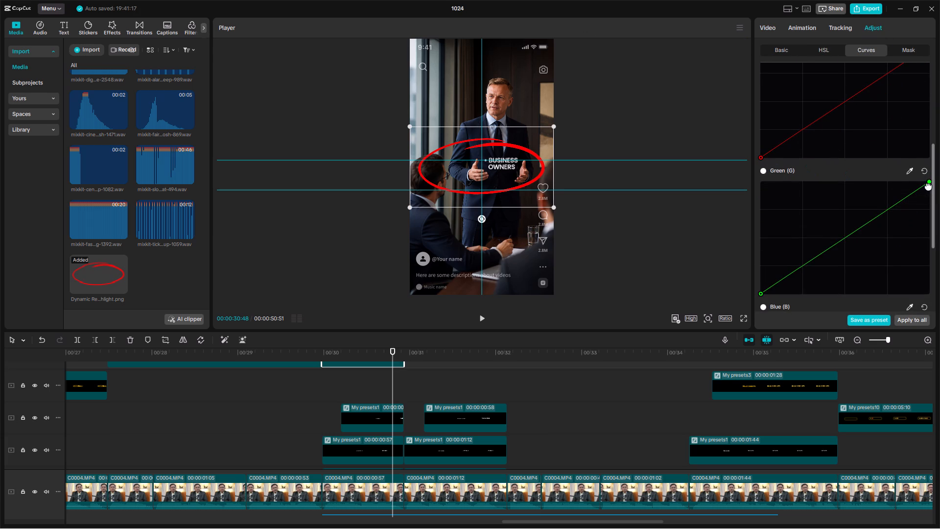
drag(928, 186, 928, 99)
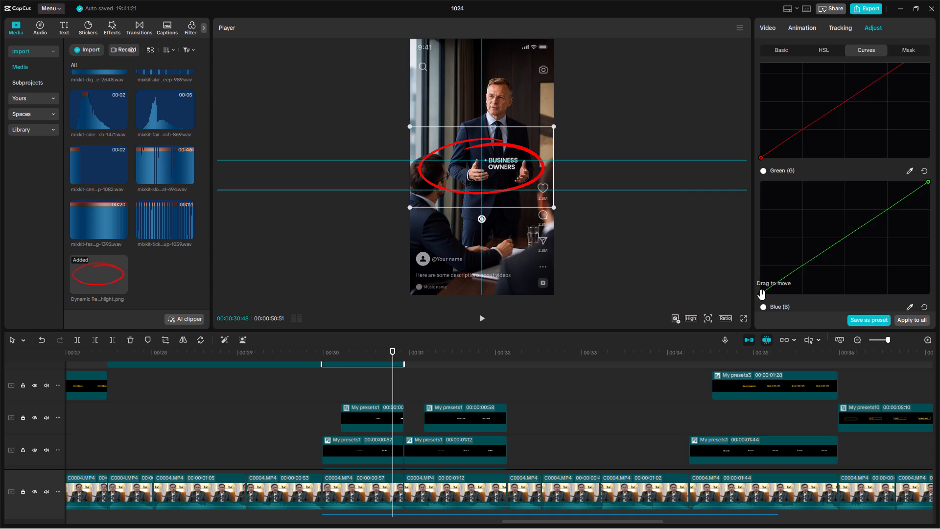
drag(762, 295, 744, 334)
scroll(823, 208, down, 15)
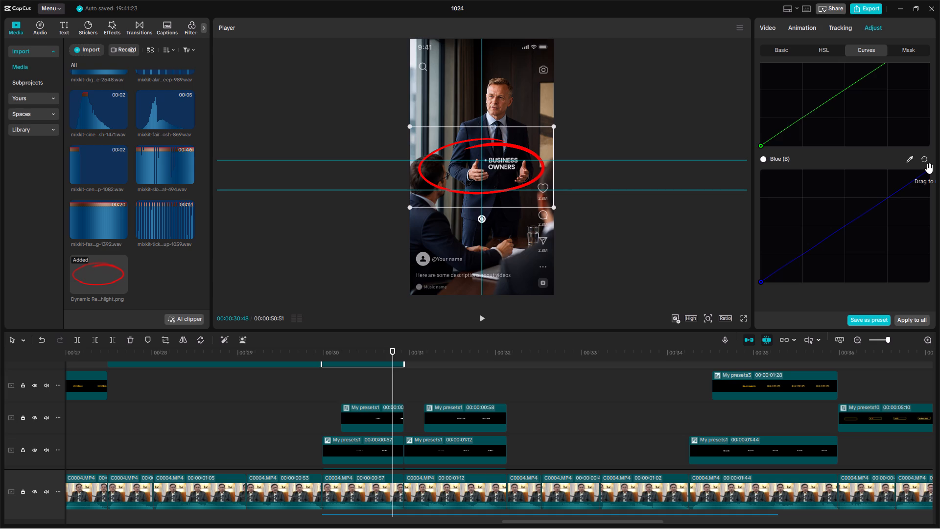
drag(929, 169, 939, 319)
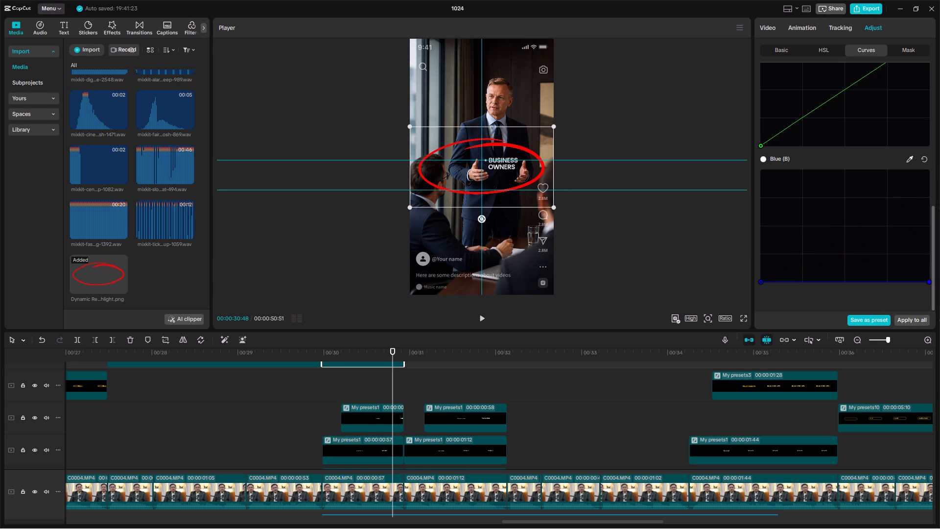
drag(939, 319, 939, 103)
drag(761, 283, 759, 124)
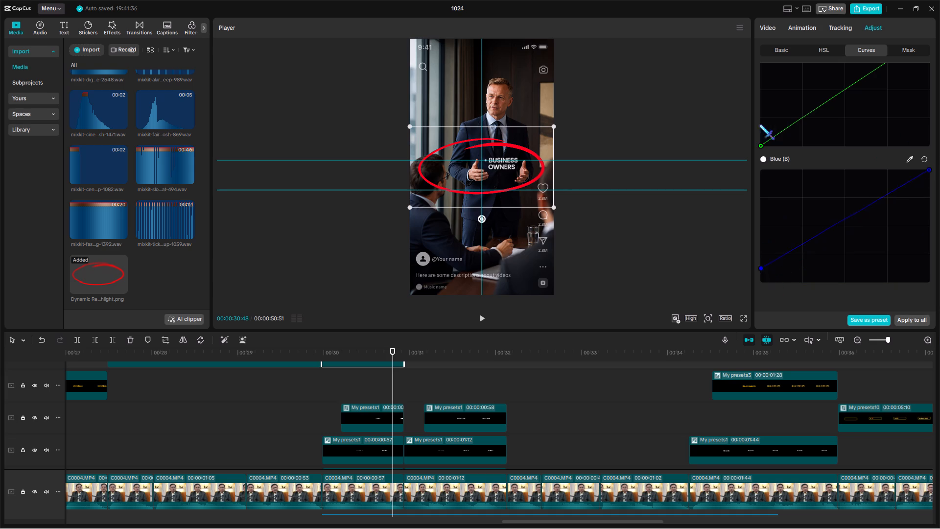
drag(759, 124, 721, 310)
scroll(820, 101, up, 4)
Set the ellipse's Temp to 50, and test a lower Saturation before returning it to 0.
click(785, 48)
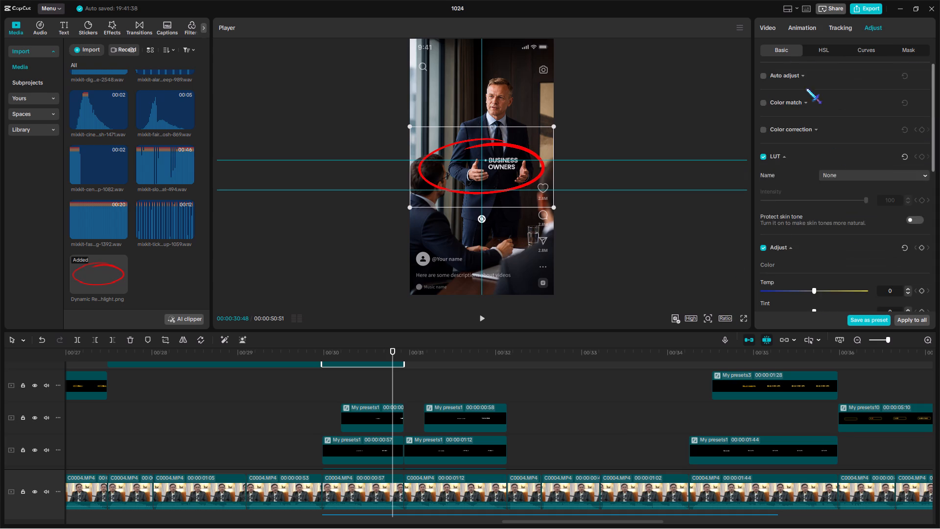
scroll(836, 156, down, 2)
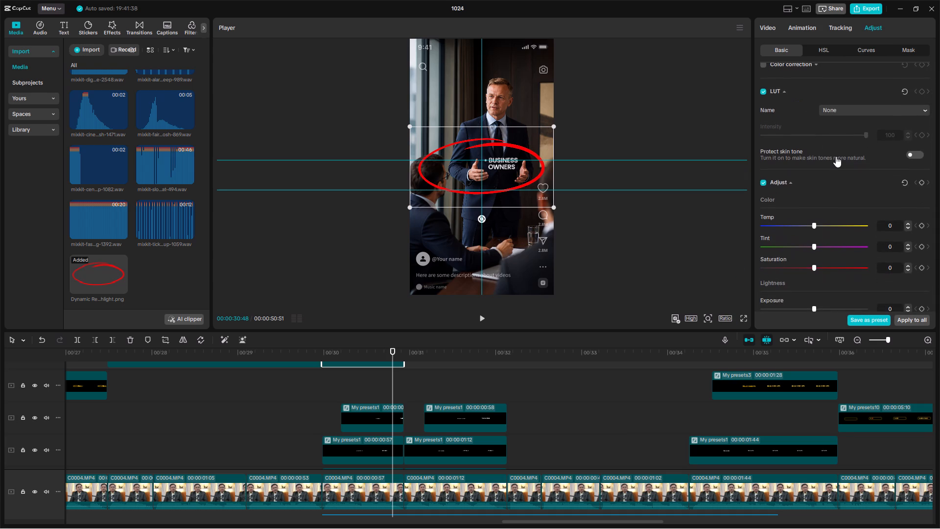
drag(815, 224, 899, 226)
drag(899, 226, 900, 226)
scroll(854, 200, down, 2)
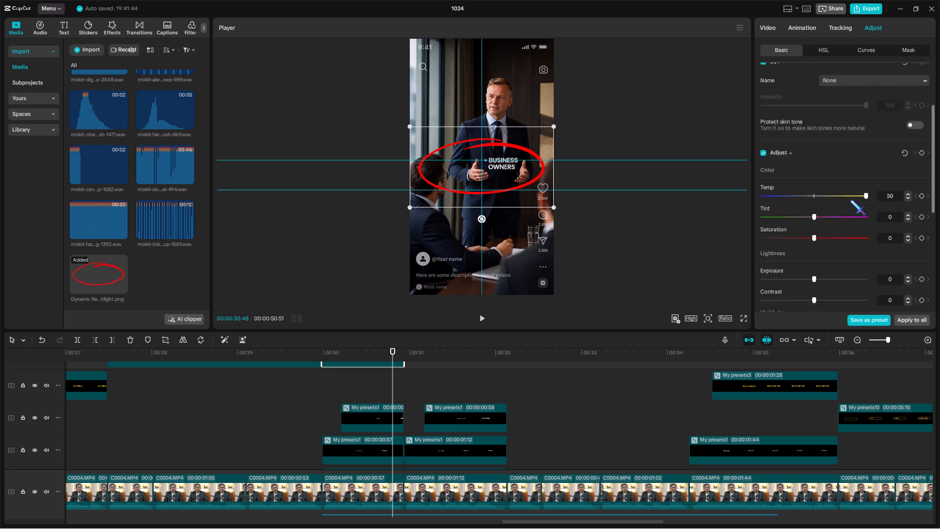
drag(822, 214, 798, 218)
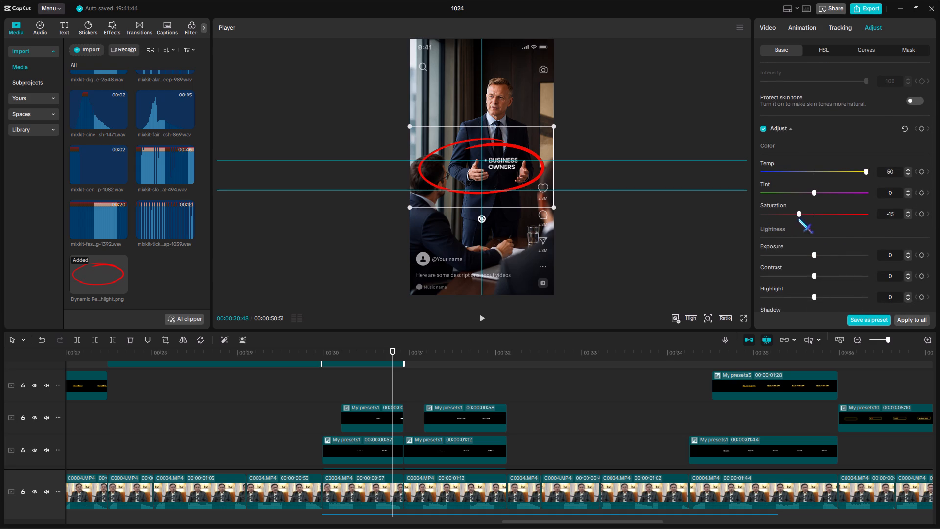
drag(798, 218, 811, 216)
scroll(821, 216, down, 2)
Set the ellipse's Exposure to 50, and test Contrast, Highlight and Shadow before returning them to 0.
drag(822, 201, 760, 213)
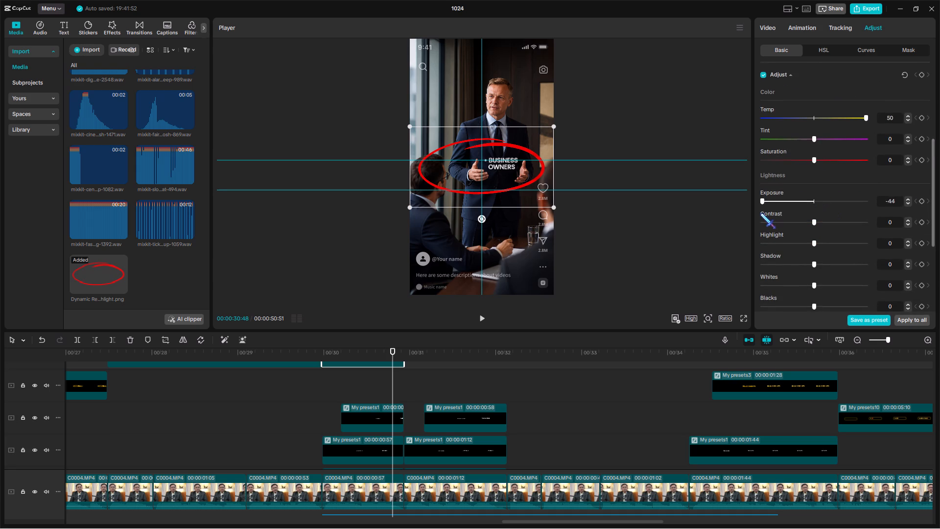
drag(760, 213, 939, 214)
drag(828, 225, 911, 225)
drag(836, 243, 935, 246)
drag(831, 221, 758, 226)
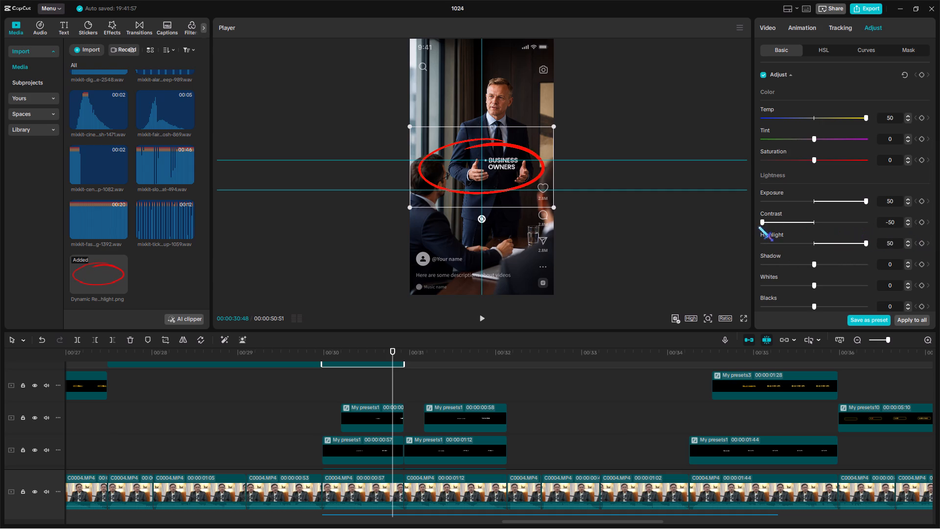
drag(758, 226, 815, 226)
scroll(816, 228, down, 2)
drag(813, 221, 766, 230)
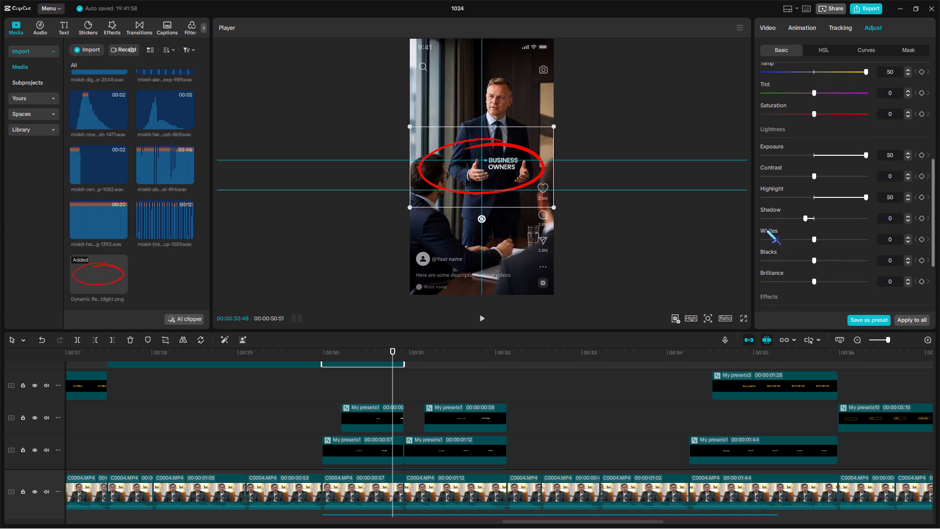
drag(766, 230, 895, 239)
click(816, 218)
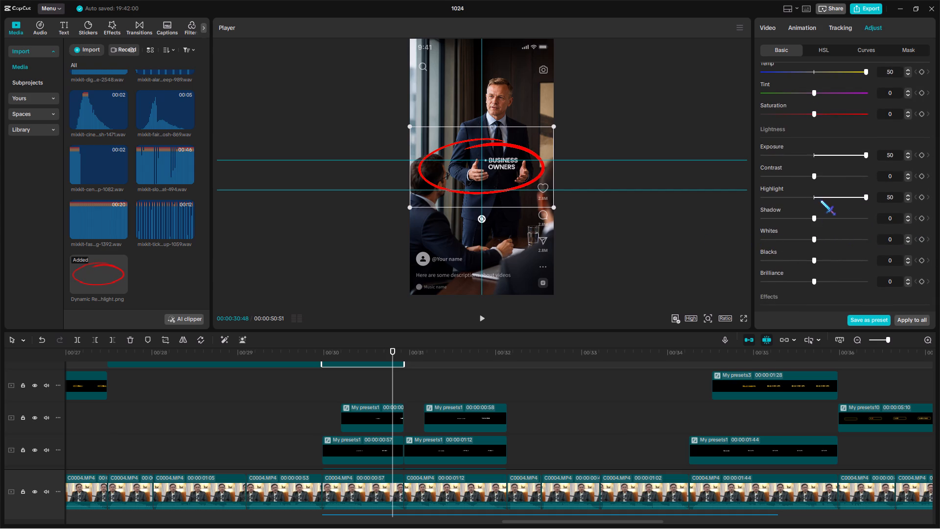
click(817, 197)
Raise the ellipse's Blacks and Brilliance to 50 each to shift its colour toward yellow.
drag(815, 260, 927, 262)
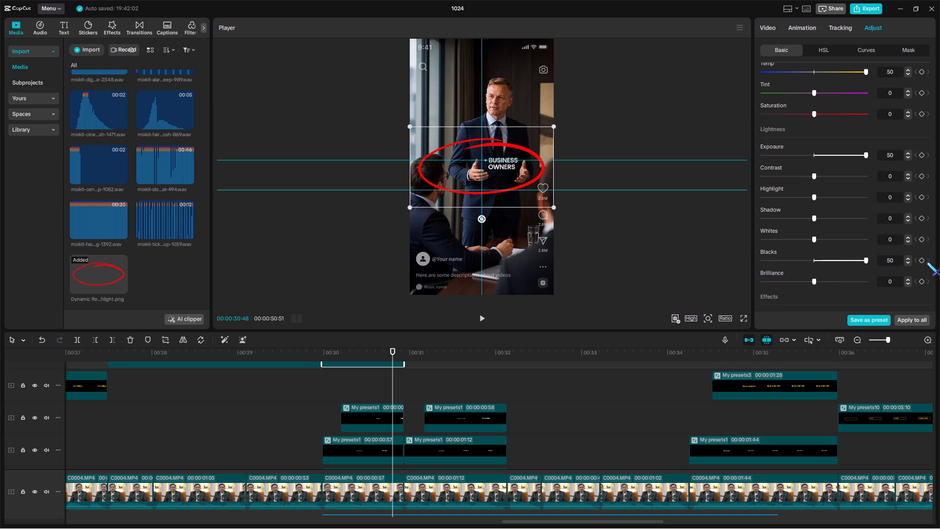
drag(927, 262, 933, 261)
scroll(837, 239, down, 3)
drag(816, 216, 785, 220)
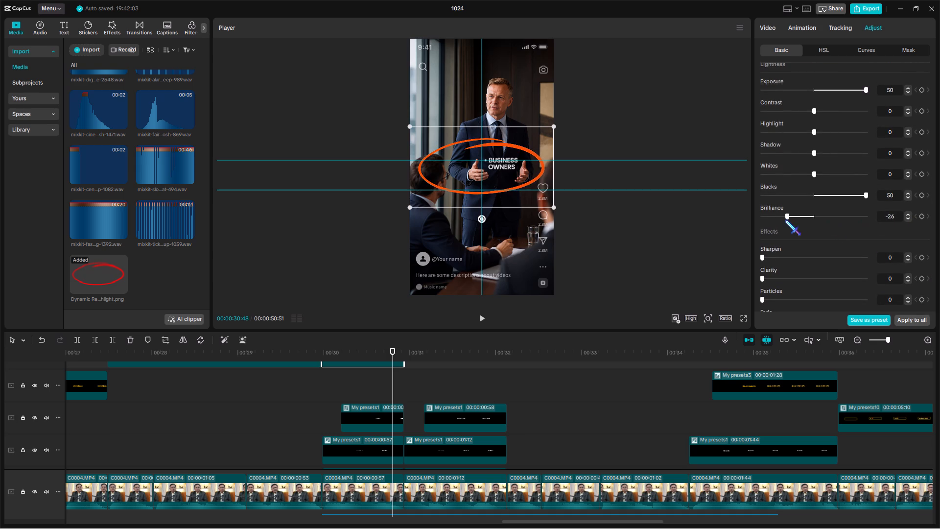
drag(785, 220, 939, 220)
scroll(840, 210, down, 1)
drag(787, 223, 671, 218)
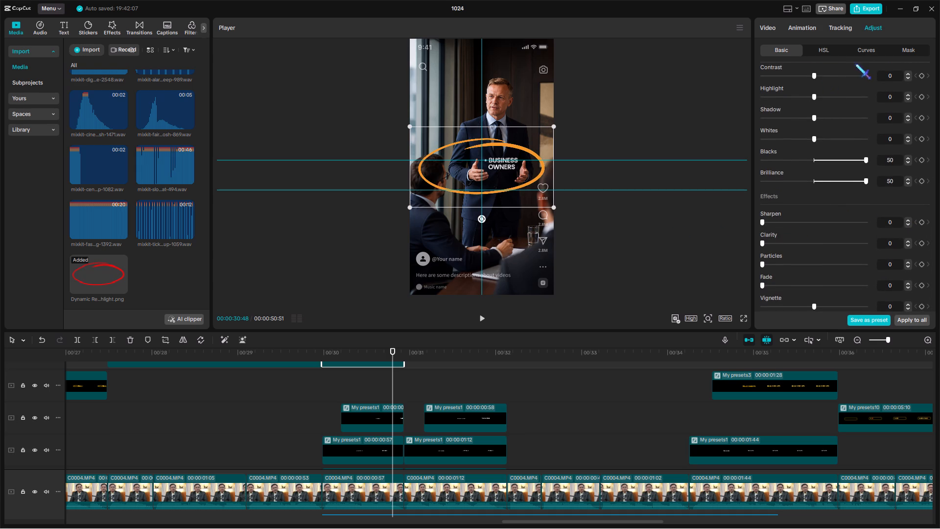
Flatten the ellipse's red curve along the bottom by lowering its upper end point.
click(856, 50)
scroll(875, 208, down, 7)
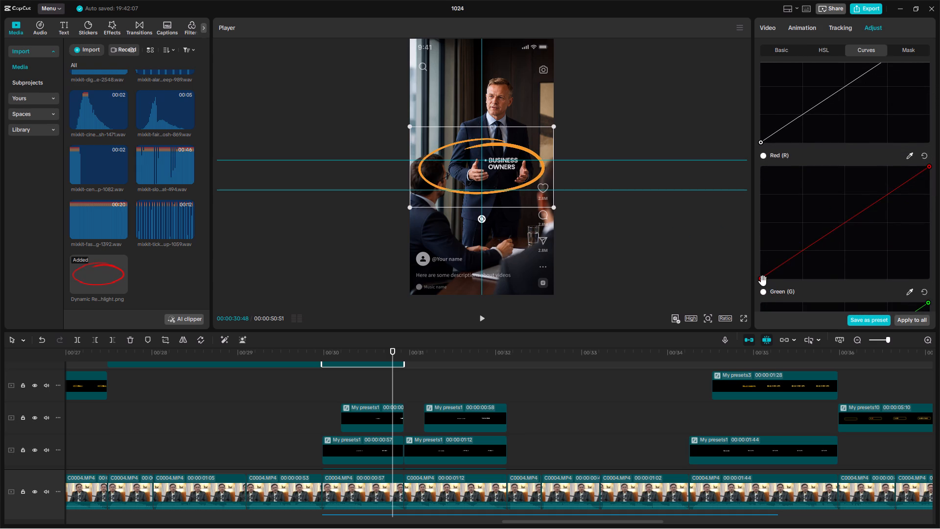
drag(761, 279, 749, 348)
drag(928, 168, 939, 287)
Flatten the ellipse's green curve along the top by raising its lower end point, testing the upper end point as well.
scroll(868, 155, down, 11)
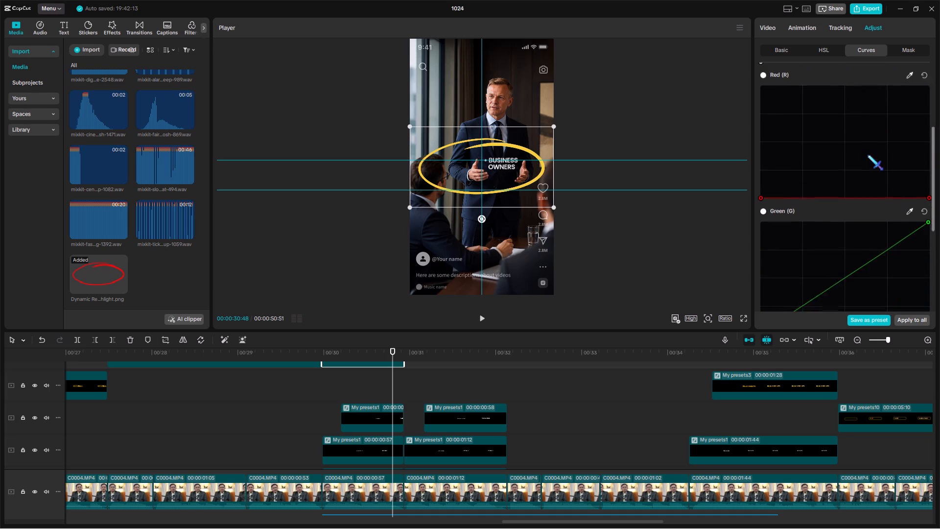
scroll(868, 155, down, 2)
drag(760, 240, 745, 304)
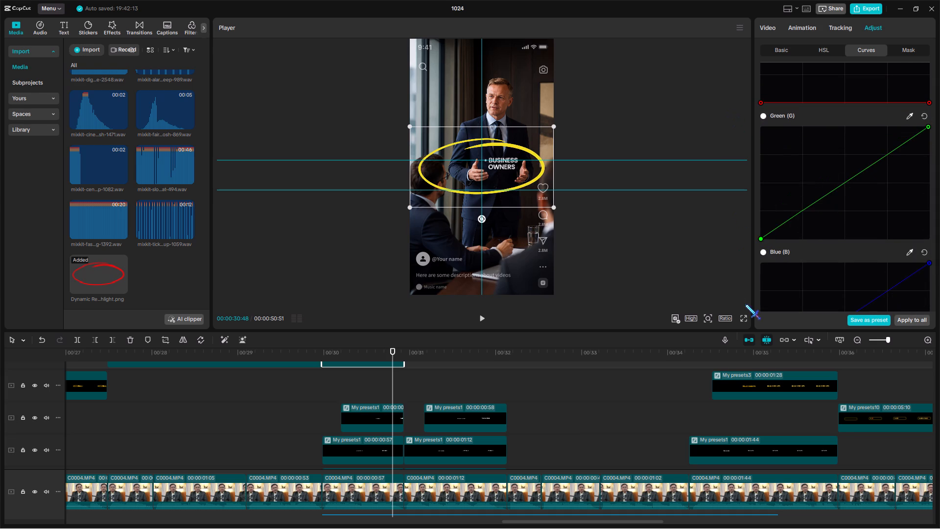
drag(745, 304, 629, 0)
click(629, 0)
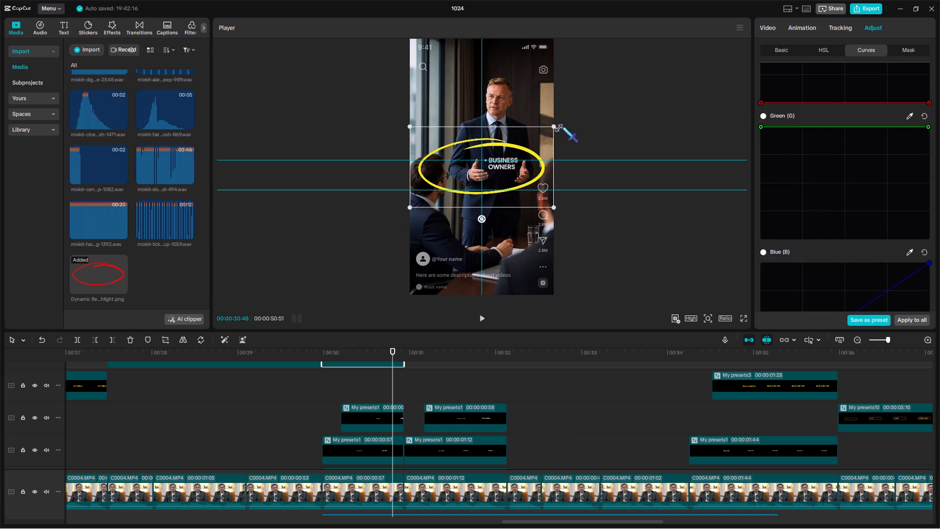
drag(928, 127, 939, 90)
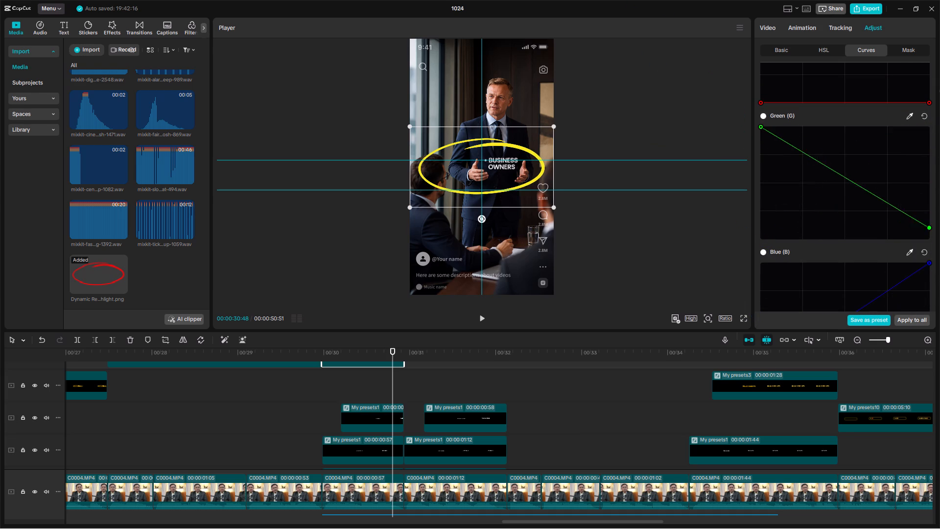
drag(939, 90, 939, 47)
Flatten the ellipse's blue curve along the bottom by lowering its upper end point, testing the lower end point as well.
scroll(883, 152, down, 13)
click(765, 280)
drag(763, 283, 763, 278)
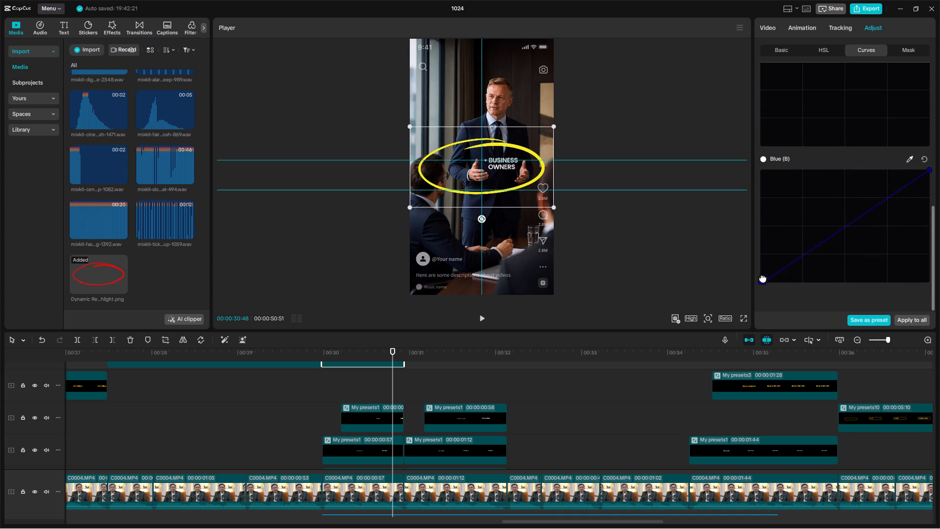
drag(763, 278, 750, 149)
key(ctrl+z)
key(ctrl+z)
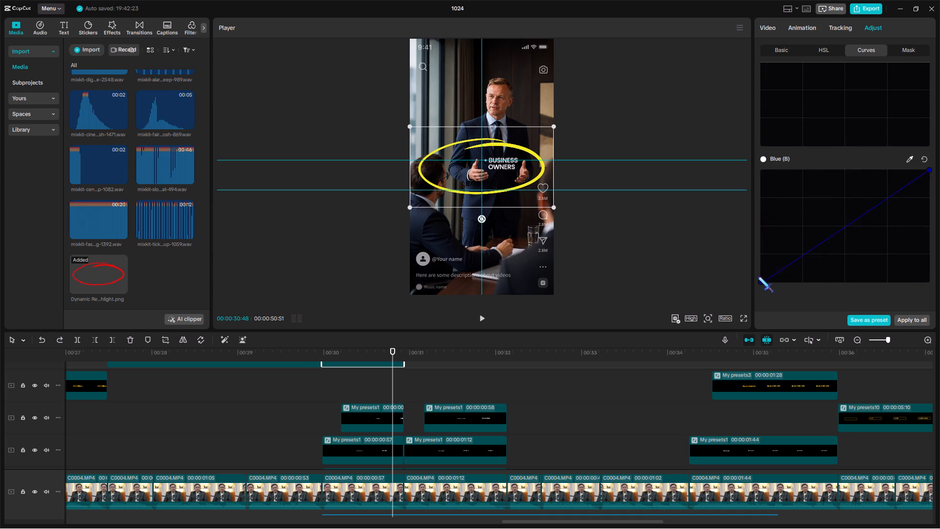
key(ctrl+z)
drag(760, 284, 763, 116)
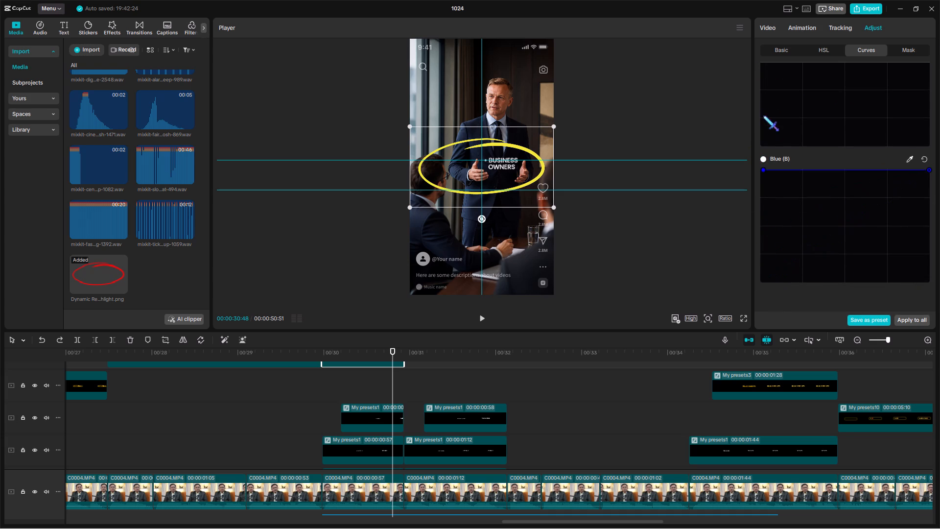
drag(763, 116, 747, 383)
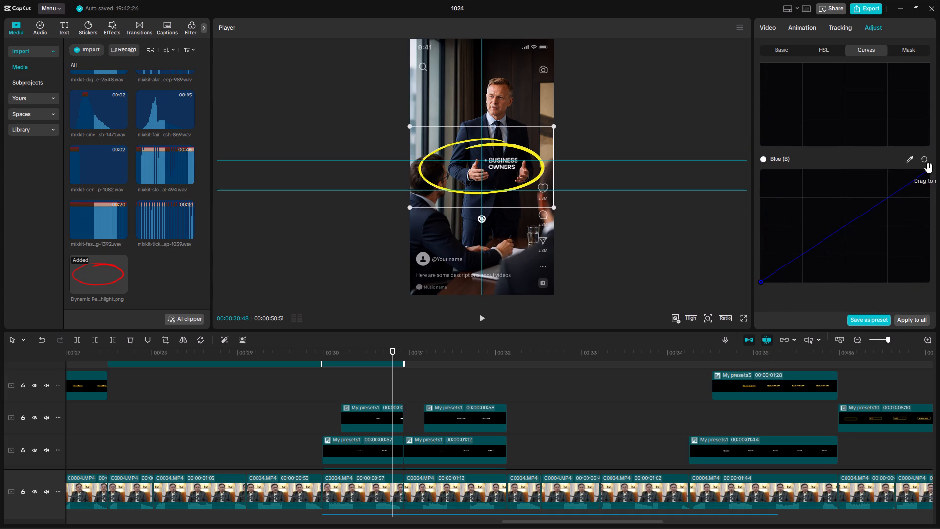
drag(929, 168, 937, 329)
Raise the ellipse's Saturation to 43 with the preview enlarged around the caption.
click(711, 322)
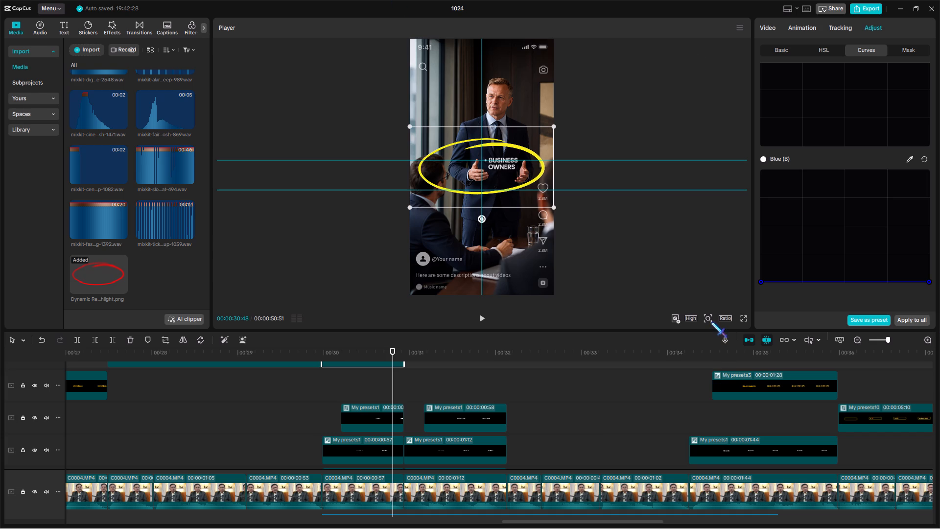
click(715, 331)
click(787, 53)
scroll(840, 161, down, 7)
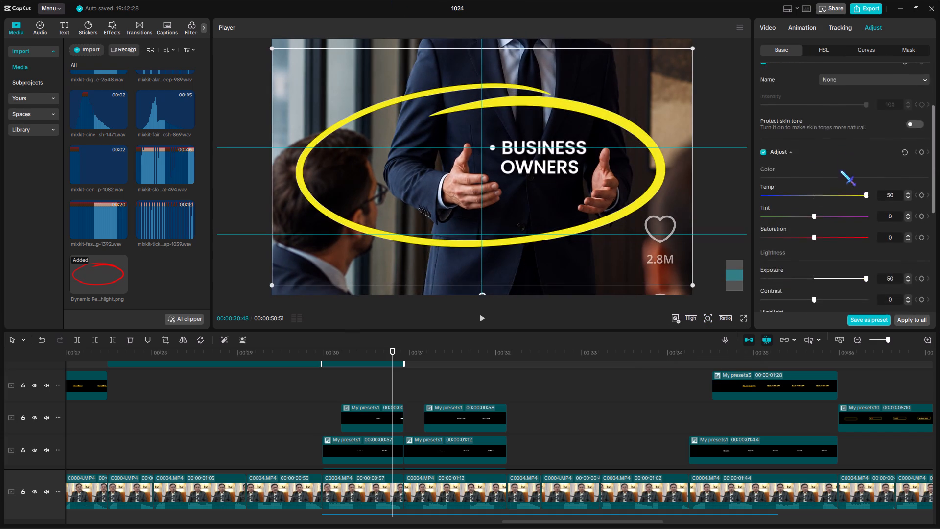
scroll(840, 170, down, 3)
drag(819, 170, 857, 174)
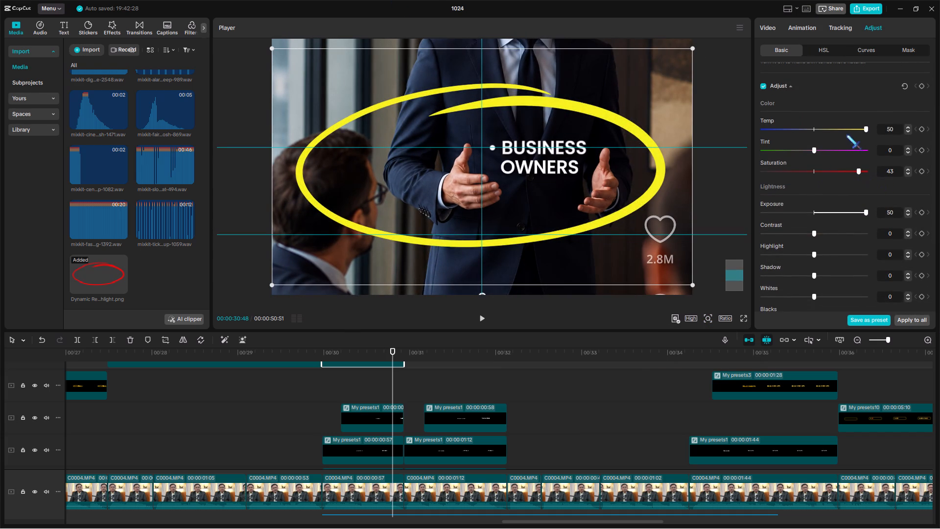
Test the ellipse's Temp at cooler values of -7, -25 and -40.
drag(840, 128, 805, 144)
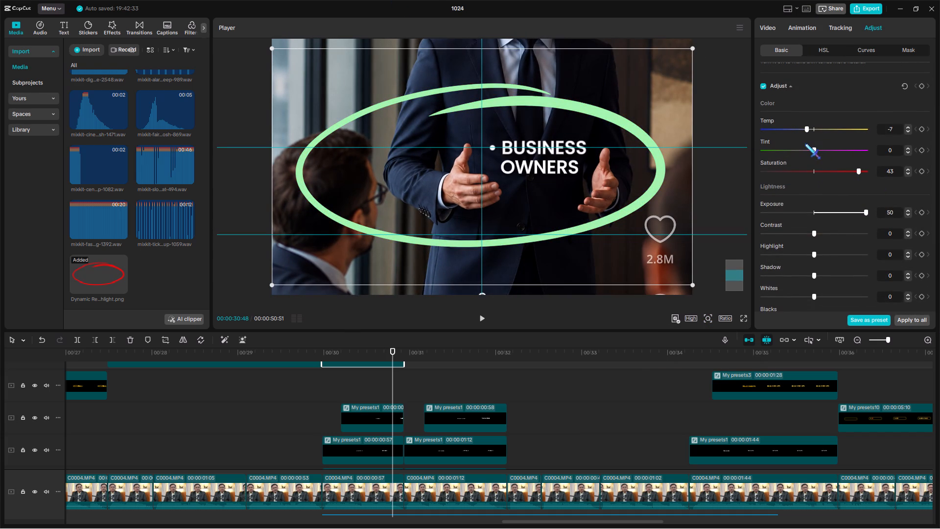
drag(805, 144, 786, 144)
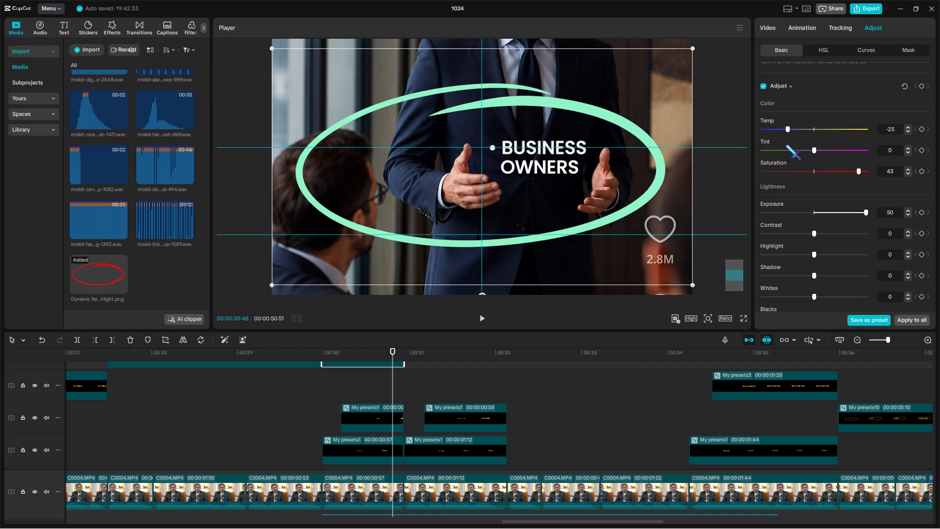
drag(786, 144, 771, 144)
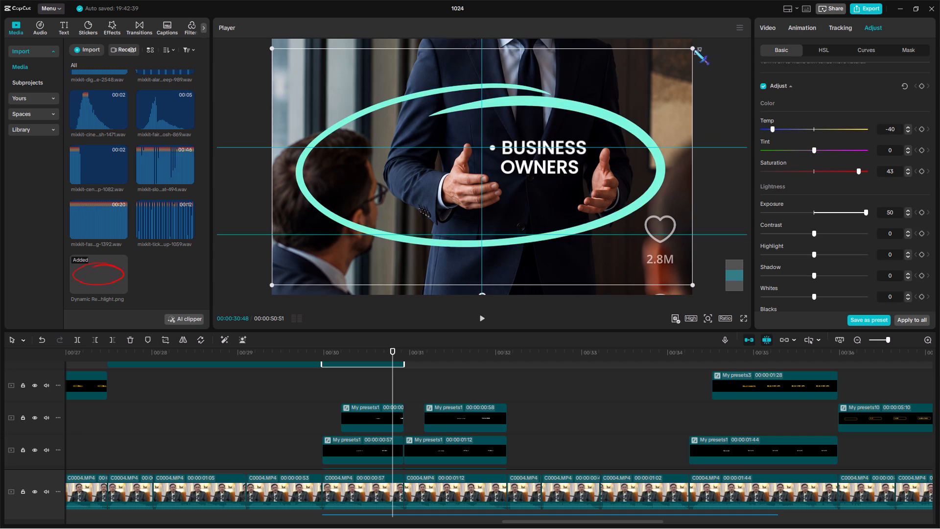
Shrink the ellipse to 36% scale and position it around the "BUSINESS OWNERS" caption at about X 313, Y 62.
drag(692, 49, 492, 194)
drag(507, 168, 569, 161)
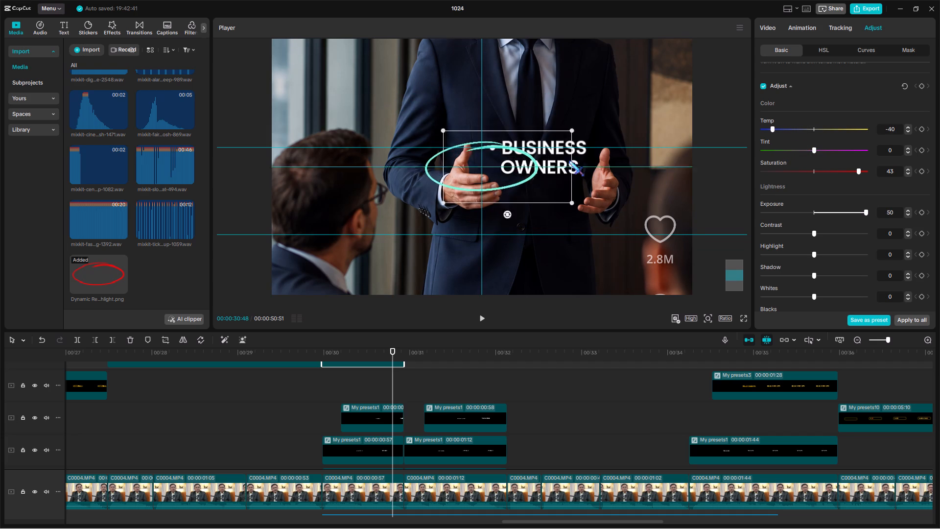
drag(569, 161, 568, 158)
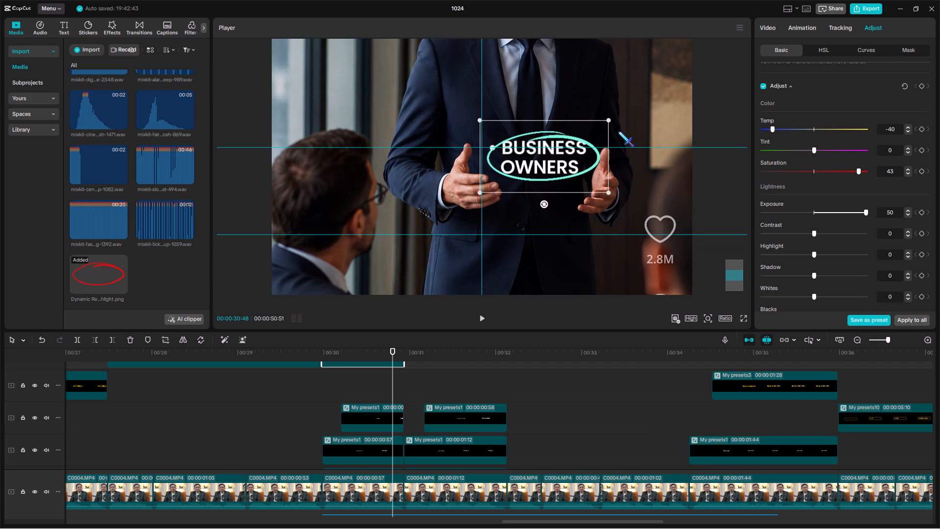
drag(610, 120, 632, 119)
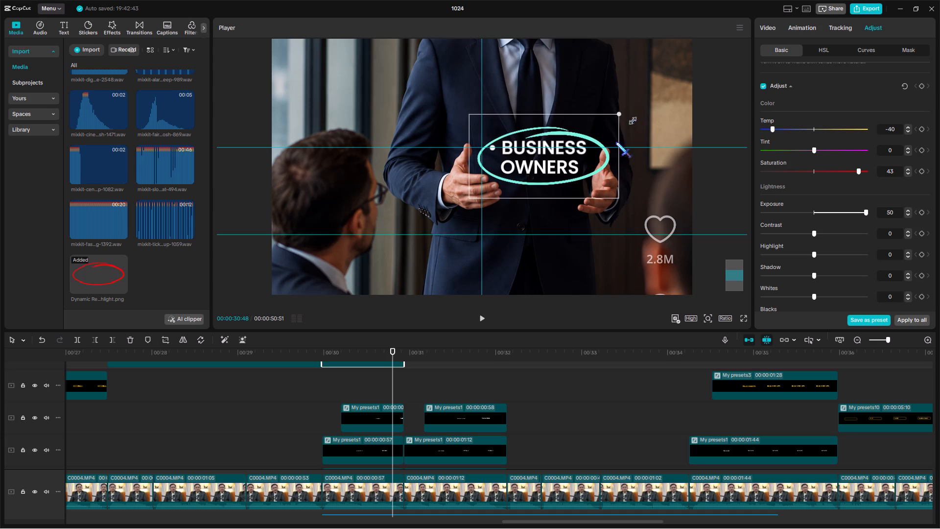
click(572, 176)
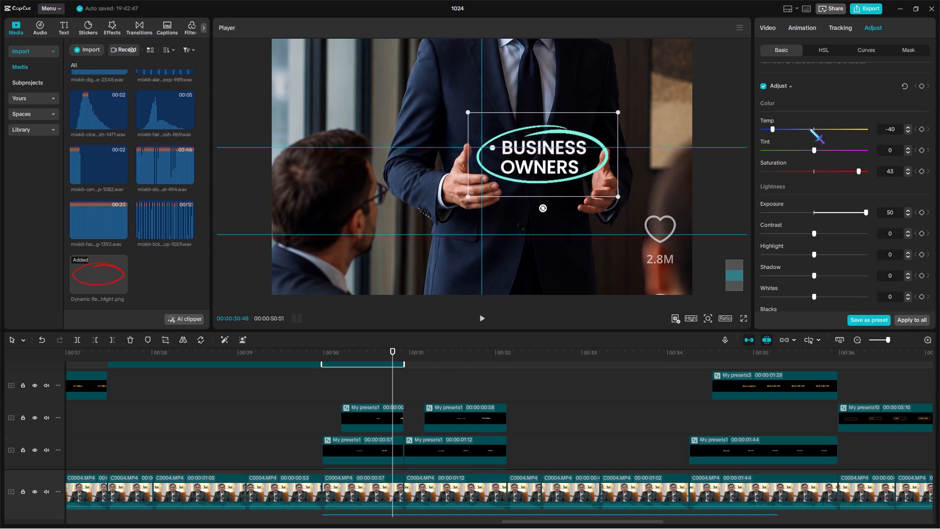
Set the ellipse's Temp to 50, Contrast to 31 and Exposure to -7, checking the colour in the full-frame preview.
drag(809, 128, 907, 137)
drag(846, 213, 845, 213)
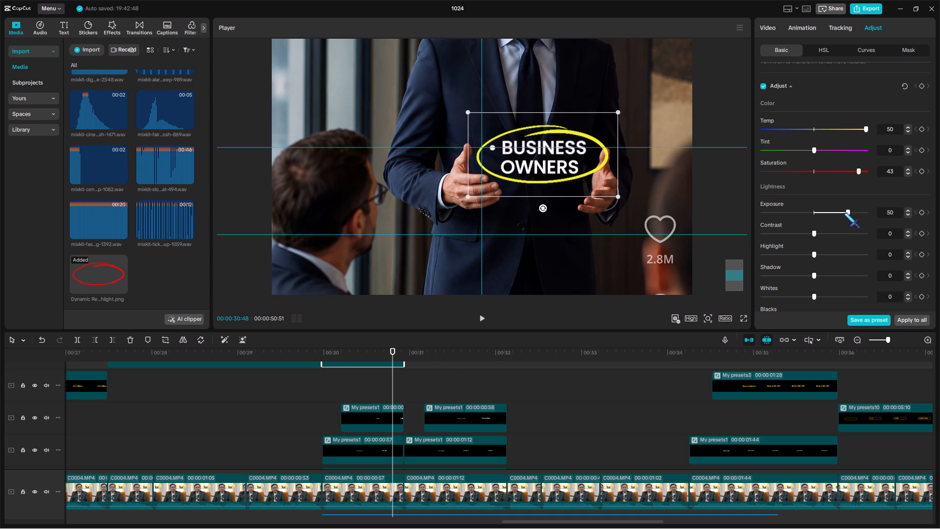
drag(845, 213, 789, 218)
click(800, 213)
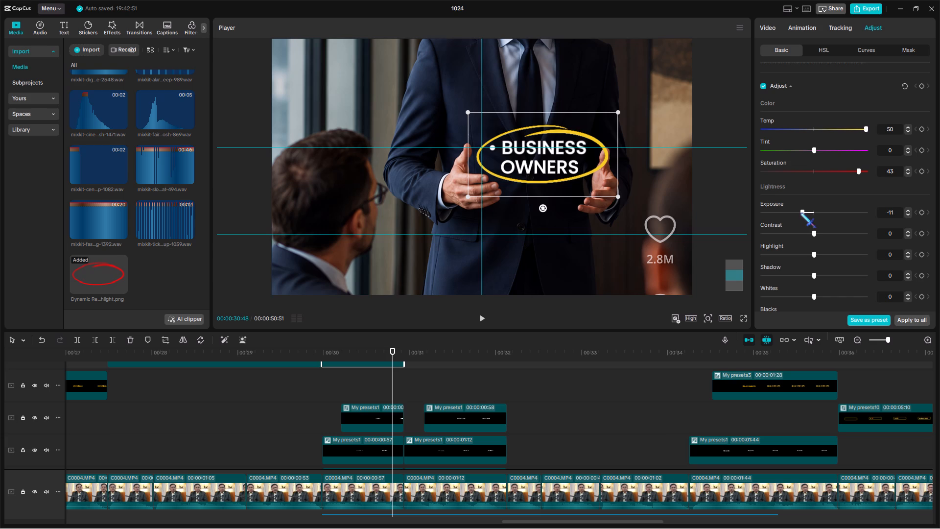
drag(804, 231, 775, 239)
drag(775, 239, 845, 239)
click(708, 316)
drag(701, 330, 690, 349)
click(741, 318)
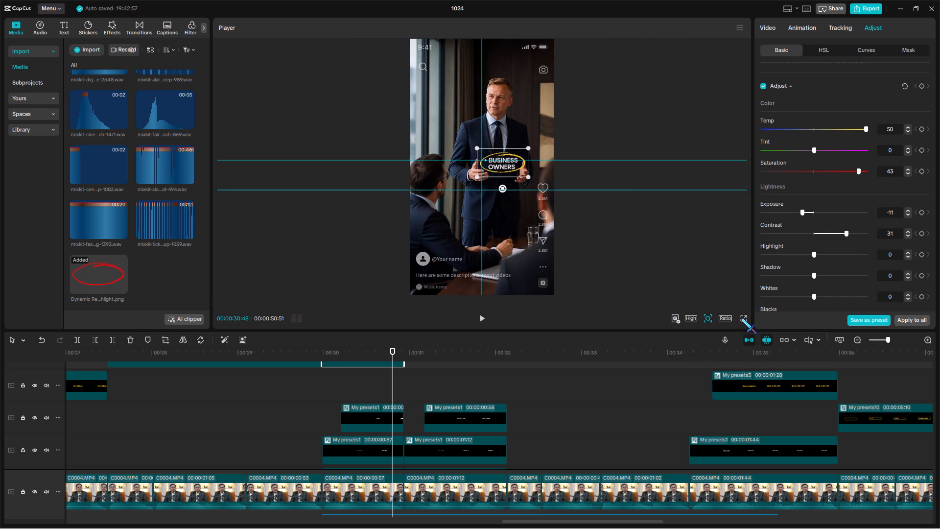
click(741, 318)
key(Escape)
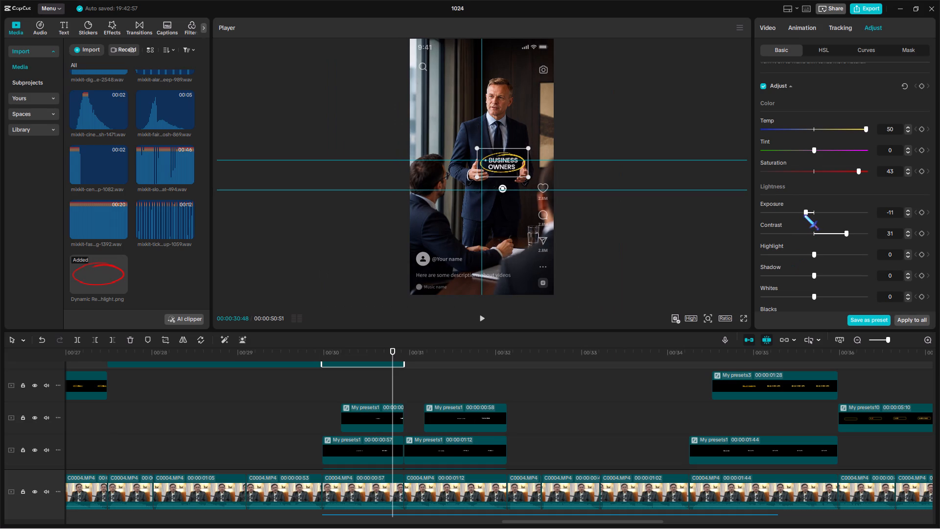
click(804, 215)
Apply the Inky Smoke entrance animation to the ellipse with a 0.5 s duration and play it back.
key(ctrl+c)
click(813, 28)
scroll(822, 253, down, 2)
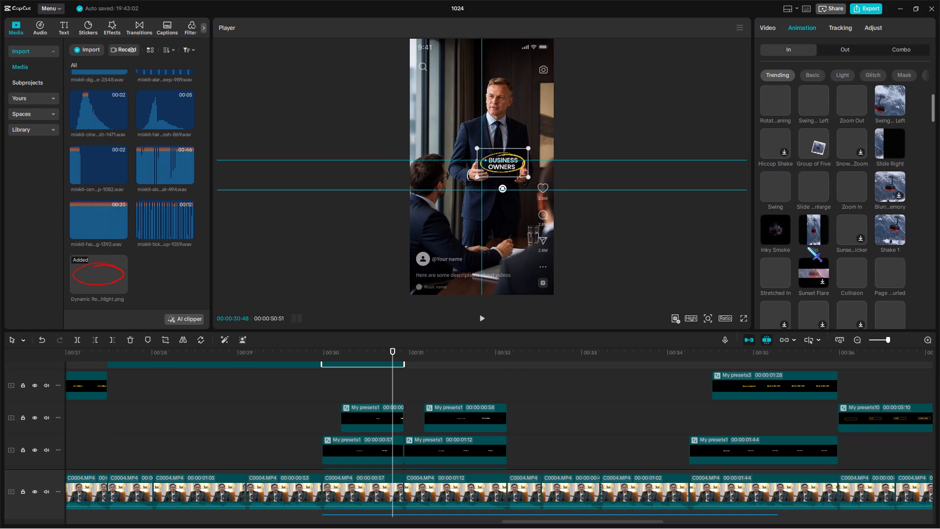
click(775, 231)
drag(854, 321, 877, 326)
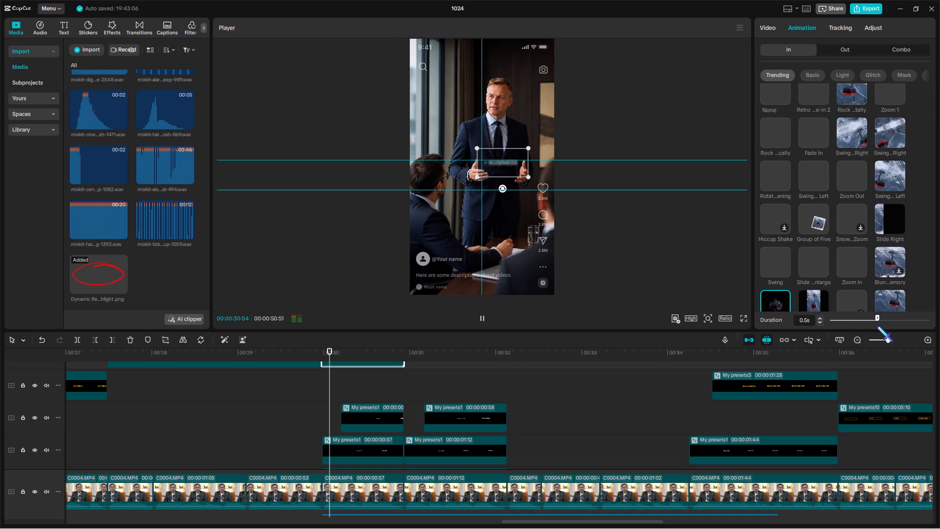
drag(877, 326, 880, 325)
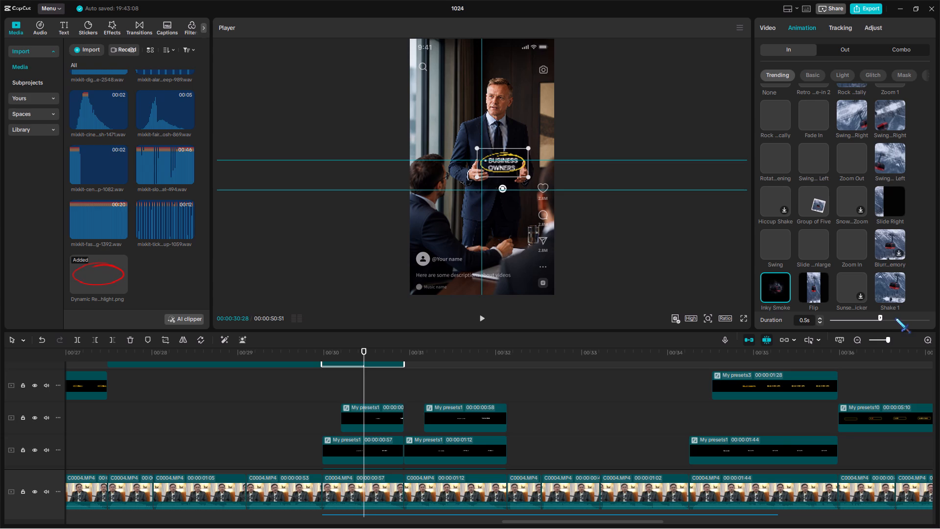
key(space)
scroll(434, 435, up, 5)
key(space)
Paste a copy of the ellipse clip directly after the original and extend it to 00:00:01:12 to match the second caption.
key(ctrl+c)
click(406, 353)
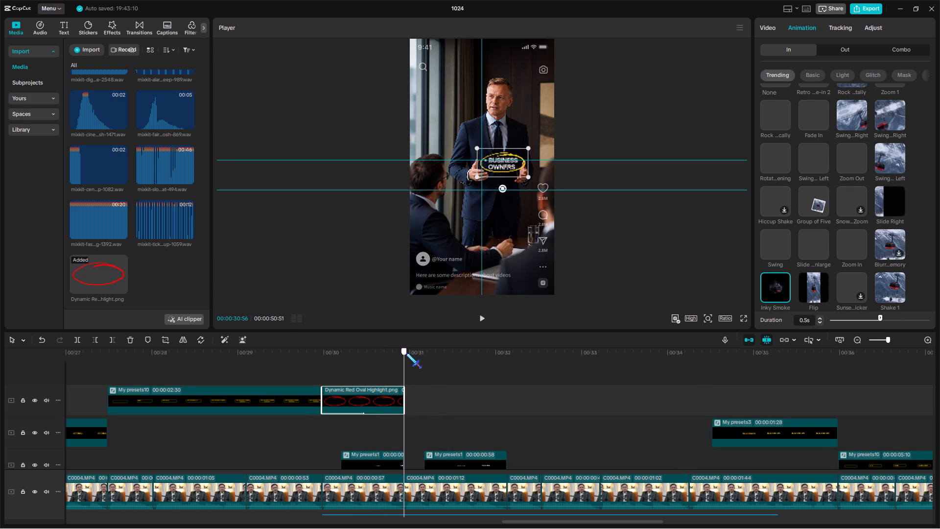
key(ctrl+v)
drag(487, 395, 505, 377)
Play back and scrub both ellipse clips with the preview enlarged, examining how their entrance animations appear with the captions.
click(317, 372)
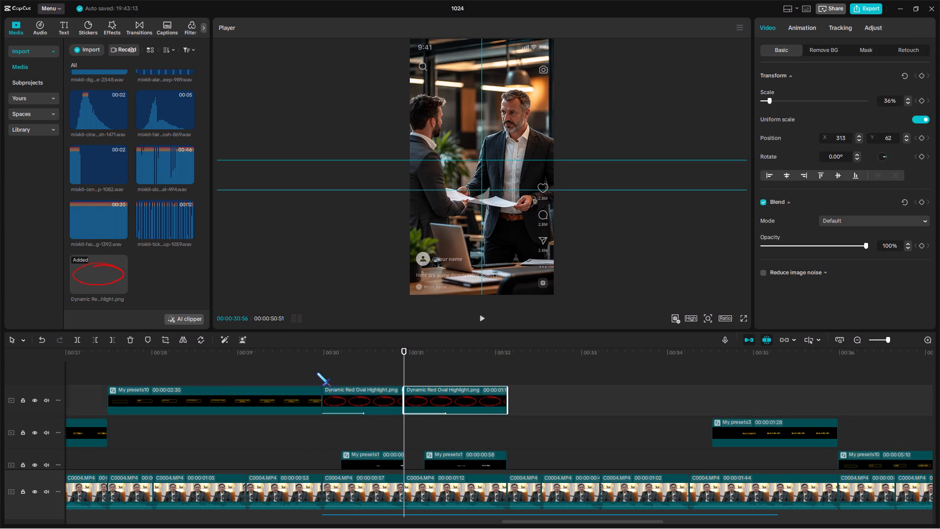
click(322, 375)
key(space)
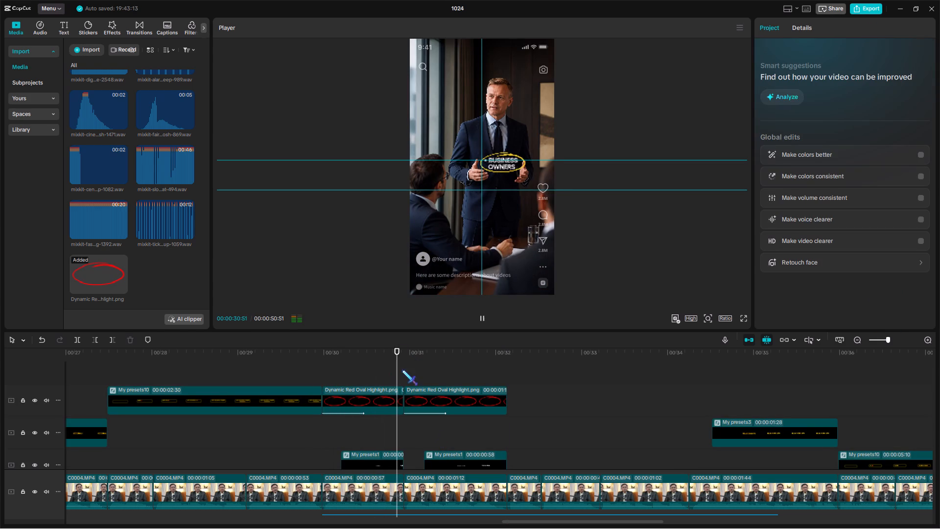
double_click(402, 369)
click(324, 373)
drag(324, 373, 339, 380)
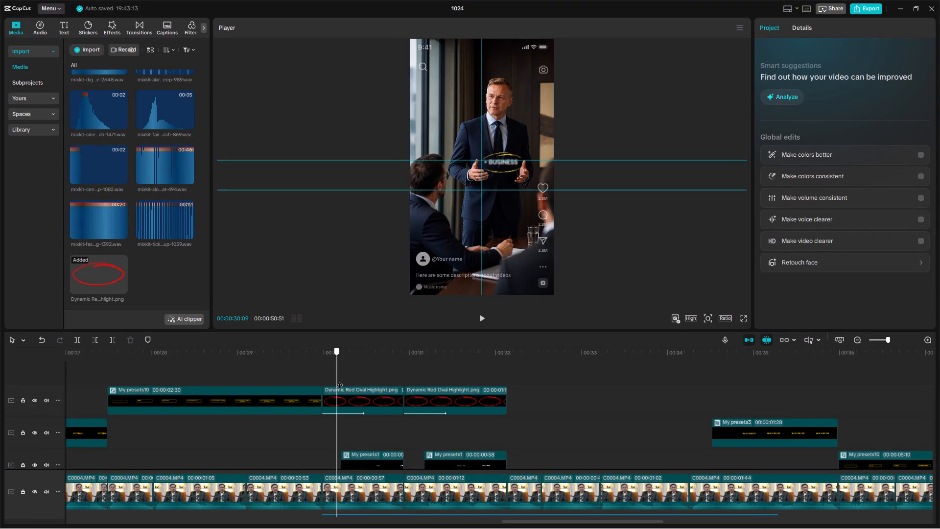
drag(339, 380, 379, 383)
click(891, 339)
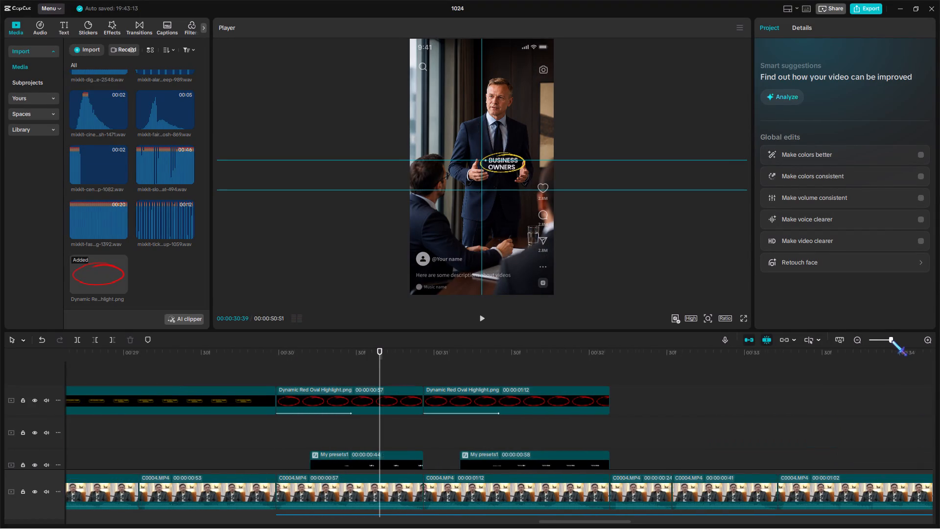
click(714, 322)
click(712, 337)
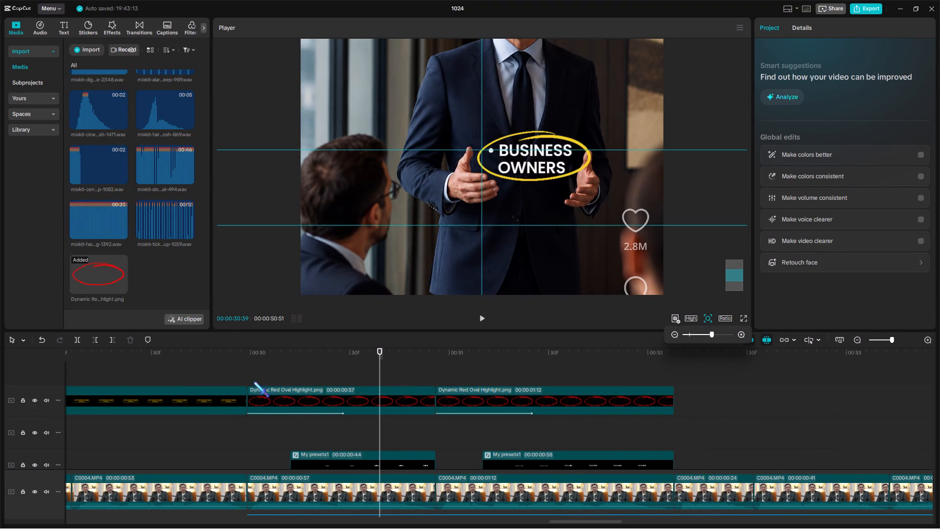
click(244, 371)
click(245, 372)
key(space)
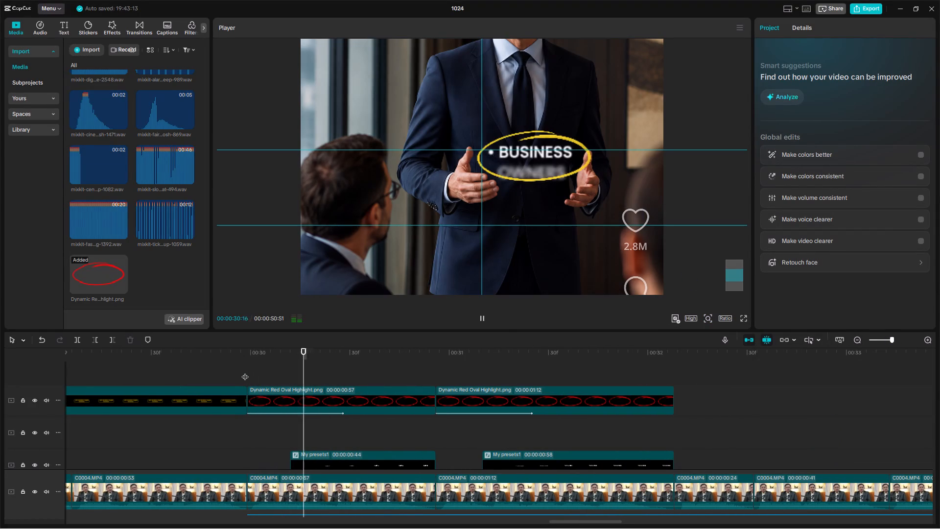
key(space)
click(436, 371)
key(space)
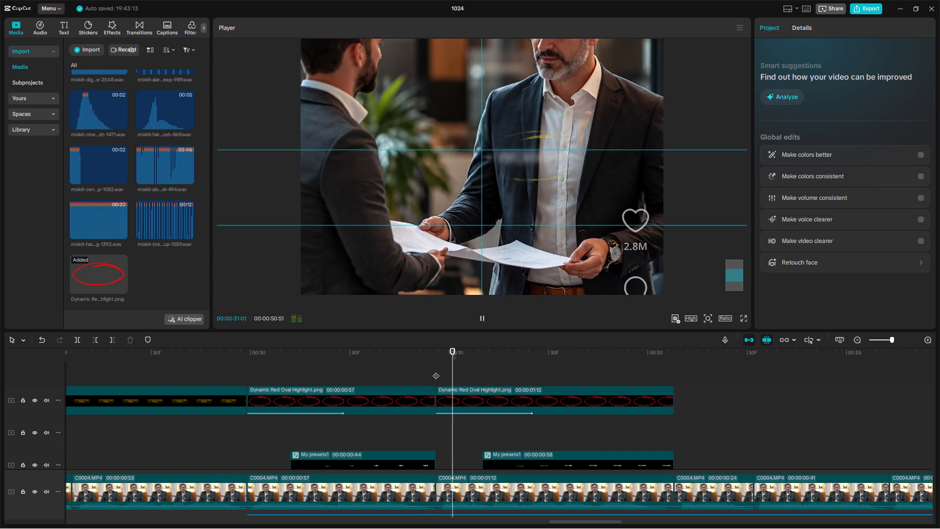
key(space)
Enlarge the second ellipse to a 44% scale and move it to X 412, Y 99 around the "WORKING PROFESSIONALS" caption.
click(641, 362)
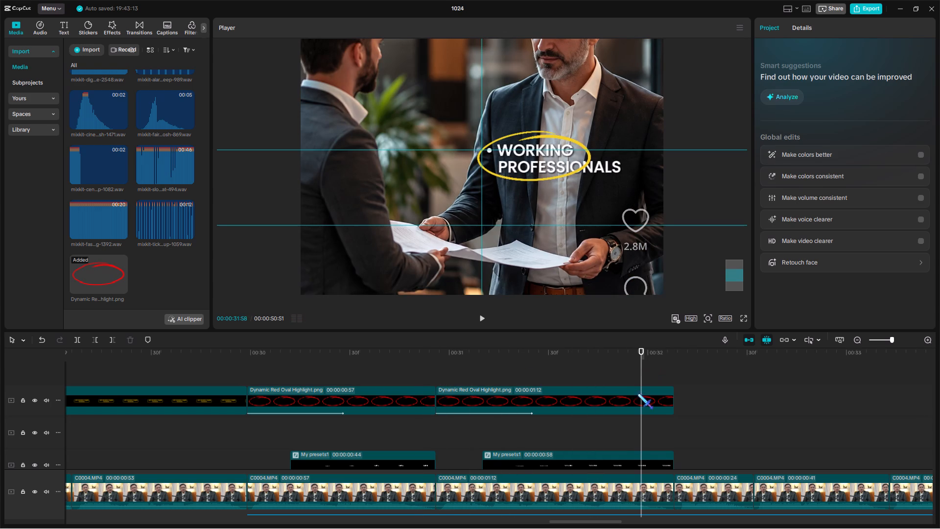
click(705, 325)
drag(707, 336, 691, 361)
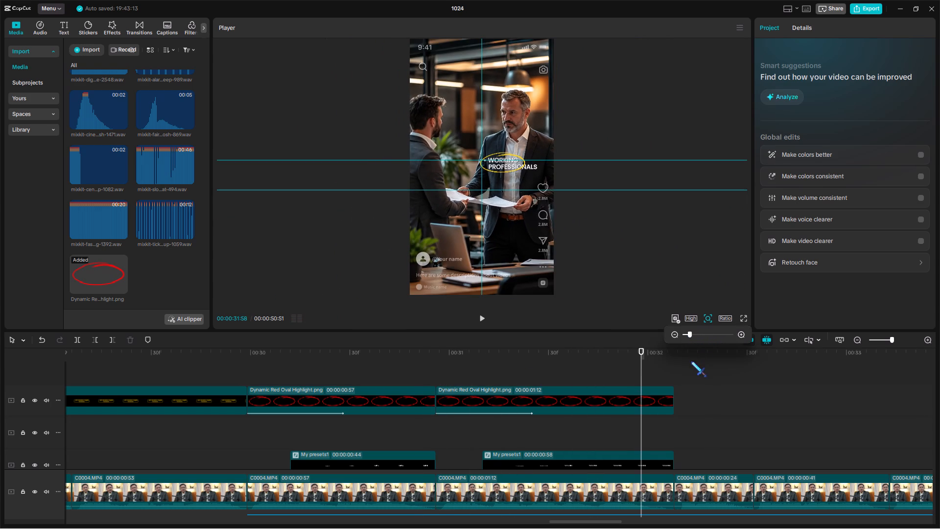
drag(691, 361, 690, 363)
click(626, 395)
drag(530, 177, 538, 181)
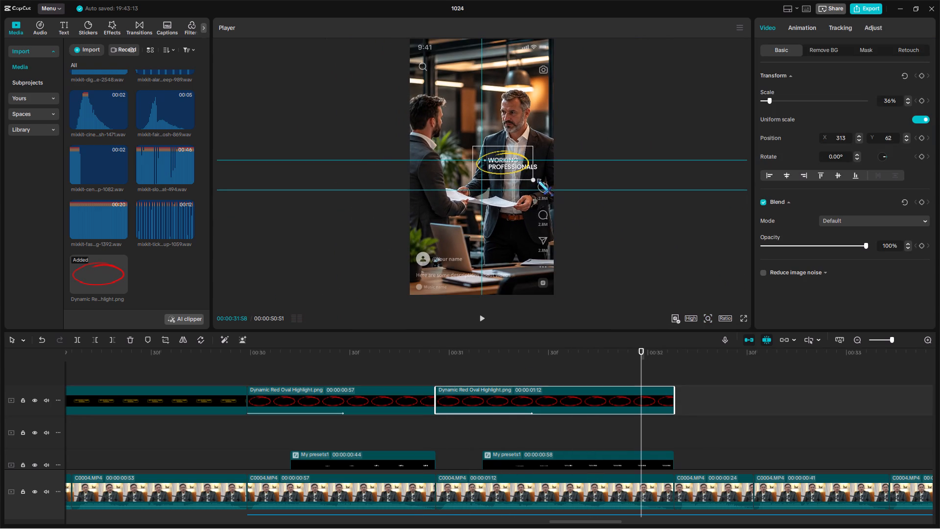
drag(538, 181, 541, 182)
drag(510, 173, 517, 172)
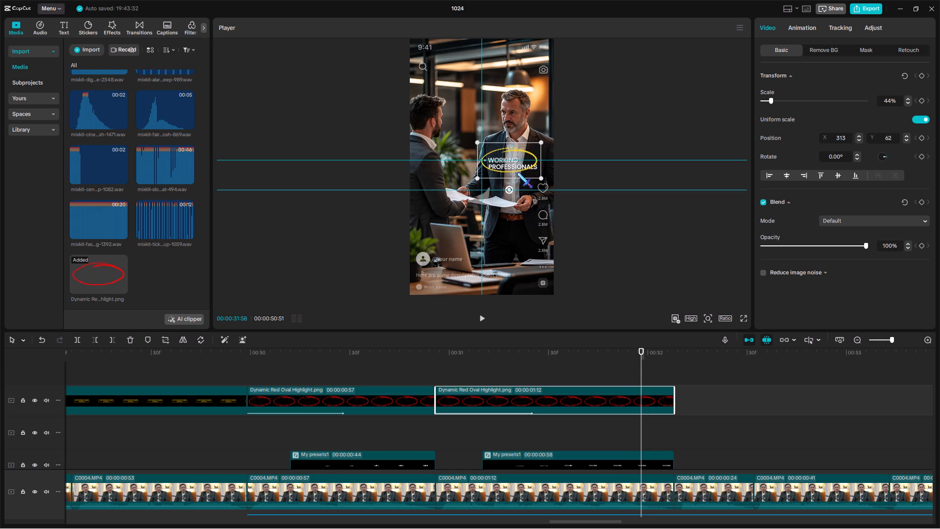
drag(517, 172, 517, 173)
Move both ellipse clips to a track beneath the caption clips so the text sits above them.
scroll(574, 401, down, 2)
drag(419, 402, 445, 386)
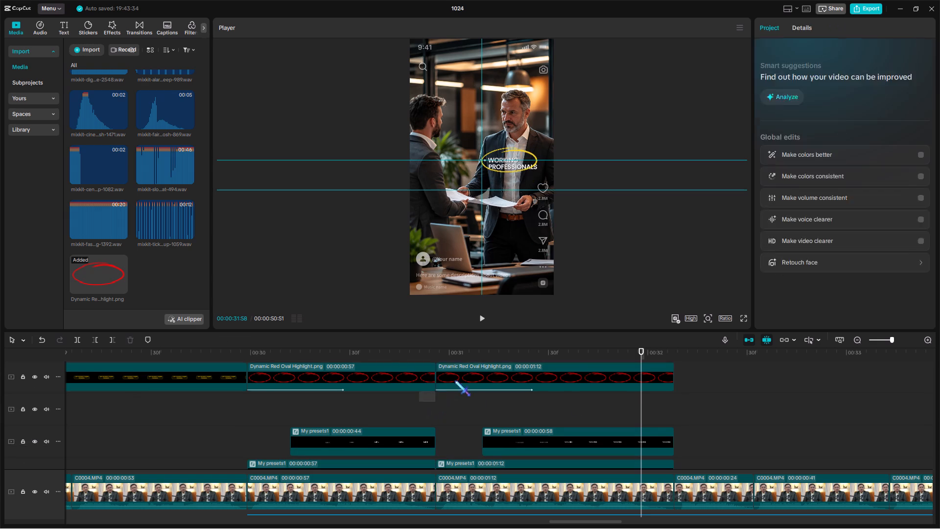
drag(455, 378, 453, 410)
scroll(453, 411, up, 6)
Reposition the second ellipse at X 423, Y 59 to centre it on the "WORKING PROFESSIONALS" caption.
click(540, 397)
drag(540, 397, 578, 398)
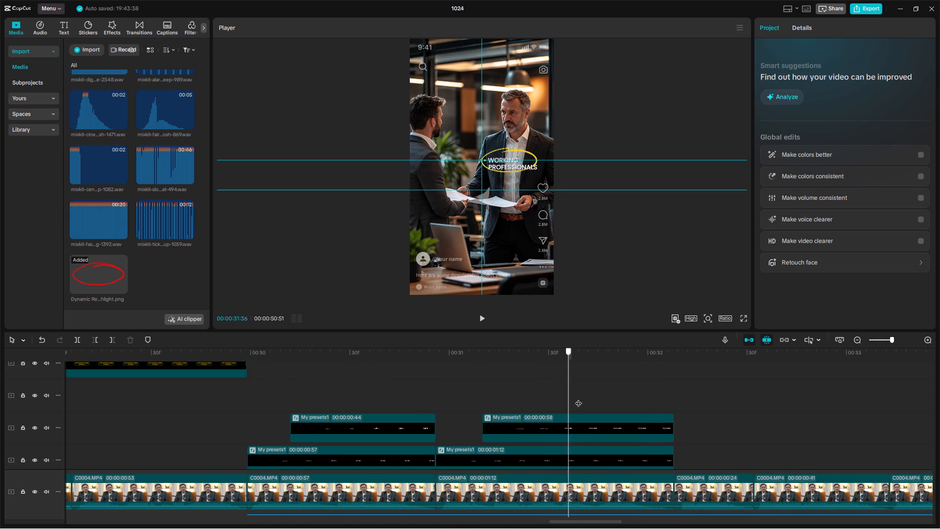
drag(578, 398, 607, 398)
click(616, 398)
scroll(620, 418, up, 5)
scroll(620, 418, down, 8)
click(621, 432)
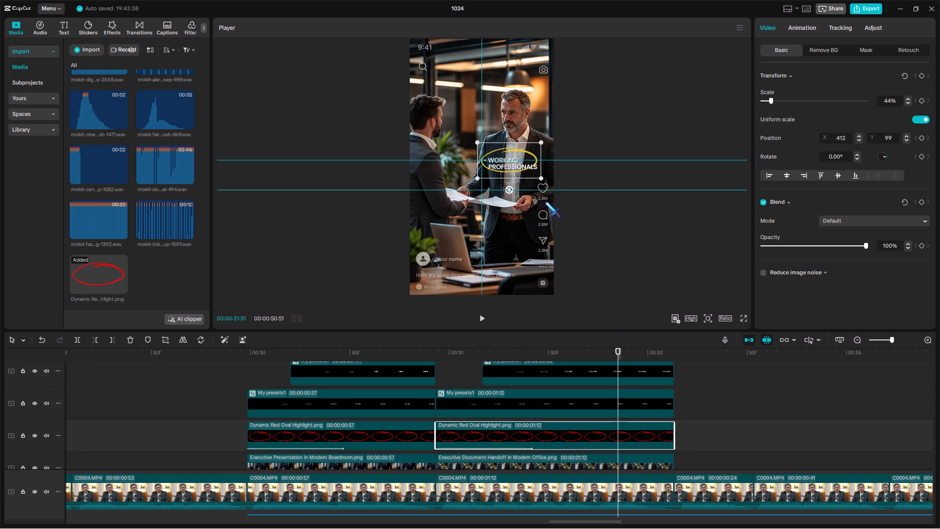
click(527, 172)
Play back and scrub the "BUSINESS OWNERS" and "WORKING PROFESSIONALS" shots to examine how the ellipses fit behind their captions.
scroll(436, 369, up, 3)
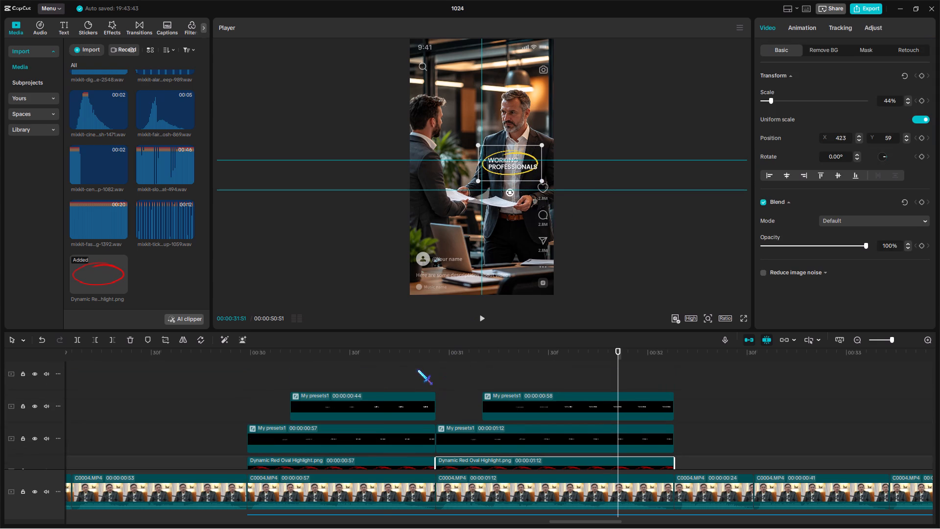
double_click(382, 370)
key(space)
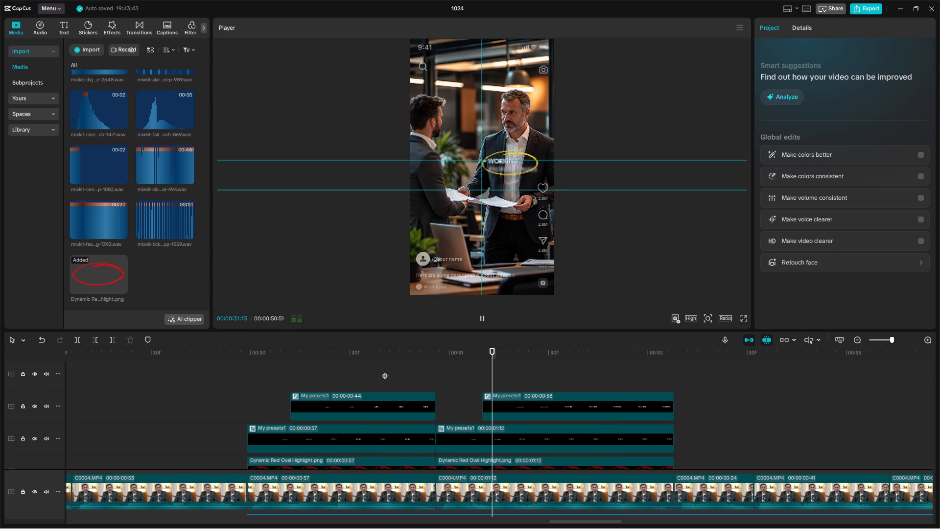
key(space)
click(385, 371)
drag(385, 371, 426, 373)
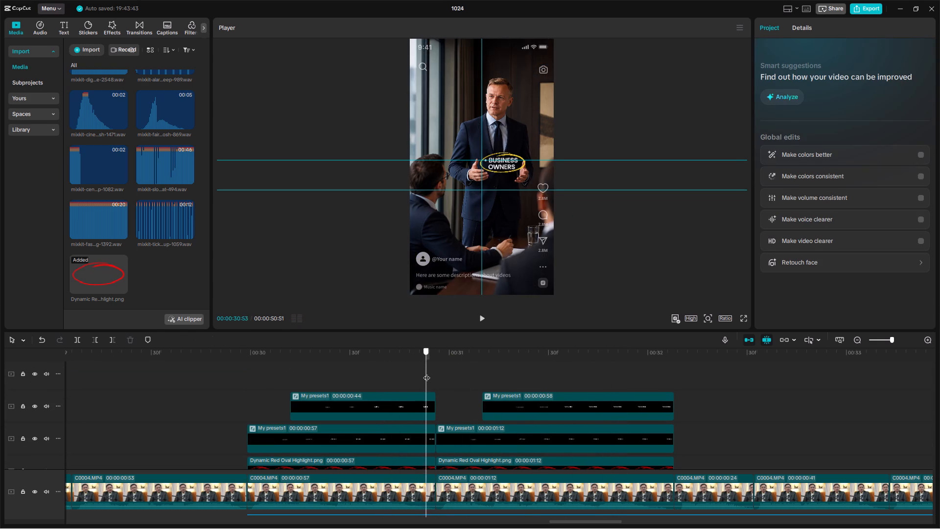
drag(426, 373, 534, 376)
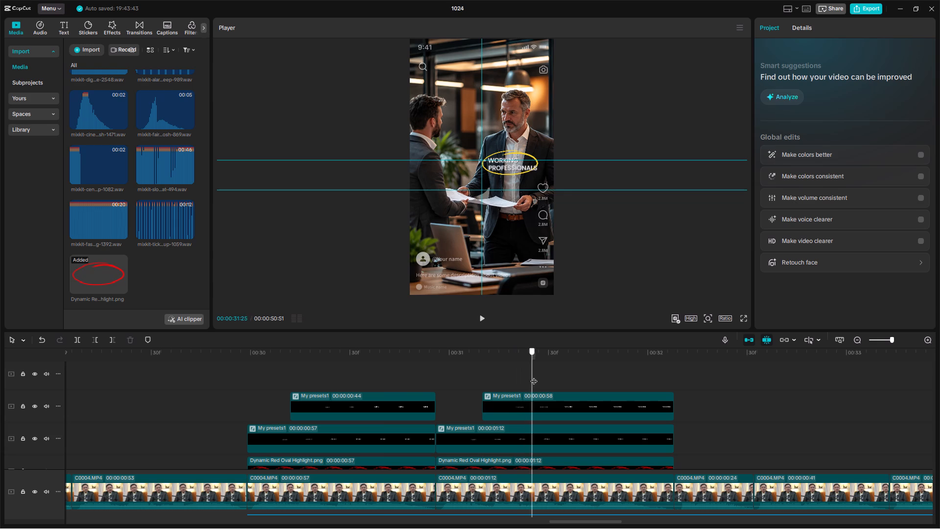
drag(534, 376, 414, 380)
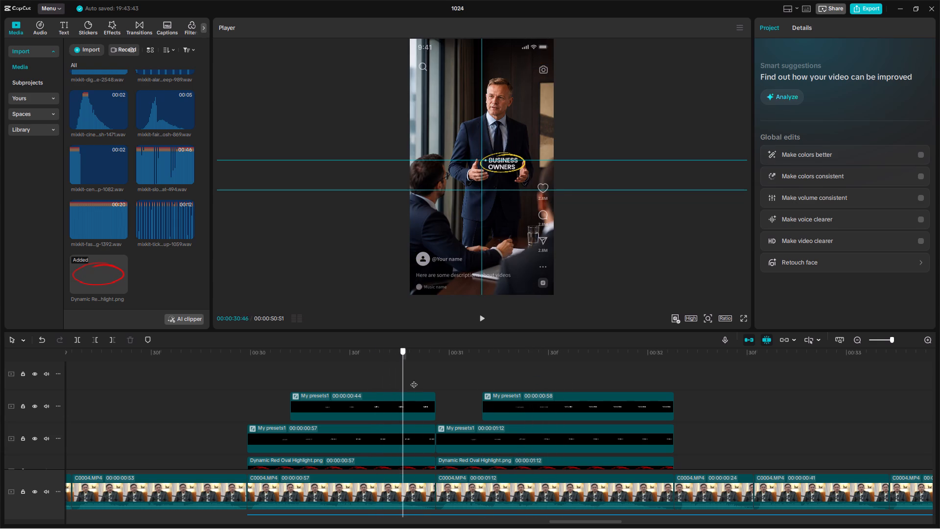
drag(414, 380, 420, 381)
key(space)
key(space)
Import Coin Bling.wav from New folder (2) on Local Disk (D:) into the project media.
drag(888, 340, 878, 349)
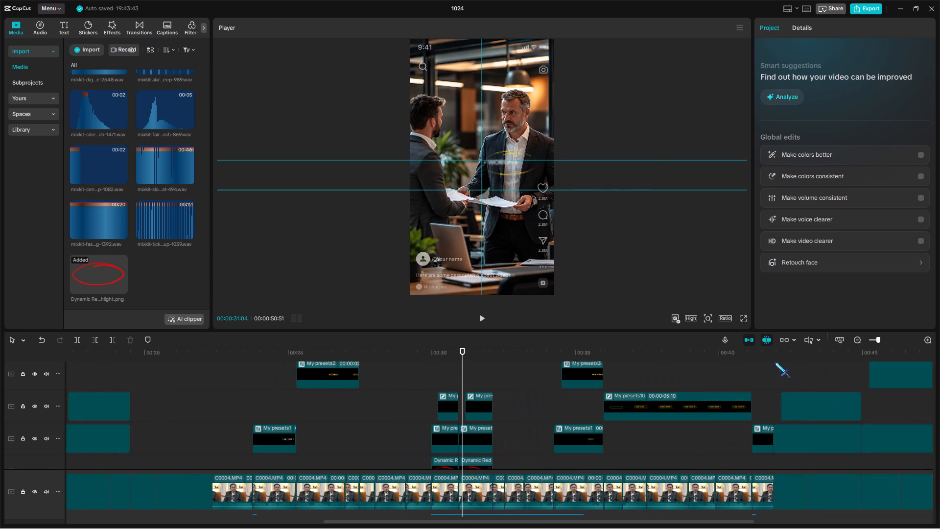
click(481, 378)
drag(481, 378, 34, 380)
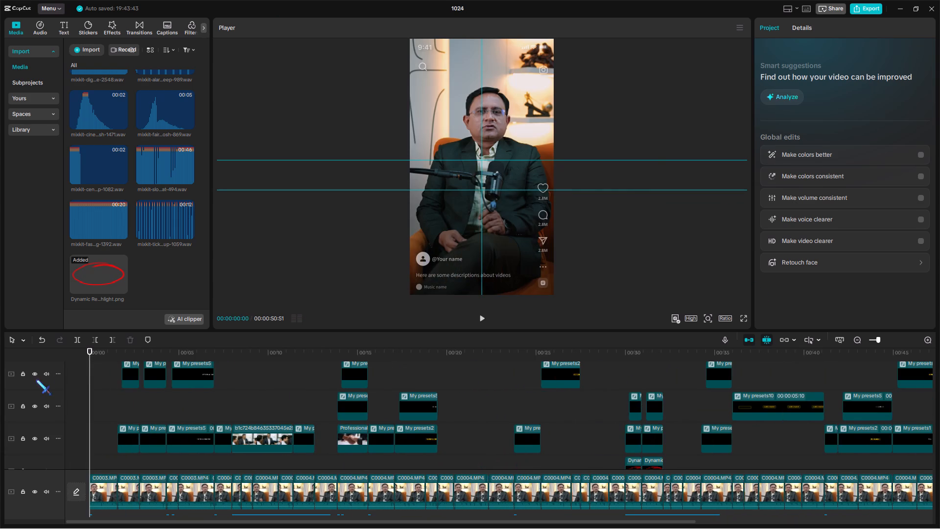
scroll(168, 386, down, 7)
scroll(210, 398, up, 7)
click(95, 51)
click(98, 338)
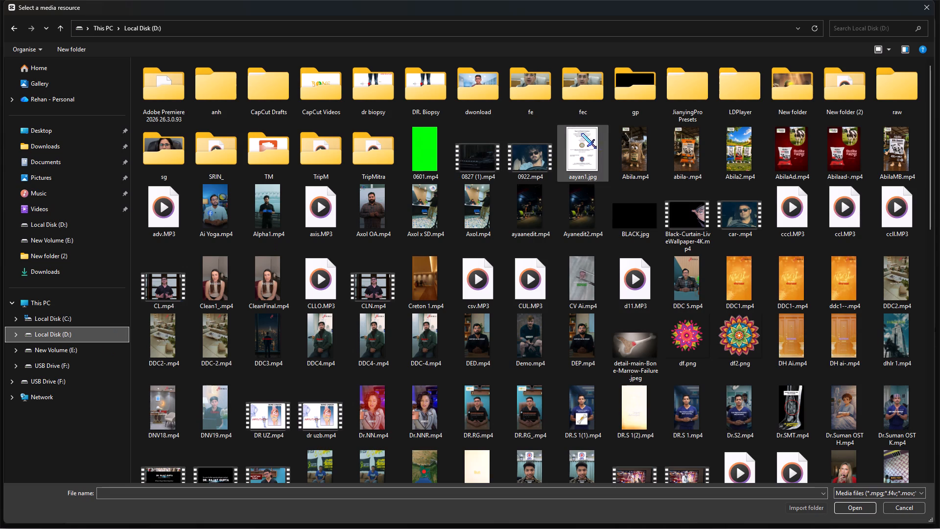
double_click(856, 94)
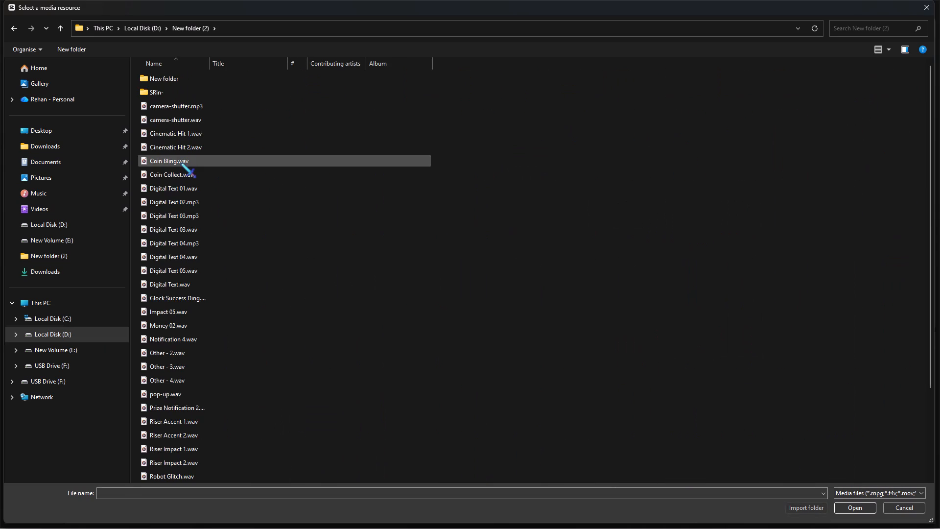
double_click(181, 163)
Place Coin Bling.wav on an audio track at 00:00:01:34, aligned with the start of the "YOU KNOW ABOUT INSURANCE" caption.
click(882, 341)
scroll(186, 424, down, 2)
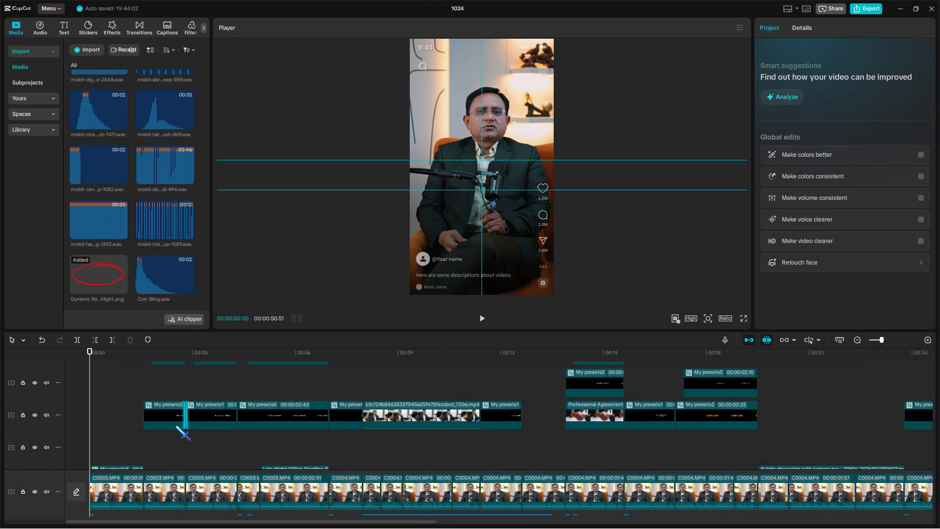
click(140, 374)
drag(140, 374, 145, 384)
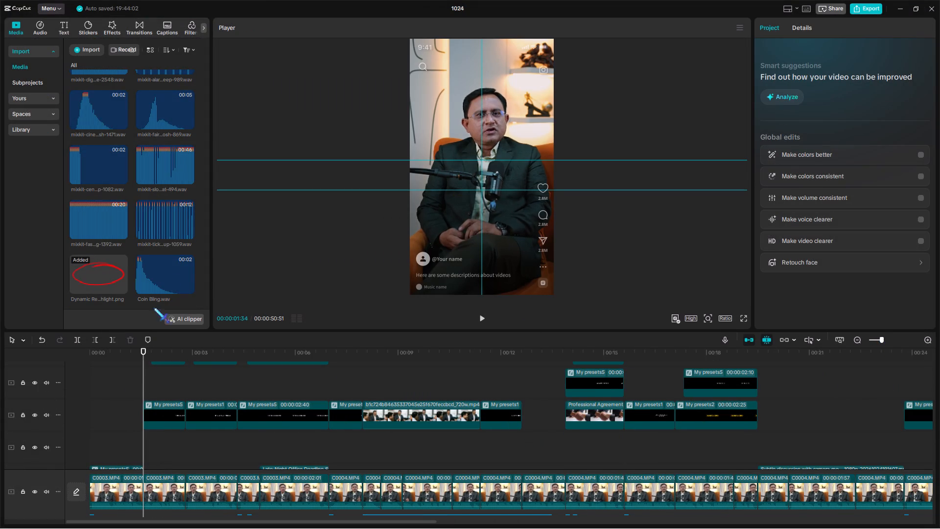
drag(167, 276, 146, 390)
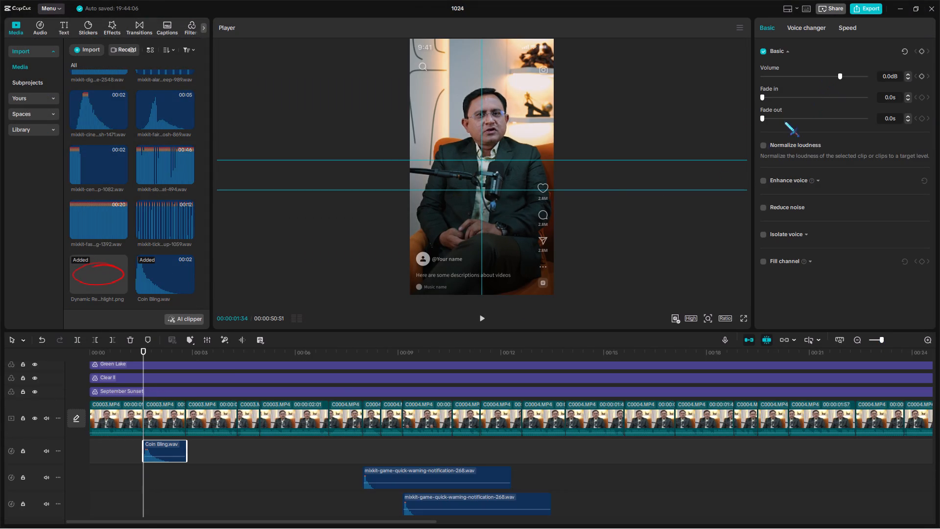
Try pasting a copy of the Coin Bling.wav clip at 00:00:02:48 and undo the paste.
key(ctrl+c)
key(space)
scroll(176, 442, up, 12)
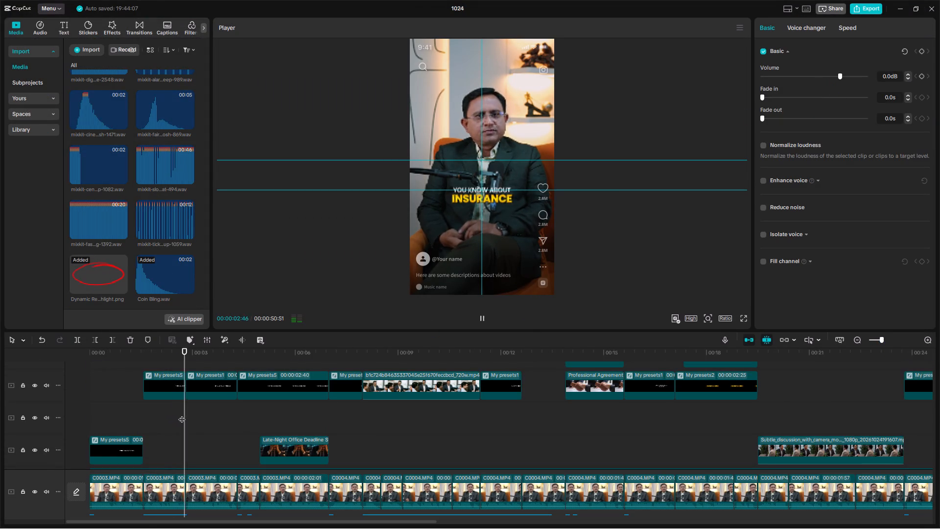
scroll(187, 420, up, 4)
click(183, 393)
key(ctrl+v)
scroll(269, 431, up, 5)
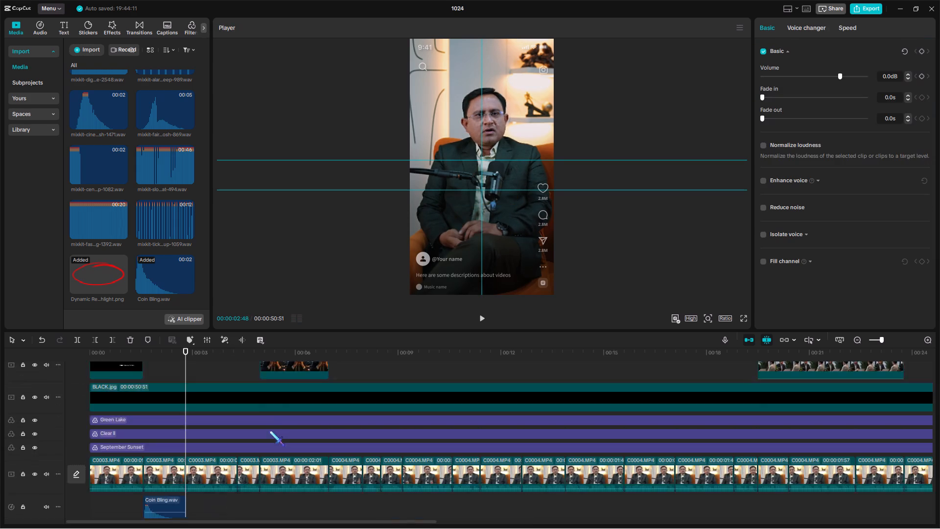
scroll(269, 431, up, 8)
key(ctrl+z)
Play back the Coin Bling.wav clip, copy it and paste the copy at 00:00:02:48, where the next caption begins.
scroll(165, 429, down, 12)
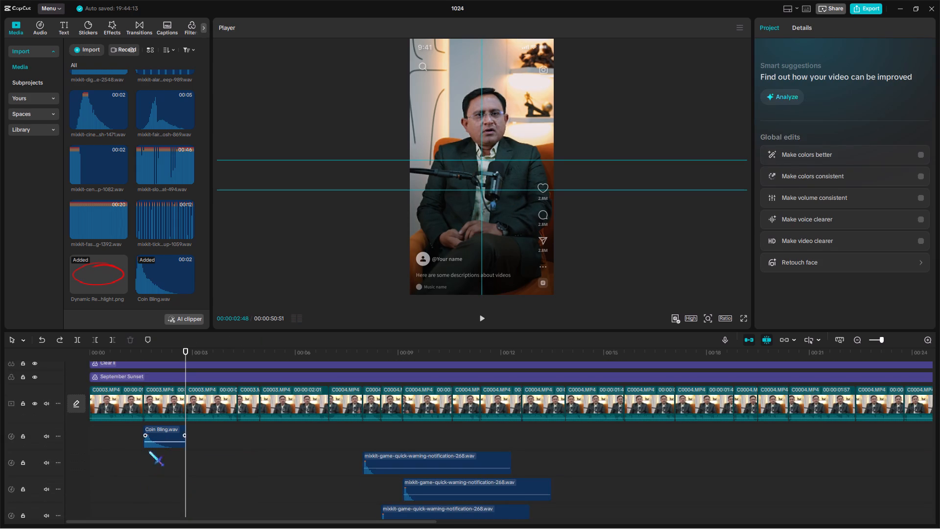
click(129, 467)
key(space)
scroll(191, 455, down, 8)
scroll(202, 454, up, 6)
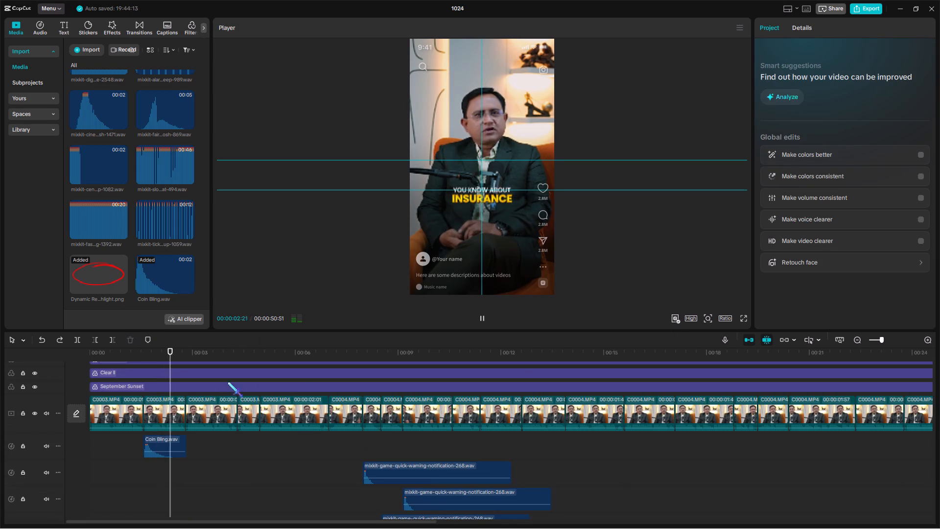
click(141, 464)
click(158, 449)
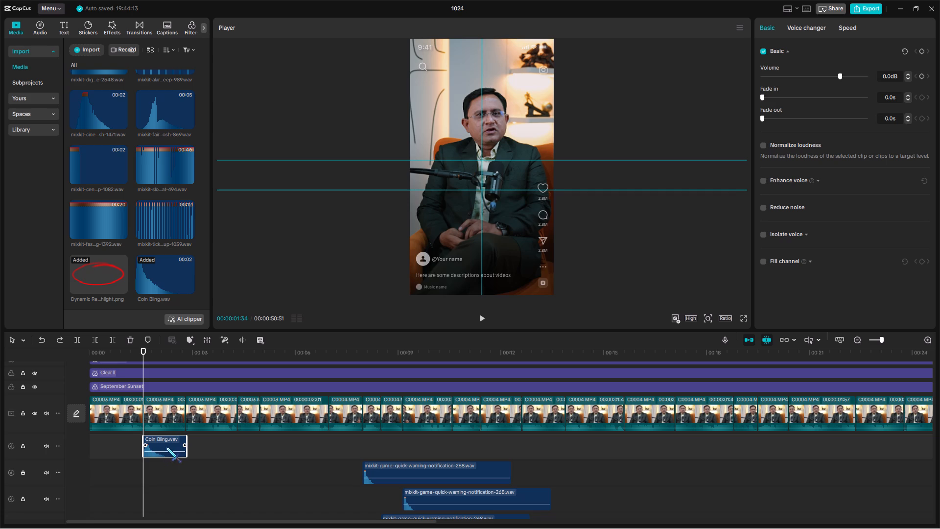
key(ctrl+c)
scroll(197, 437, up, 12)
click(187, 429)
key(ctrl+v)
Delete the original Coin Bling.wav clip that starts at 00:00:01:34.
scroll(243, 410, down, 2)
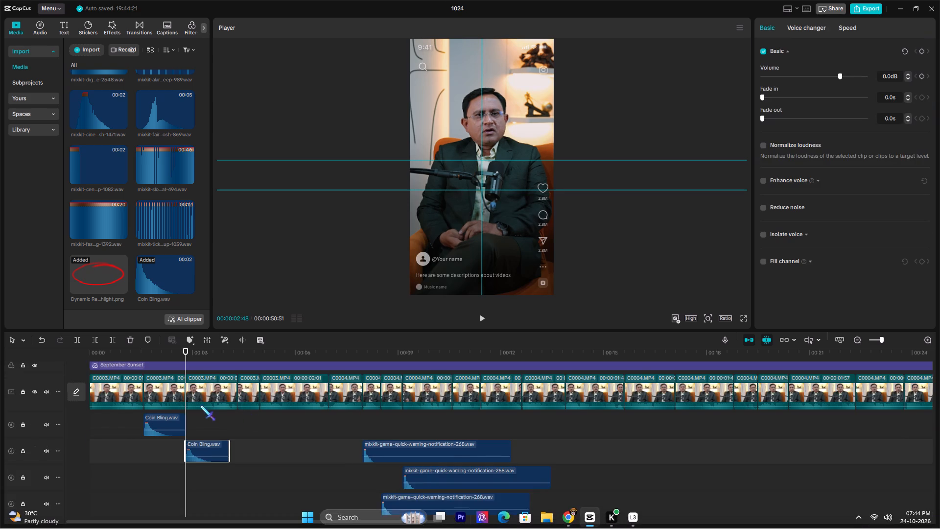
scroll(200, 405, down, 1)
click(160, 396)
key(BackSpace)
Copy the very short sound clip at the timeline's start and paste it at 00:00:01:34 and 00:00:01:48.
drag(80, 470, 113, 491)
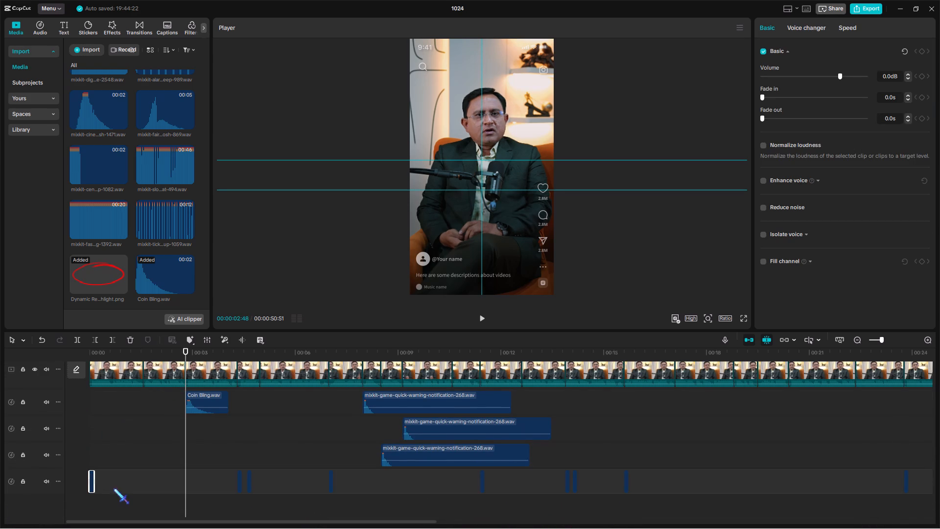
key(ctrl+c)
scroll(132, 456, up, 13)
click(146, 379)
key(ctrl+v)
scroll(164, 433, up, 9)
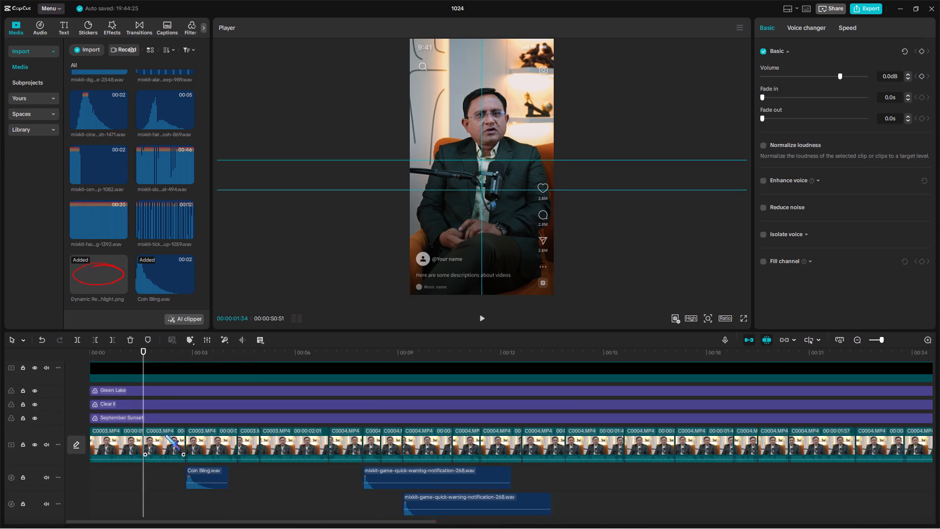
scroll(165, 434, up, 17)
click(155, 427)
ctrl+drag(155, 427, 153, 432)
key(ctrl+v)
Copy the Coin Bling.wav clip and paste it at 00:00:17:05, where the "PROSPECTING STRATEGY" caption clip begins.
scroll(226, 454, up, 12)
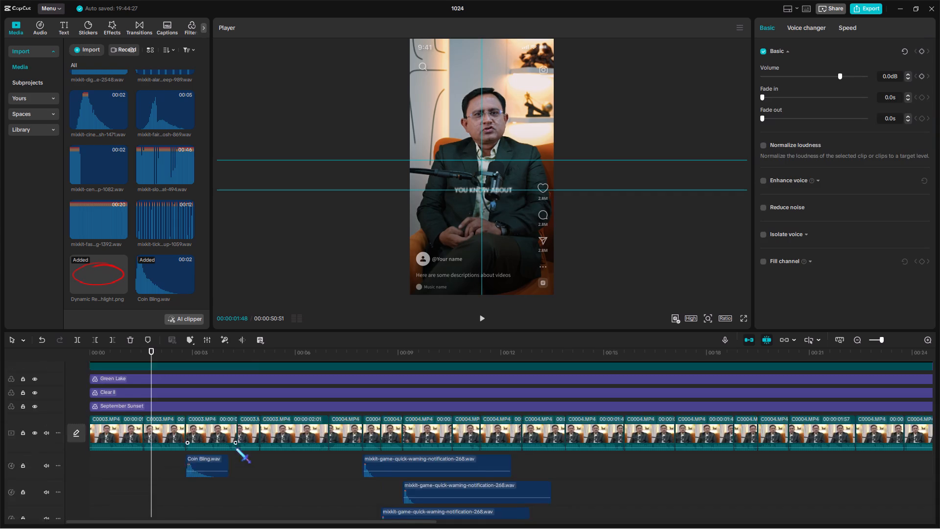
scroll(235, 448, up, 2)
scroll(236, 447, down, 8)
click(208, 446)
key(ctrl+c)
scroll(327, 465, up, 14)
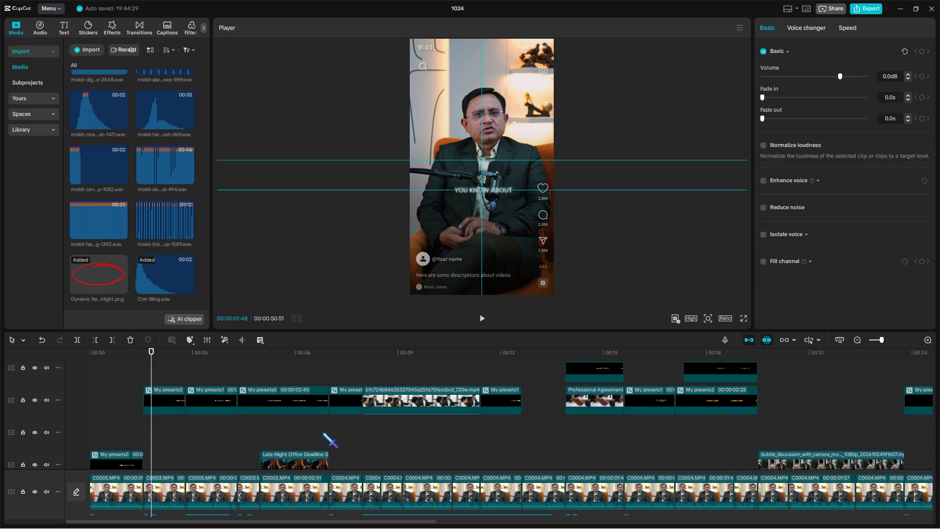
click(284, 436)
drag(284, 436, 449, 423)
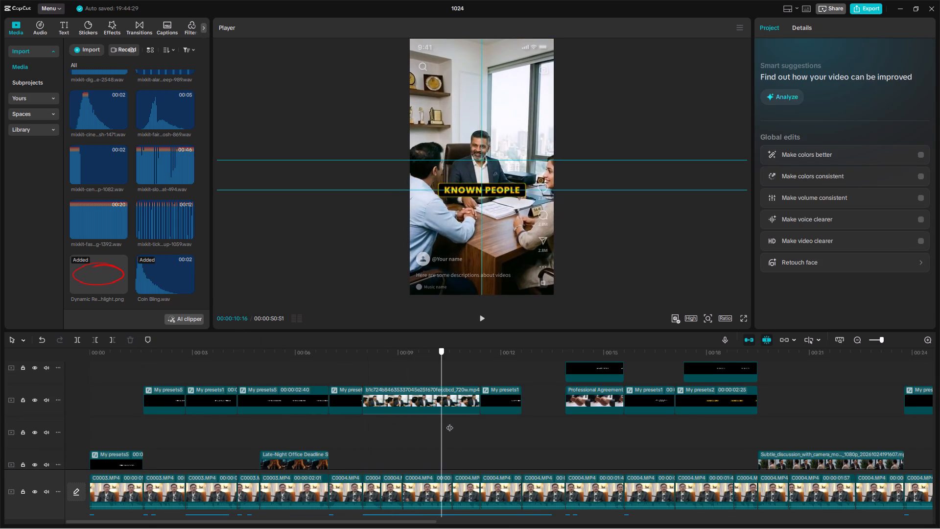
drag(449, 423, 540, 422)
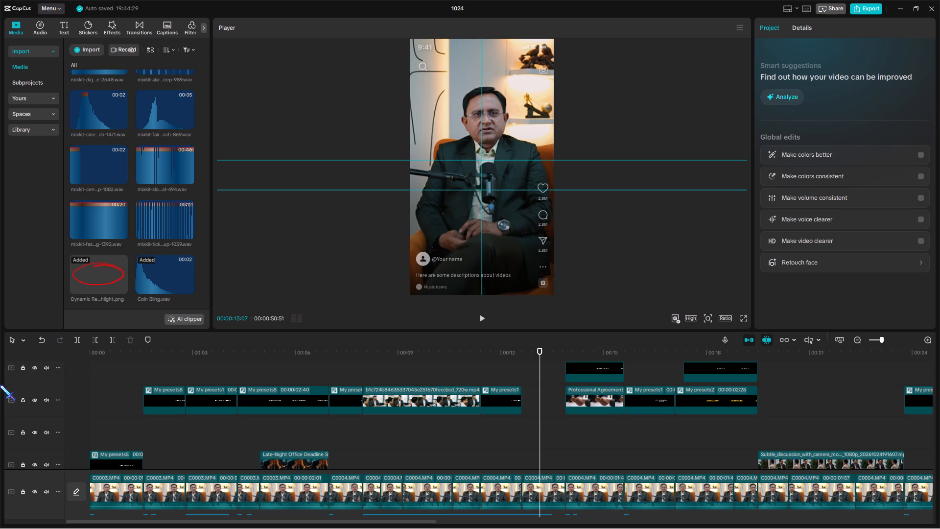
scroll(457, 433, up, 5)
click(509, 421)
drag(509, 421, 344, 419)
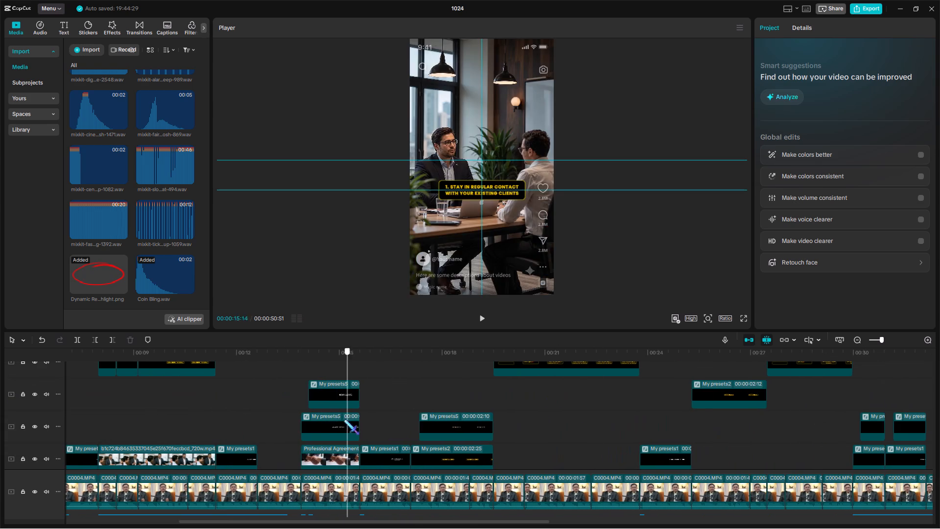
drag(344, 419, 450, 398)
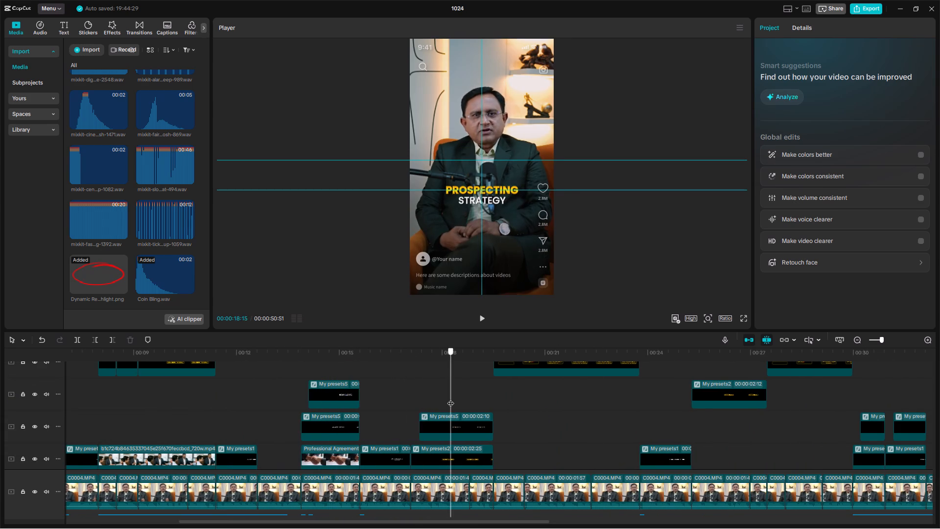
drag(450, 398, 449, 399)
double_click(413, 394)
key(ctrl+v)
scroll(503, 441, up, 15)
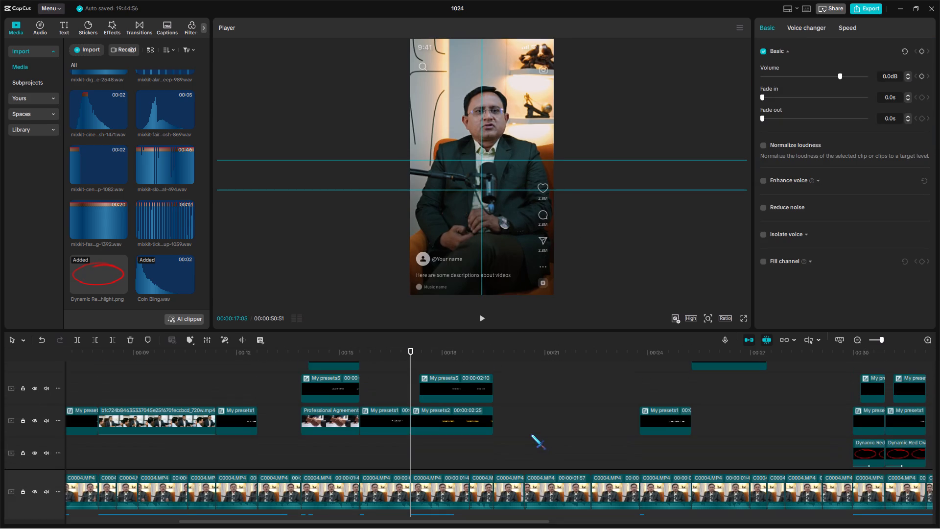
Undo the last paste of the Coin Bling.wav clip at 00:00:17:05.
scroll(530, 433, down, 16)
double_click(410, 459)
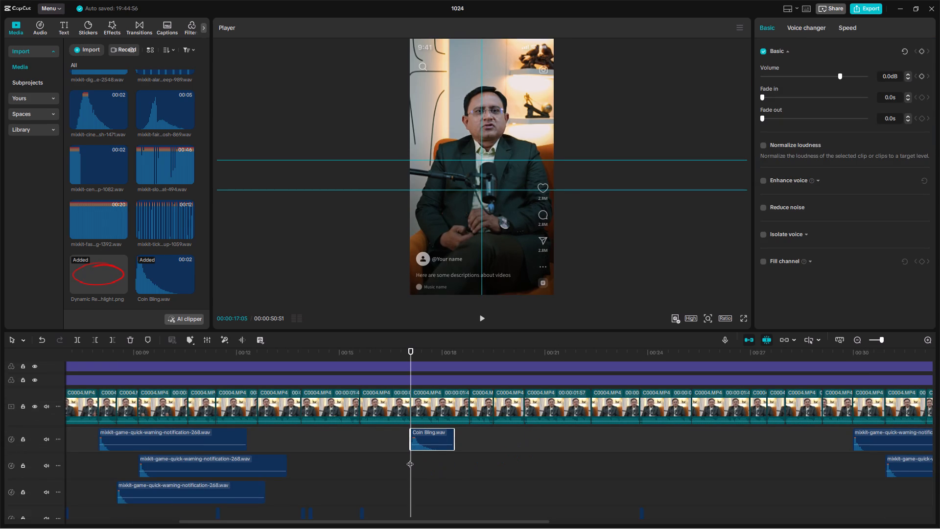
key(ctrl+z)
Copy the Coin Bling.wav clip at 00:00:02:48 and paste it at 00:00:17:05, where the "PROSPECTING STRATEGY" caption clip begins.
click(412, 456)
drag(412, 456, 23, 460)
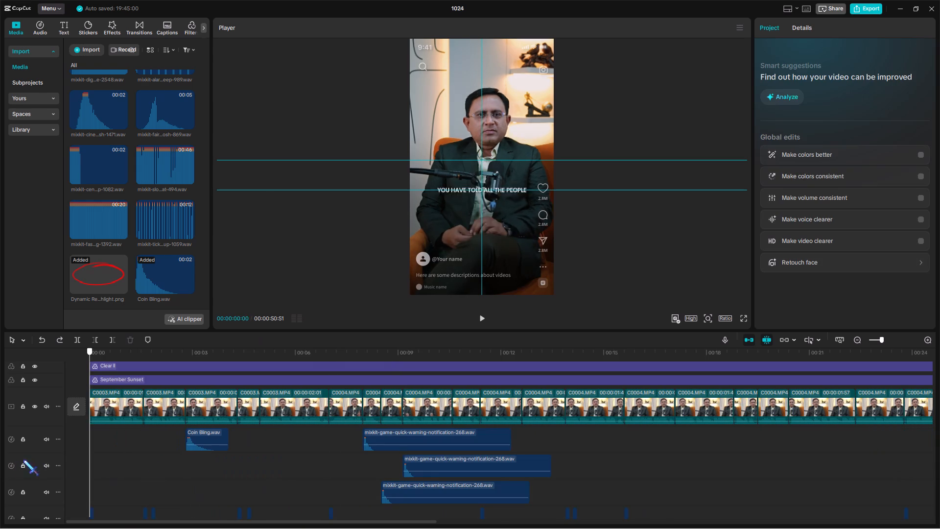
drag(23, 460, 186, 458)
drag(195, 438, 194, 428)
key(ctrl+c)
click(611, 469)
scroll(620, 469, up, 14)
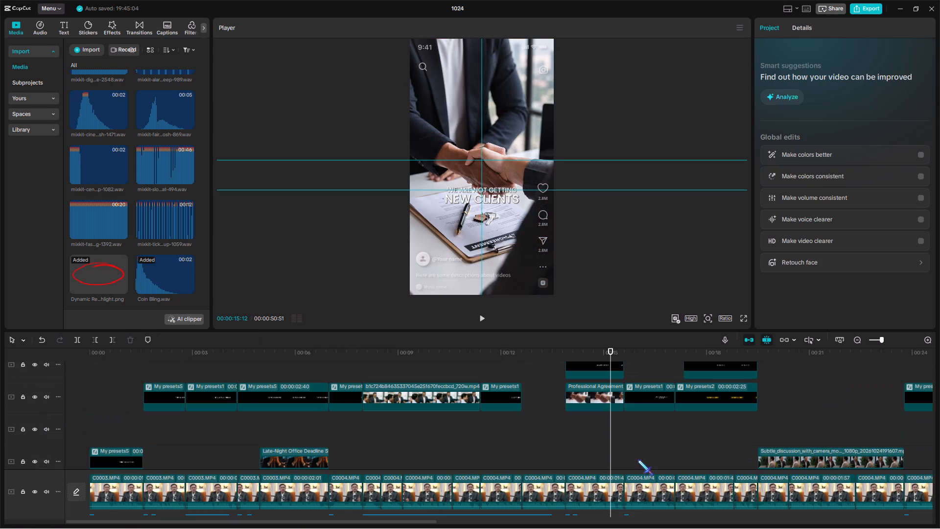
click(642, 451)
drag(642, 451, 344, 451)
key(ctrl+v)
Scrub through the captions and B-roll from about 00:00:20 to 00:00:31, examining the "BUSINESS OWNERS" ellipse section.
scroll(495, 464, up, 14)
click(422, 441)
drag(422, 441, 478, 444)
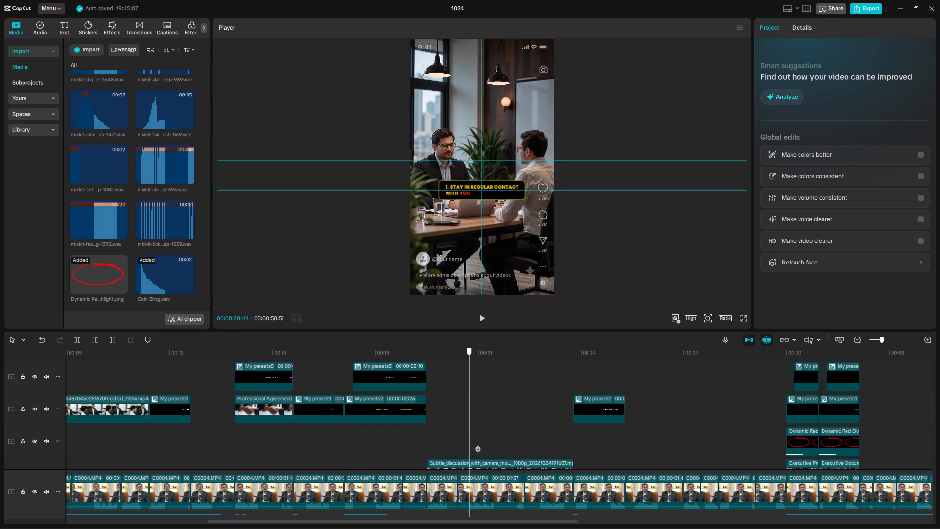
drag(478, 444, 330, 437)
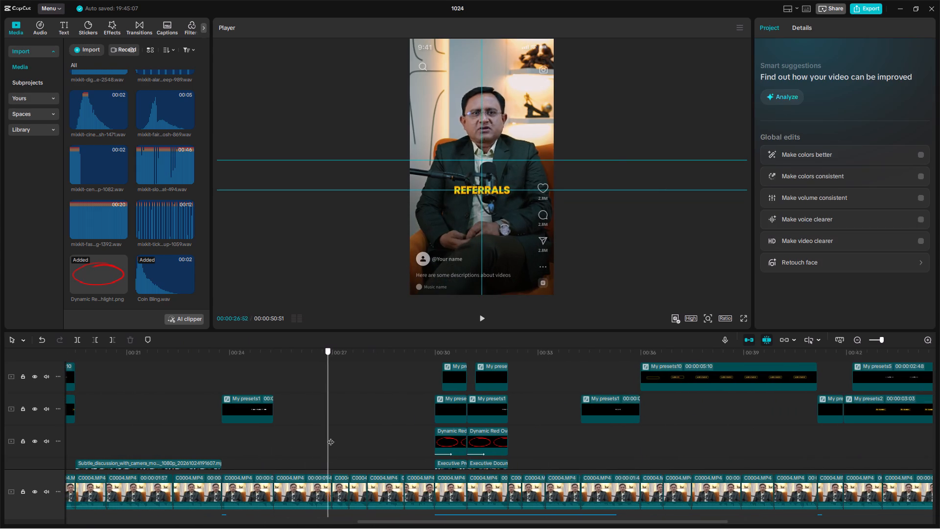
drag(330, 437, 336, 436)
scroll(334, 439, up, 6)
click(378, 432)
drag(378, 432, 490, 431)
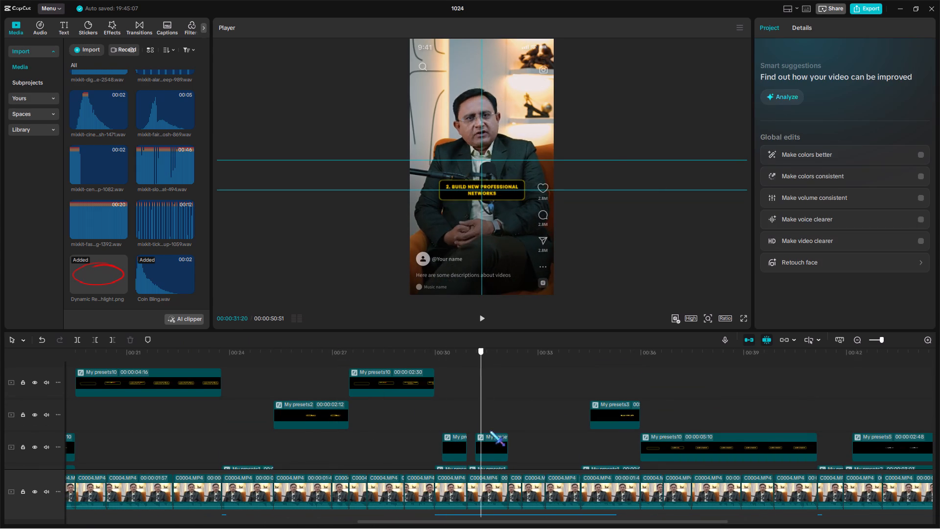
drag(490, 431, 230, 436)
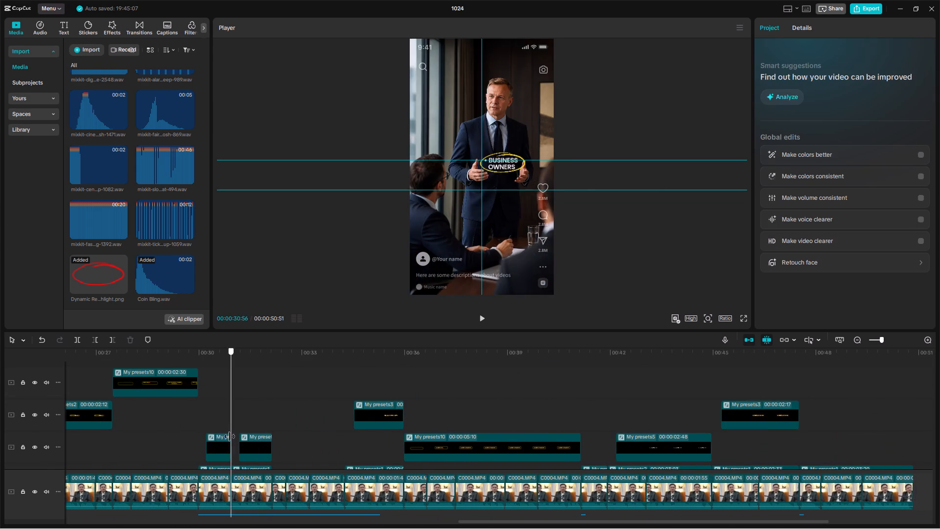
drag(230, 436, 227, 440)
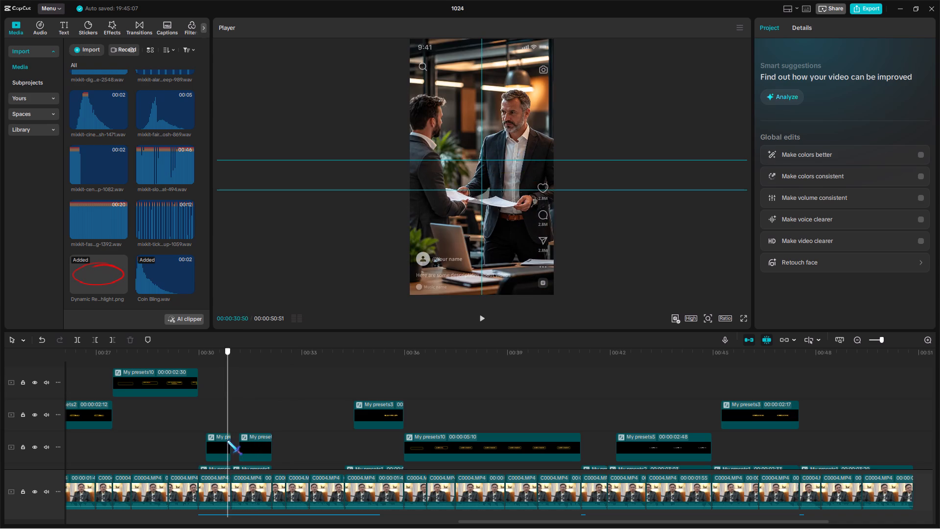
drag(227, 440, 217, 442)
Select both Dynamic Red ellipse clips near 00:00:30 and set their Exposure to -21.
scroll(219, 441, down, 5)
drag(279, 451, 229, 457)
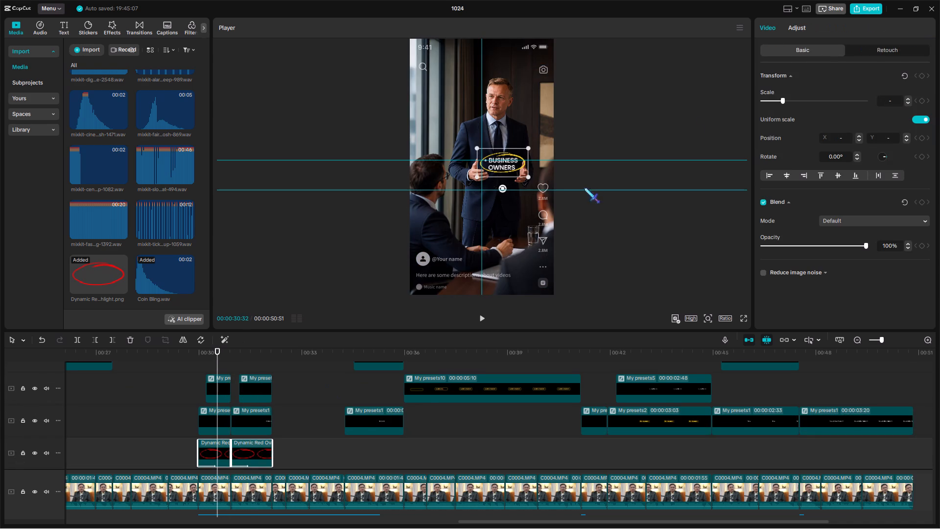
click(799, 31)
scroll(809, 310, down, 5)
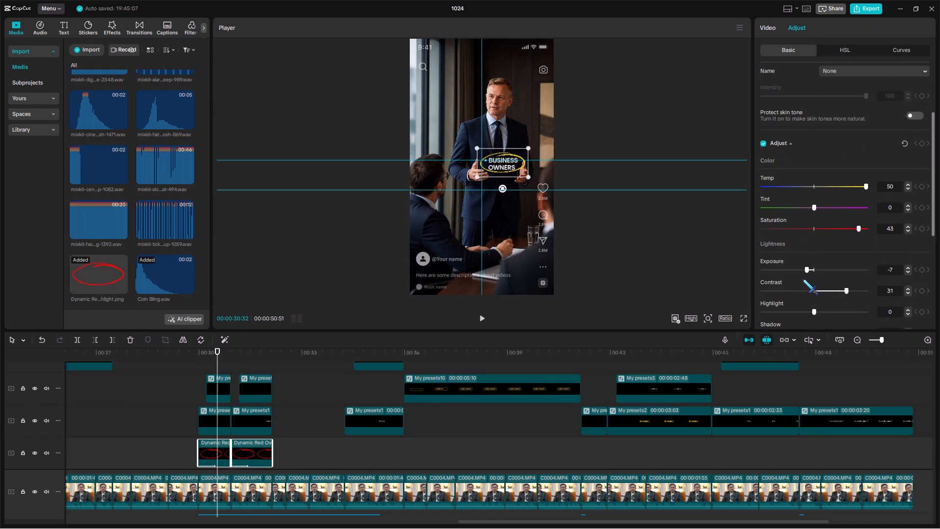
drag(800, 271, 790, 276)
Preview the "WORKING PROFESSIONALS" ellipse, reselect both ellipse clips, and set Temp, Saturation, Exposure and Contrast to 0.
scroll(309, 393, up, 6)
click(246, 391)
drag(246, 391, 270, 395)
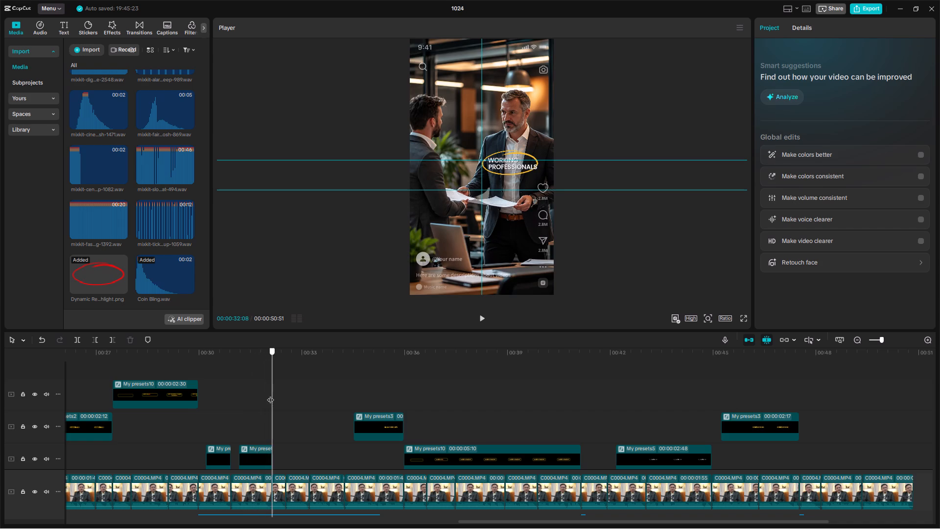
drag(270, 395, 251, 401)
scroll(251, 401, down, 7)
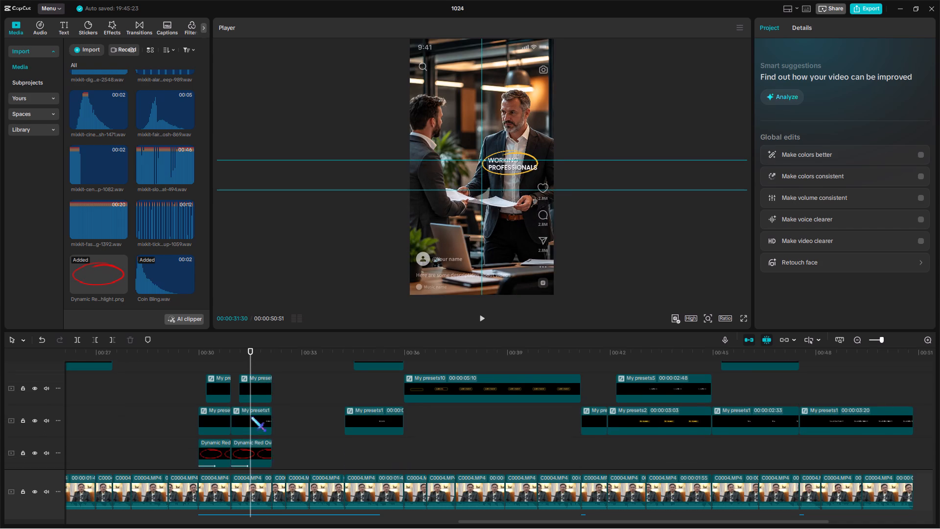
scroll(251, 416, down, 1)
drag(296, 423, 215, 430)
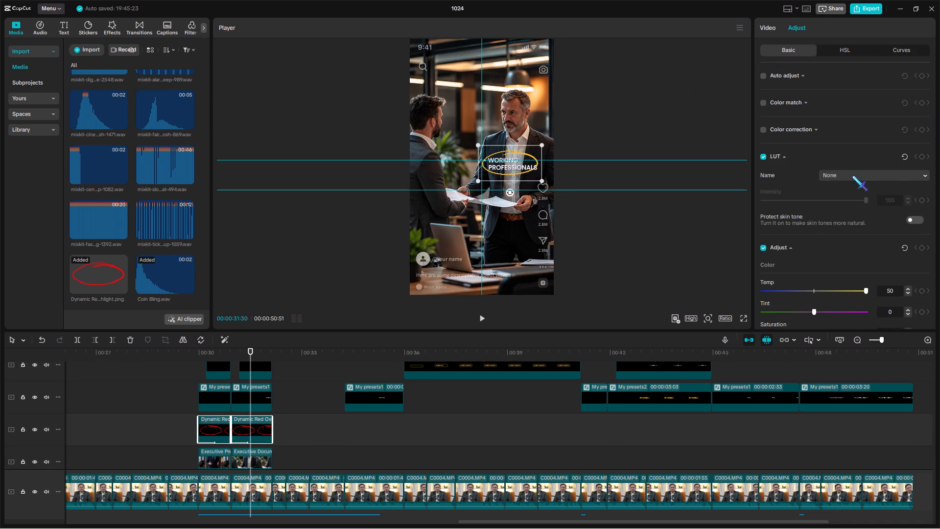
scroll(852, 188, down, 7)
click(815, 210)
click(813, 253)
scroll(813, 253, down, 3)
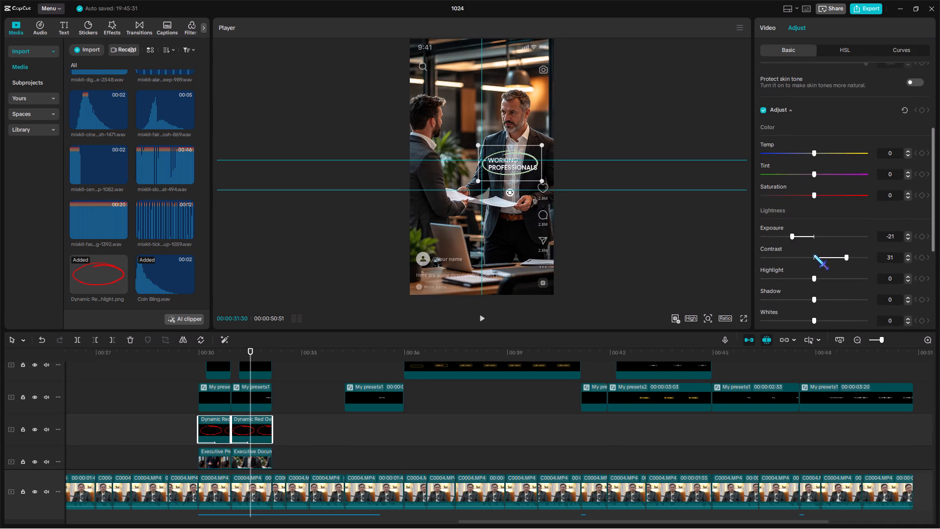
click(813, 238)
click(813, 262)
Set the ellipse clips' Blacks to 0 and Brilliance to 42, leaving Saturation at 0.
scroll(813, 262, down, 5)
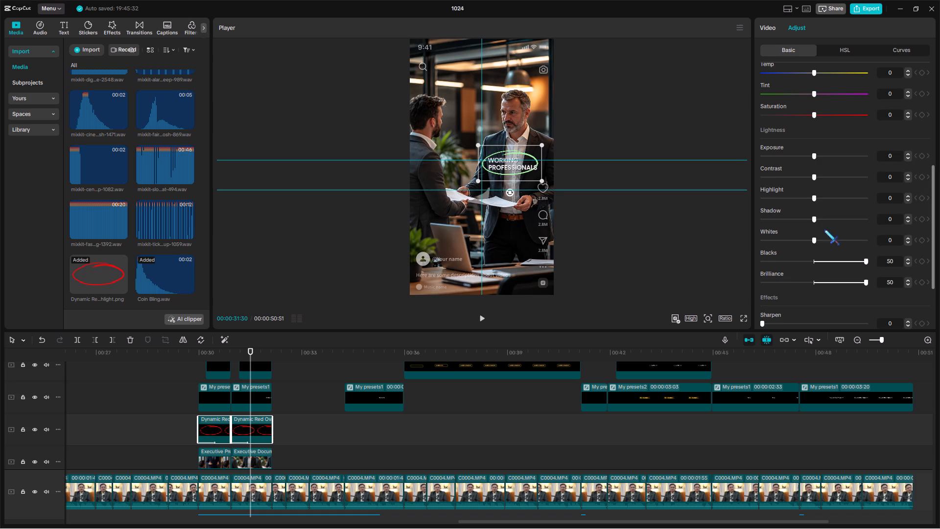
click(815, 262)
click(810, 280)
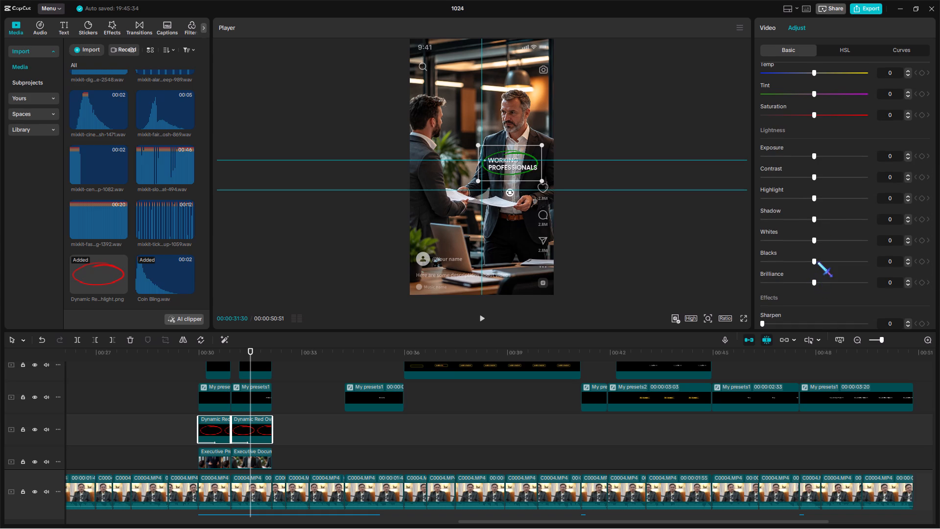
key(ctrl+z)
drag(843, 282, 845, 283)
drag(845, 283, 855, 284)
drag(847, 116, 810, 116)
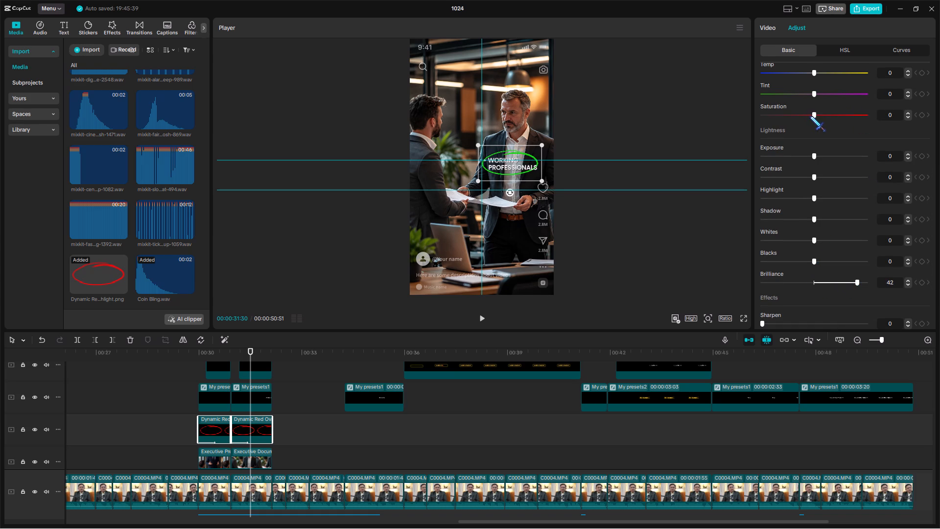
drag(810, 116, 812, 116)
Reshape the ellipses' red curve with its shadow end at the maximum and its highlight end about 30% below the maximum.
click(898, 45)
scroll(897, 187, down, 13)
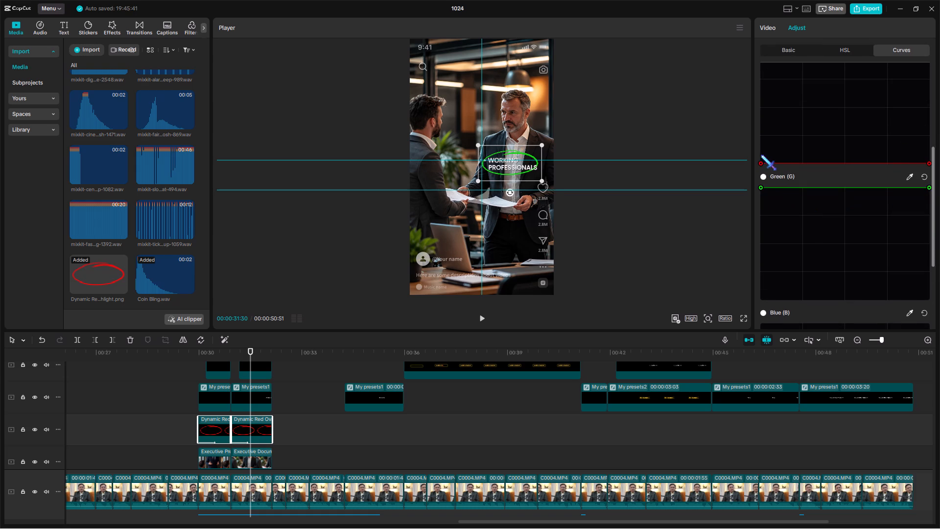
drag(760, 162, 754, 25)
scroll(863, 220, up, 6)
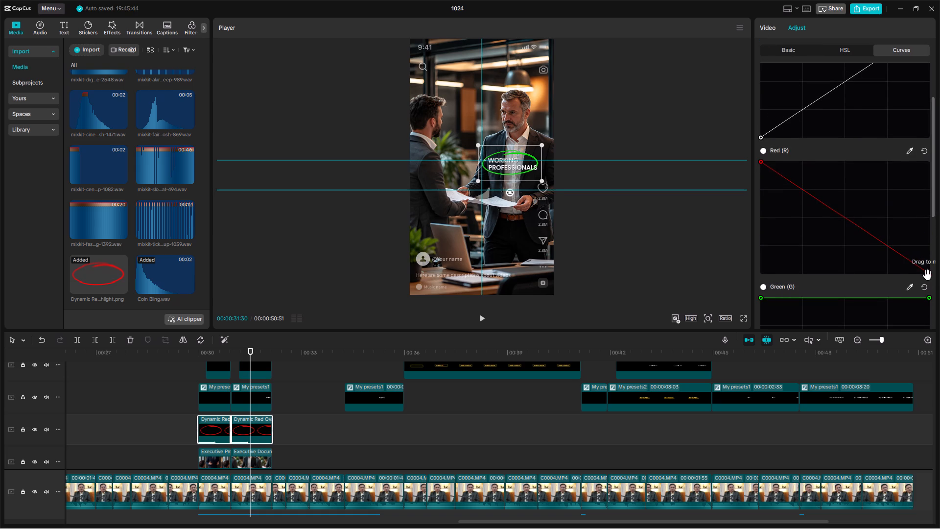
drag(927, 275, 930, 111)
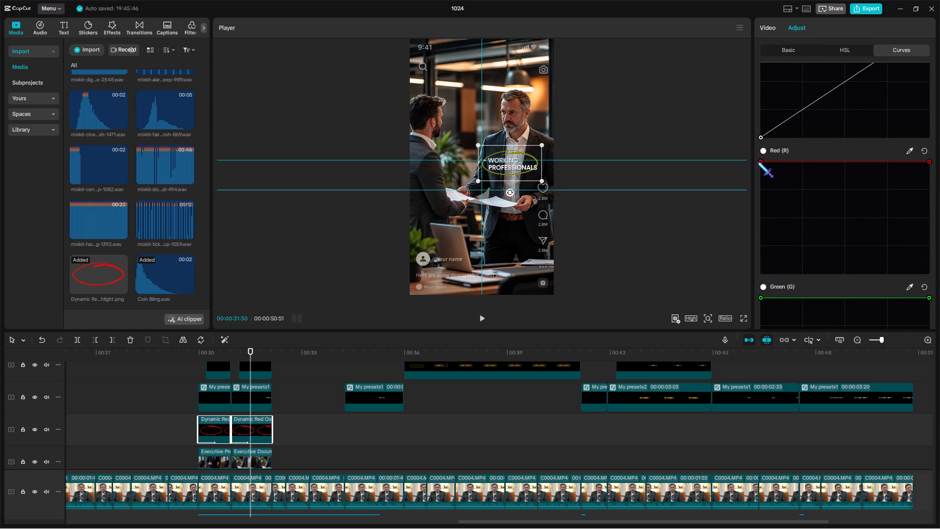
drag(758, 161, 757, 114)
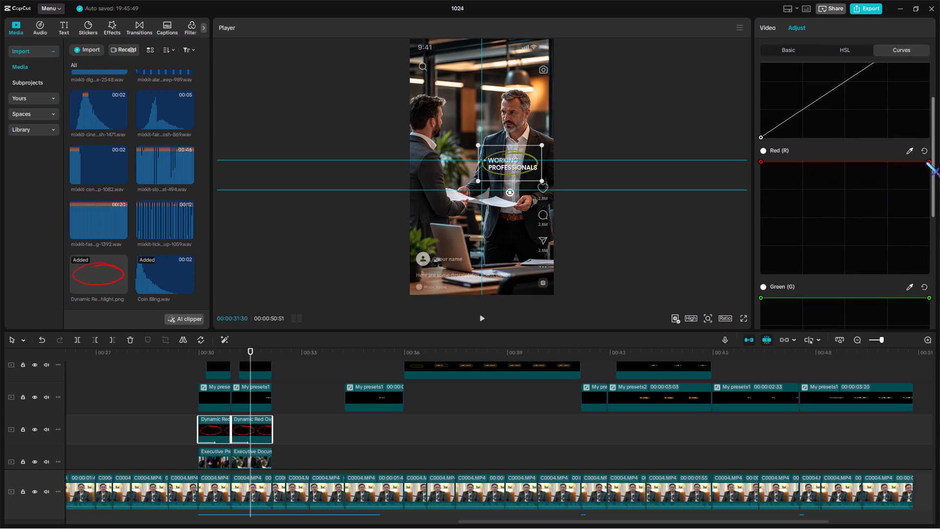
drag(929, 161, 939, 197)
Preview both ellipses and lower the red curve's highlight end slightly, to about a third below the maximum.
drag(208, 356, 228, 358)
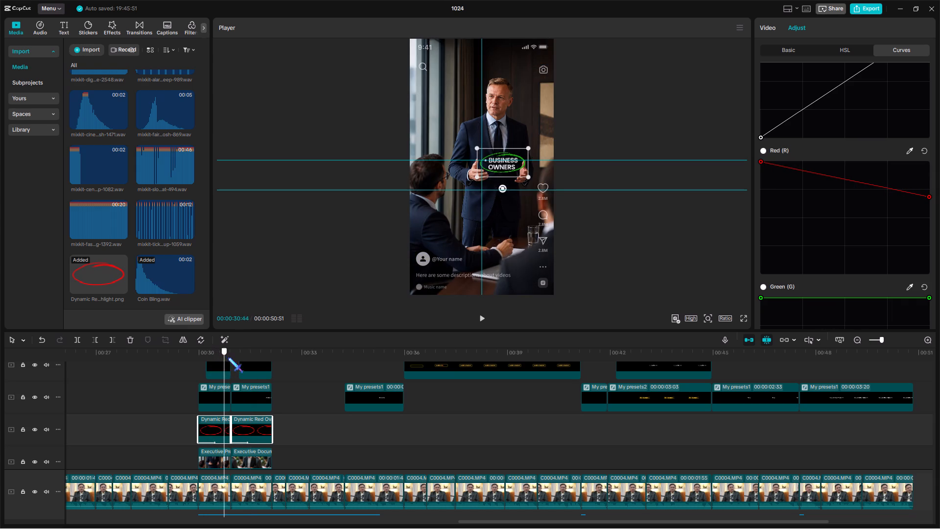
drag(228, 358, 277, 365)
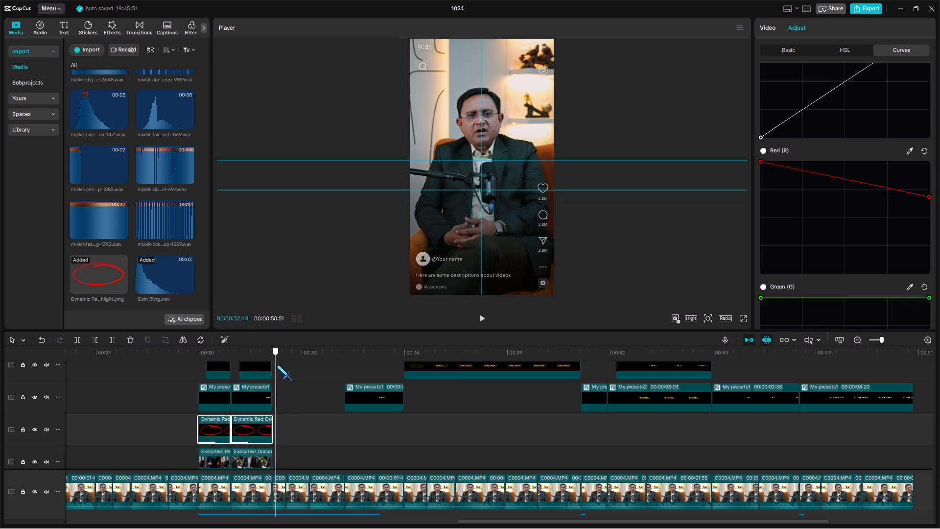
drag(277, 365, 265, 396)
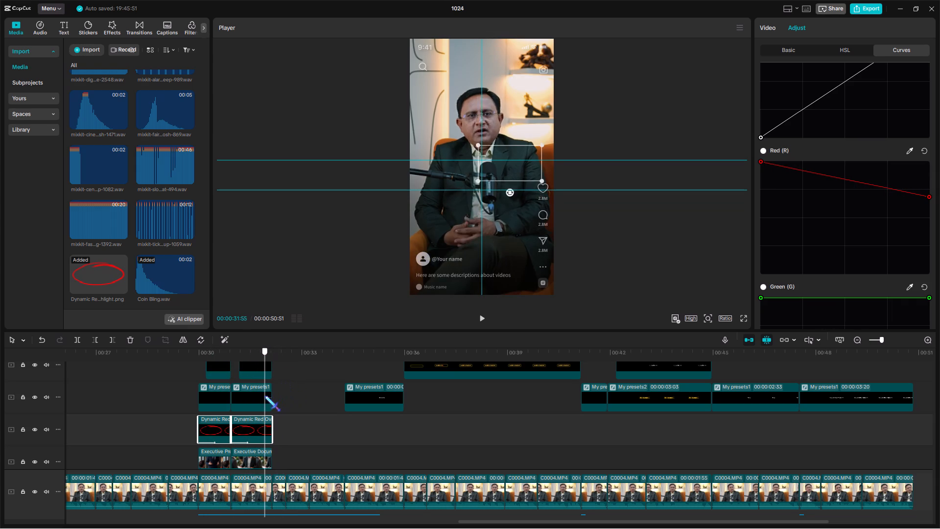
drag(265, 396, 264, 396)
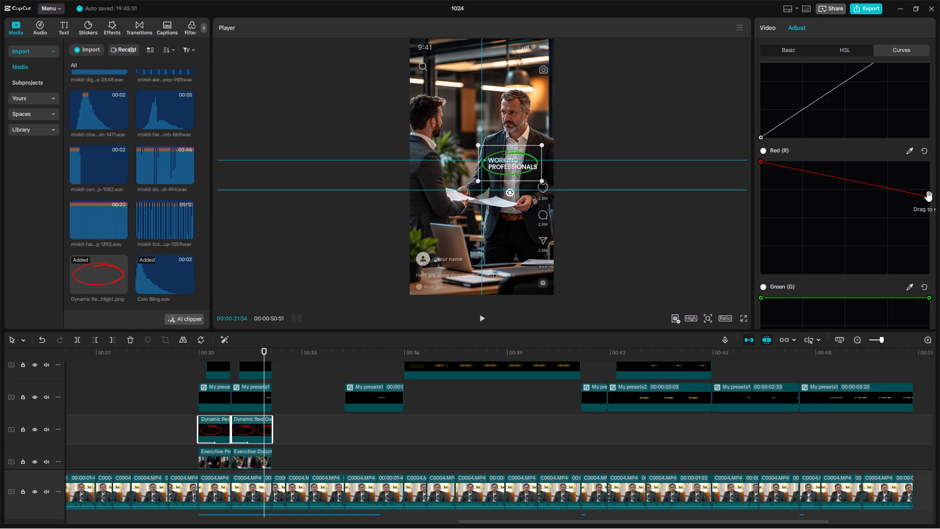
drag(929, 196, 939, 203)
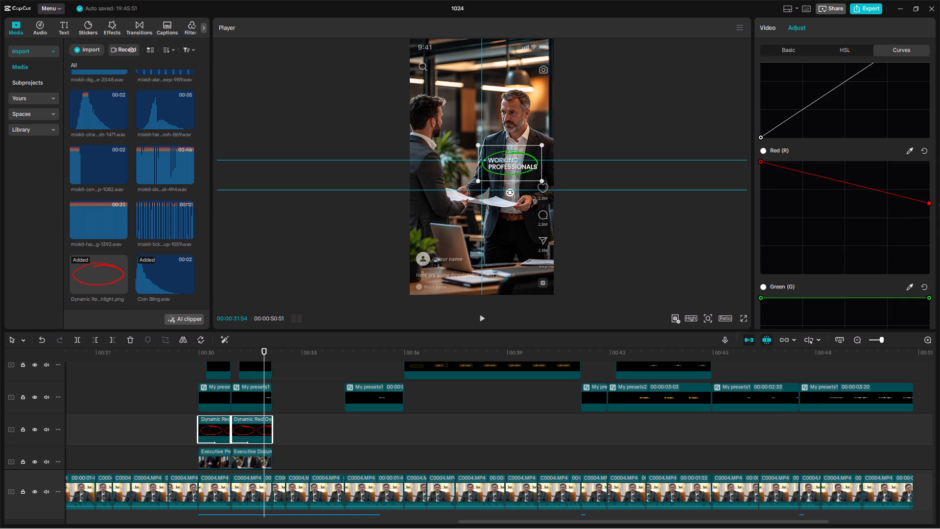
drag(939, 203, 939, 199)
Lower the ellipses' green curve, slightly at the shadow end and to about a third below the maximum at the highlight end.
scroll(937, 204, down, 6)
scroll(788, 265, down, 12)
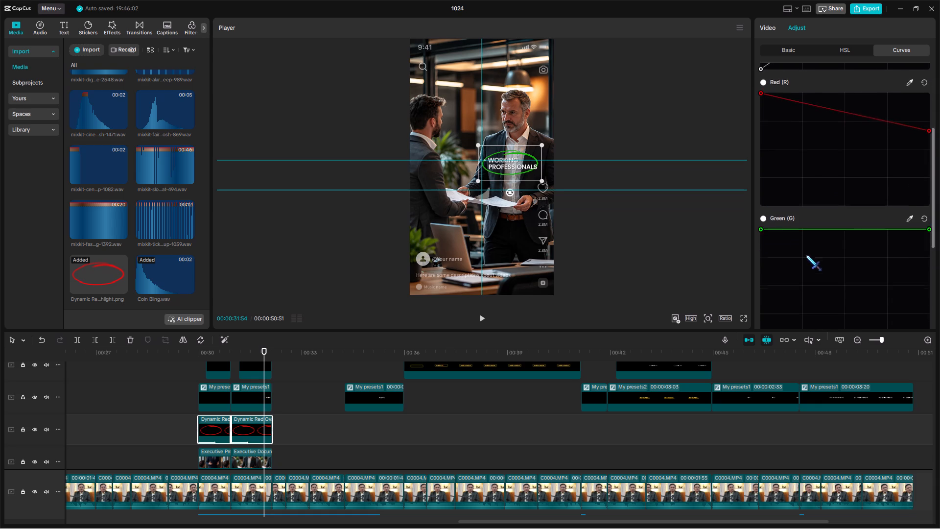
scroll(806, 255, down, 1)
drag(761, 183, 761, 192)
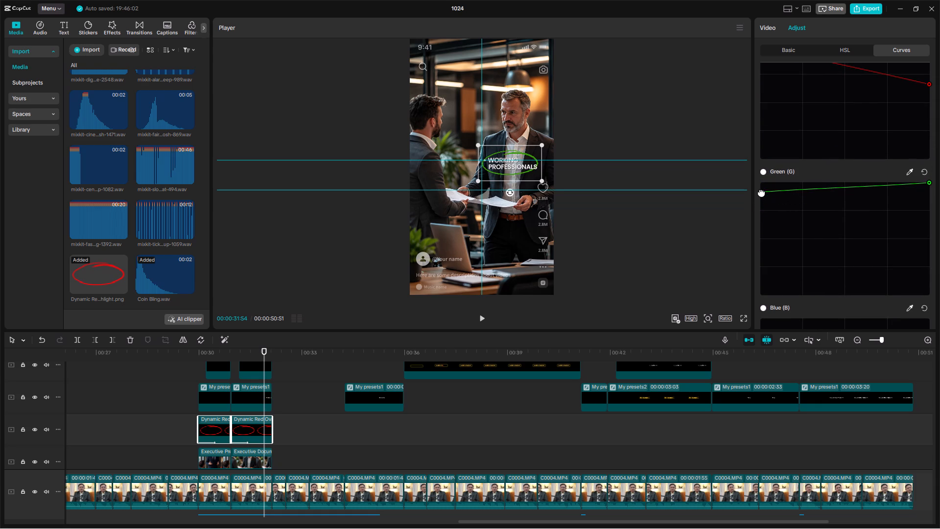
drag(761, 192, 765, 190)
drag(928, 184, 939, 222)
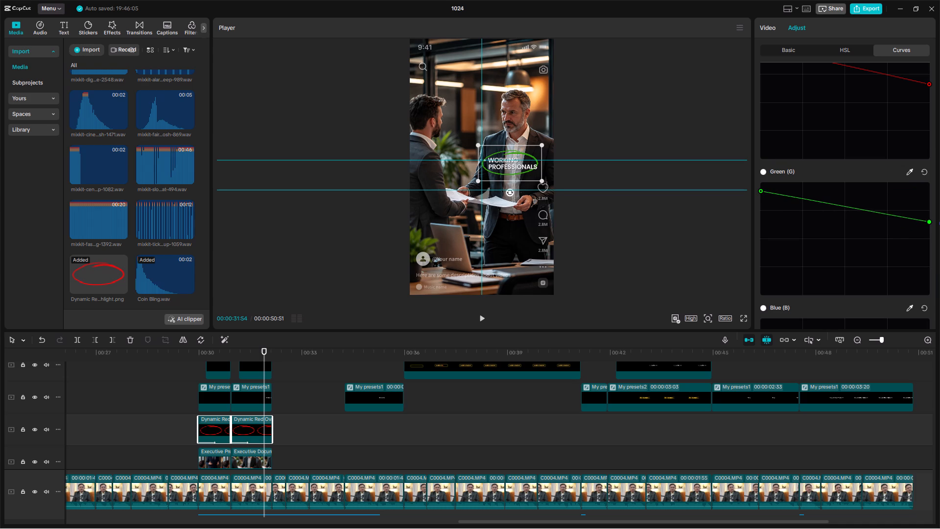
drag(939, 222, 939, 222)
Paste the Coin Bling.wav clip where the "GENUINE RELATIONSHIPS" caption section begins, just after 00:00:34, and play it back.
scroll(407, 388, up, 5)
click(288, 371)
drag(288, 371, 315, 378)
scroll(330, 378, down, 7)
scroll(346, 396, up, 4)
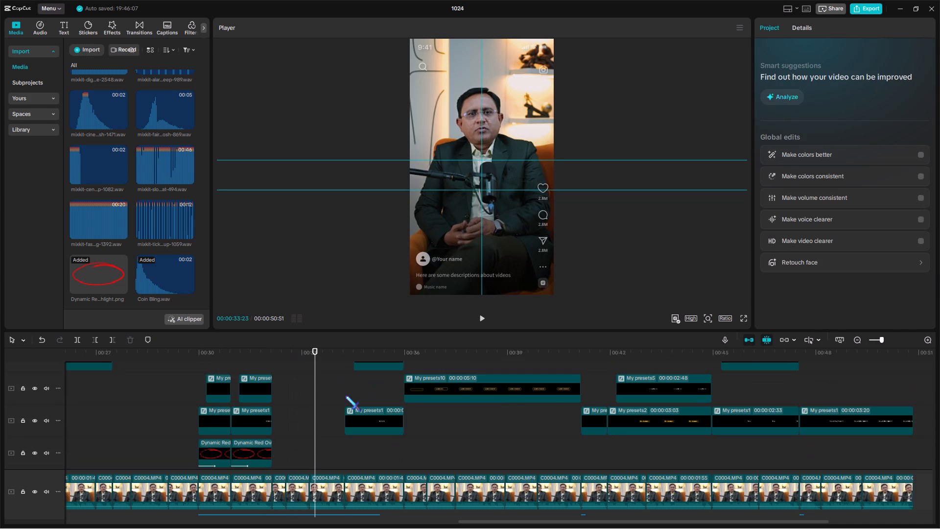
click(346, 396)
key(ctrl+v)
scroll(420, 409, up, 8)
key(space)
scroll(433, 414, up, 15)
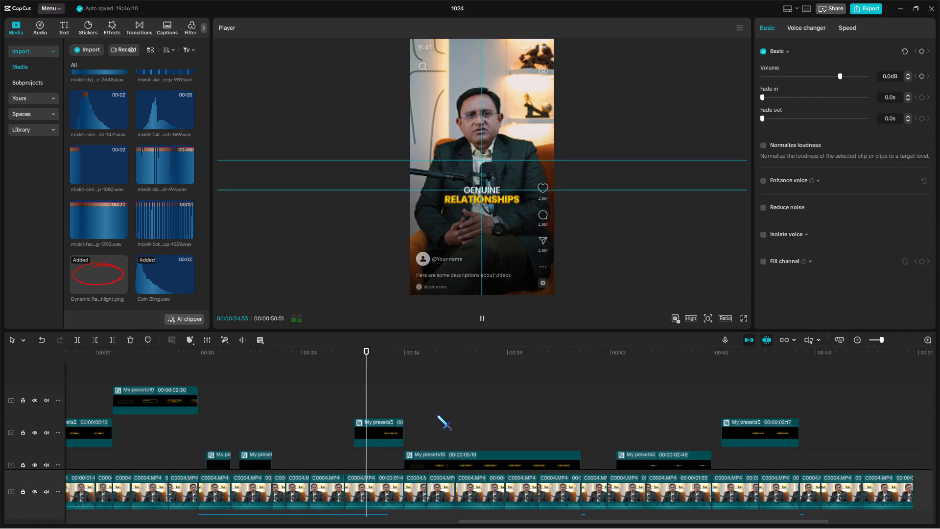
key(space)
Paste the Coin Bling.wav clip at 00:00:41:55, where the My presets2 caption clip after "REMEMBER," begins.
click(436, 415)
drag(436, 415, 356, 399)
scroll(384, 394, down, 8)
scroll(386, 394, up, 5)
double_click(377, 388)
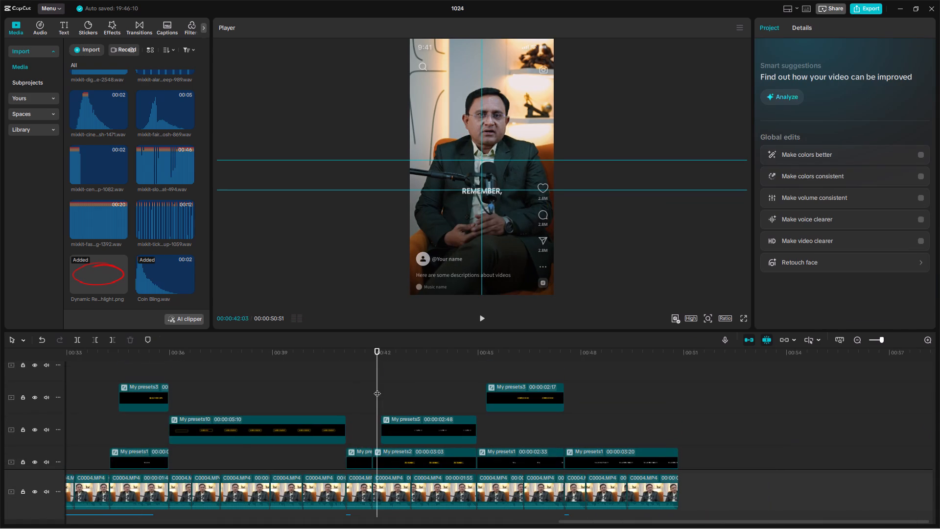
key(ctrl+v)
scroll(450, 409, up, 15)
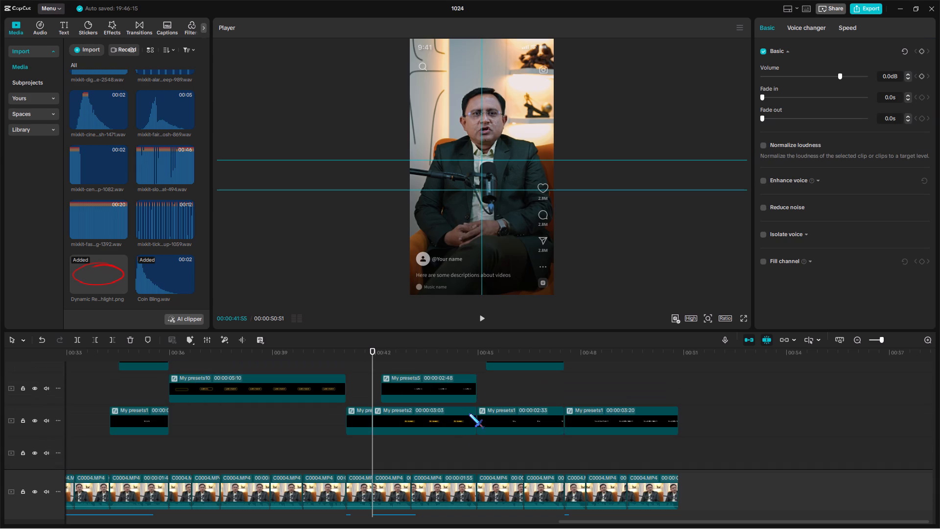
Paste the Coin Bling.wav clip just before 00:00:45, where the My presets1 caption clip for "NEW CONNECTIONS" begins, and play it back.
double_click(479, 439)
key(space)
scroll(507, 438, up, 5)
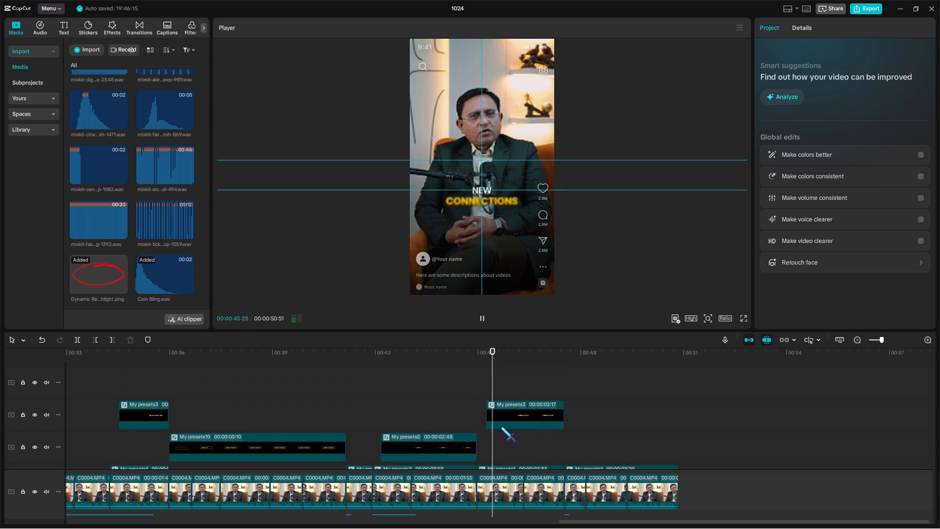
click(373, 387)
key(space)
scroll(391, 388, down, 6)
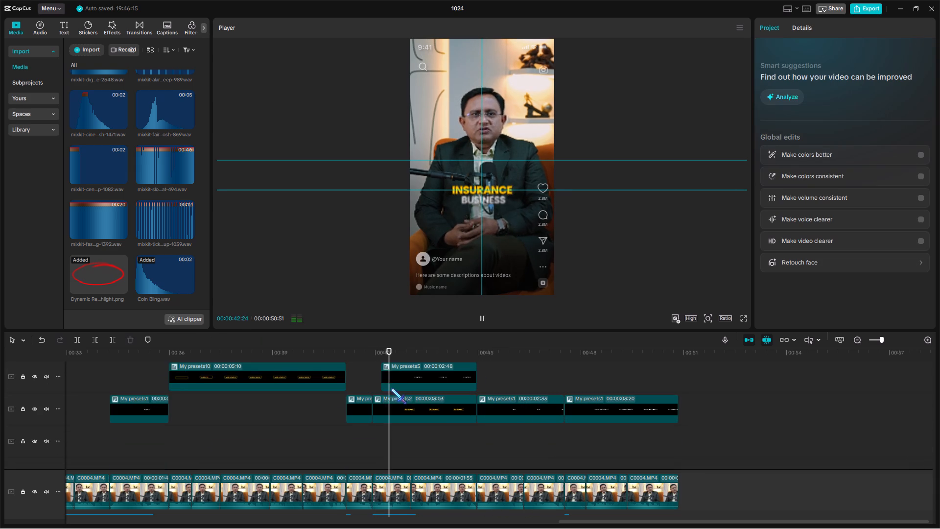
scroll(415, 436, up, 3)
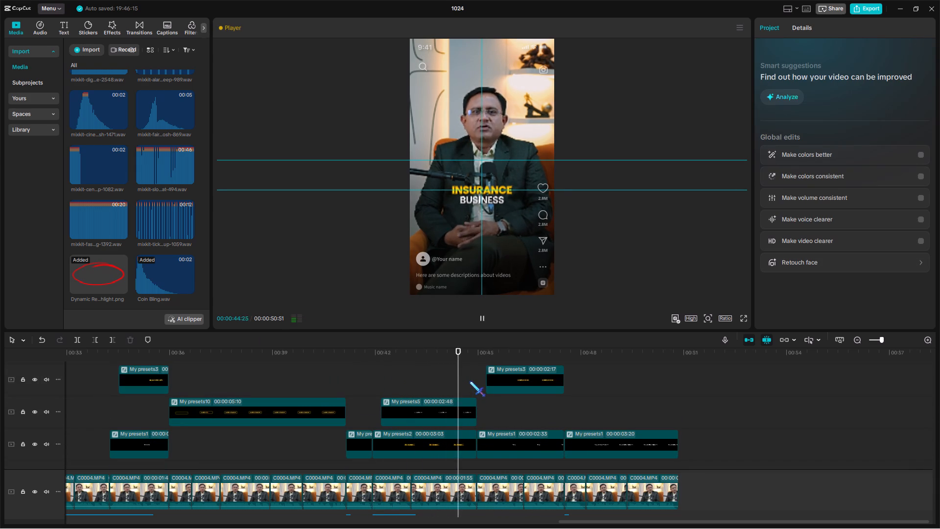
click(474, 381)
key(ctrl+v)
key(space)
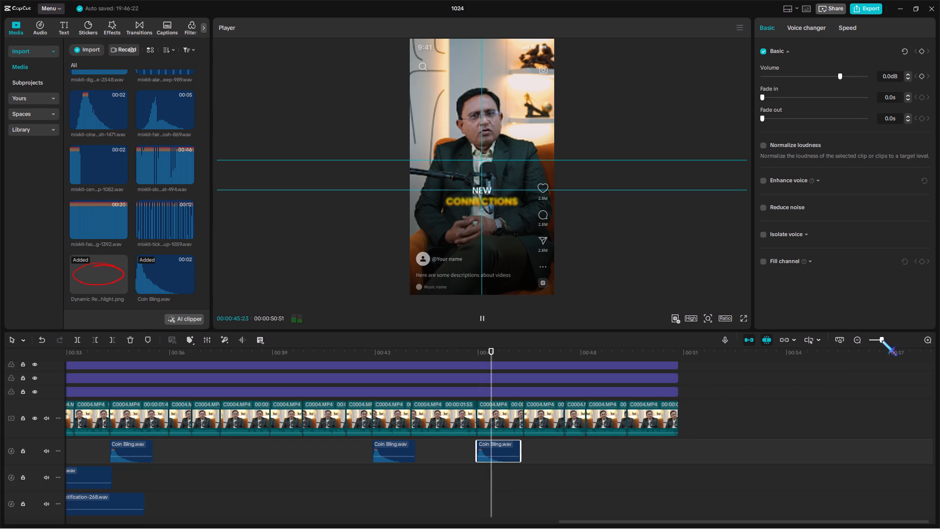
scroll(578, 466, up, 7)
key(space)
Search New Volume (E:) for "NOTI" and import noti.wav into the project media.
click(446, 388)
drag(446, 388, 0, 407)
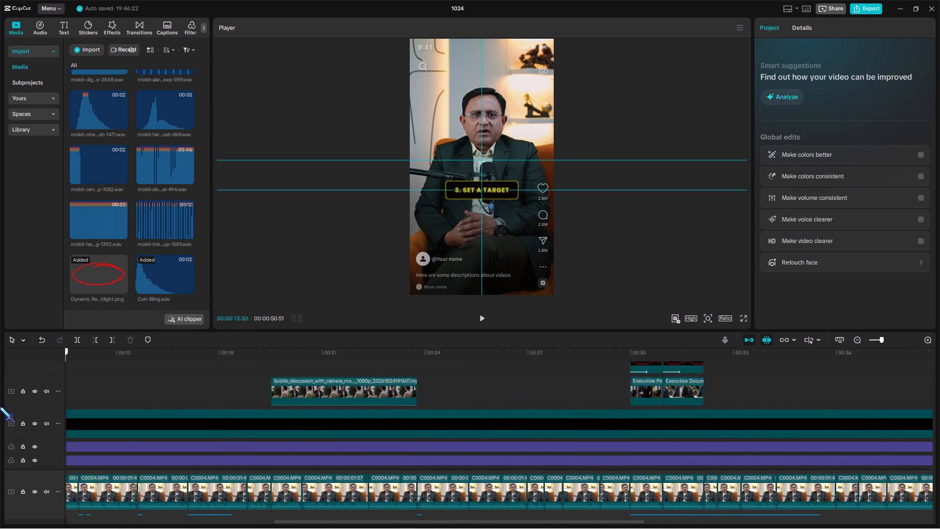
drag(0, 407, 0, 164)
click(88, 48)
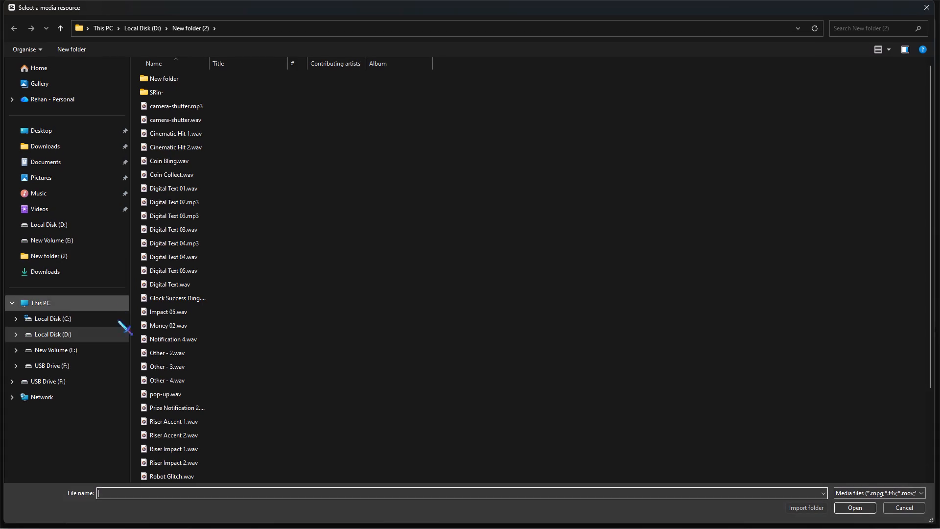
click(104, 353)
click(863, 30)
text(NOTI)
double_click(158, 125)
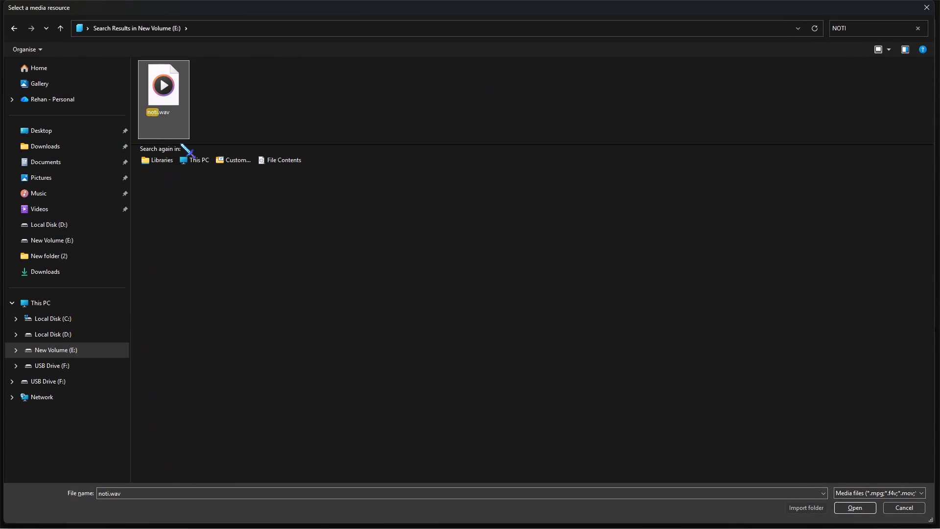
Place the noti.wav sound at about 00:00:19:30, where the 4:16-long My presets10 caption clip begins.
scroll(304, 427, up, 15)
scroll(368, 432, down, 2)
click(389, 418)
drag(389, 418, 421, 418)
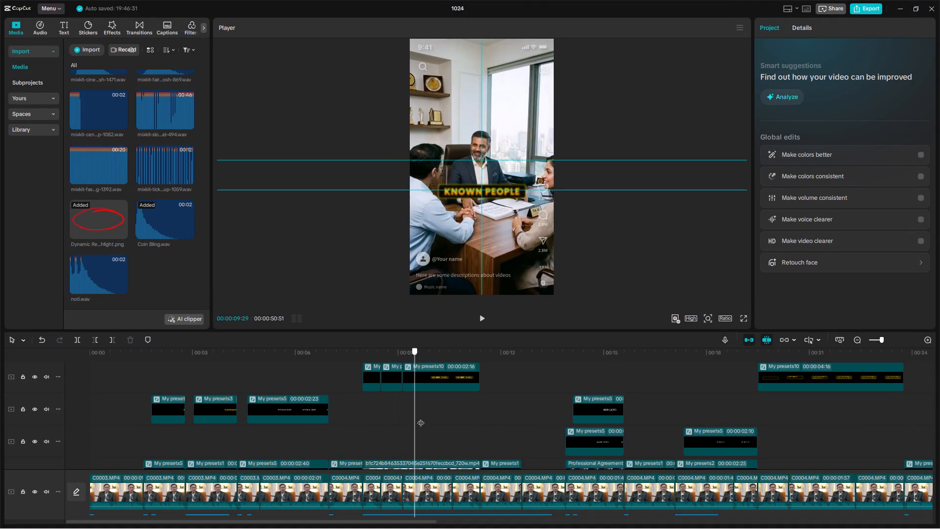
drag(421, 418, 620, 390)
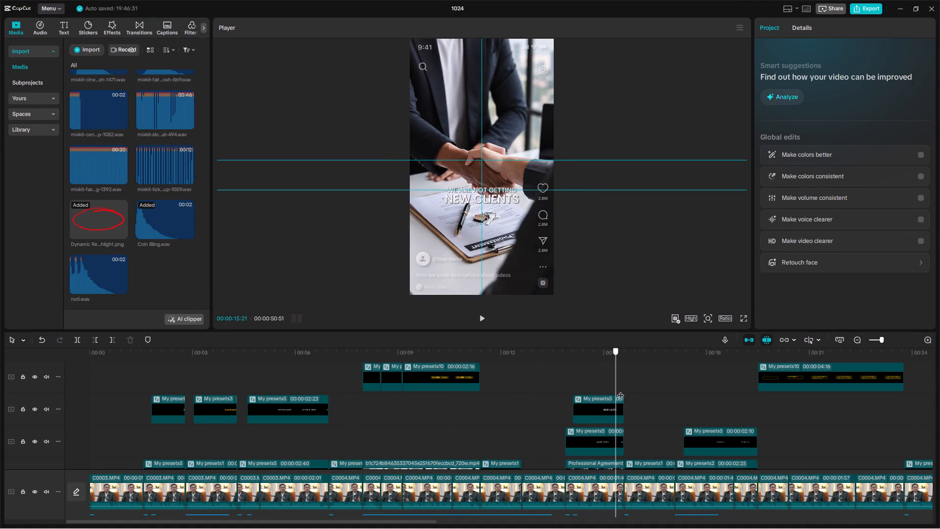
drag(620, 390, 455, 398)
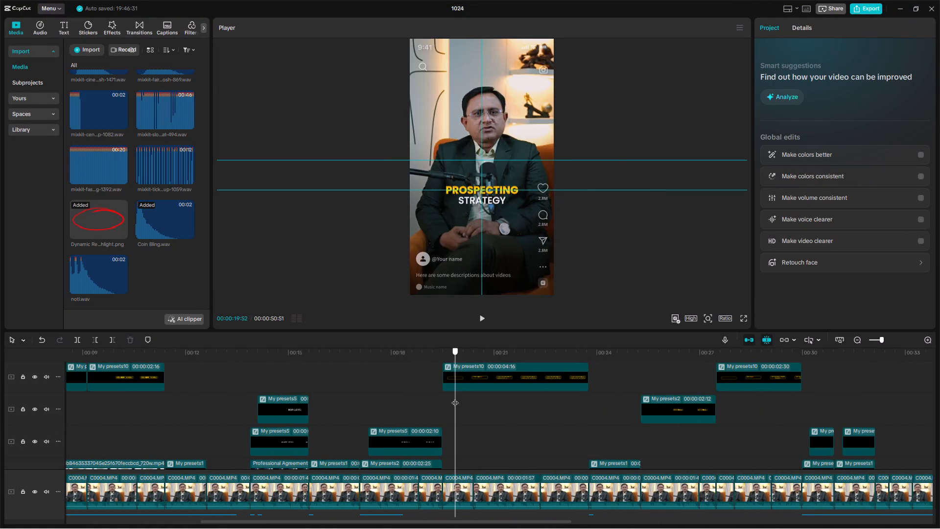
drag(455, 398, 446, 408)
drag(93, 279, 441, 405)
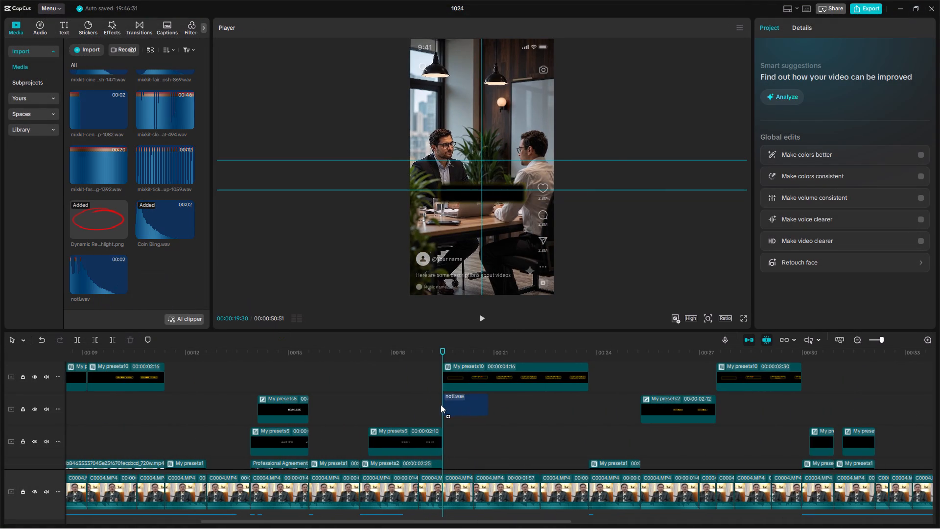
drag(441, 405, 443, 406)
Copy the noti.wav clip and paste it at 00:00:27:29, where the "2. BUILD NEW PROFESSIONAL NETWORKS" caption begins.
key(ctrl+c)
scroll(617, 475, up, 13)
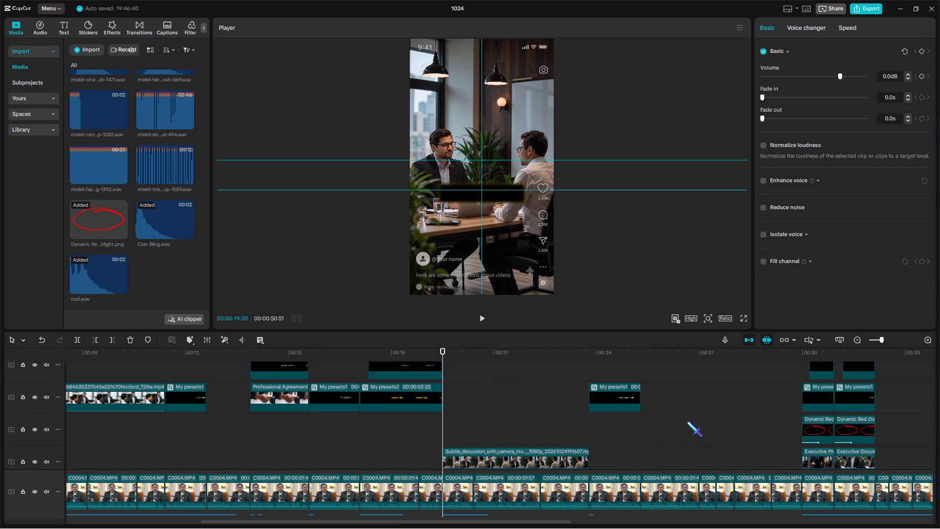
click(675, 403)
scroll(684, 433, up, 8)
click(647, 381)
drag(654, 381, 724, 364)
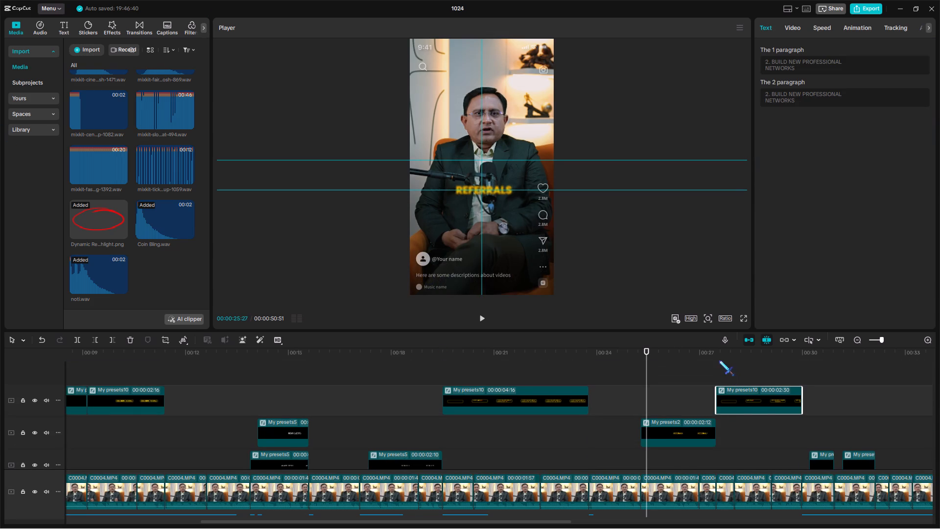
click(719, 361)
click(717, 363)
click(717, 367)
key(ctrl+v)
Paste the noti.wav clip at 00:00:35:59, where the 5:10-long My presets10 caption clip begins.
scroll(759, 456, up, 18)
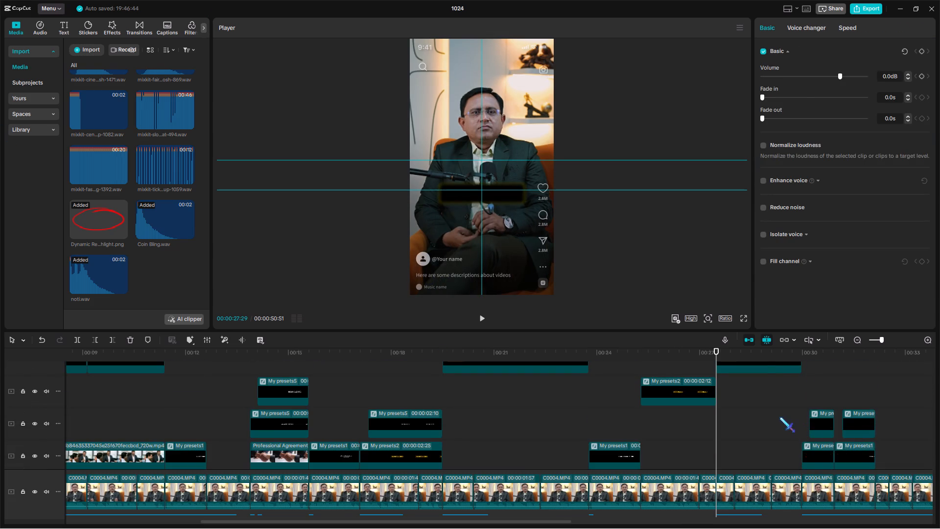
click(779, 417)
drag(779, 417, 511, 395)
key(ctrl+v)
key(ctrl+z)
scroll(511, 428, up, 13)
click(509, 419)
key(ctrl+v)
Search New Volume (E:) for "FLIPA" and import flipa.wav into the project media.
scroll(525, 432, up, 2)
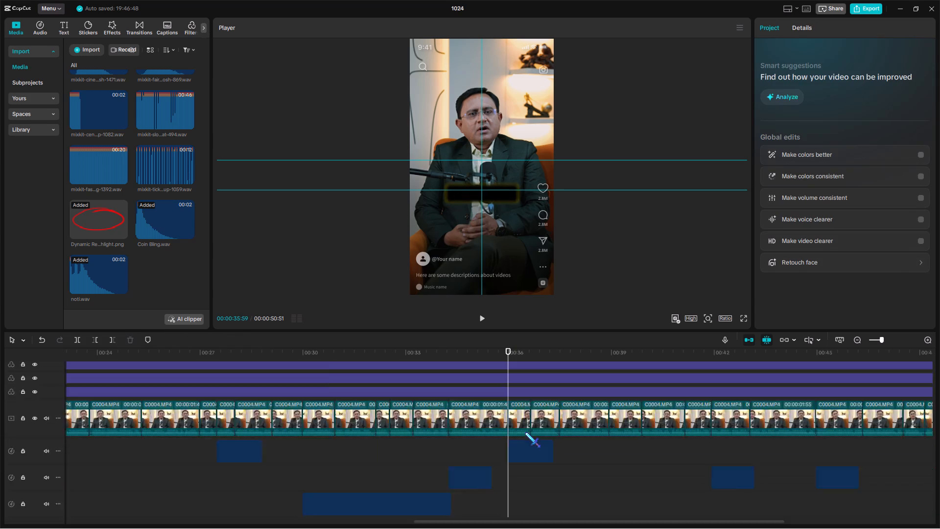
scroll(525, 432, up, 20)
click(300, 407)
click(314, 428)
drag(314, 428, 0, 415)
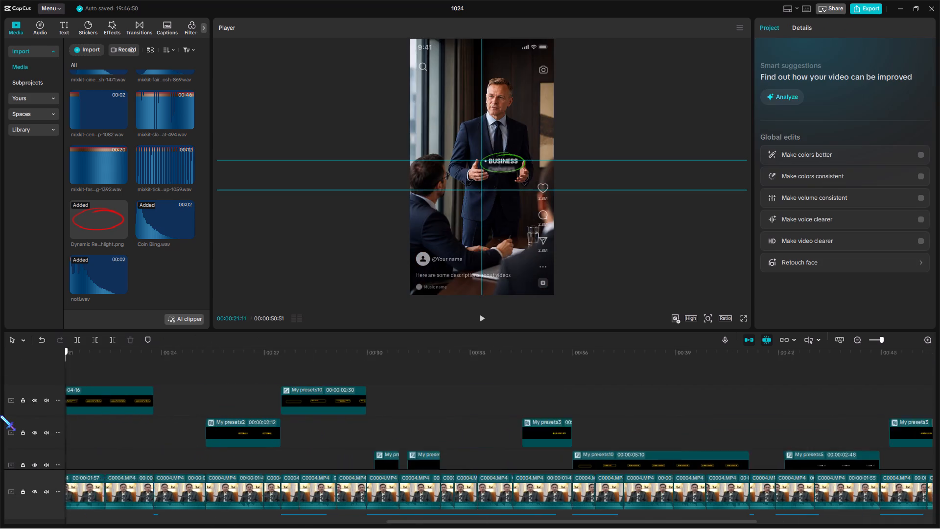
drag(0, 415, 2, 218)
click(89, 54)
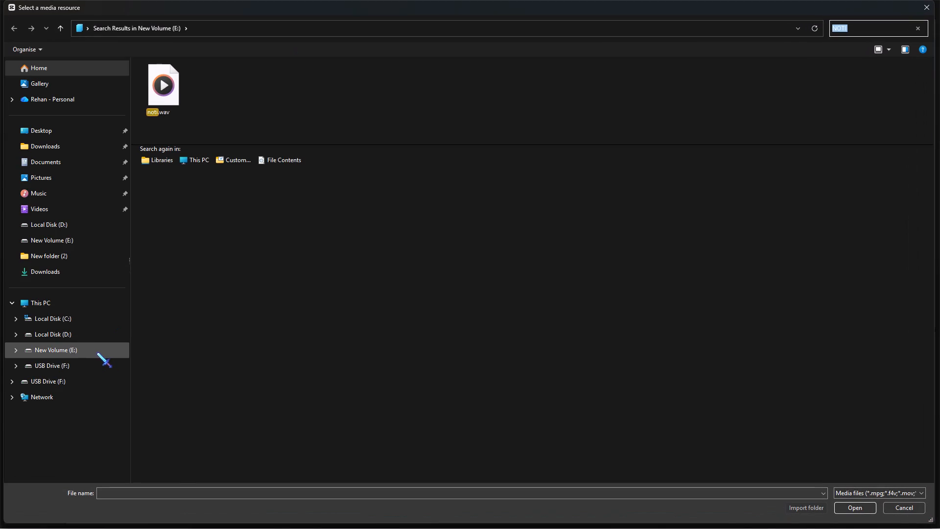
click(96, 350)
click(880, 29)
text(FLIPA)
double_click(175, 105)
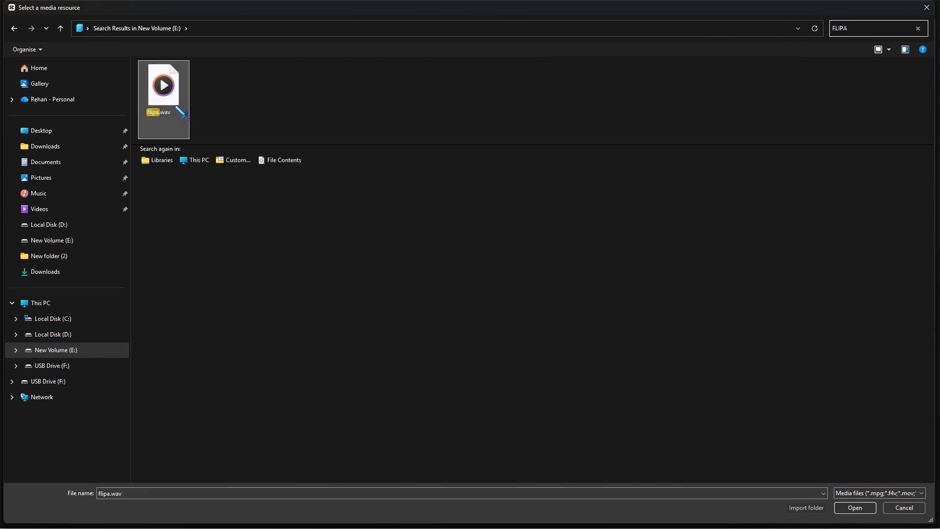
Scrub through the captions and move the playhead to 00:00:25:17, where the My presets2 "REFERRALS" caption clip begins.
scroll(283, 417, up, 6)
scroll(245, 410, down, 6)
scroll(339, 401, up, 4)
click(340, 417)
drag(340, 417, 383, 418)
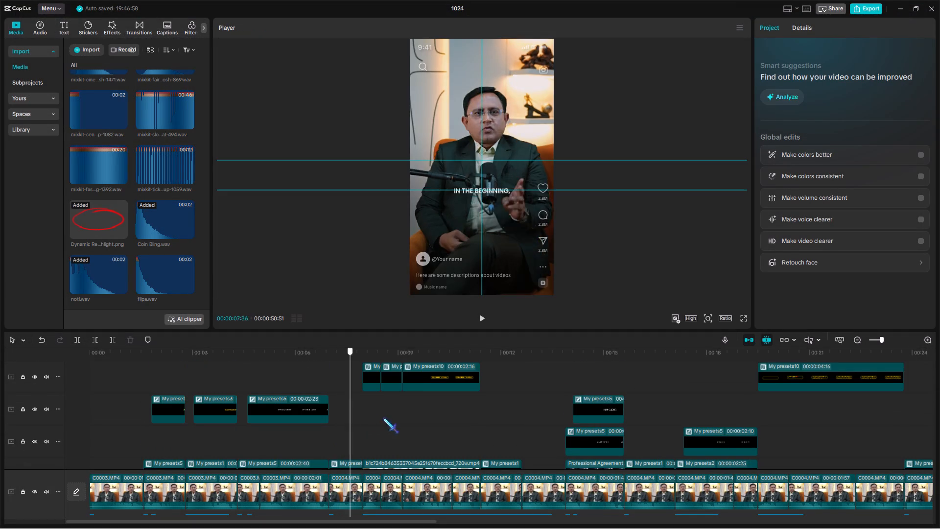
drag(383, 418, 618, 413)
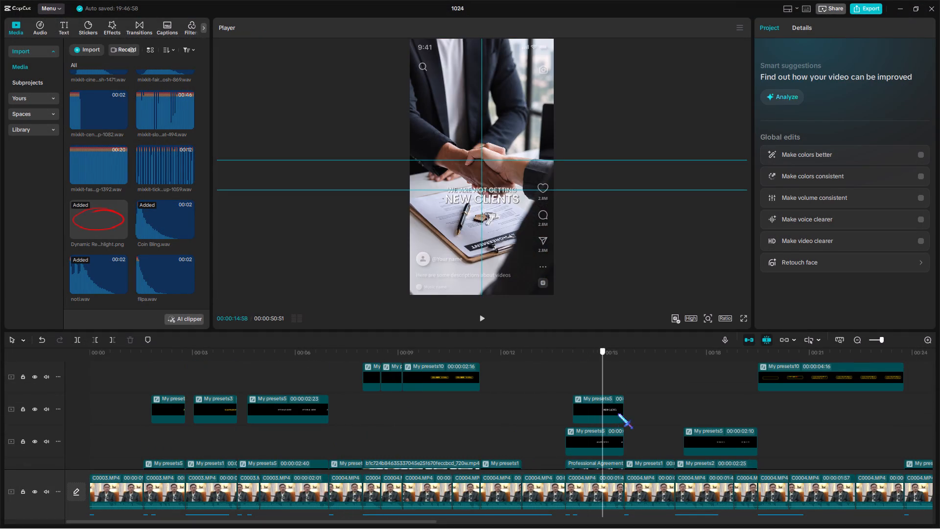
drag(618, 413, 798, 418)
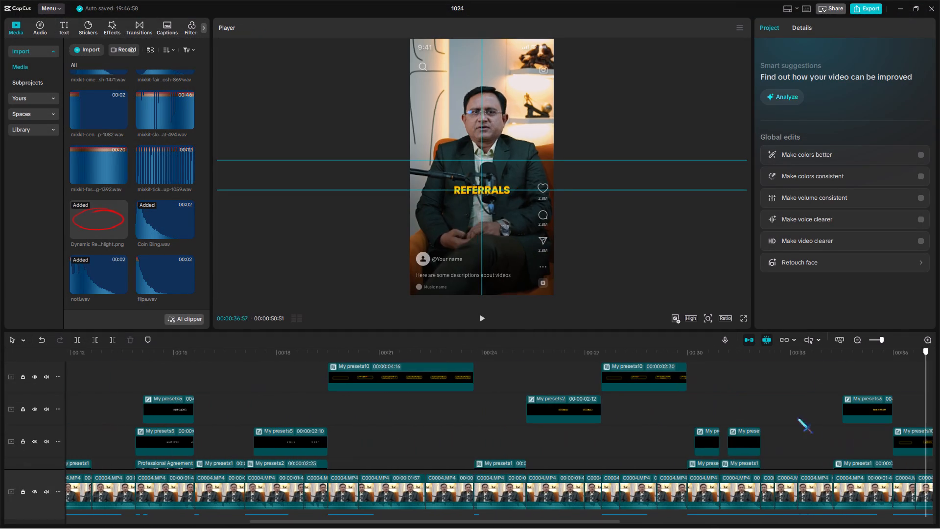
drag(798, 418, 504, 416)
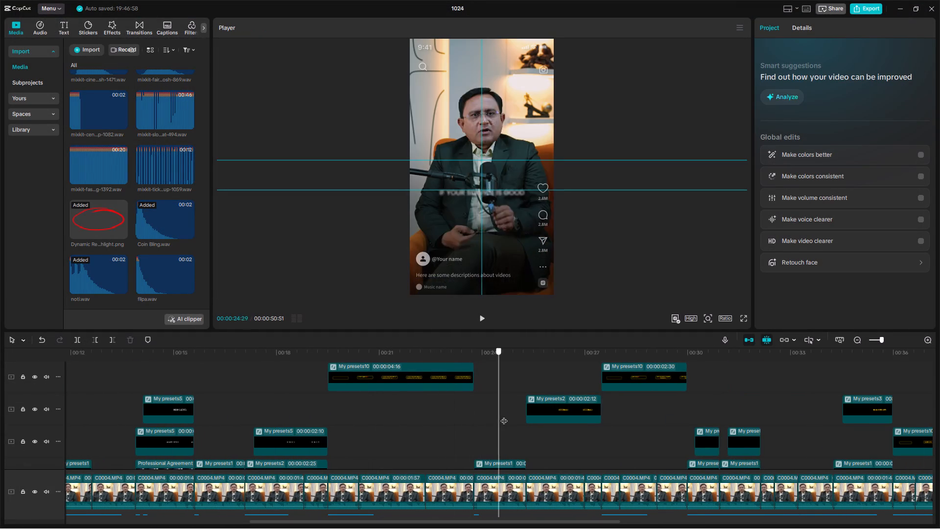
drag(504, 416, 524, 426)
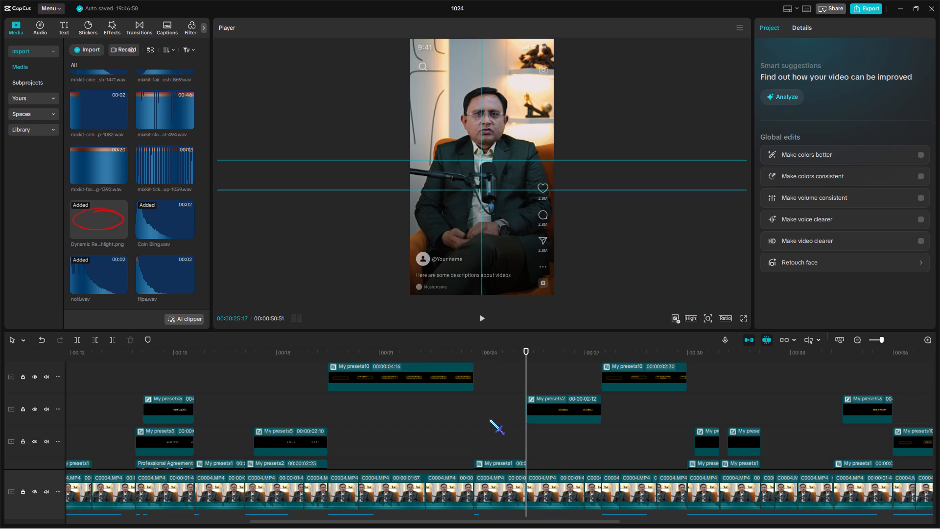
Add flipa.wav to the timeline at 00:00:25:17, where the My presets2 "REFERRALS" caption clip begins, and copy the placed clip.
drag(163, 272, 526, 407)
key(ctrl+c)
Scrub through the captions from 00:00:25:17 to the video's end, reviewing them for sound-effect spots, and return to the video's start.
scroll(688, 409, up, 2)
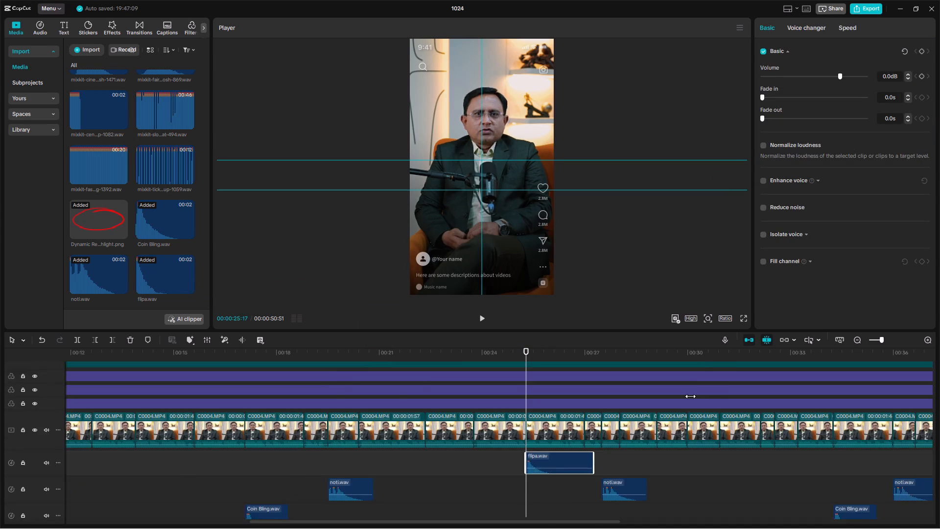
scroll(690, 396, up, 20)
scroll(690, 396, up, 3)
click(588, 392)
drag(588, 392, 758, 395)
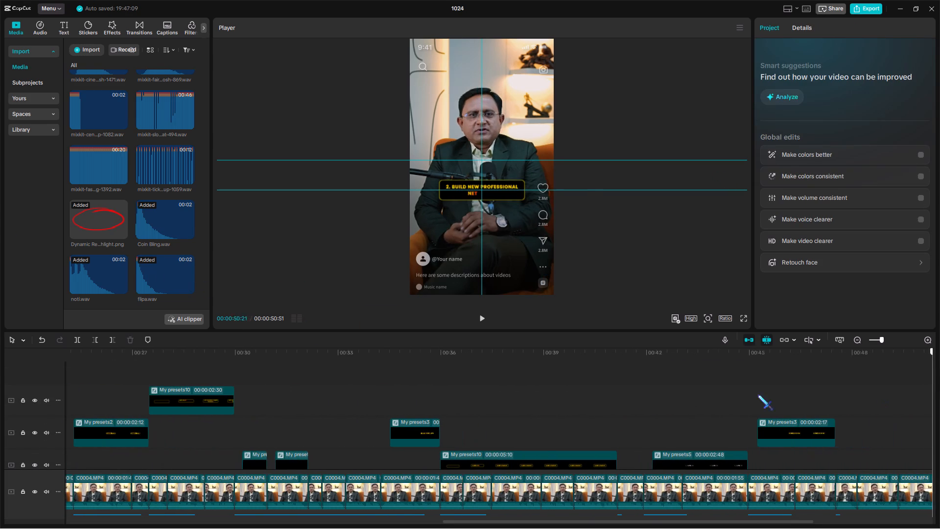
drag(758, 395, 281, 384)
scroll(292, 384, down, 5)
click(292, 354)
drag(291, 354, 309, 366)
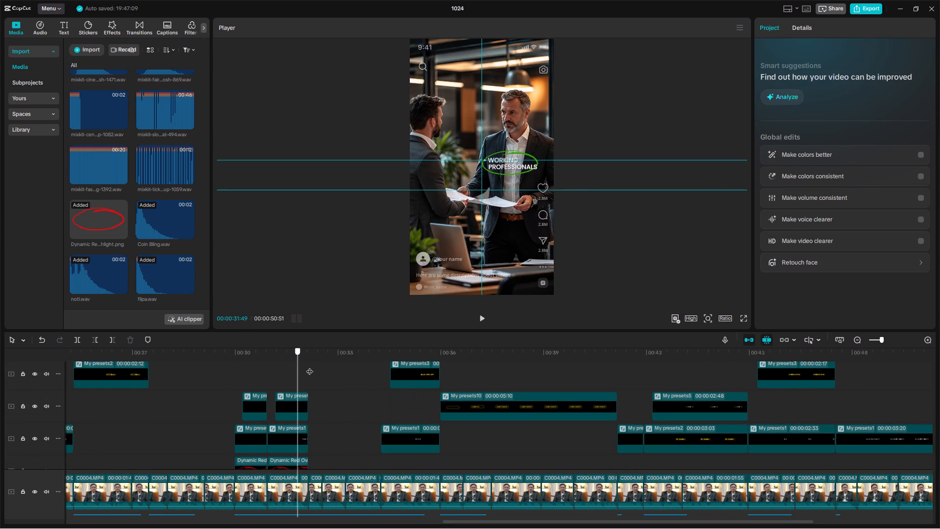
drag(309, 366, 461, 396)
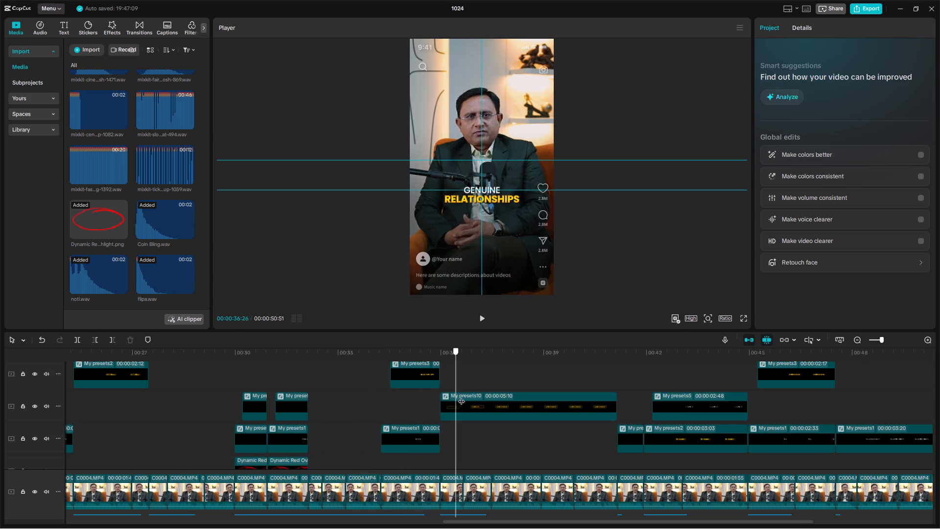
drag(461, 396, 523, 390)
scroll(524, 386, up, 4)
click(525, 386)
drag(525, 386, 898, 399)
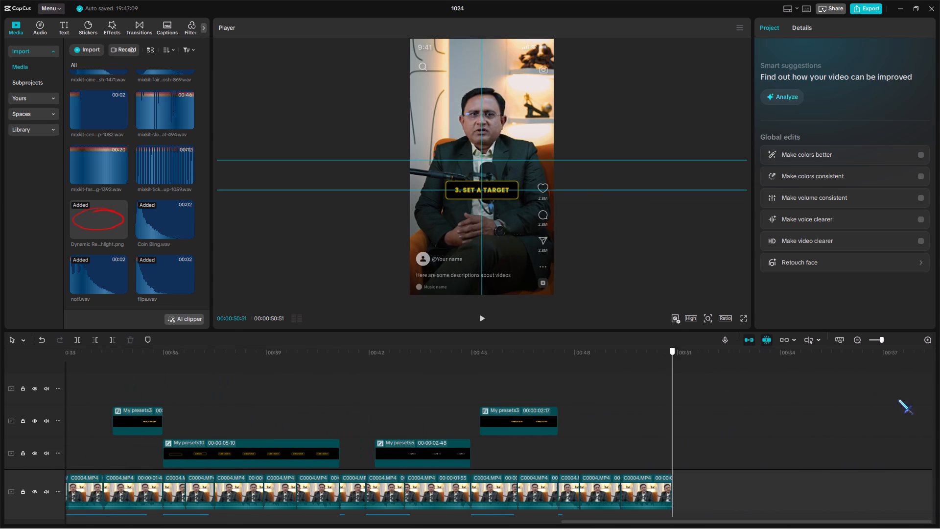
drag(898, 399, 460, 404)
scroll(469, 407, down, 7)
scroll(471, 407, up, 6)
click(361, 406)
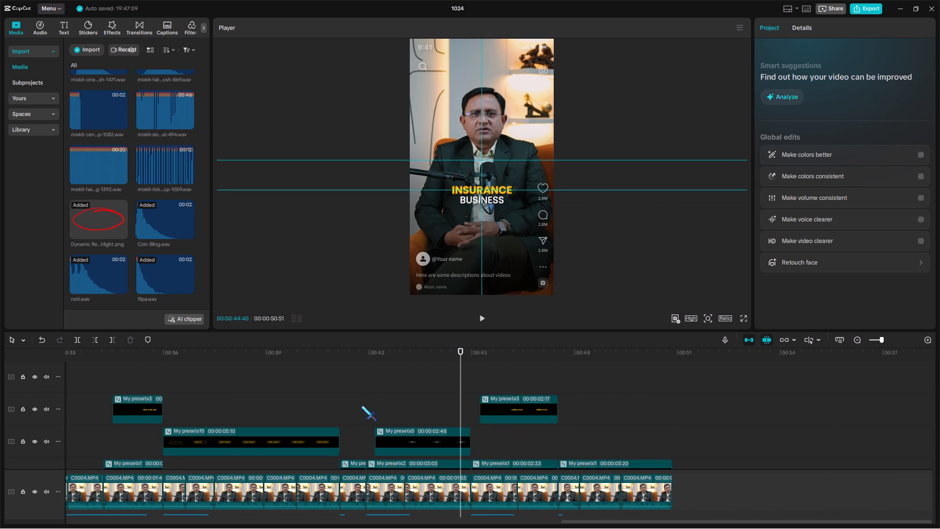
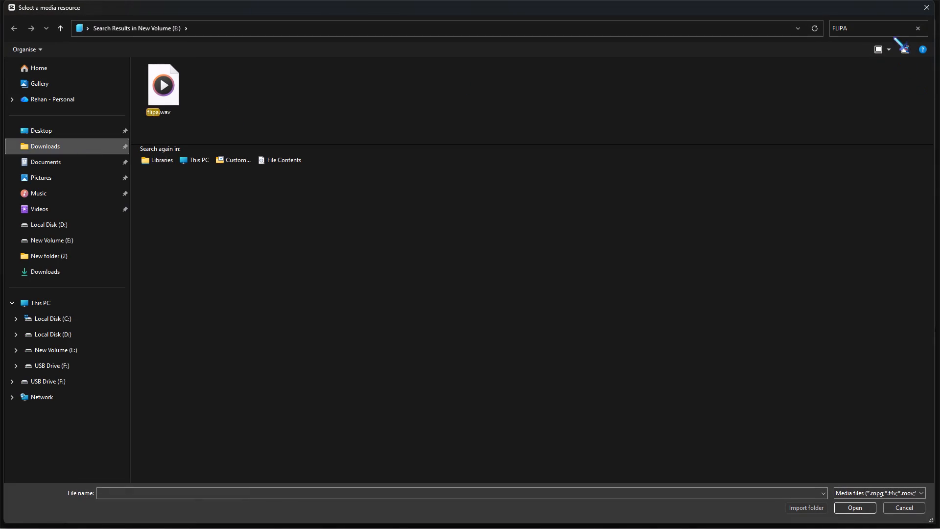
click(889, 26)
text(PNG)
double_click(191, 125)
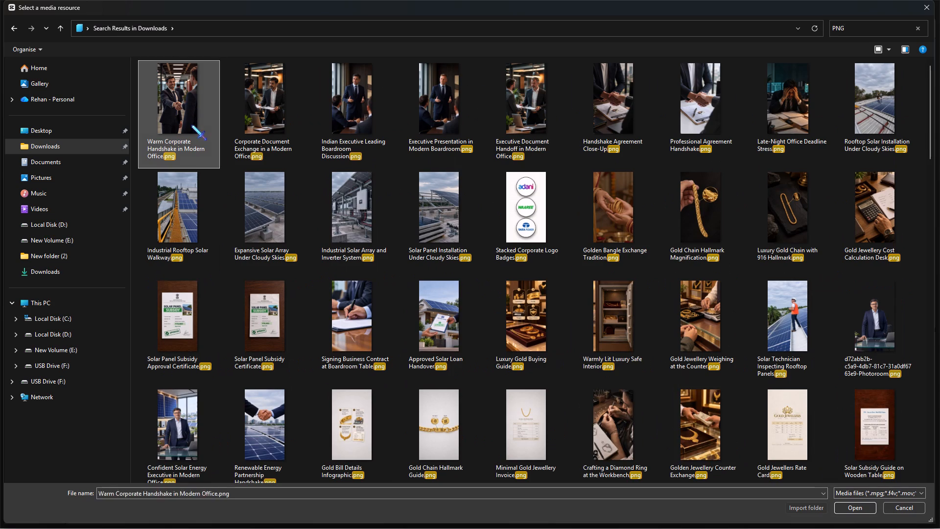
Place the handshake image on the timeline's existing image overlay track, starting at the playhead at 00:00:37:29.
scroll(351, 405, down, 6)
drag(108, 269, 317, 404)
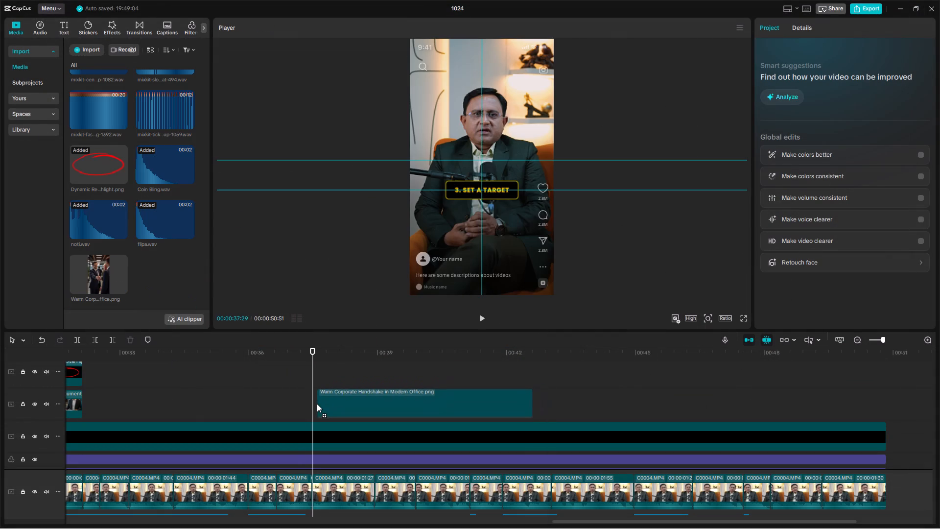
drag(317, 404, 314, 404)
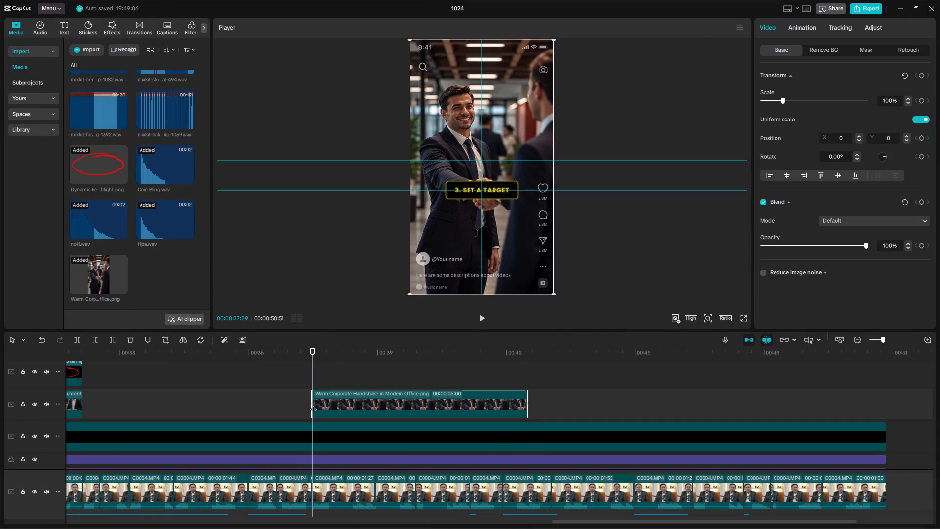
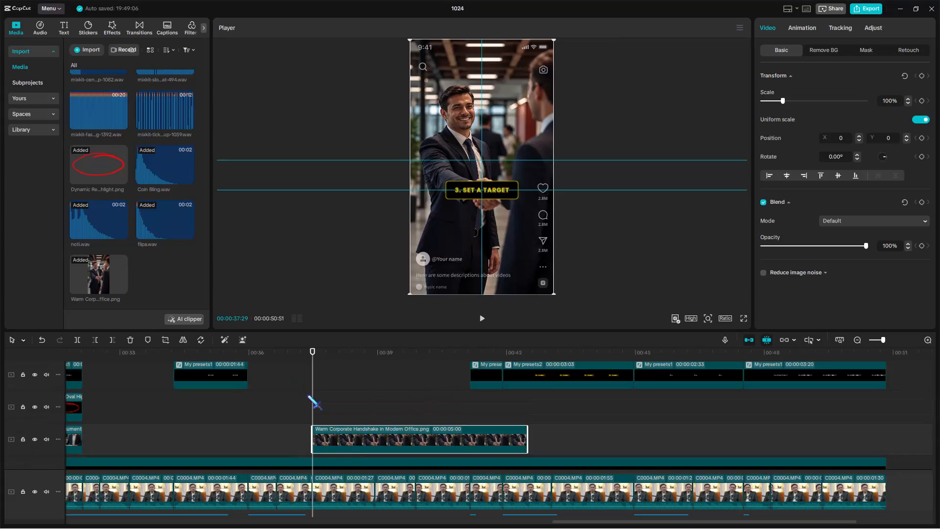
Play through the handshake image and trim its end to the cut between the main clips below it, just before 00:00:40.
click(313, 405)
key(space)
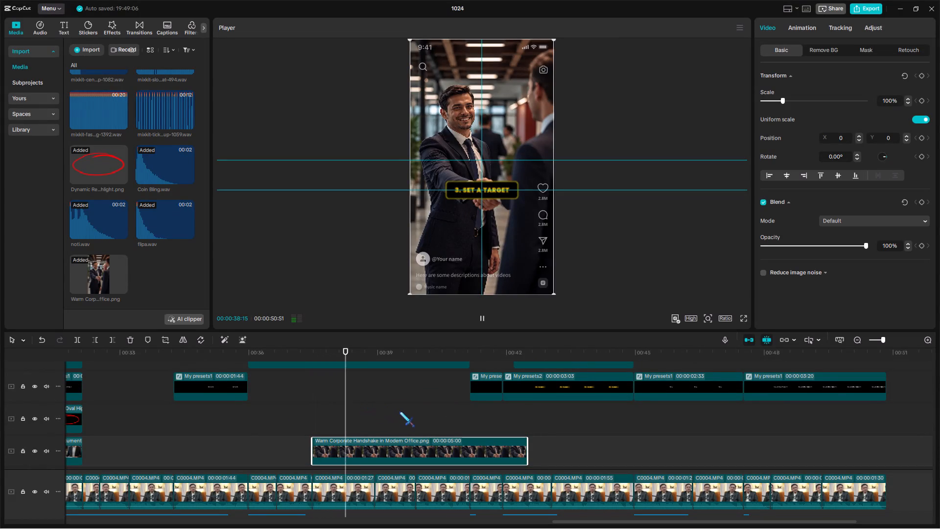
drag(412, 406, 414, 415)
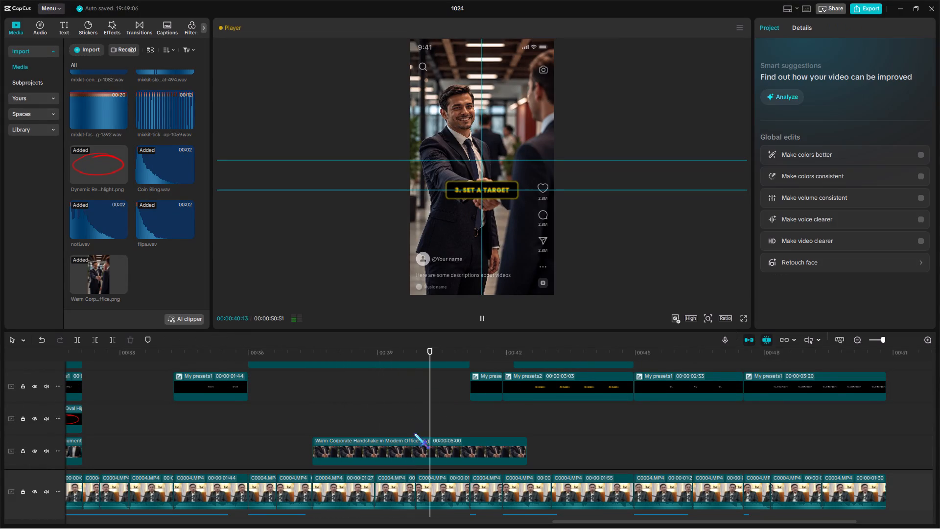
double_click(414, 417)
click(414, 442)
key(w)
key(space)
scroll(415, 445, up, 5)
scroll(361, 437, down, 5)
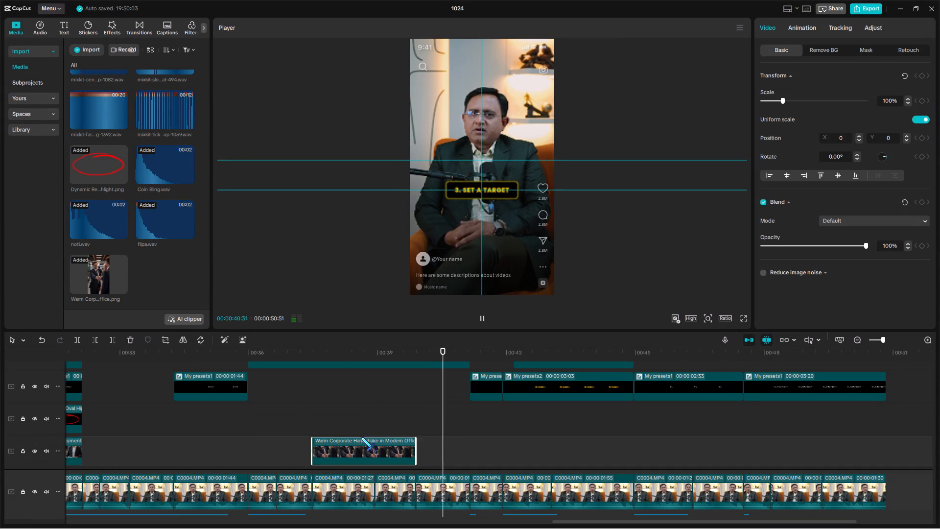
Select all seven image and video overlay clips, from Late-Night Office to Warm Corporate Handshake, and set their Vignette to 2.
triple_click(370, 408)
drag(370, 407, 8, 416)
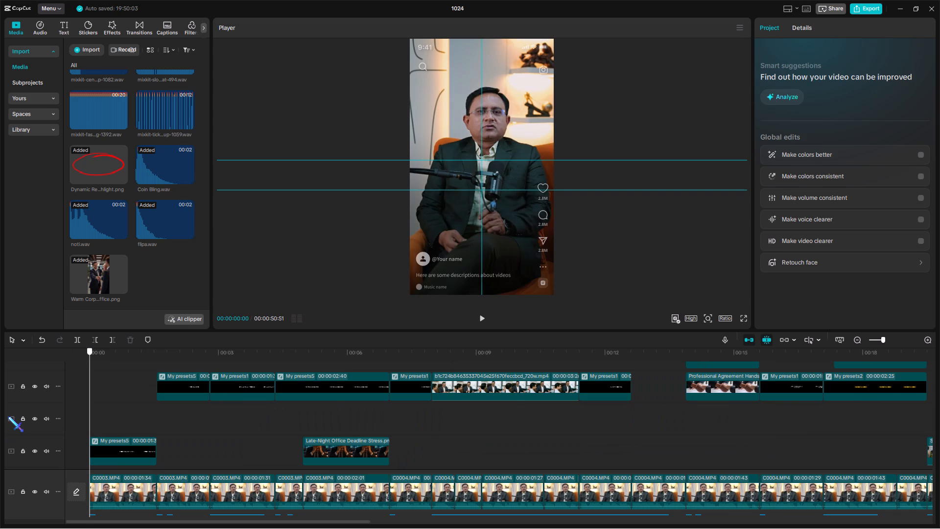
drag(8, 416, 10, 416)
click(879, 341)
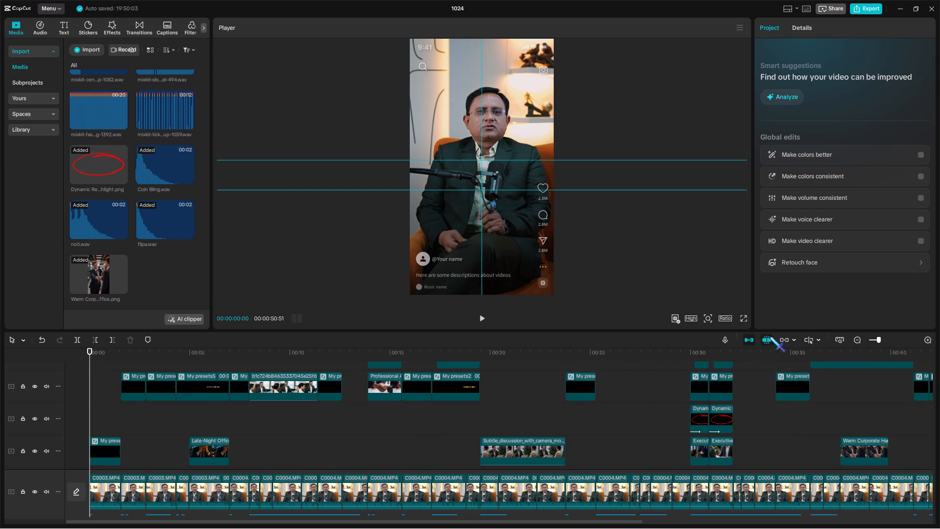
click(879, 340)
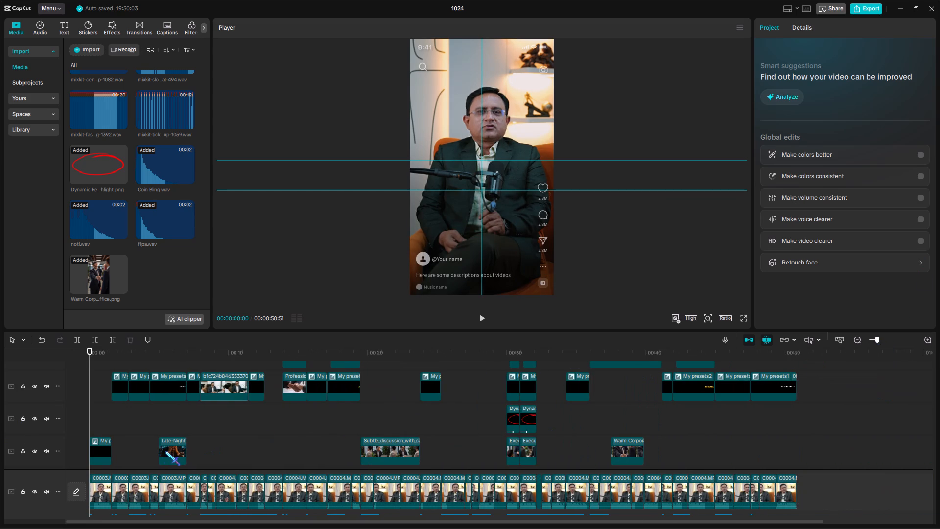
click(165, 451)
ctrl+click(214, 388)
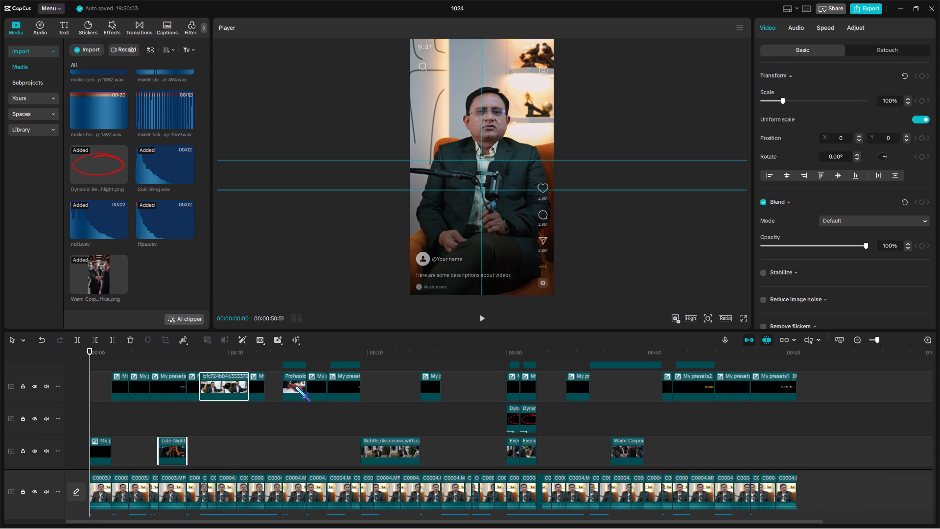
ctrl+click(295, 386)
ctrl+click(402, 449)
ctrl+click(514, 450)
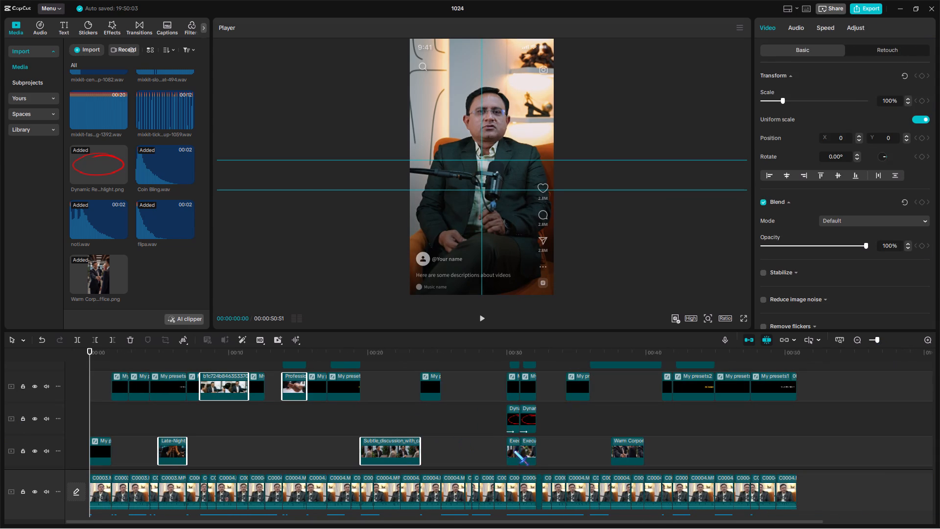
ctrl+click(526, 450)
ctrl+click(627, 451)
scroll(627, 451, up, 5)
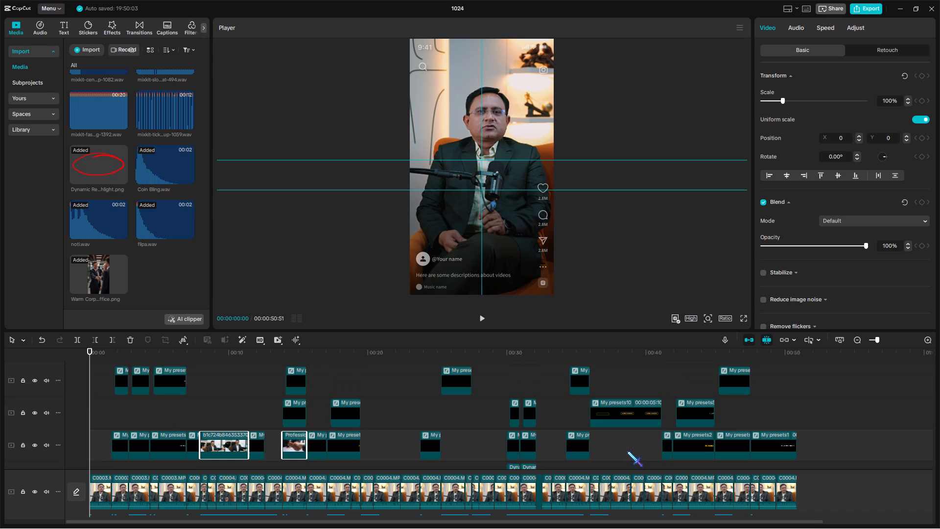
scroll(627, 451, down, 11)
click(863, 28)
scroll(860, 191, down, 13)
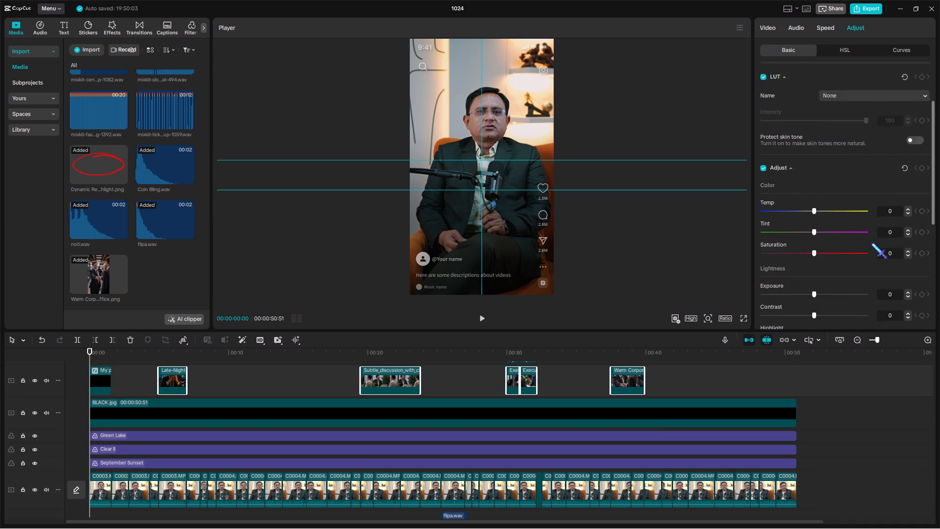
scroll(871, 243, down, 20)
scroll(871, 243, down, 14)
click(907, 322)
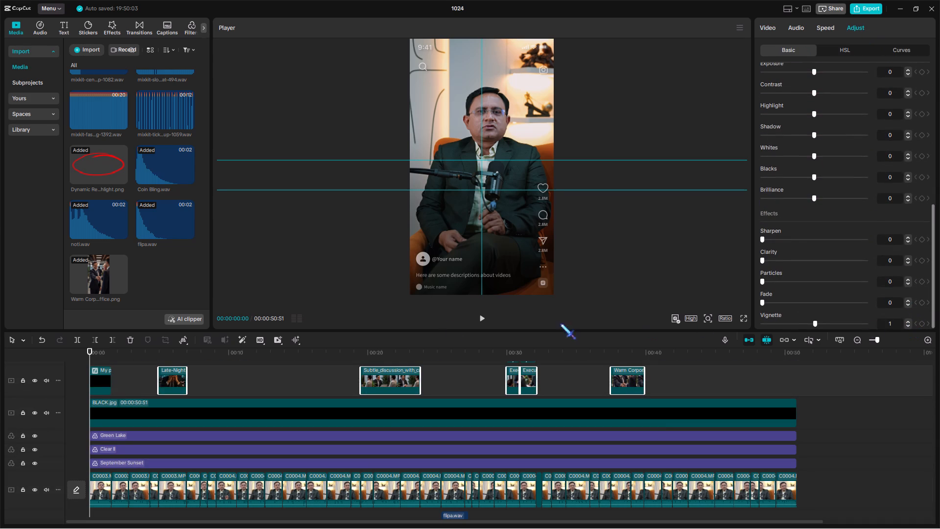
click(385, 355)
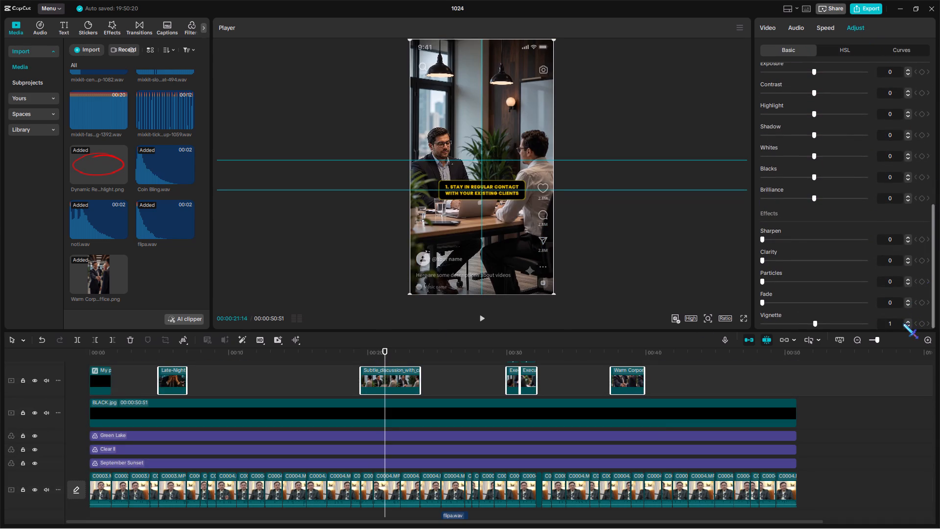
click(907, 322)
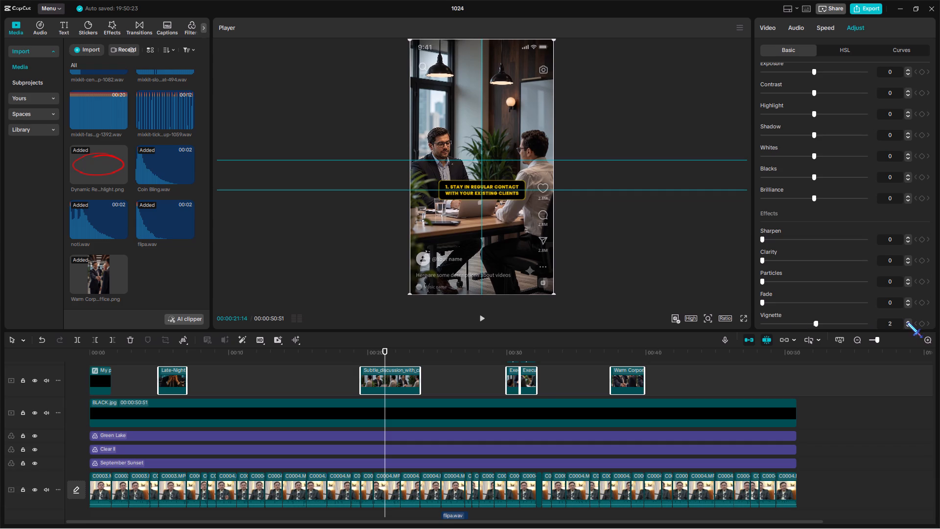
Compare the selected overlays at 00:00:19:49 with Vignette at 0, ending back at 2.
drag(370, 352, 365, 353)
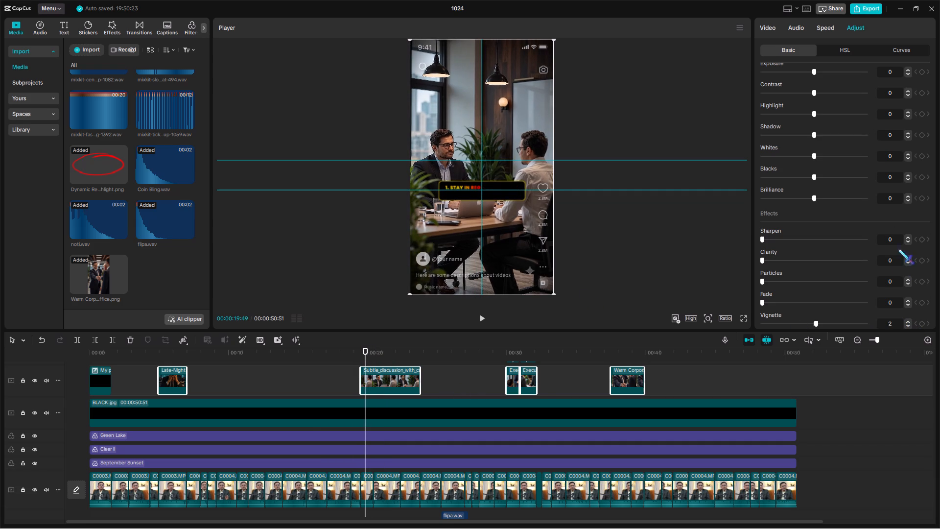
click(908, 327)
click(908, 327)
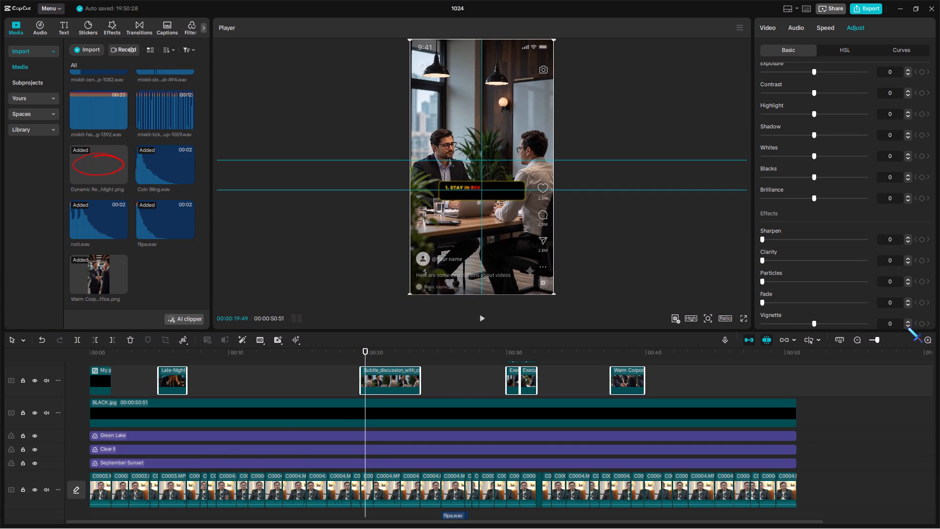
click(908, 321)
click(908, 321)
Place My presets11 above the Late-Night Office image at 00:00:04:58 and break the preset into its grunge texture clip.
scroll(482, 402, up, 7)
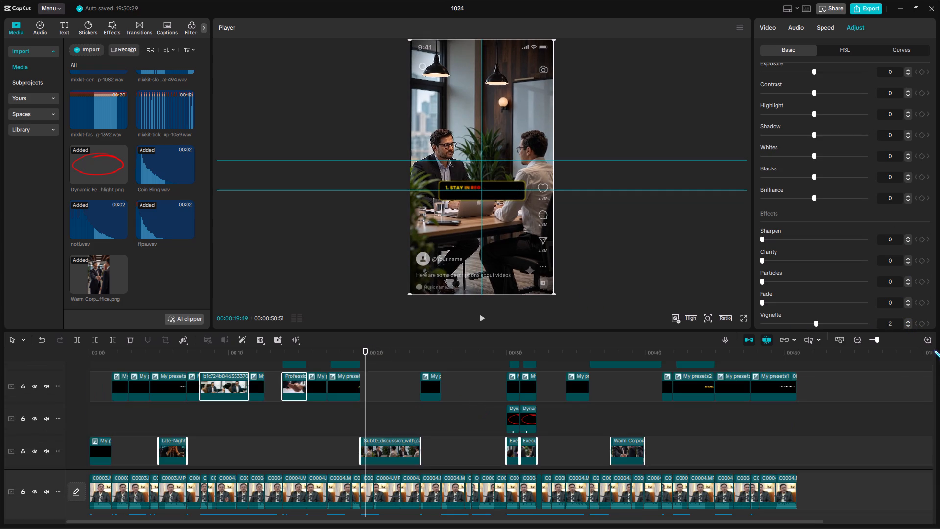
scroll(180, 364, up, 2)
double_click(157, 381)
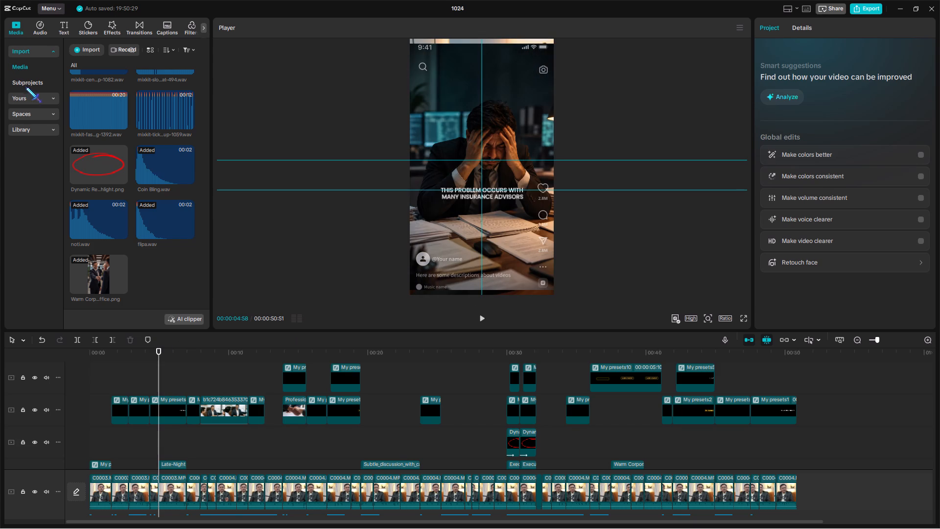
click(28, 99)
click(39, 99)
scroll(161, 192, down, 7)
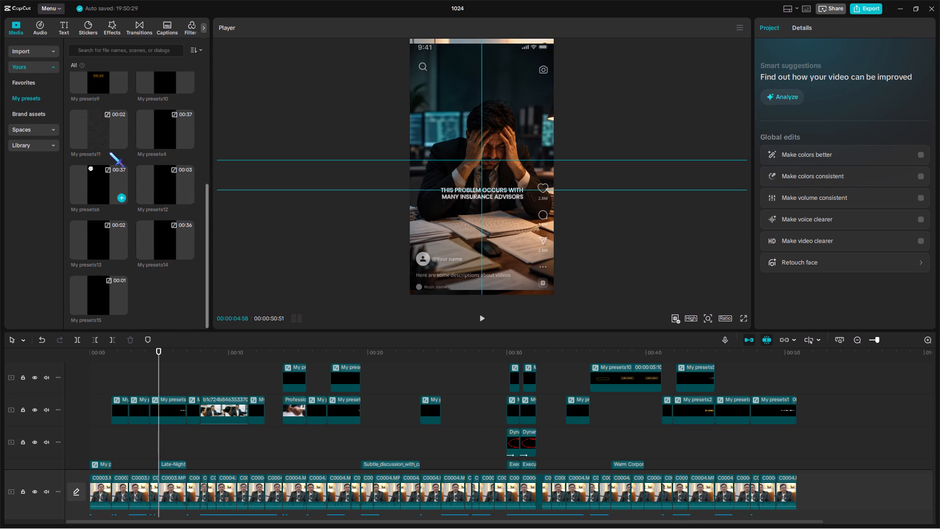
click(100, 128)
click(879, 341)
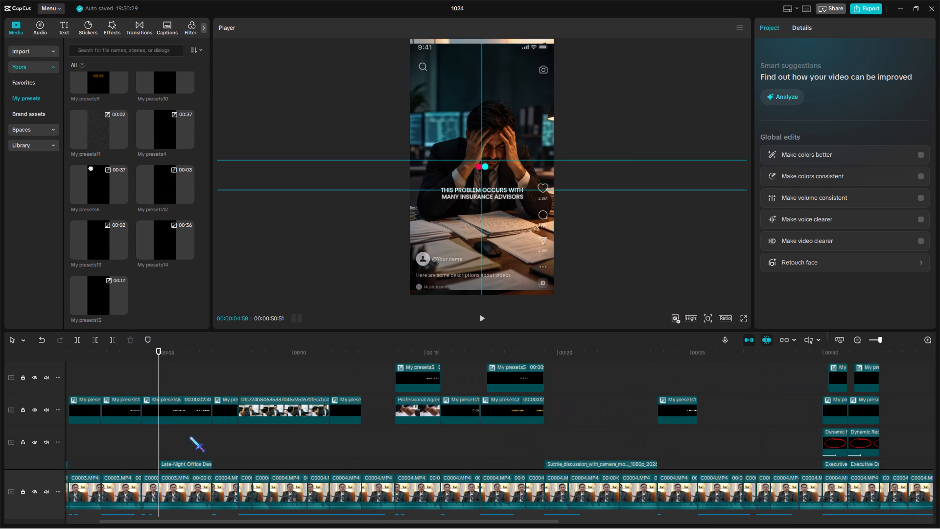
click(149, 376)
drag(149, 376, 157, 373)
drag(73, 124, 159, 375)
right_click(189, 379)
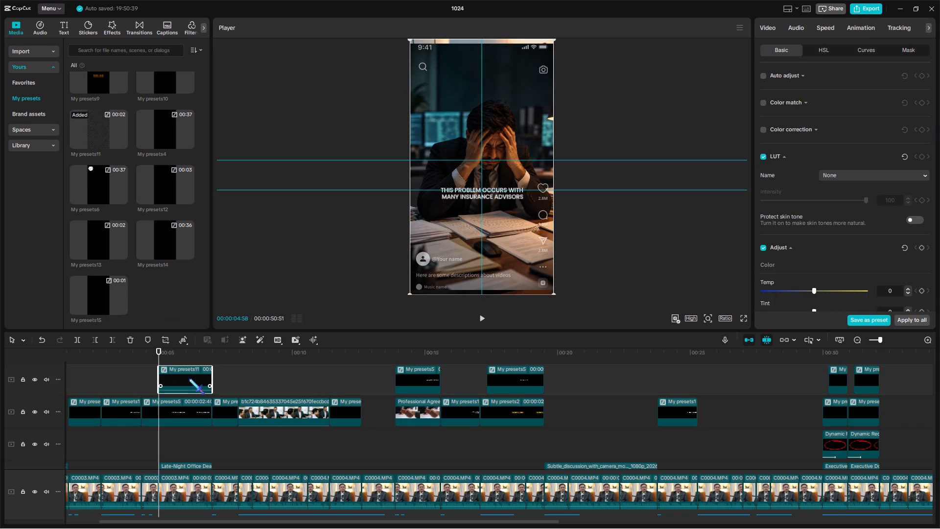
click(253, 322)
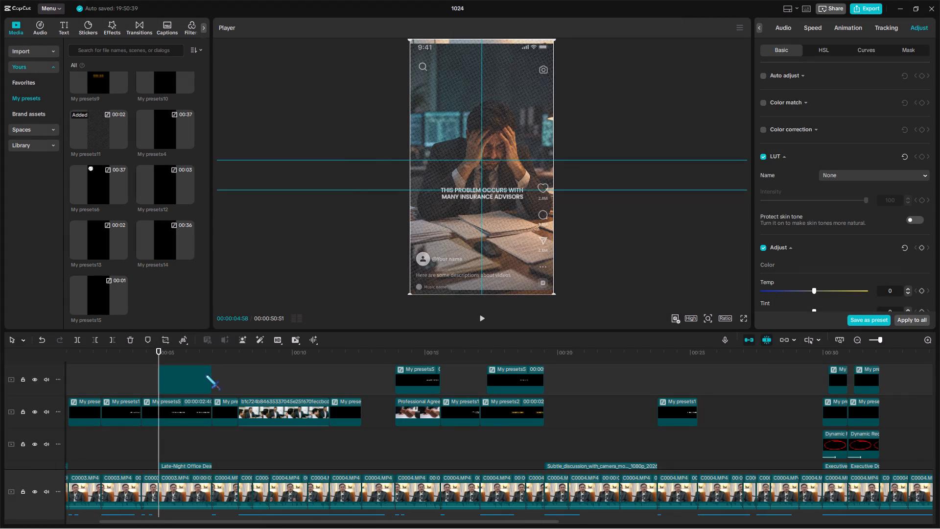
Examine the grunge texture over the Late-Night Office image, including a full-screen preview at 00:00:06:18.
drag(176, 357, 209, 357)
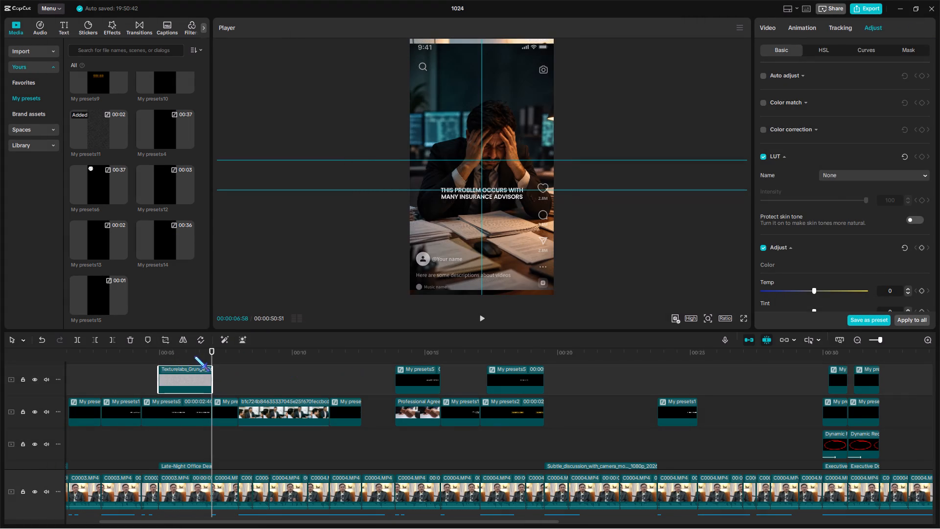
click(194, 354)
click(214, 378)
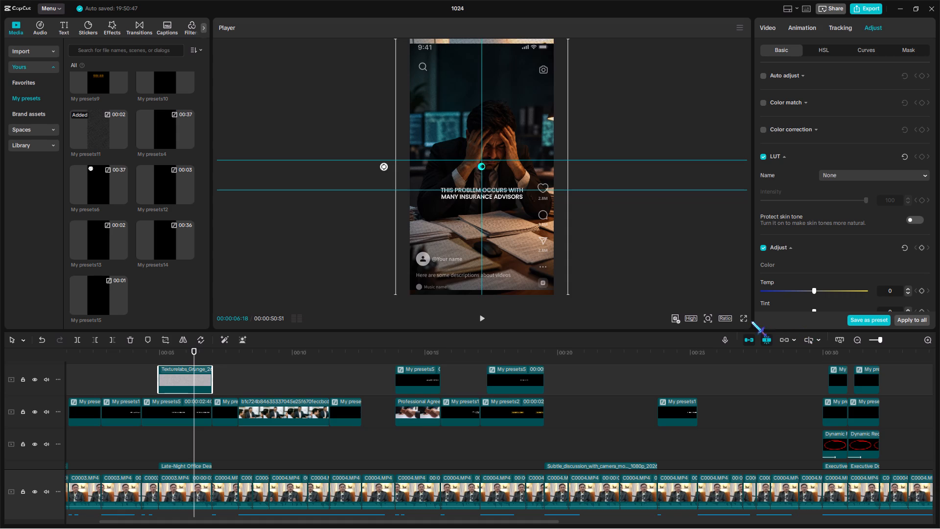
click(741, 316)
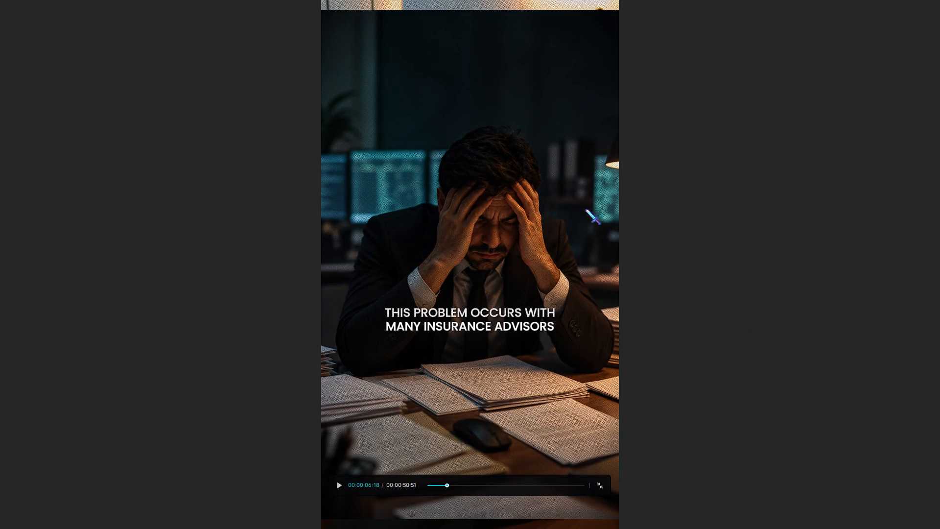
key(Escape)
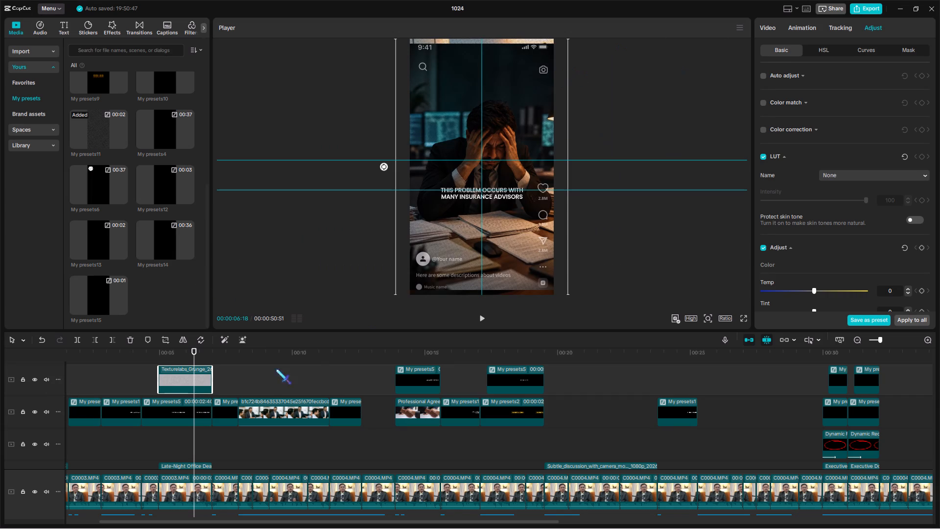
Enlarge the Late-Night Office image to 106% scale so it fills the vertical frame.
scroll(251, 387, down, 5)
click(191, 426)
click(774, 29)
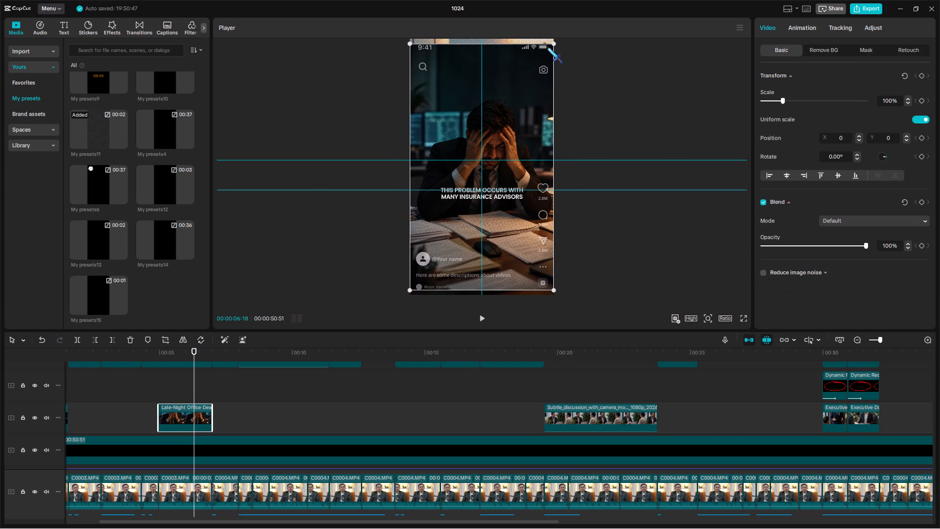
drag(555, 41, 572, 36)
Move the Late-Night Office image earlier on its track so it starts at 00:00:04:19.
scroll(202, 410, up, 3)
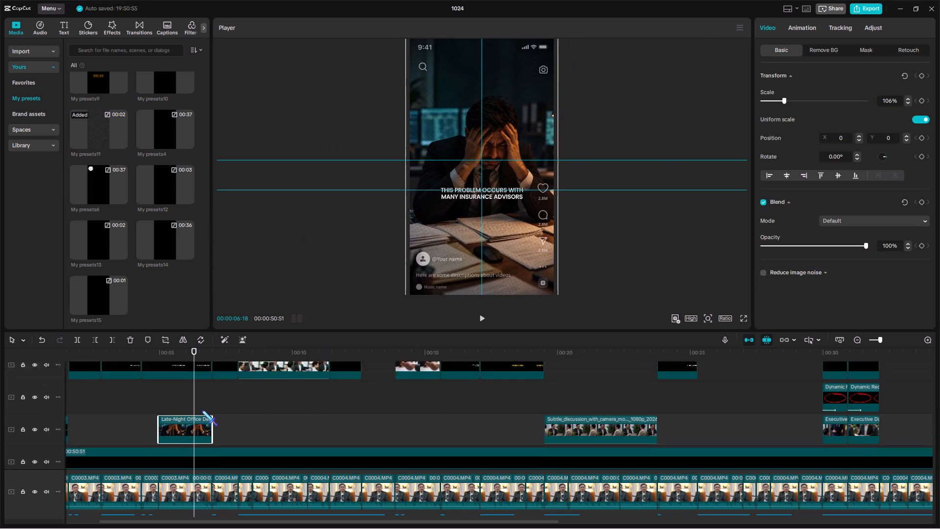
scroll(202, 410, up, 2)
click(190, 385)
scroll(156, 406, up, 2)
click(159, 366)
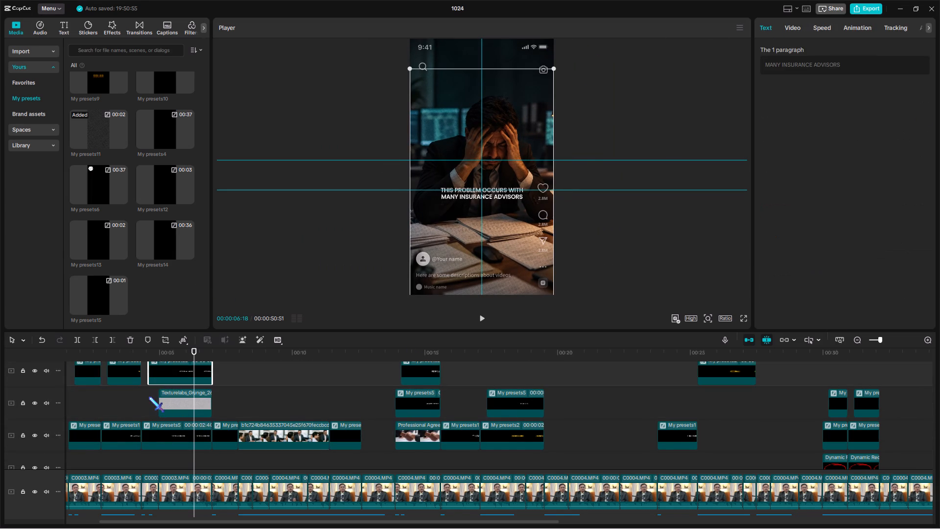
click(149, 397)
scroll(149, 397, down, 4)
scroll(160, 400, up, 4)
click(150, 393)
drag(150, 393, 156, 390)
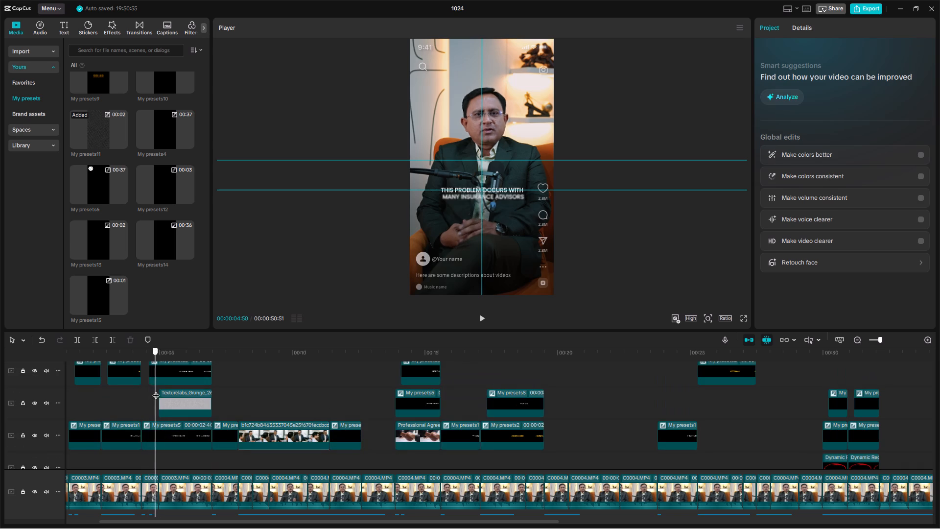
drag(156, 390, 159, 389)
double_click(137, 402)
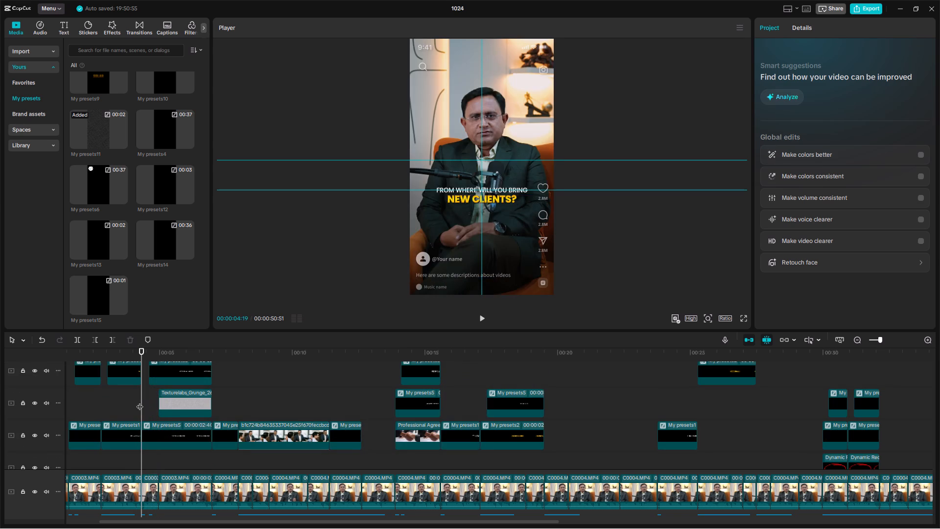
click(140, 402)
scroll(177, 403, down, 8)
drag(183, 409, 164, 409)
Extend the end of the Late-Night Office image to match the end of the grunge texture clip.
key(space)
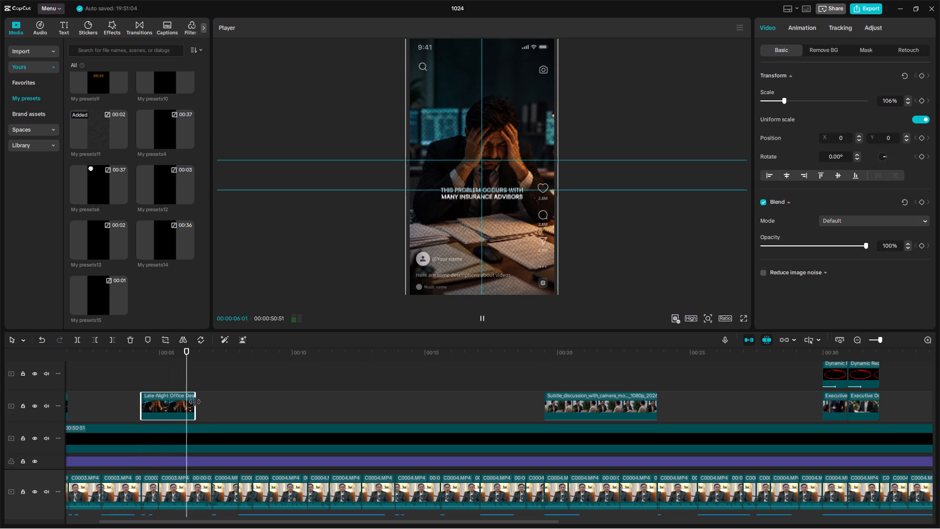
drag(195, 401, 210, 402)
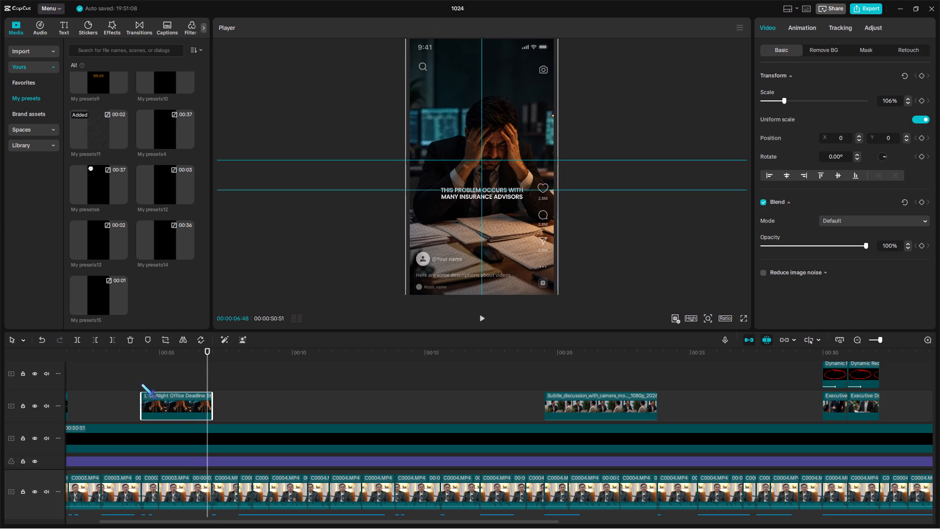
Play back the opening of the Late-Night Office image and return the playhead to 00:00:04:58, where the grunge texture starts.
click(146, 377)
key(space)
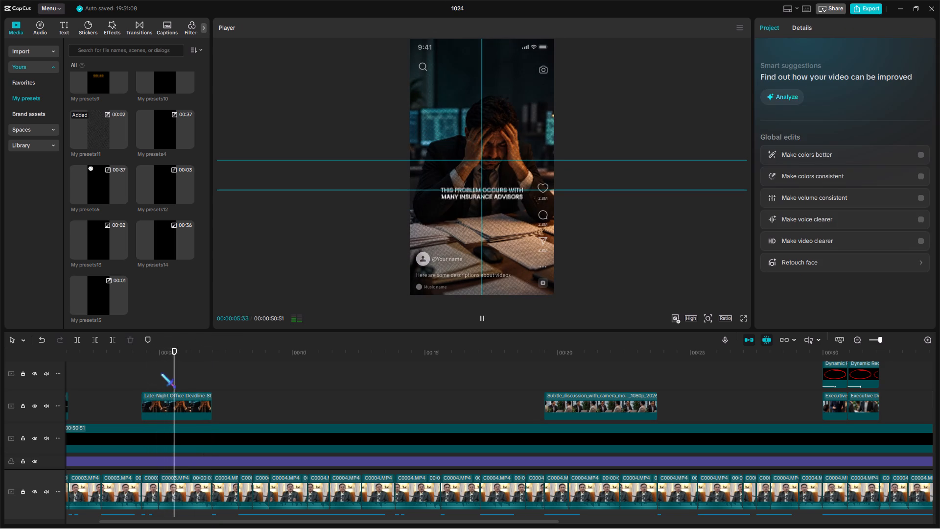
click(160, 372)
click(160, 372)
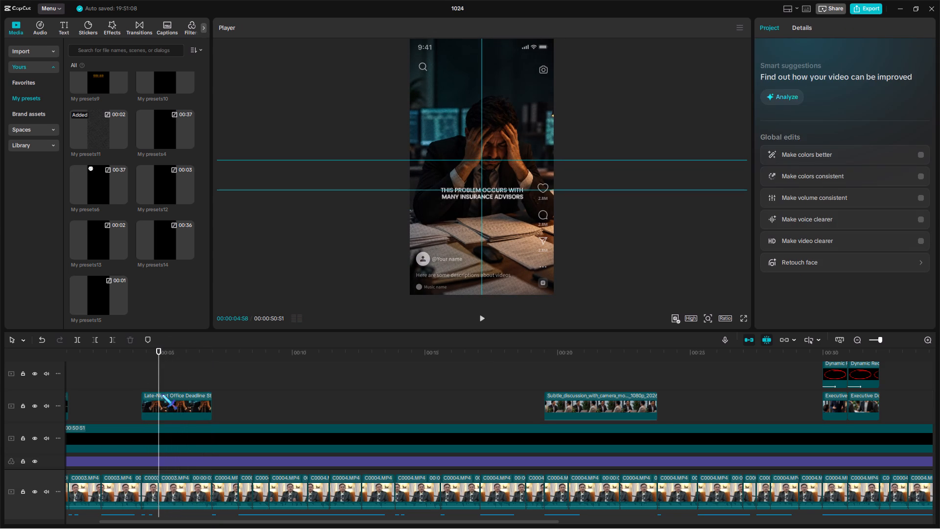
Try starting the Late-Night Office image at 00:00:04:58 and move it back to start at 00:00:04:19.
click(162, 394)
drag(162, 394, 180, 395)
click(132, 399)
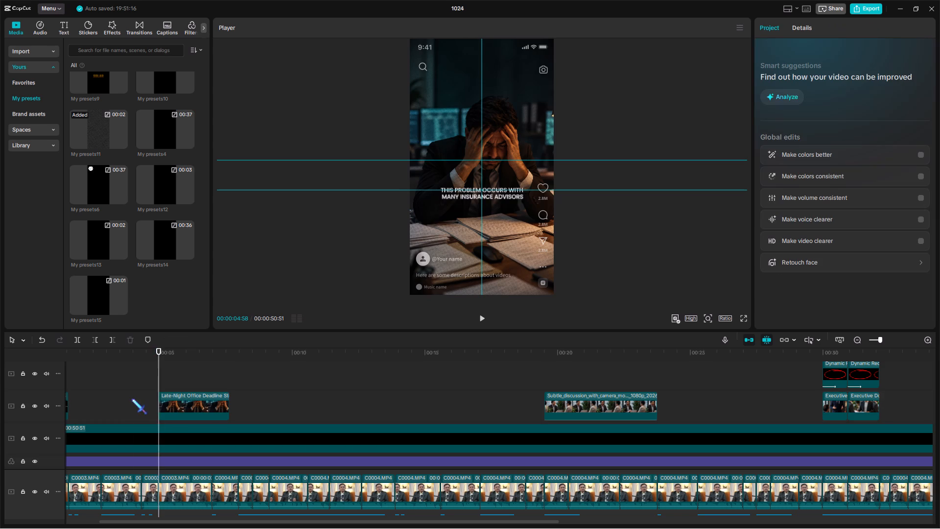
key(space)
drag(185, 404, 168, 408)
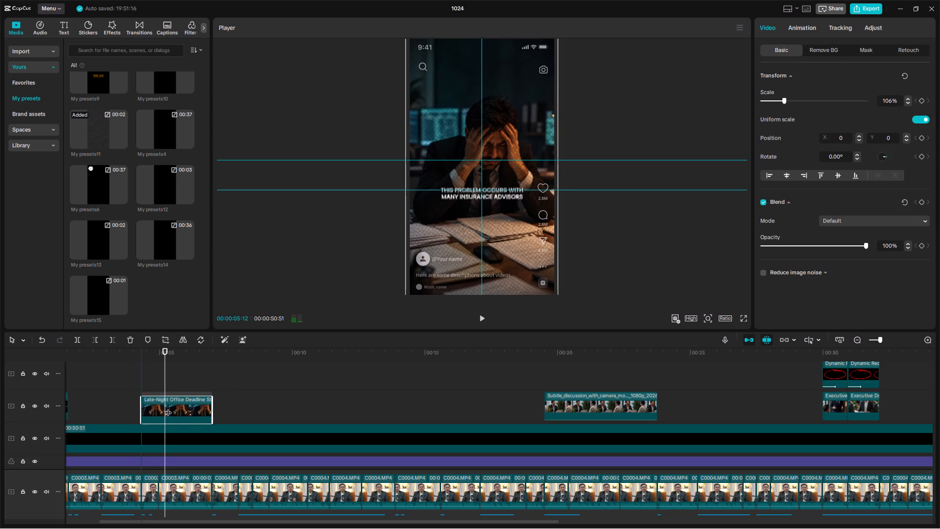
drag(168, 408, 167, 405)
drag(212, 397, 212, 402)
Extend the first grunge texture clip to start and end together with the Late-Night Office image.
scroll(212, 403, up, 7)
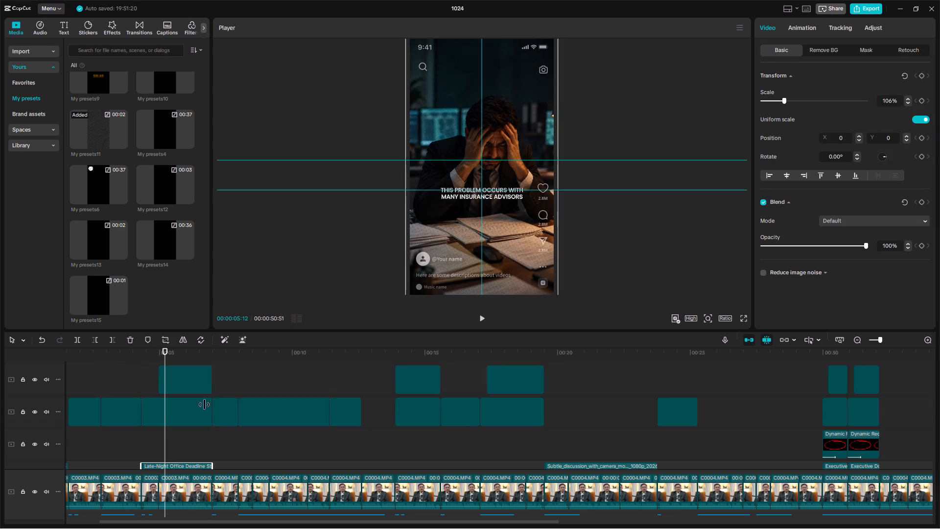
scroll(204, 405, up, 5)
drag(193, 395, 168, 399)
scroll(179, 397, down, 3)
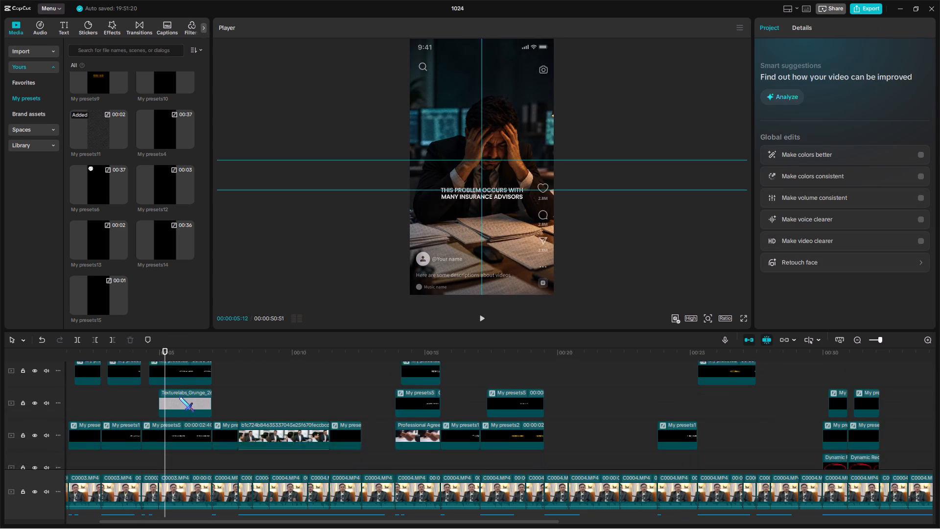
scroll(179, 397, down, 2)
drag(185, 397, 166, 368)
drag(195, 391, 209, 374)
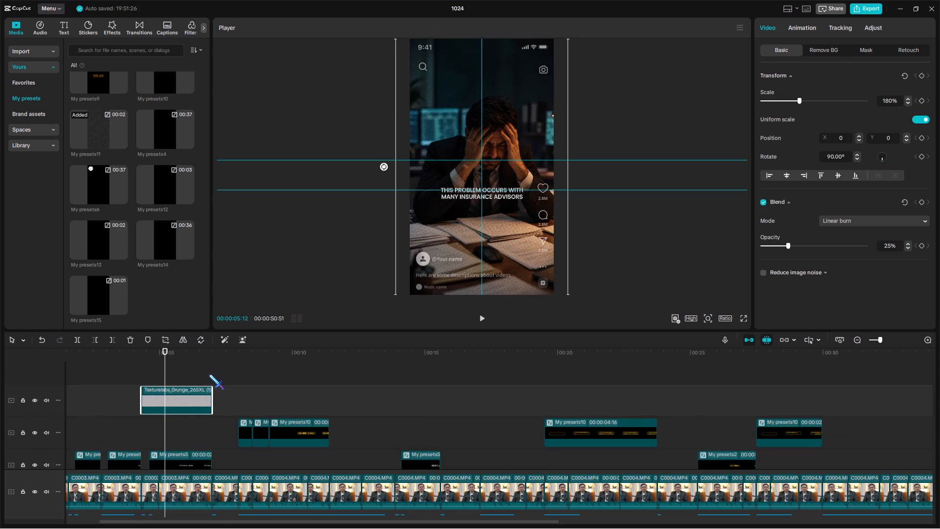
Paste a copy of the grunge texture at 00:00:07:58 and extend it to cover the whole office meeting image.
key(ctrl+c)
scroll(376, 407, down, 14)
scroll(305, 409, up, 6)
ctrl+double_click(237, 385)
key(ctrl+v)
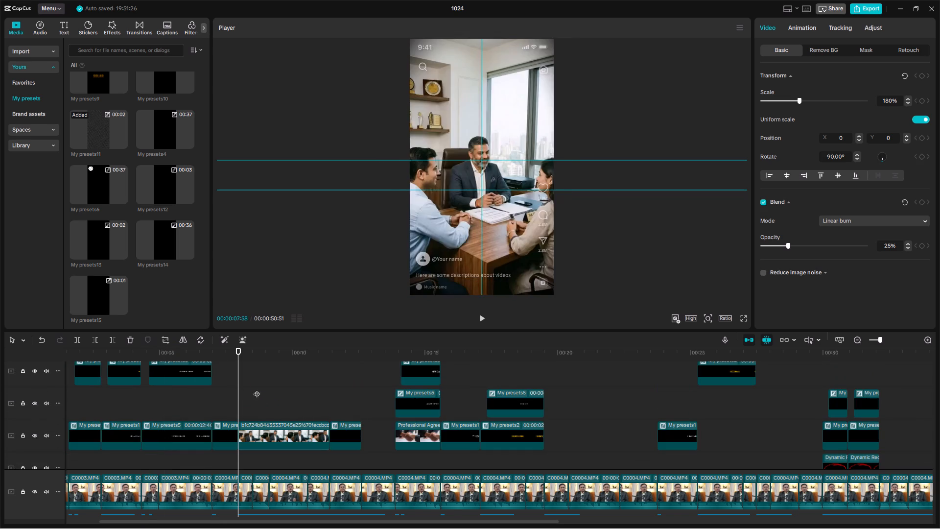
drag(310, 391, 330, 382)
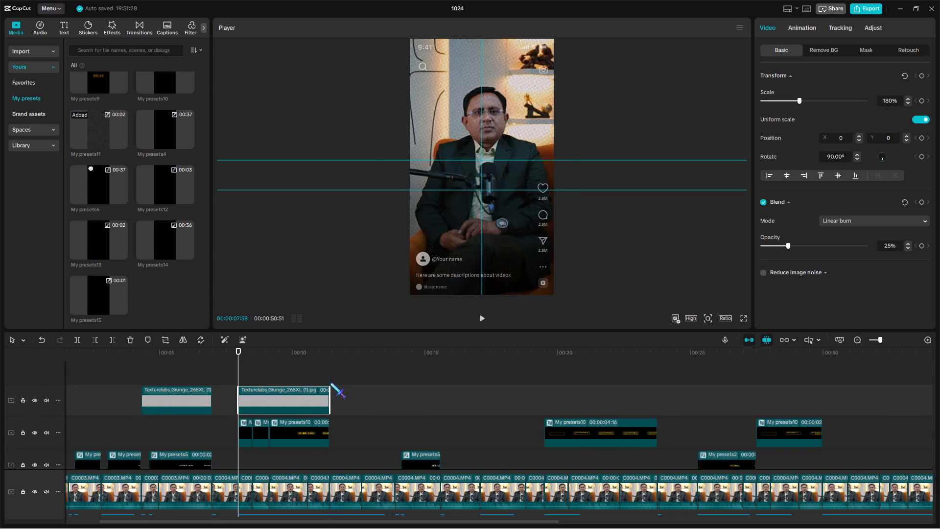
Paste a copy of the grunge texture at the start of the Professional Agreement image and trim its end to 00:00:15:36.
key(ctrl+c)
scroll(441, 405, down, 9)
scroll(449, 412, up, 5)
click(386, 378)
ctrl+drag(386, 378, 393, 392)
key(ctrl+v)
click(439, 357)
key(w)
Paste a copy of the grunge texture at 00:00:19:30 and extend it to 00:00:23:46 to cover the discussion video.
key(ctrl+c)
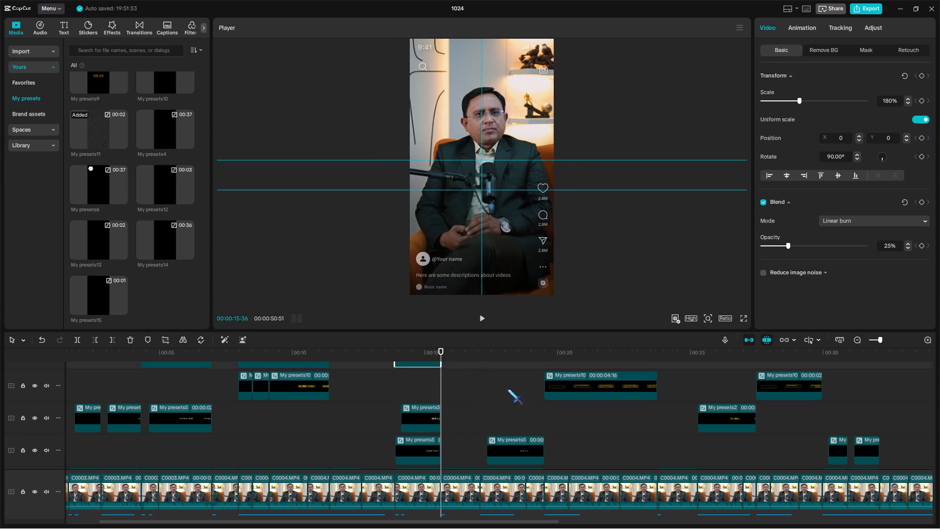
scroll(555, 398, down, 7)
scroll(563, 404, up, 6)
click(538, 399)
ctrl+drag(538, 399, 543, 406)
key(ctrl+v)
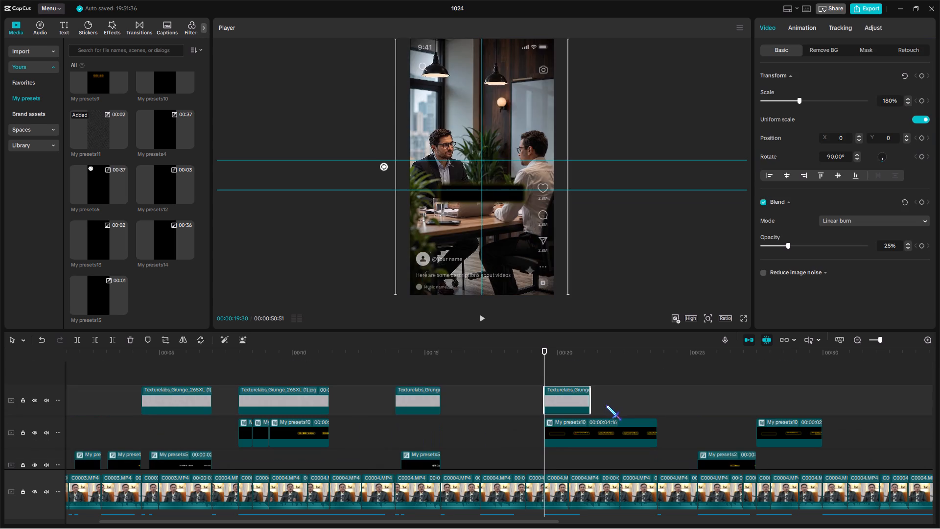
drag(591, 393, 656, 372)
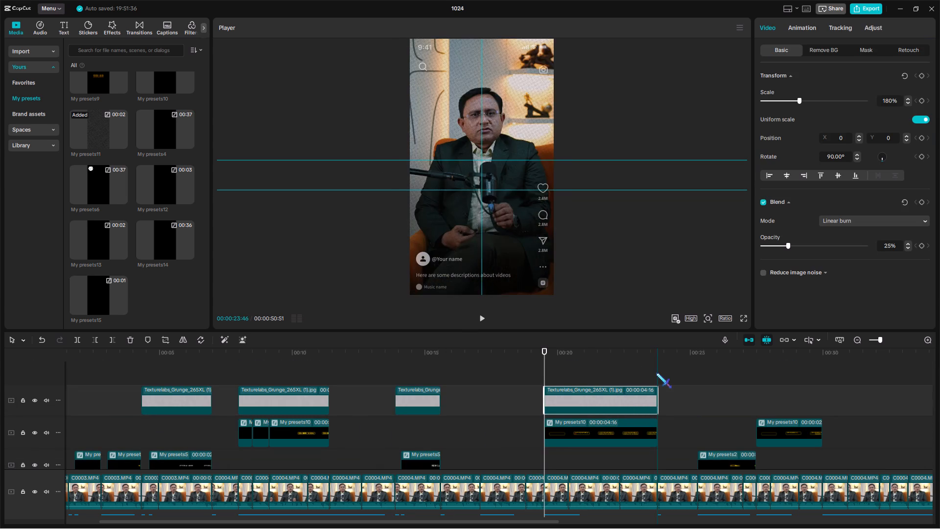
Paste a copy of the grunge texture at 00:00:29:59, where the Executive Presentation image starts.
key(ctrl+c)
click(646, 374)
drag(646, 374, 939, 379)
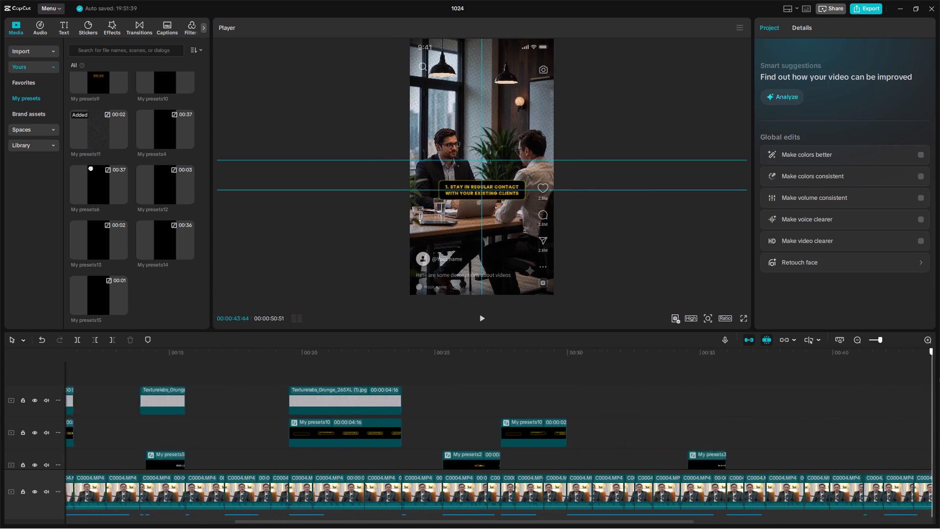
drag(939, 379, 376, 389)
scroll(383, 388, down, 13)
scroll(394, 399, up, 4)
ctrl+click(405, 356)
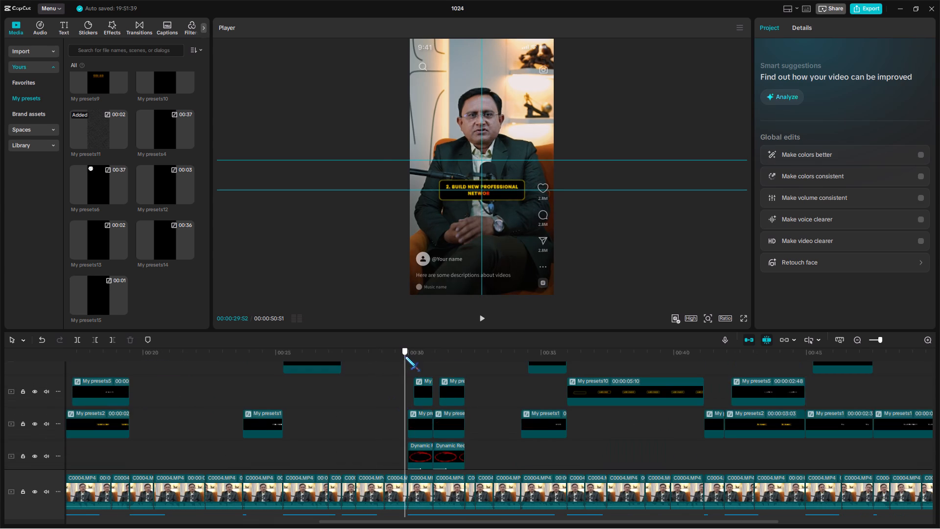
key(ctrl+v)
key(ctrl+z)
click(407, 372)
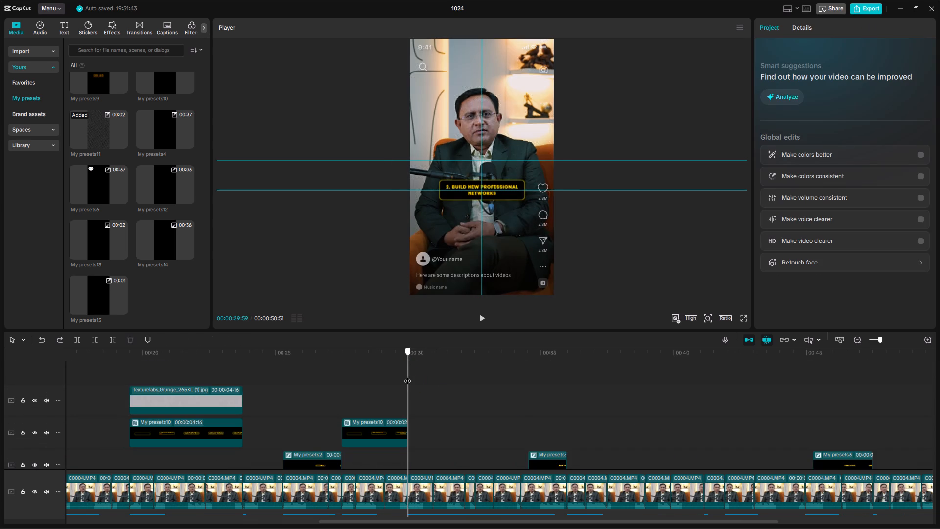
key(ctrl+v)
Trim the grunge texture over the Executive Presentation image so it ends at 00:00:30:56.
click(882, 339)
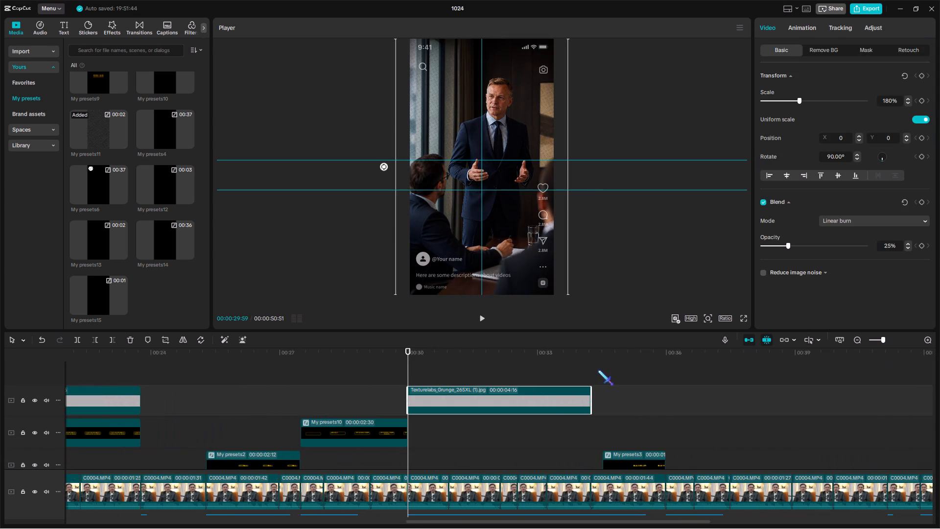
click(449, 351)
key(w)
Paste a copy of the grunge texture at 00:00:30:56 and extend it to the end of the Executive Document image.
key(ctrl+c)
key(ctrl+v)
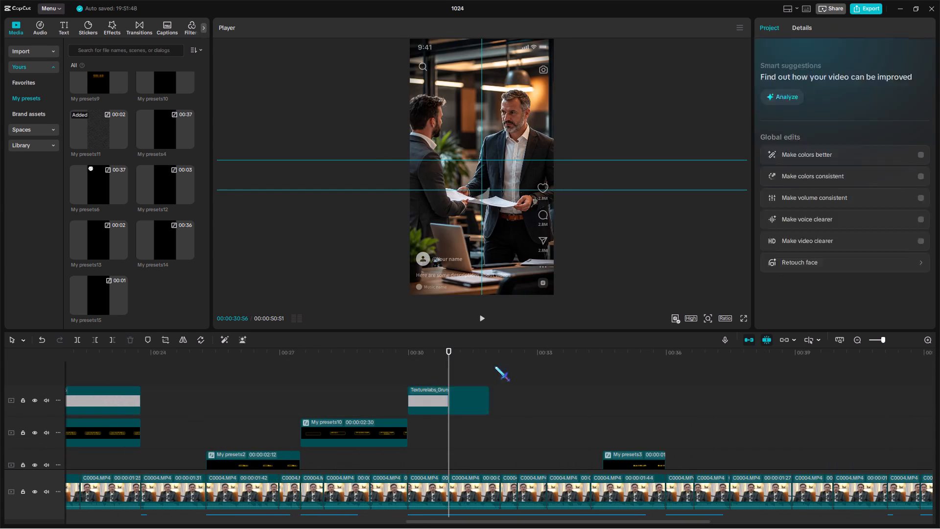
scroll(509, 404, down, 6)
scroll(508, 405, up, 6)
drag(491, 389, 498, 413)
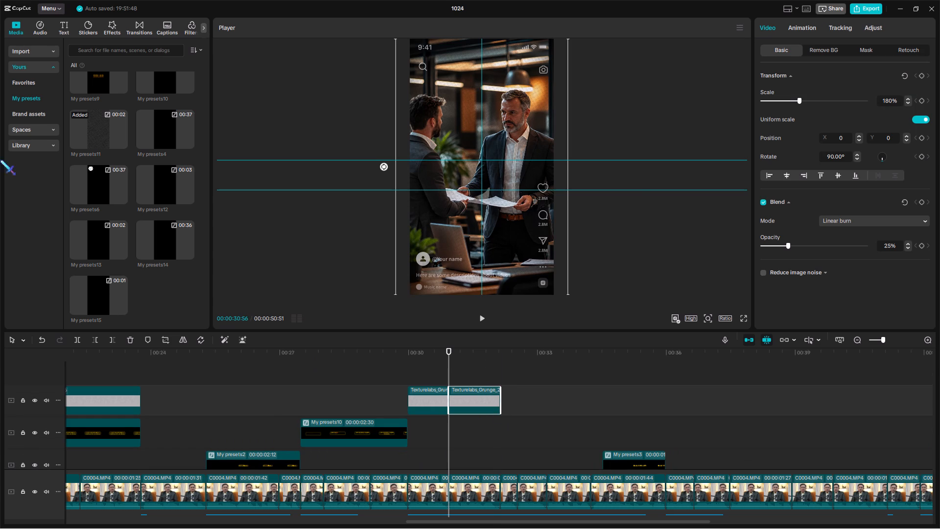
Paste a copy of the grunge texture at 00:00:37:29, where the Warm Corporate Handshake image starts.
key(ctrl+c)
scroll(532, 434, down, 13)
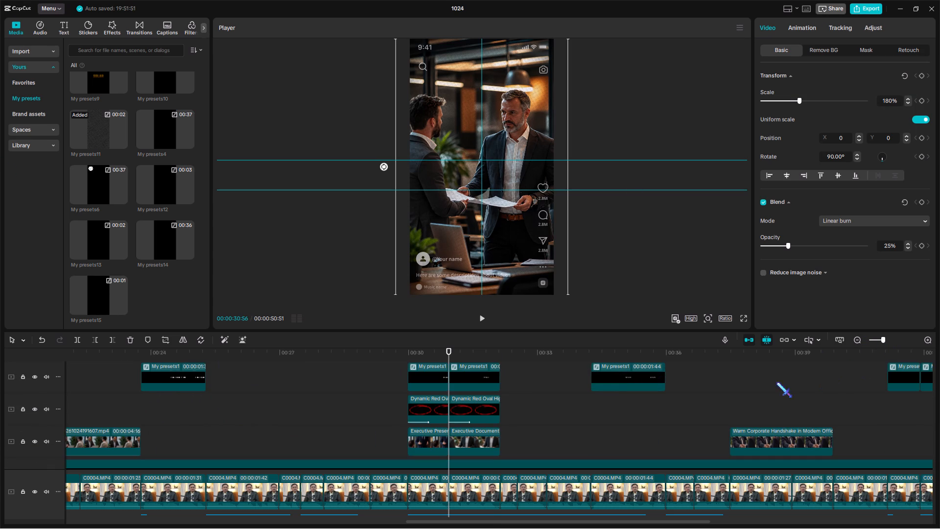
double_click(725, 375)
key(ctrl+v)
ctrl+click(725, 375)
key(ctrl+z)
drag(725, 375, 730, 386)
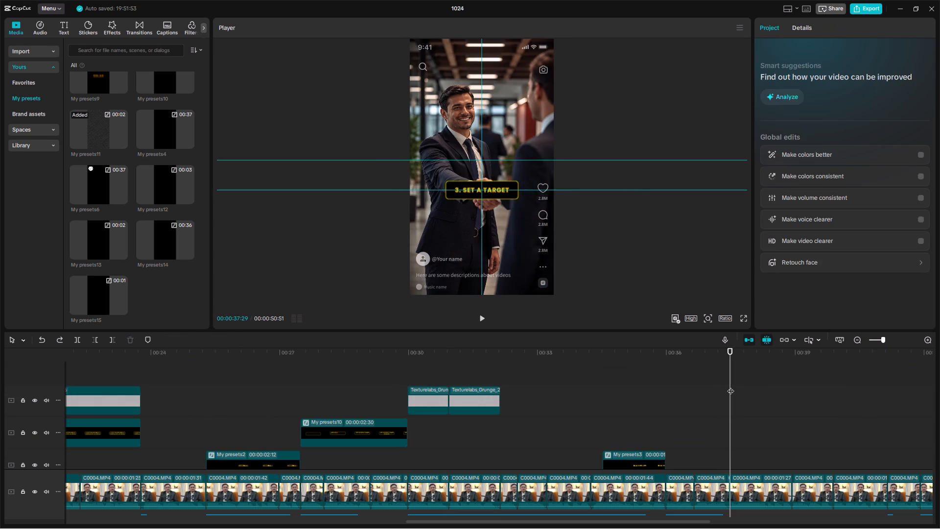
key(ctrl+v)
Extend the end of the newly pasted grunge texture to match the end of the Warm Corporate Handshake image.
drag(783, 399, 431, 394)
scroll(443, 394, down, 9)
scroll(454, 397, up, 7)
scroll(454, 398, down, 16)
scroll(454, 397, up, 15)
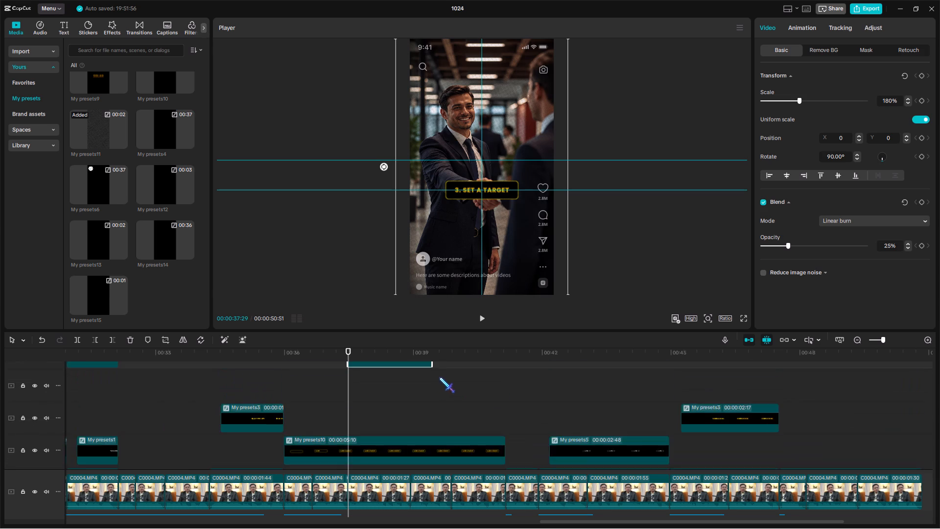
scroll(439, 377, up, 4)
drag(432, 401, 448, 376)
click(439, 373)
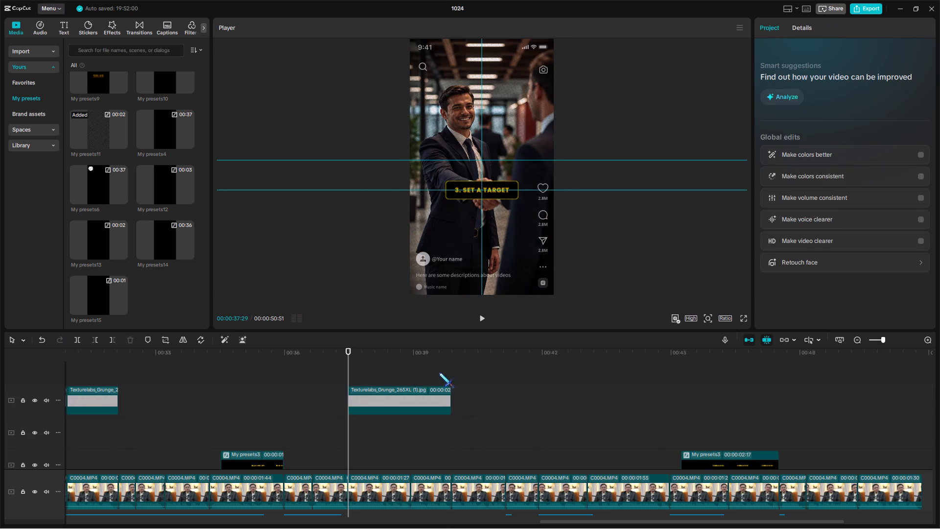
Check the rest of the timeline for further overlays needing the grunge texture, and return to the opening at 00:00:01:48.
click(431, 410)
key(ctrl+c)
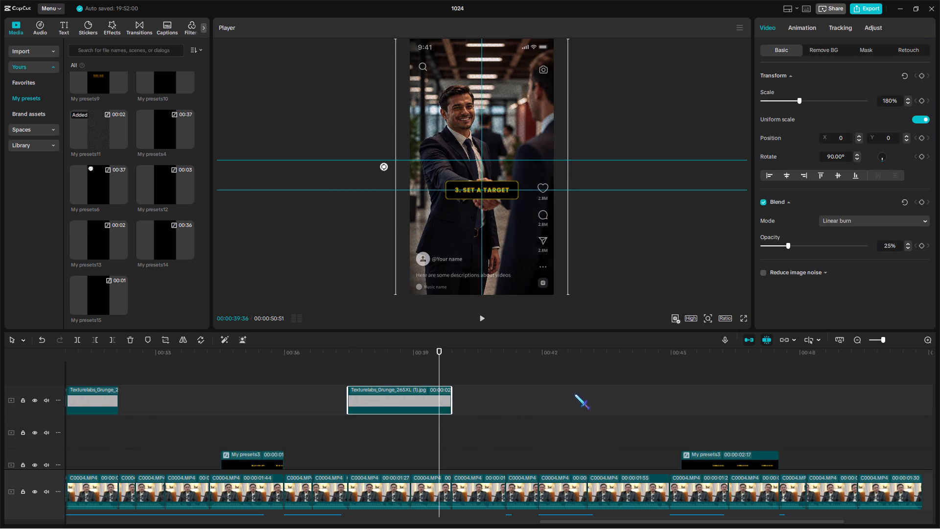
scroll(577, 393, down, 18)
scroll(655, 408, up, 12)
click(880, 339)
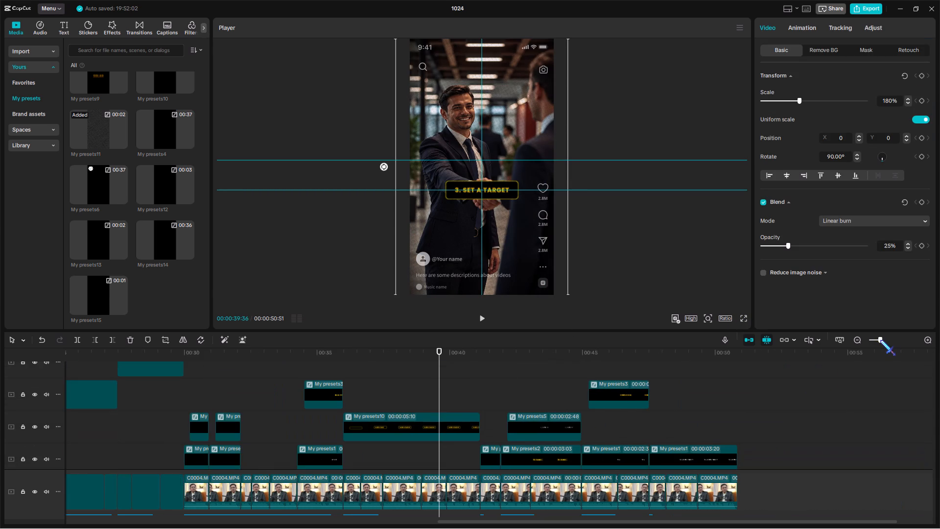
click(537, 381)
drag(537, 381, 105, 387)
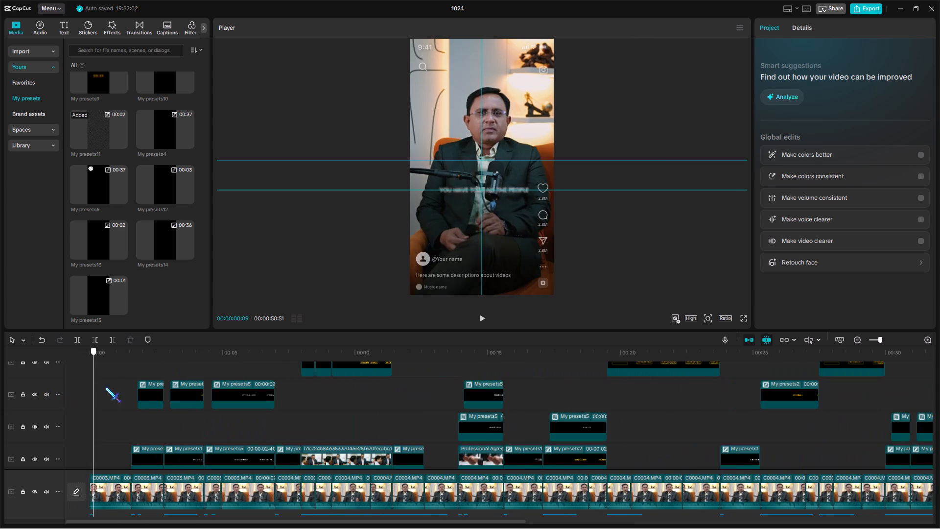
drag(105, 387, 138, 379)
Add the Chrome Blur effect from the Motion video effects above the first grunge texture, starting where that texture starts.
click(105, 26)
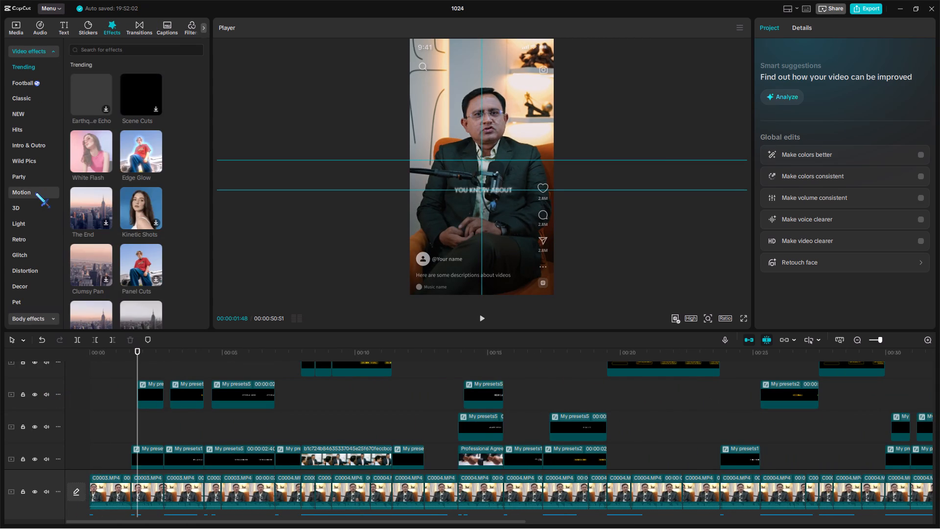
click(35, 192)
scroll(165, 202, down, 20)
scroll(165, 202, down, 11)
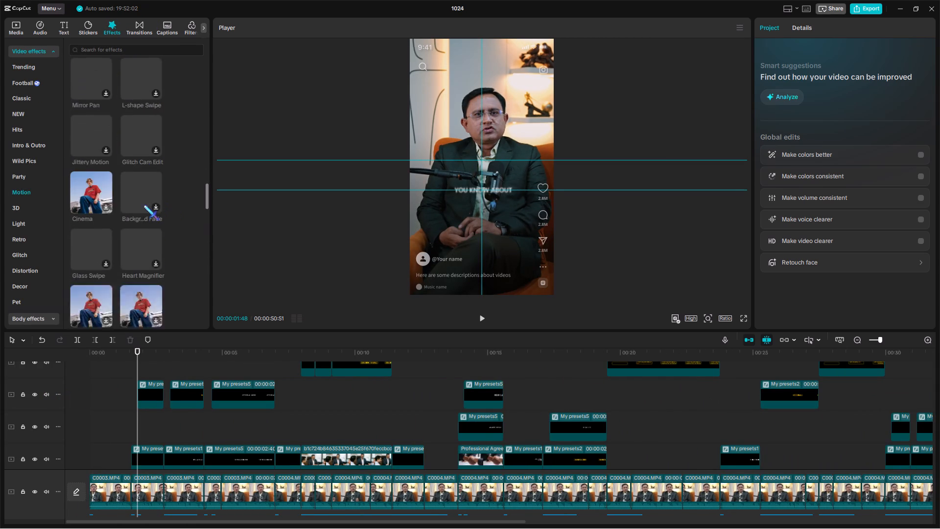
scroll(143, 205, down, 12)
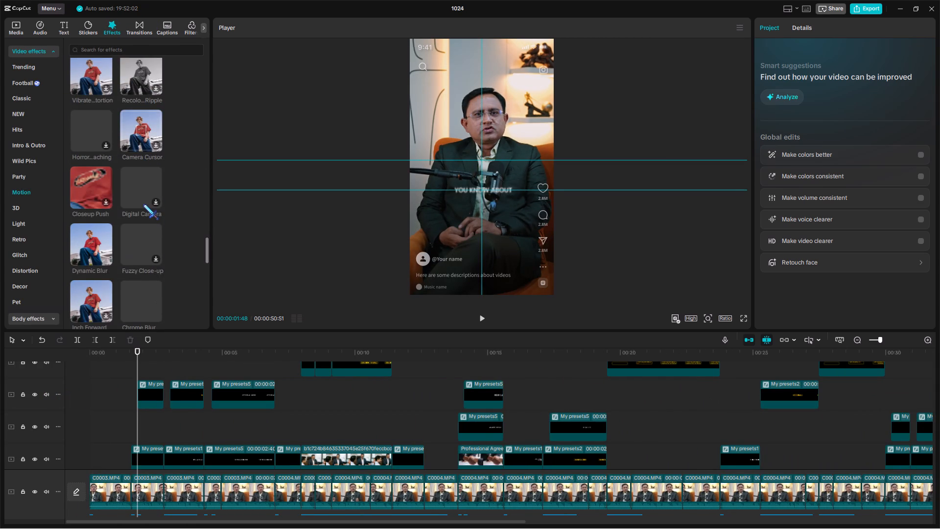
scroll(143, 204, down, 2)
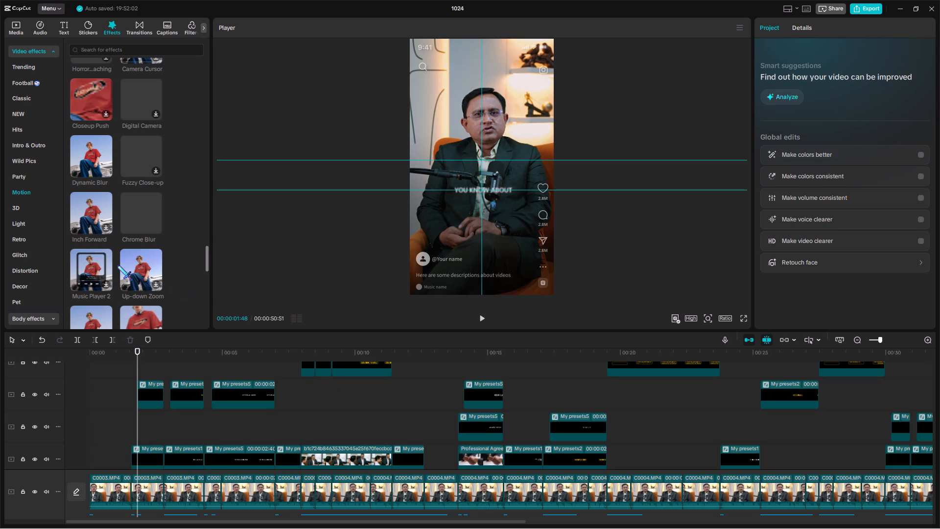
scroll(327, 413, up, 7)
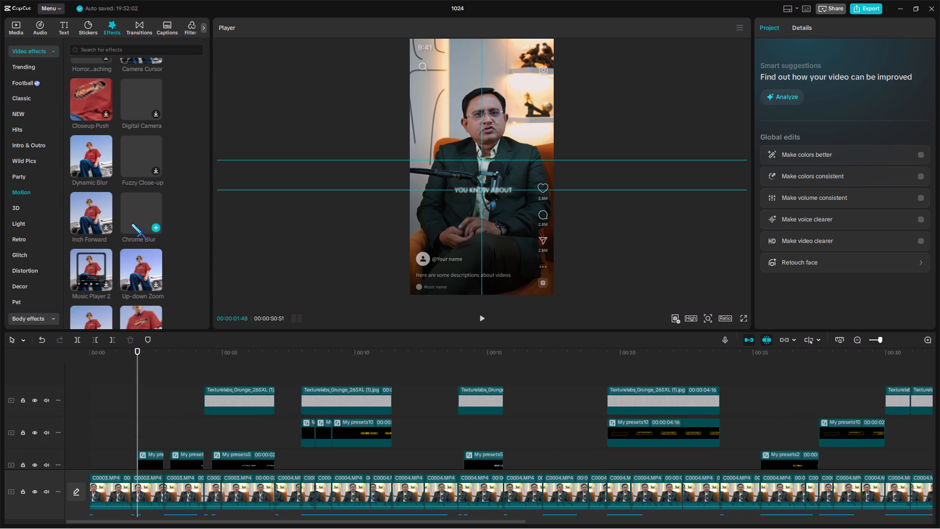
drag(131, 224, 205, 371)
Trim the end of the Chrome Blur effect to match the end of the Late-Night Office image.
drag(269, 354, 271, 362)
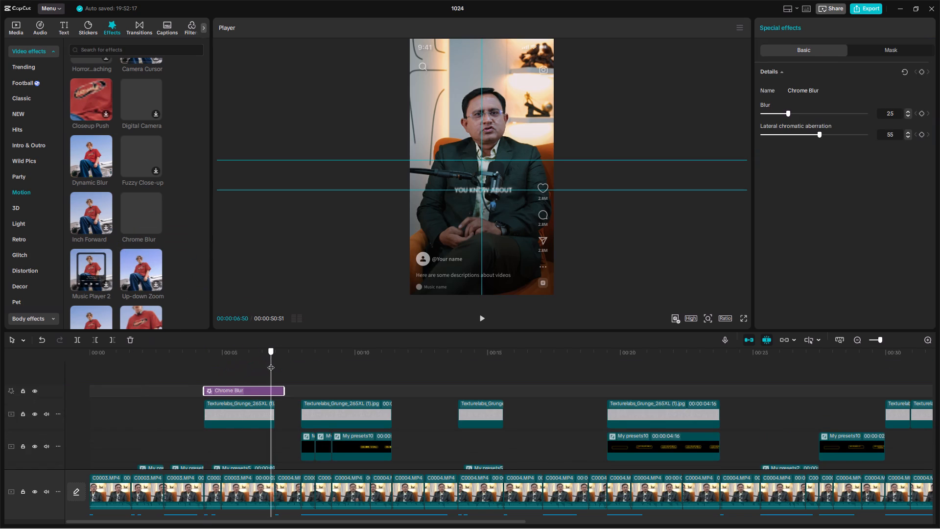
drag(271, 362, 260, 369)
key(w)
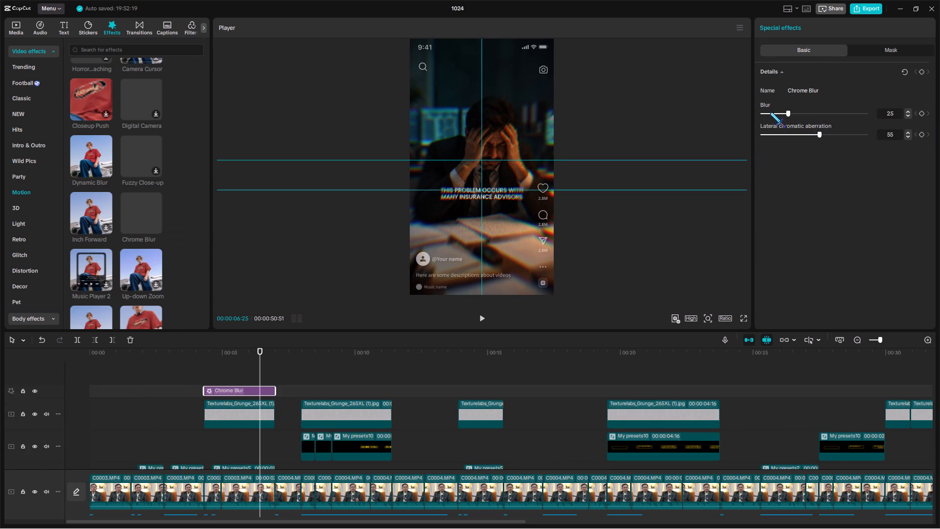
Set Chrome Blur's blur to 8 and lateral chromatic aberration to 50, and check the frame full screen.
click(771, 113)
triple_click(910, 139)
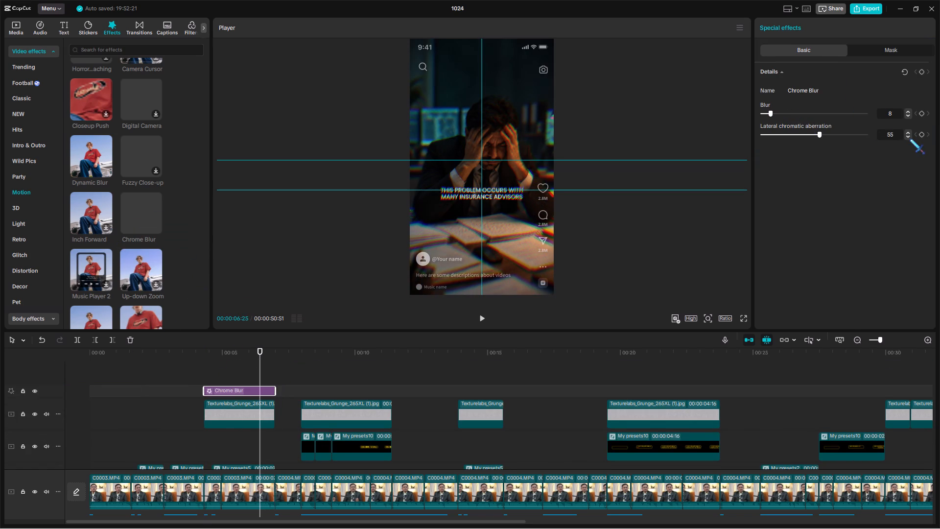
triple_click(910, 139)
triple_click(910, 137)
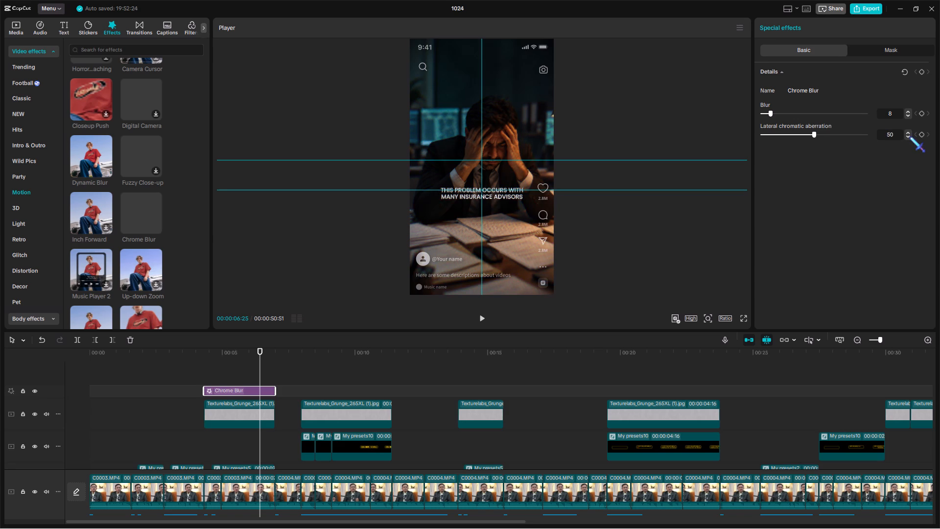
click(743, 319)
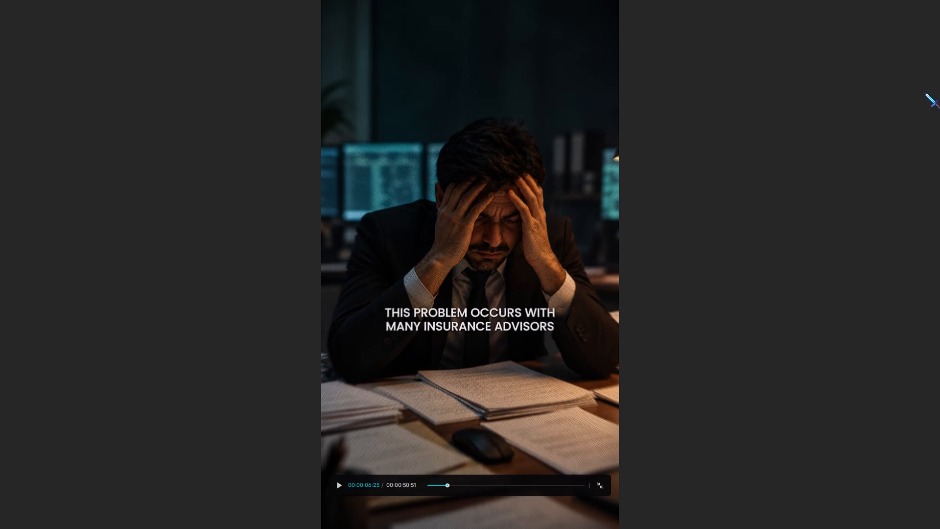
key(Escape)
Set Chrome Blur's blur to 10 and check the frame full screen.
double_click(908, 110)
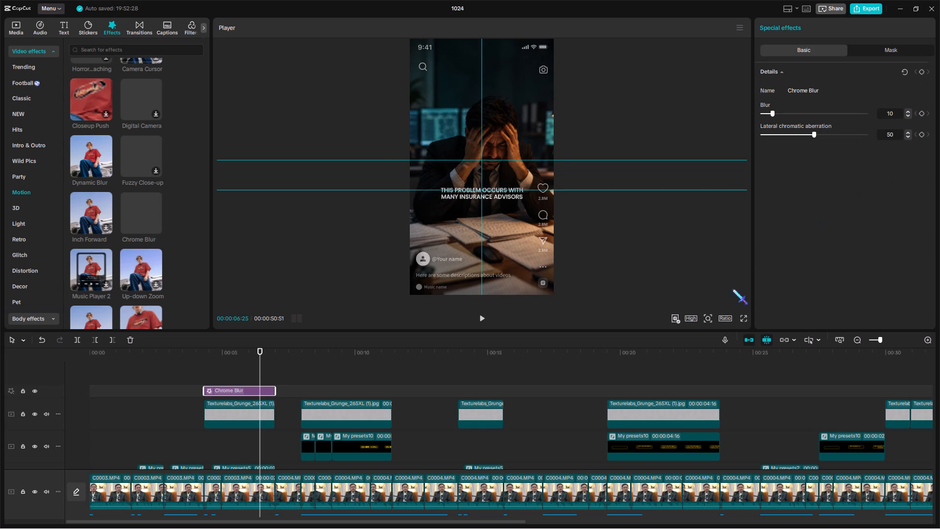
click(741, 318)
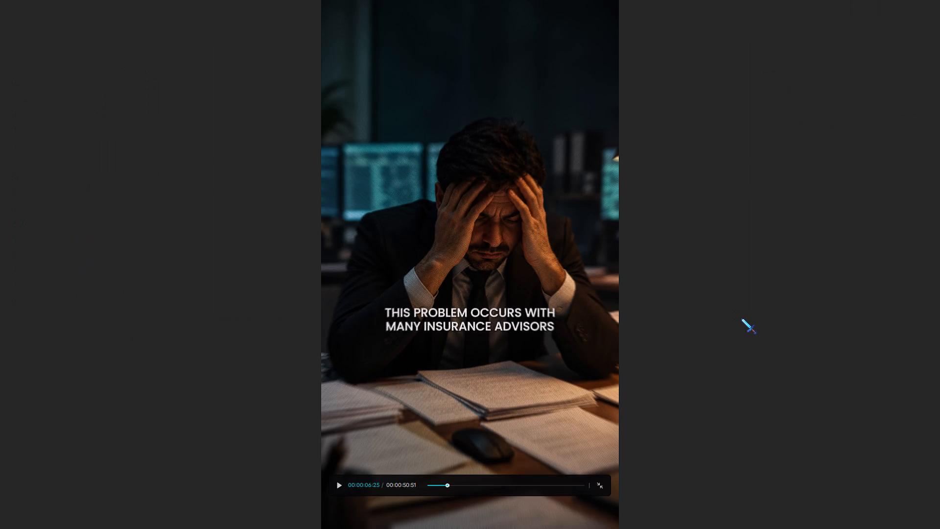
Copy the Chrome Blur effect above the second grunge texture, matching that texture's start and end.
key(Escape)
key(ctrl+c)
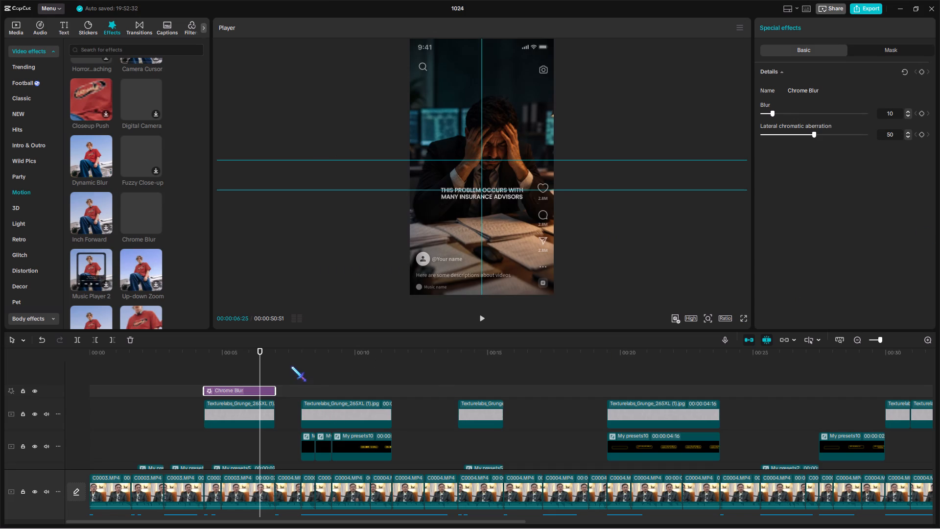
click(301, 352)
key(ctrl+v)
drag(373, 389, 391, 374)
Paste Chrome Blur at the start of the third grunge texture, over the handshake image, and trim its end to match the texture.
key(ctrl+c)
click(454, 348)
key(ctrl+v)
drag(500, 351, 501, 357)
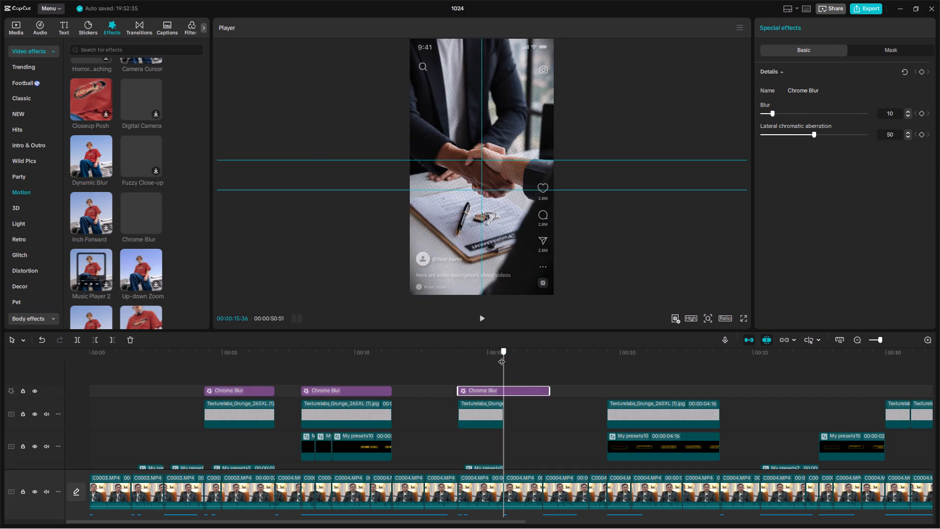
drag(501, 357, 501, 357)
key(w)
Paste Chrome Blur at the start of the fourth grunge texture and extend it to that texture's end.
key(ctrl+c)
click(604, 349)
key(ctrl+v)
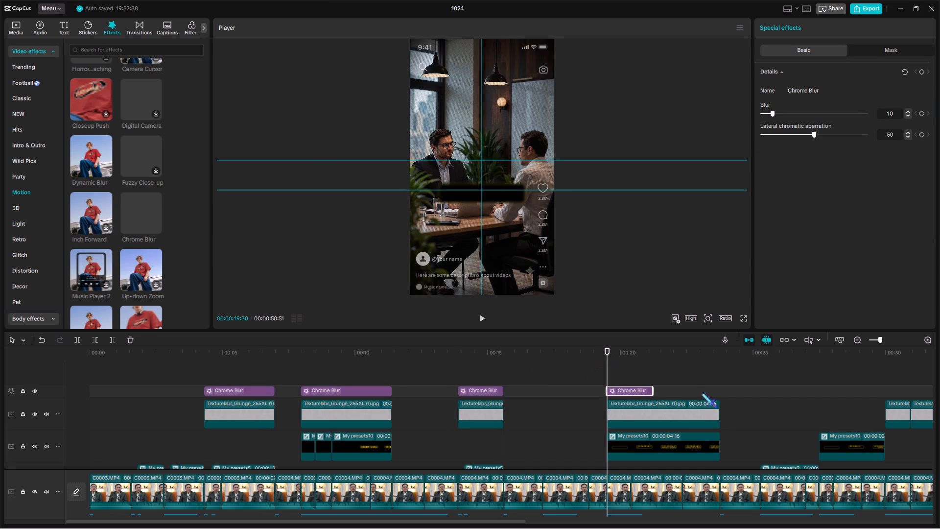
drag(654, 390, 719, 369)
Paste Chrome Blur above the fifth grunge texture, near 00:30, and trim its end to where the adjoining texture begins.
key(ctrl+c)
click(716, 368)
drag(716, 368, 515, 350)
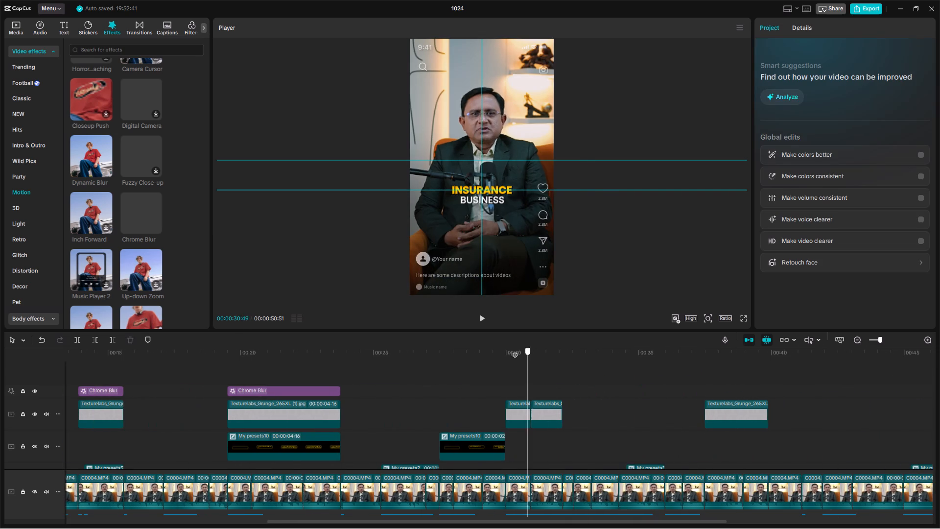
drag(515, 350, 530, 366)
key(ctrl+v)
key(w)
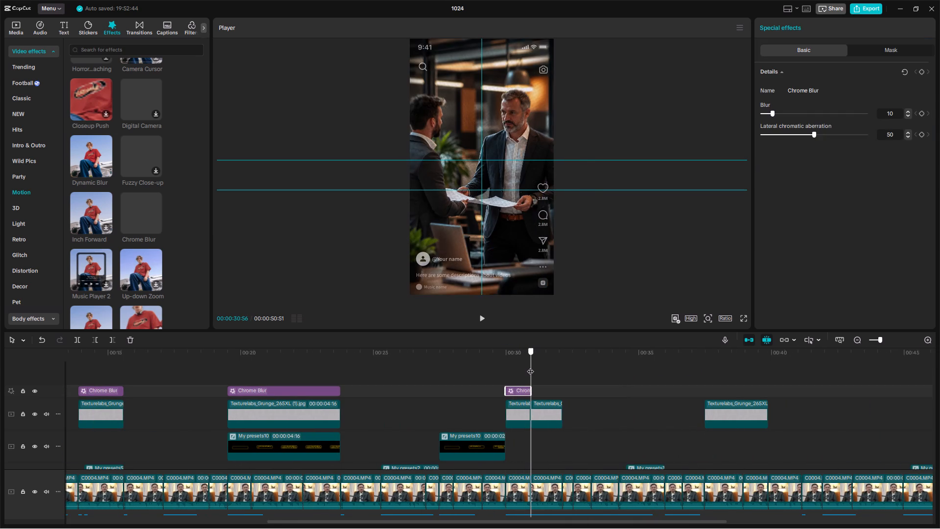
Paste another Chrome Blur directly after it, above the sixth grunge texture, and match its end to that texture.
drag(530, 366, 541, 380)
key(ctrl+c)
key(ctrl+v)
drag(556, 388, 561, 380)
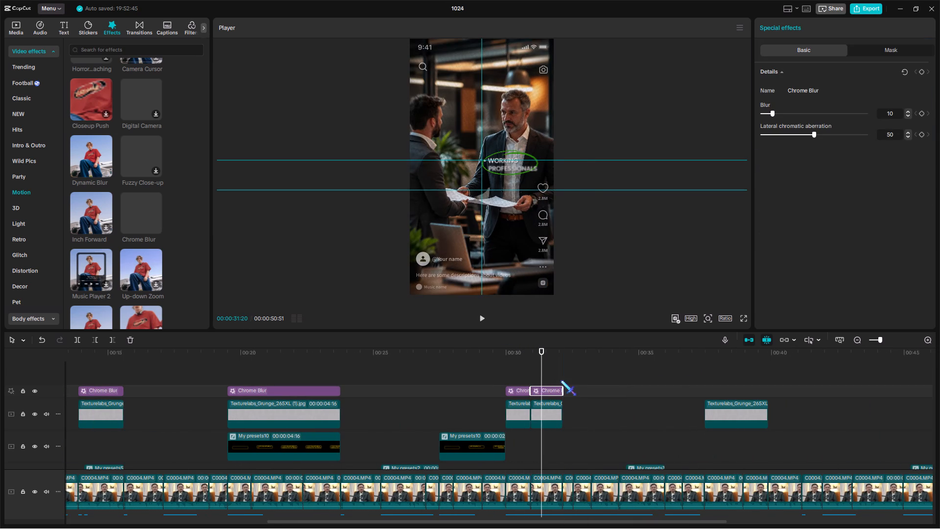
Paste Chrome Blur above the last grunge texture, over the Warm Corporate Handshake image, and fit its start and end to that texture.
key(ctrl+c)
click(669, 379)
drag(669, 379, 702, 369)
key(ctrl+v)
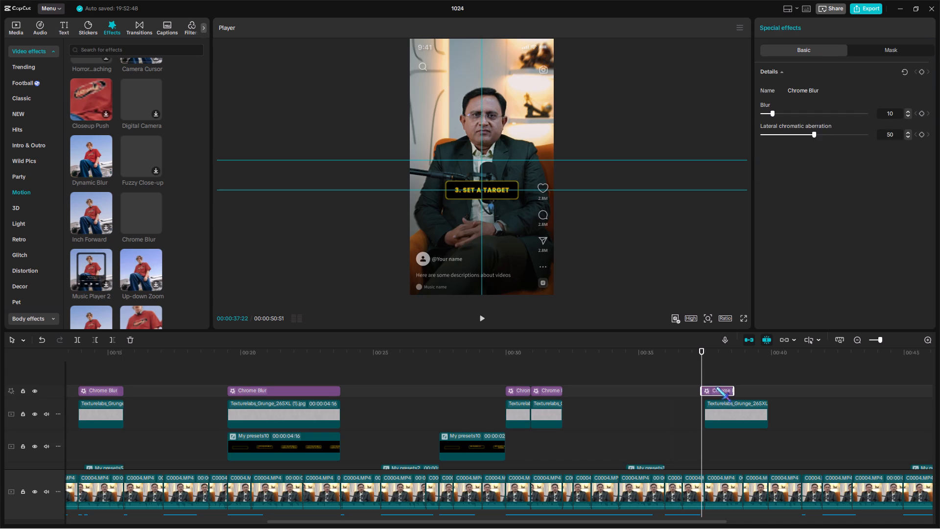
click(717, 391)
drag(737, 390, 766, 377)
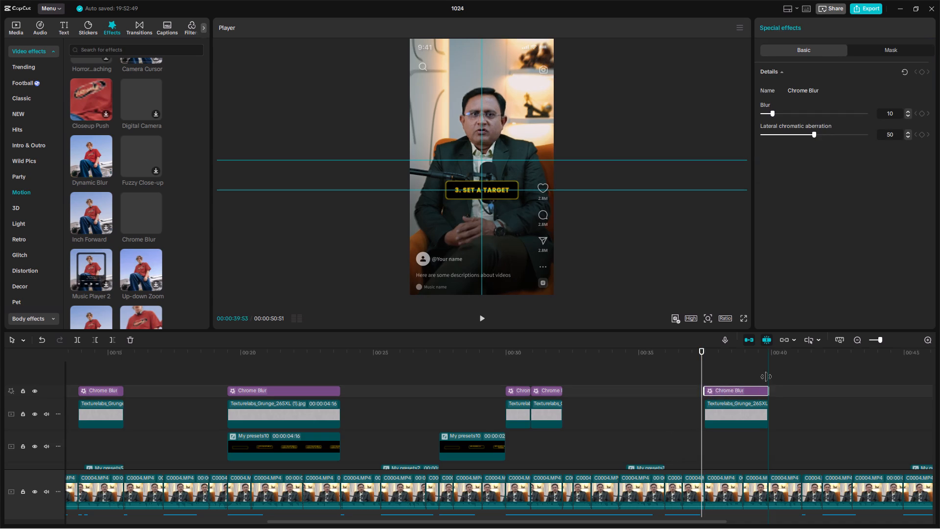
drag(766, 377, 766, 377)
Look through the rest of the timeline after the last Chrome Blur for further image overlays.
click(757, 377)
drag(757, 377, 399, 384)
click(396, 390)
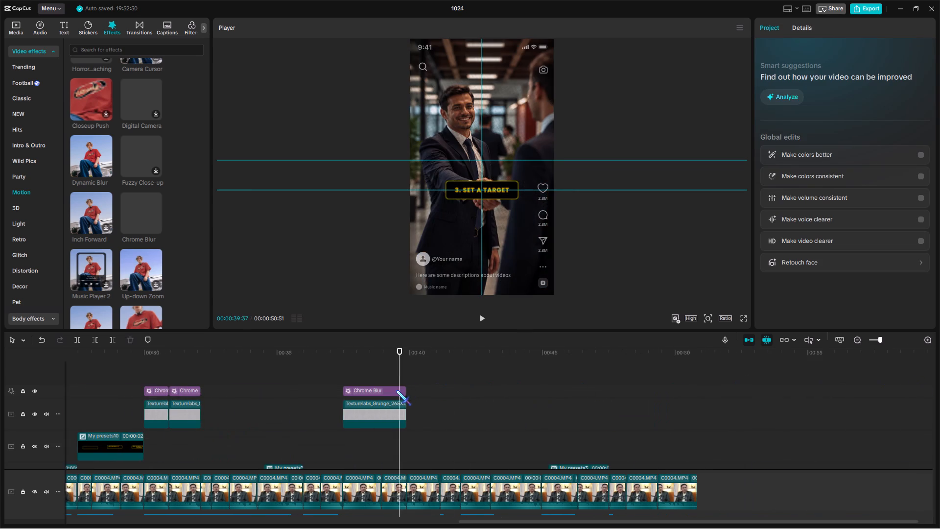
key(ctrl+c)
scroll(519, 389, down, 6)
scroll(534, 398, up, 6)
double_click(534, 398)
scroll(534, 398, down, 16)
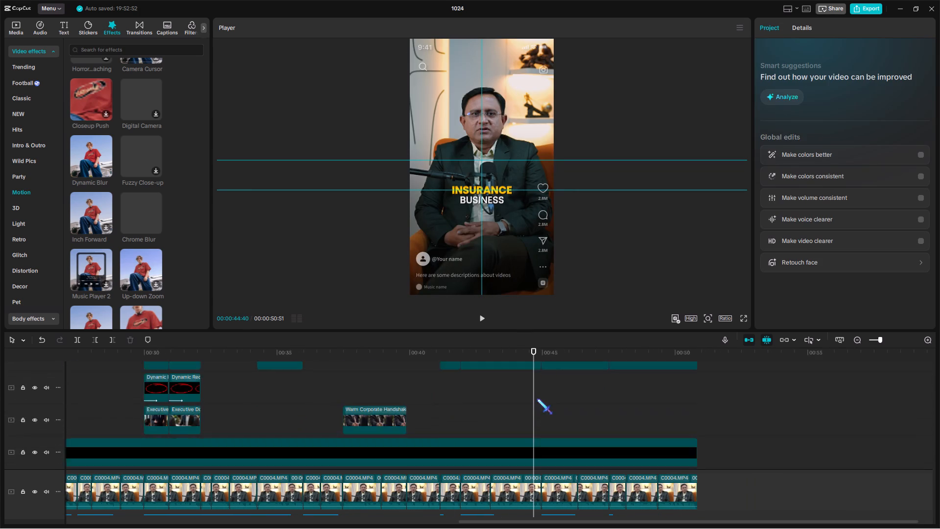
scroll(537, 399, up, 7)
click(534, 376)
Select all the talking-head clips on the main track and set their volume to -6.0 dB.
drag(534, 376, 0, 336)
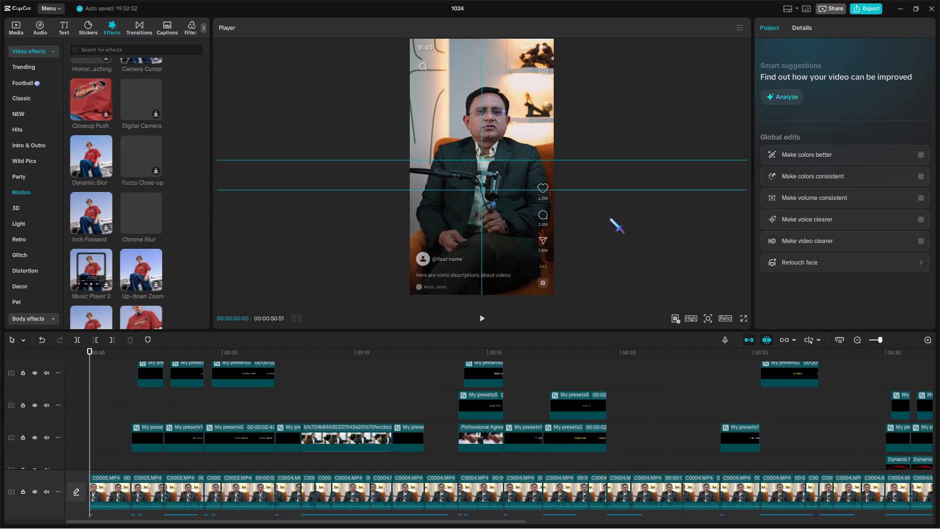
drag(881, 340, 877, 346)
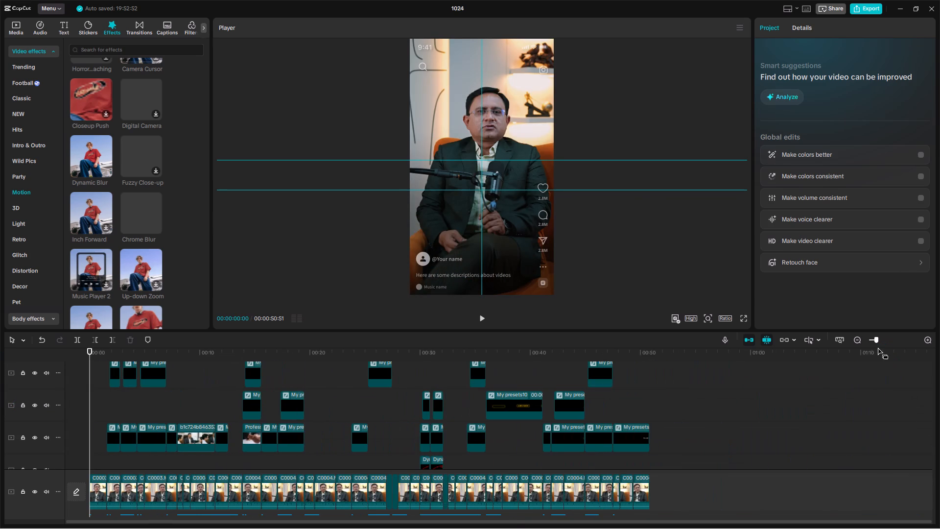
key(space)
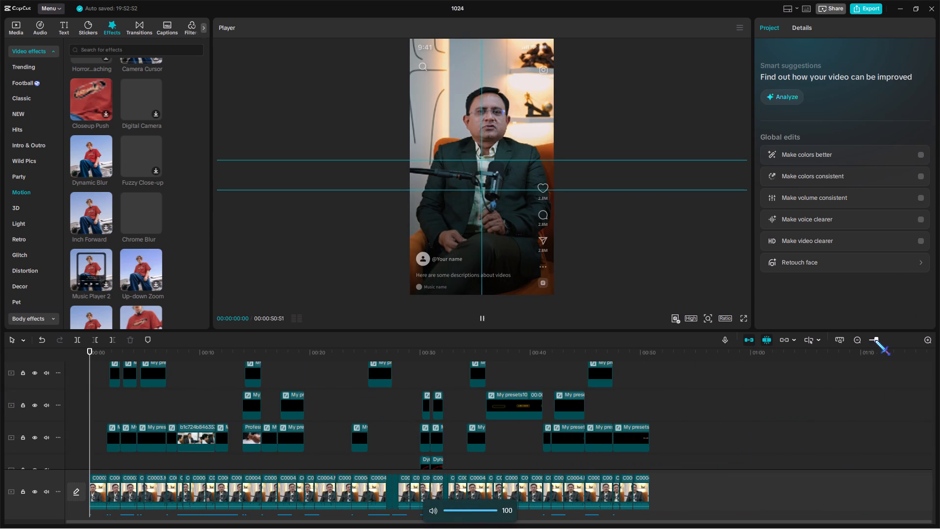
scroll(460, 433, down, 14)
scroll(493, 443, up, 3)
scroll(533, 444, down, 6)
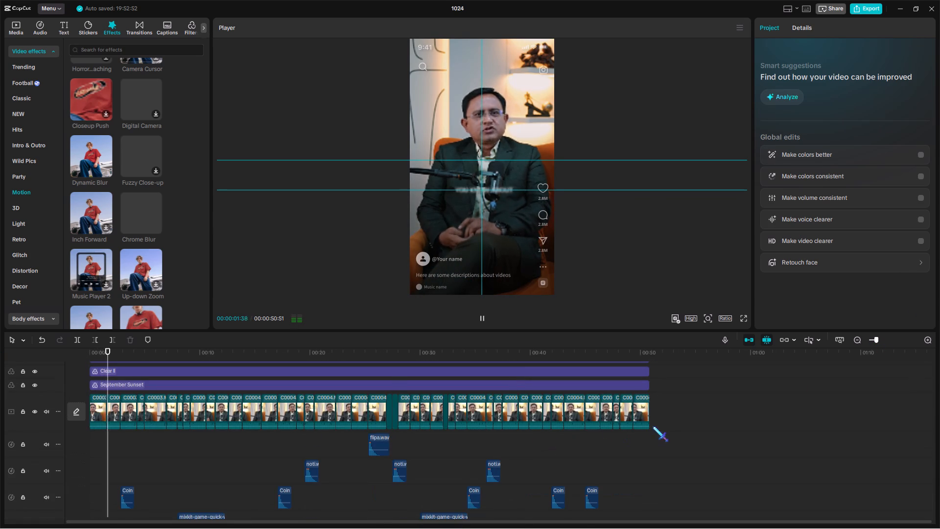
drag(658, 409, 101, 416)
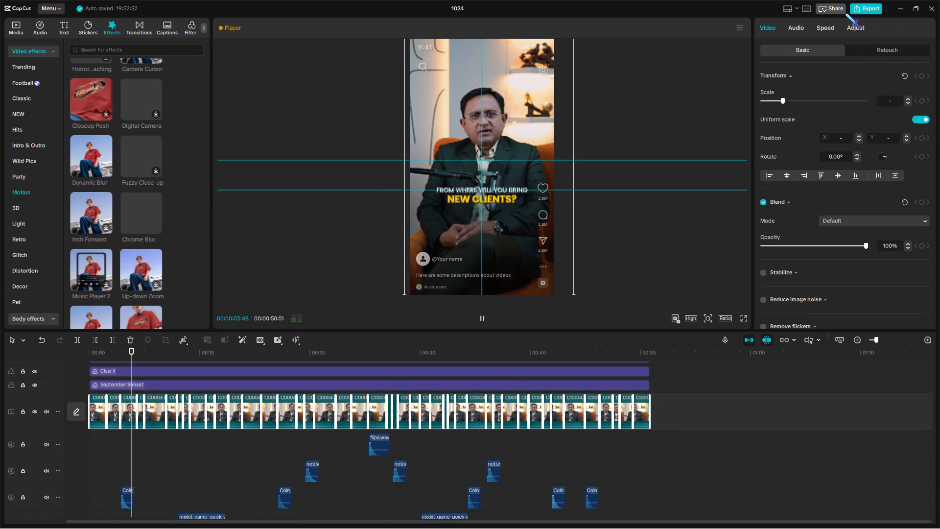
key(space)
click(798, 26)
click(830, 102)
key(space)
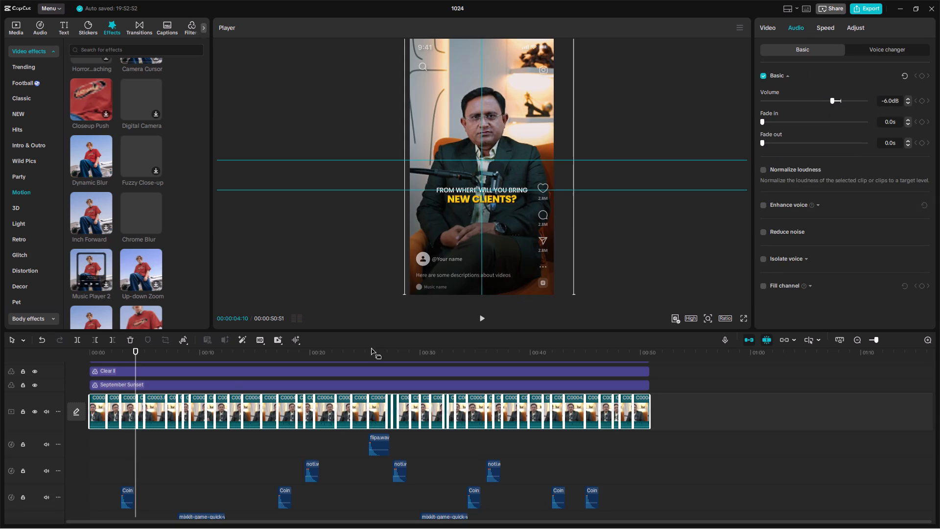
Select all the short sound effects on the lowest audio track, set their volume to -27.2 dB and listen to them near 00:01.
scroll(257, 398, down, 7)
scroll(190, 434, down, 6)
click(76, 451)
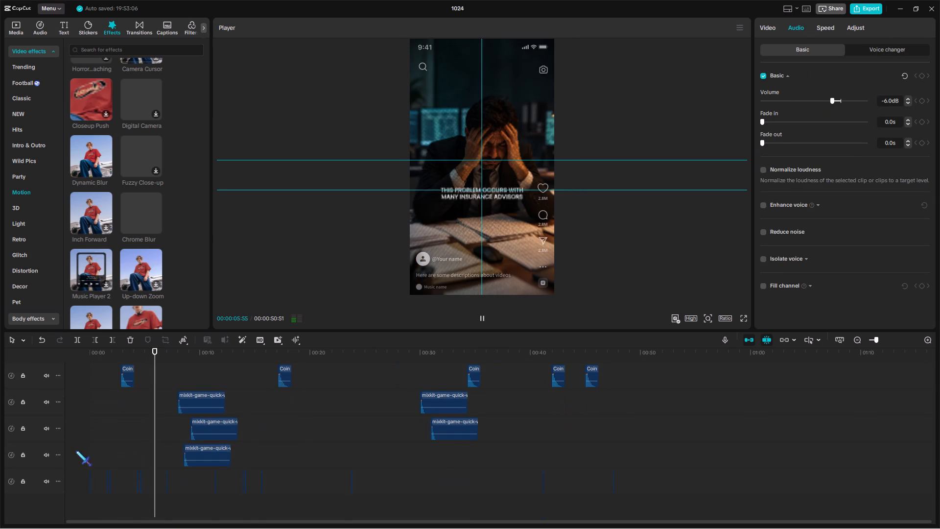
scroll(94, 452, down, 8)
drag(629, 480, 42, 516)
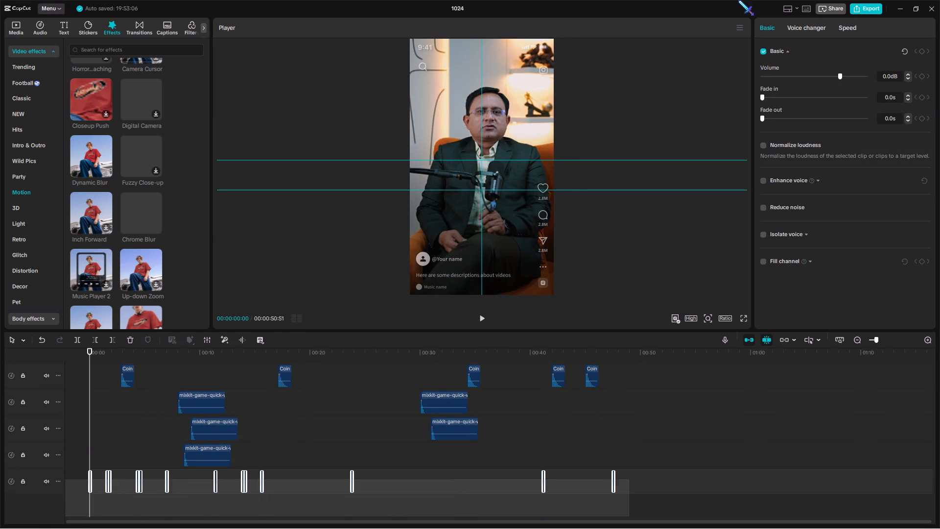
key(space)
click(883, 340)
key(space)
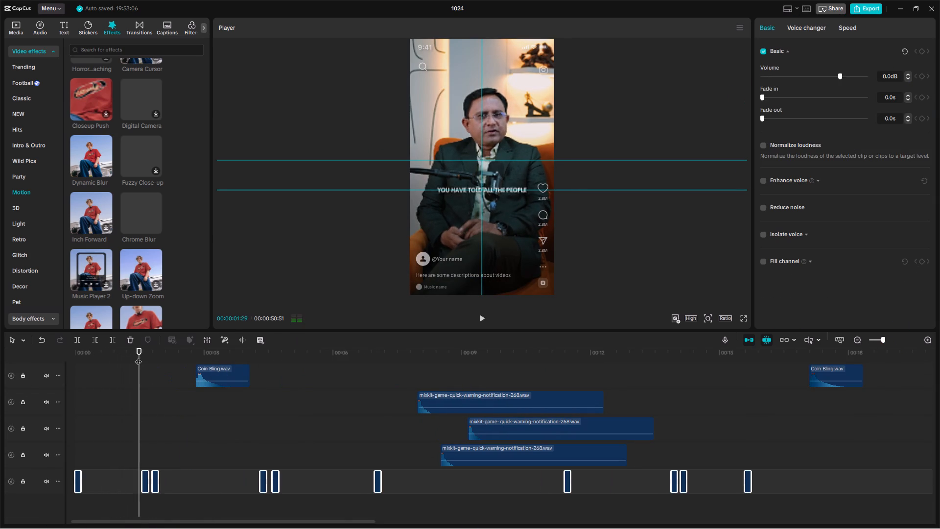
click(135, 352)
key(space)
key(space)
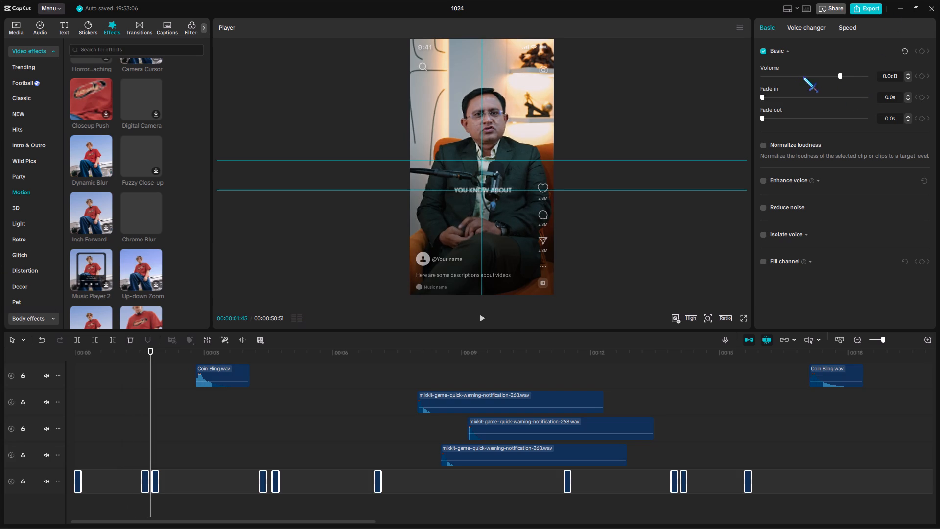
click(803, 77)
click(134, 355)
click(127, 357)
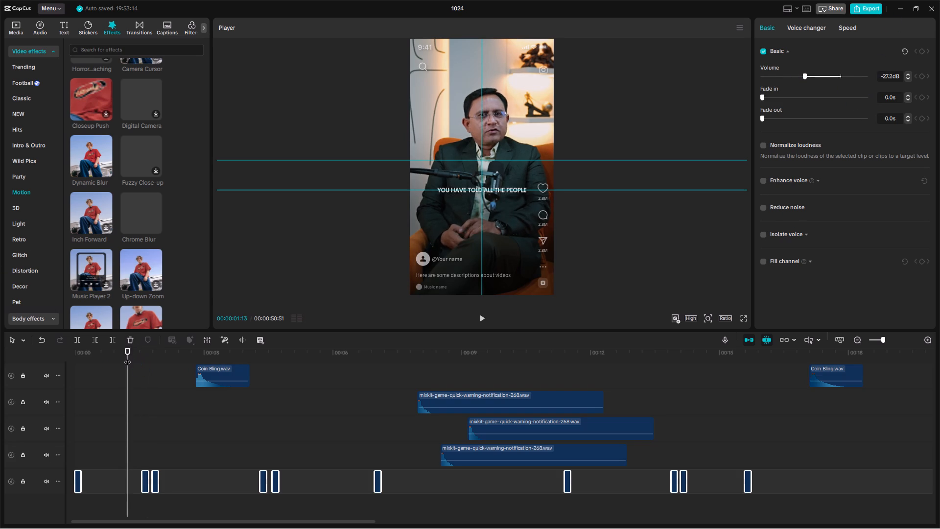
key(space)
key(space)
Raise the short sound effects' volume to -24.2, -21.9 and finally -21.1 dB, playing the opening back between adjustments.
click(807, 78)
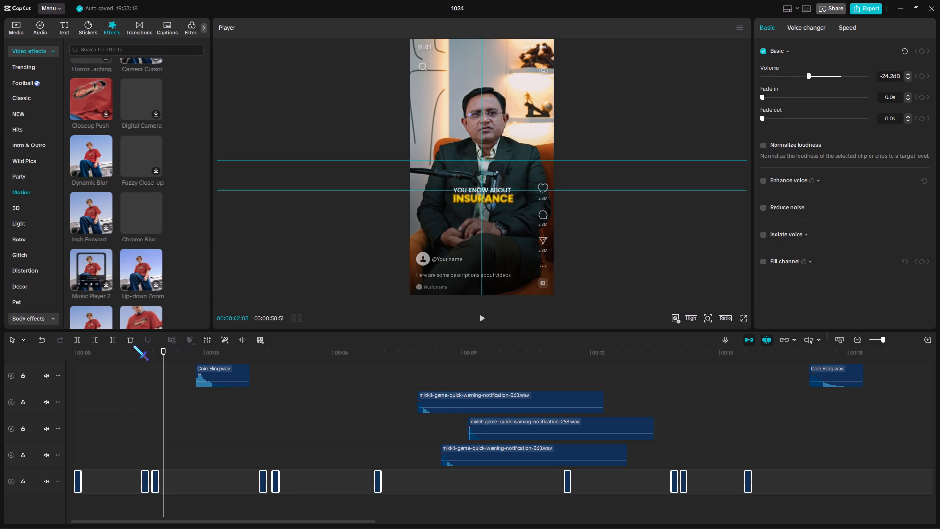
click(132, 355)
key(space)
key(space)
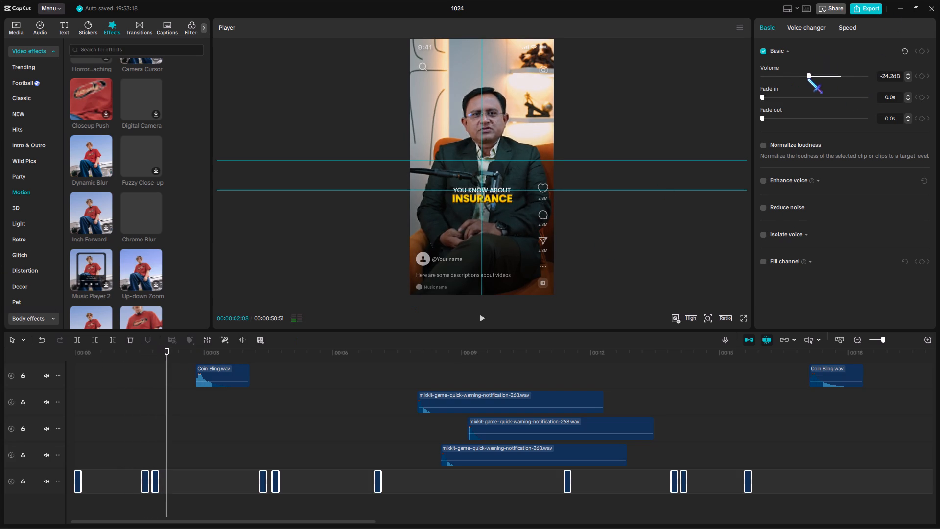
drag(807, 79, 810, 86)
click(135, 355)
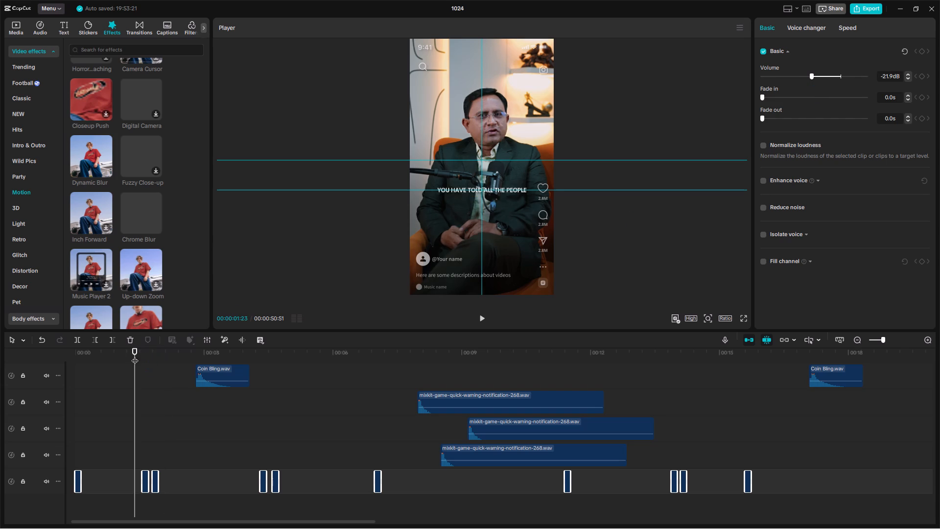
key(space)
click(811, 78)
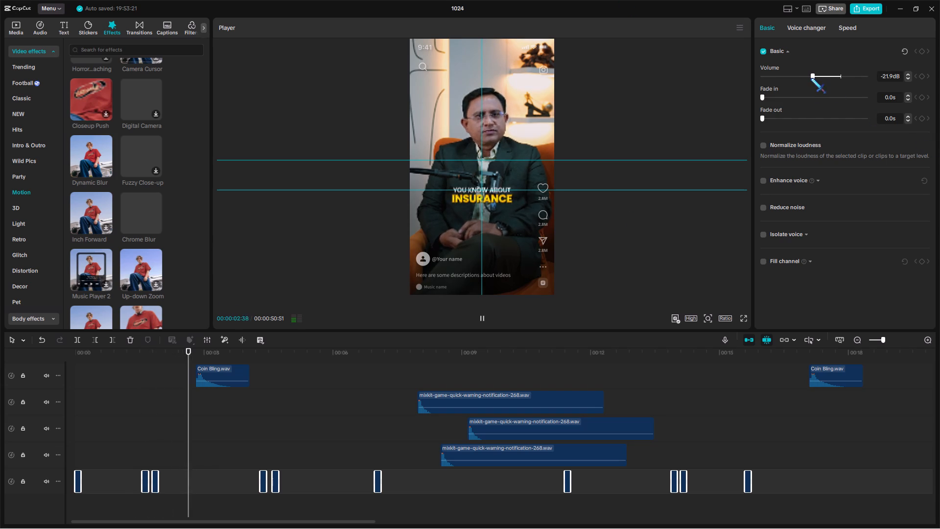
scroll(360, 436, up, 5)
key(space)
Select the five mixkit warning-notification sounds, set their volume to -21.9 dB and play them back from about 00:07.
drag(880, 339, 880, 340)
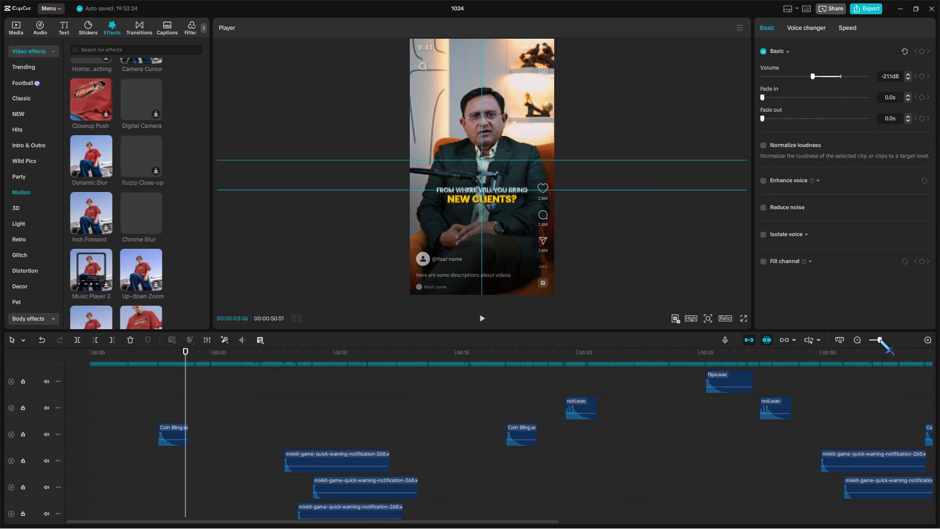
drag(880, 340, 877, 347)
scroll(399, 477, down, 5)
drag(178, 399, 567, 463)
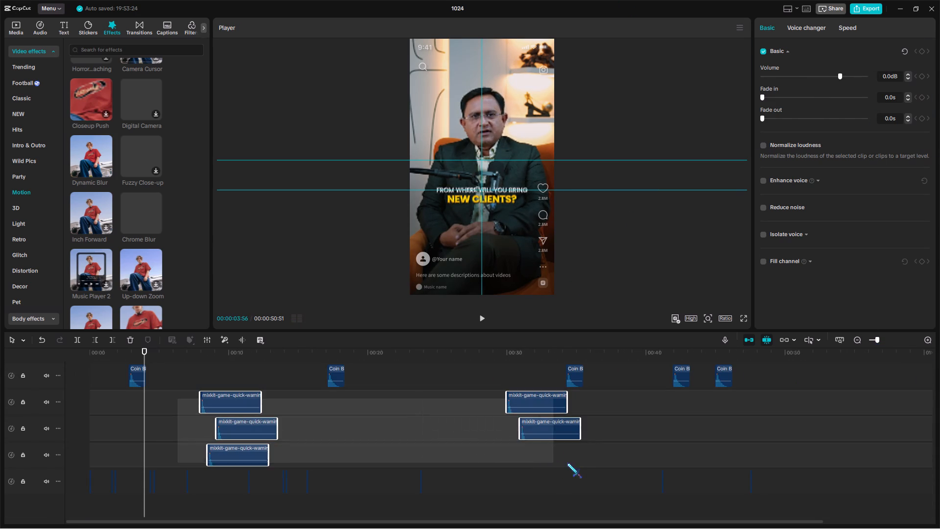
drag(567, 463, 587, 465)
click(196, 356)
key(space)
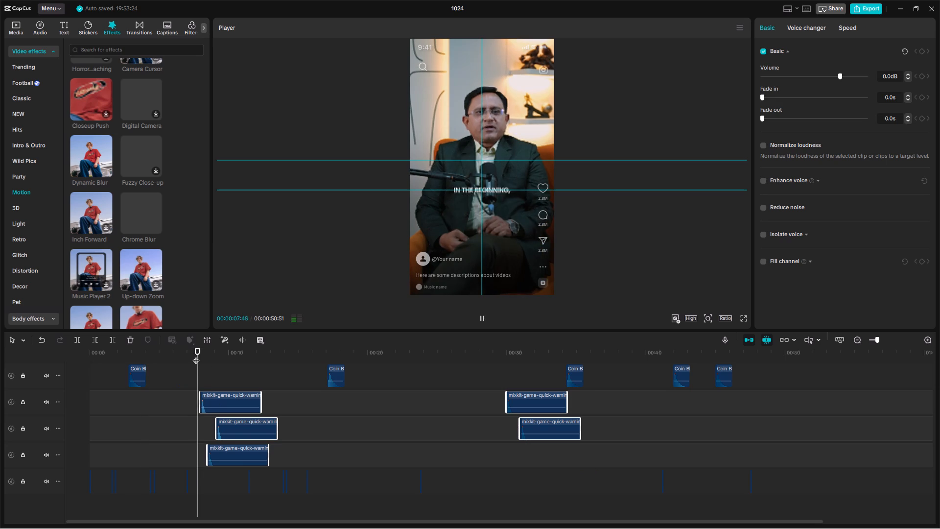
key(space)
click(810, 76)
click(185, 353)
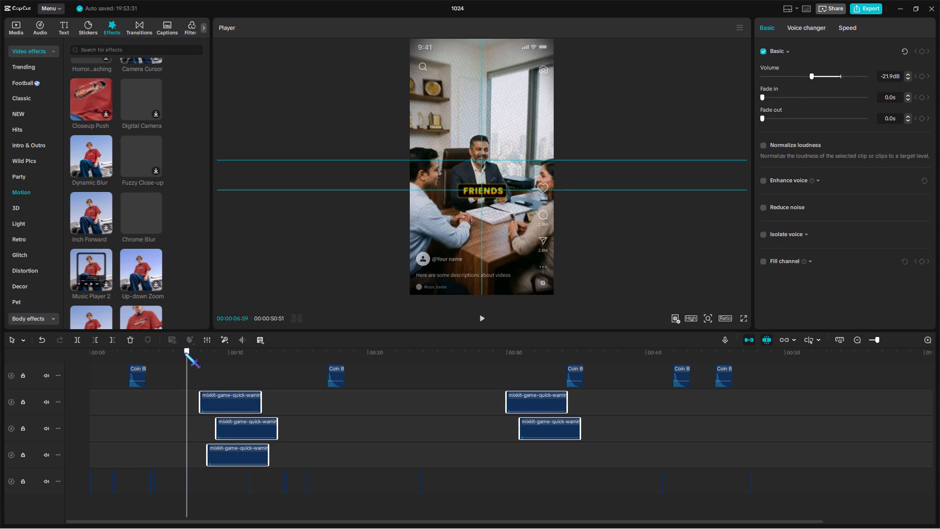
click(192, 353)
key(space)
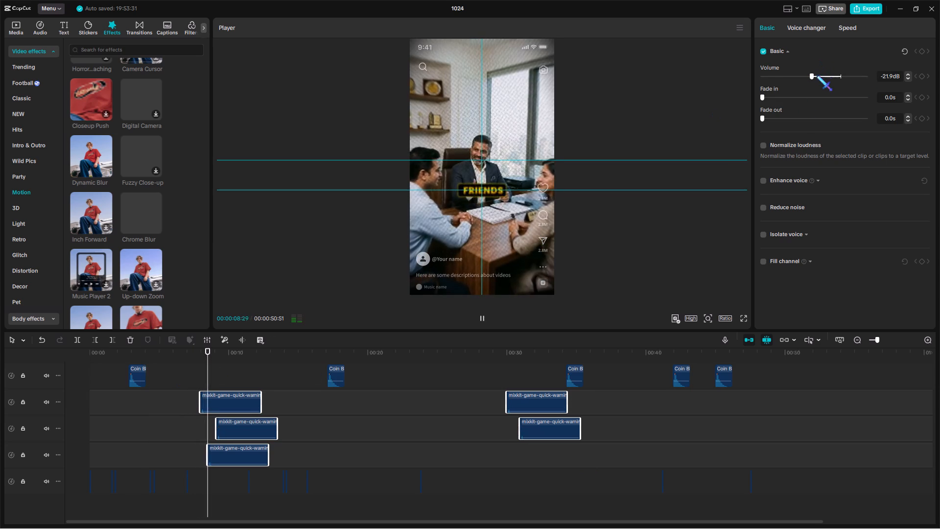
Raise the five mixkit warning sounds' volume to -20.0, -18.9, -18.1 and finally -17.7 dB, playing them back from about 00:07 and 00:29.
click(812, 78)
click(188, 356)
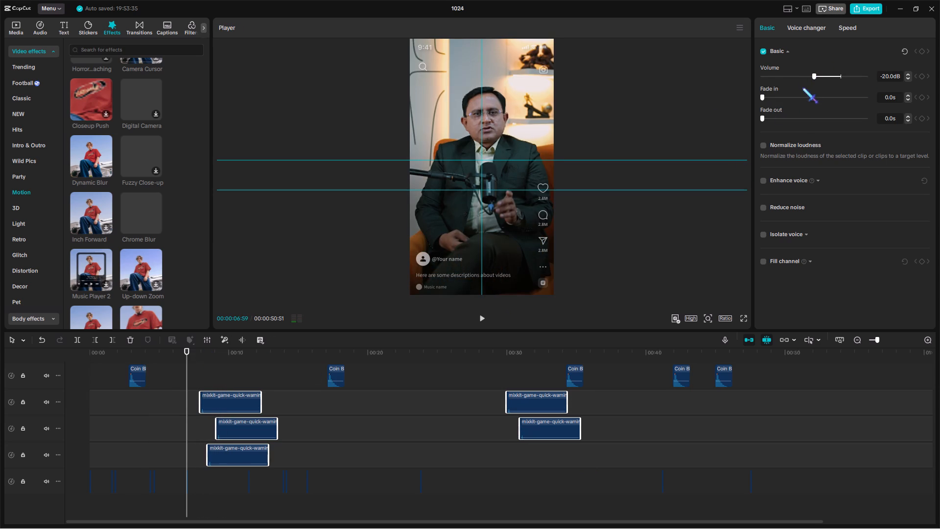
click(814, 78)
key(space)
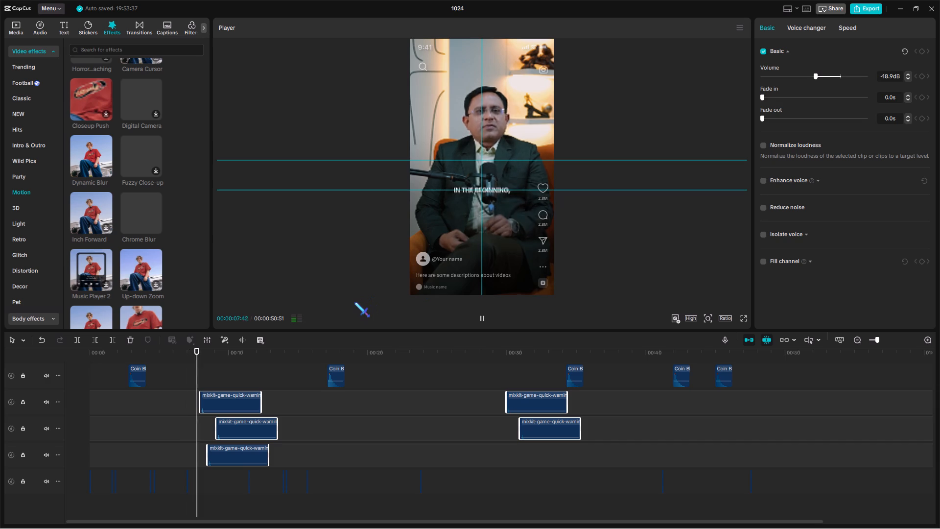
click(814, 79)
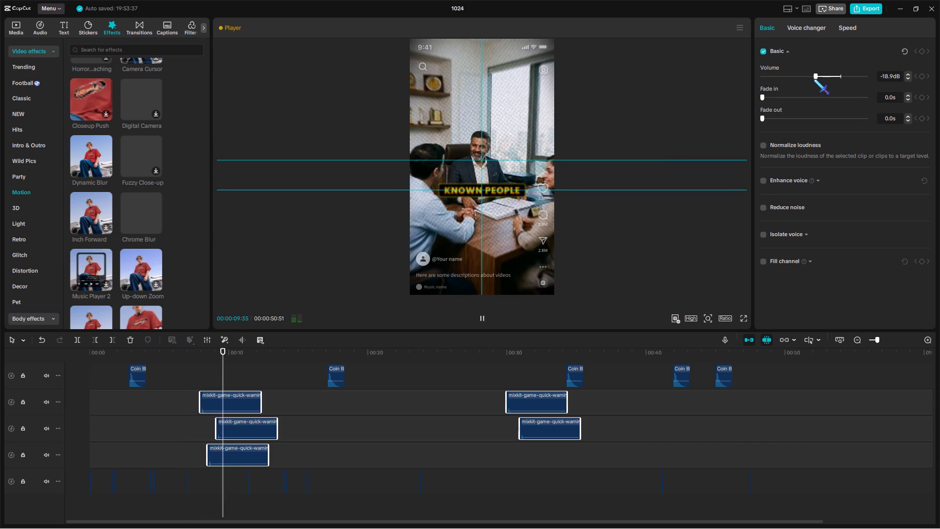
click(499, 354)
click(501, 354)
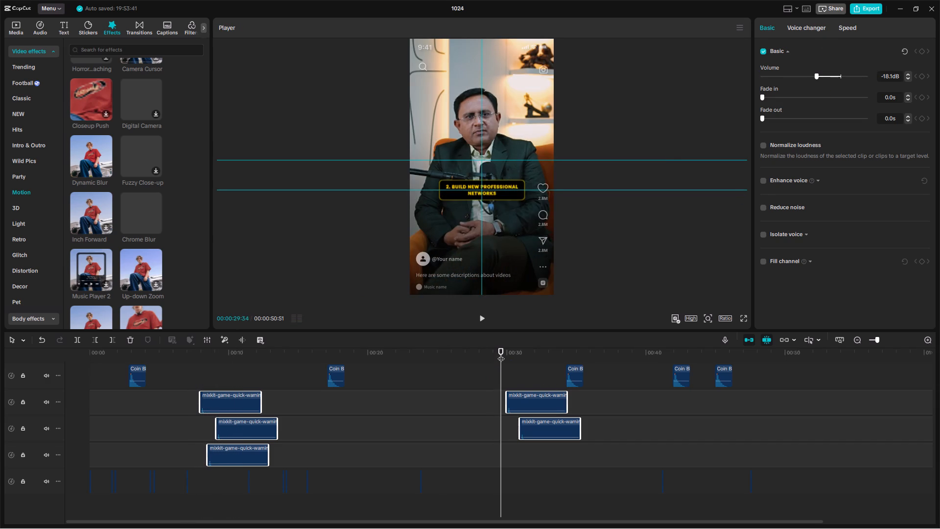
key(space)
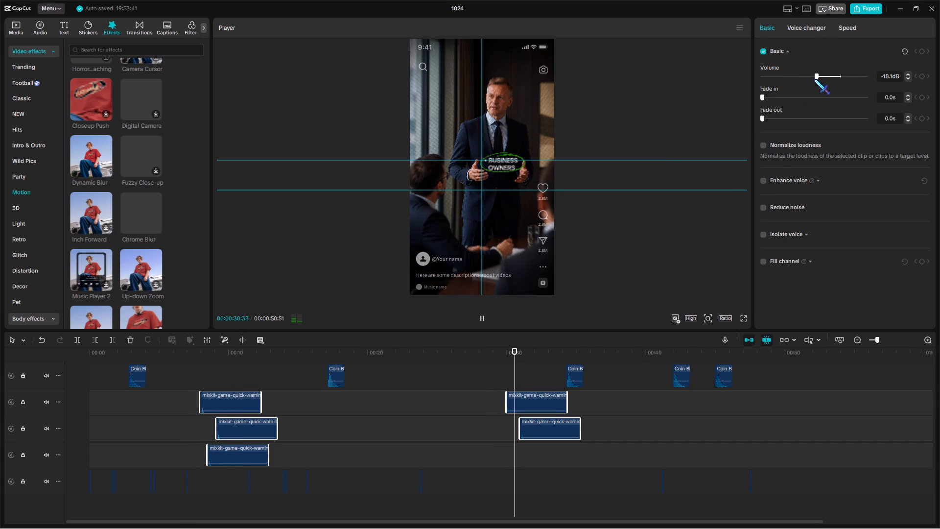
click(815, 79)
key(space)
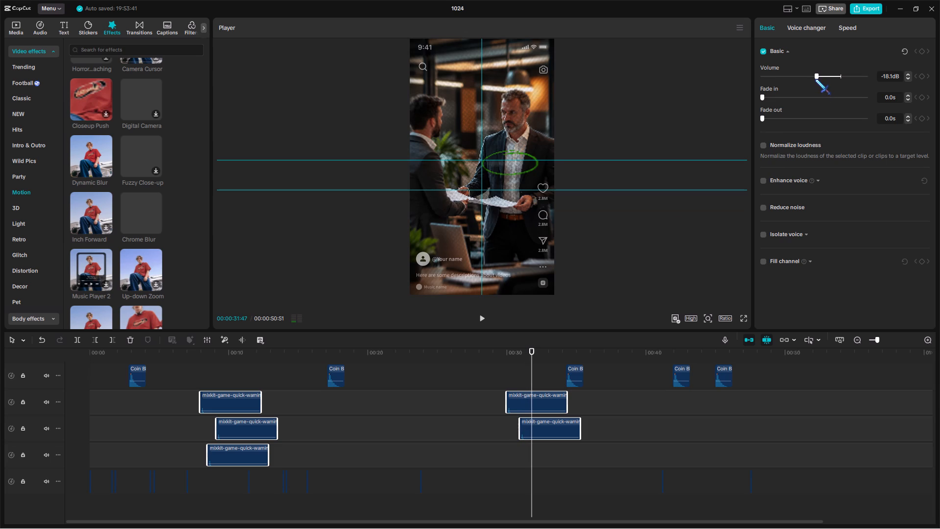
click(815, 79)
Select all five Coin sounds and lower their volume to -23.8, -26.8 and -27.5 dB, listening near 00:17 and 00:34.
scroll(268, 477, up, 6)
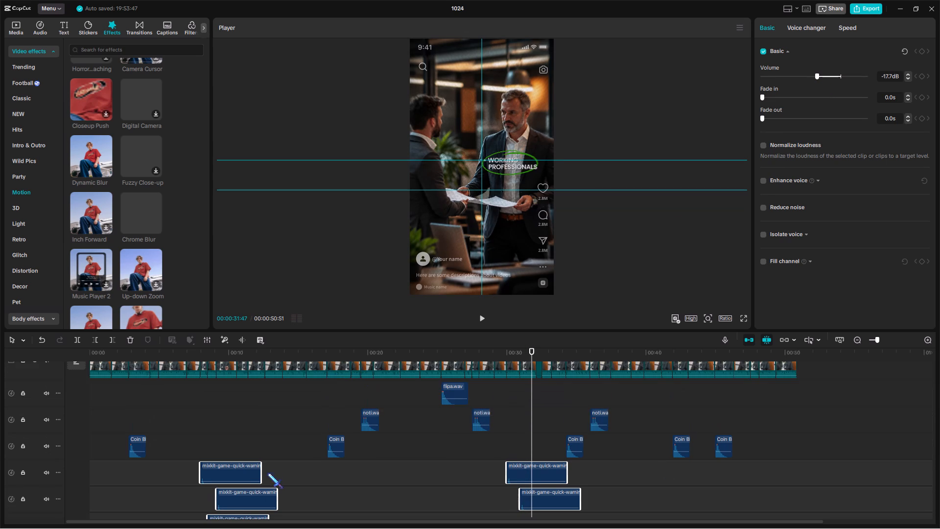
drag(91, 447, 785, 448)
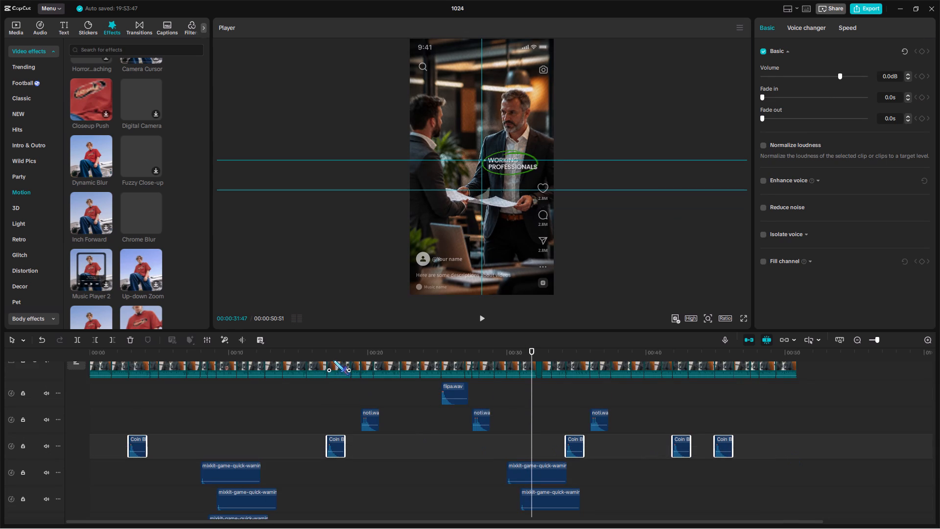
click(327, 356)
click(807, 76)
key(space)
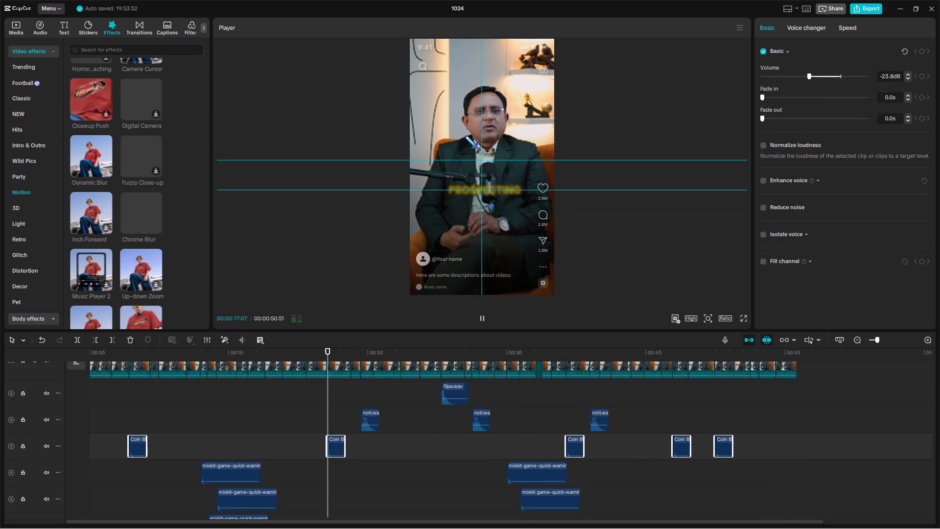
key(space)
click(803, 77)
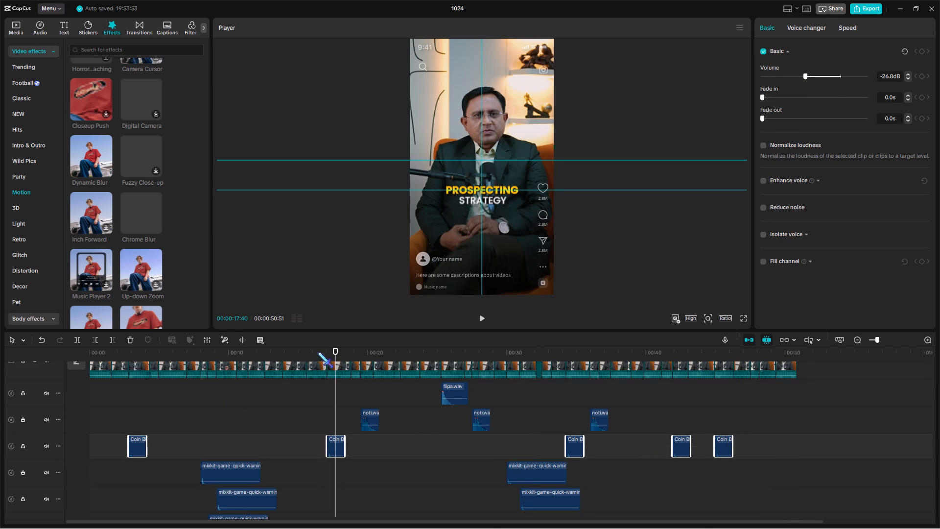
click(318, 352)
click(323, 354)
key(space)
key(space)
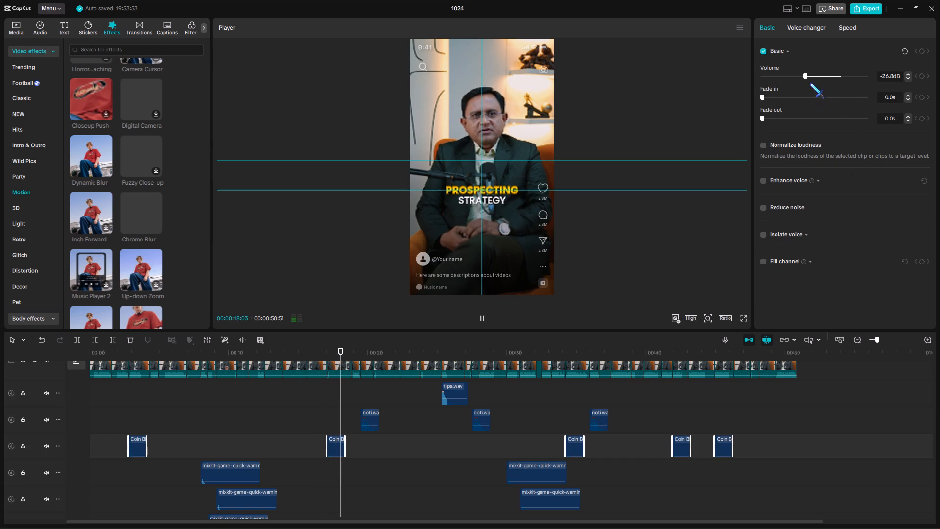
click(802, 79)
click(328, 355)
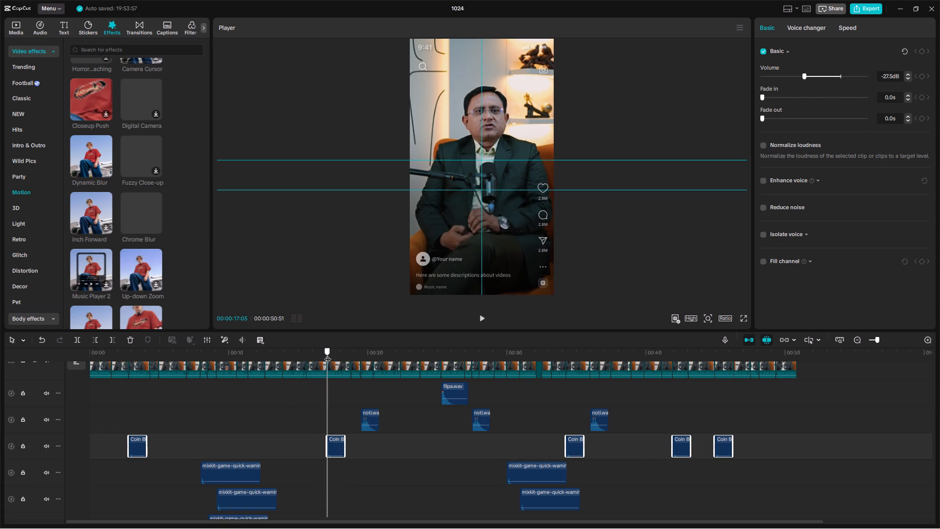
key(space)
key(space)
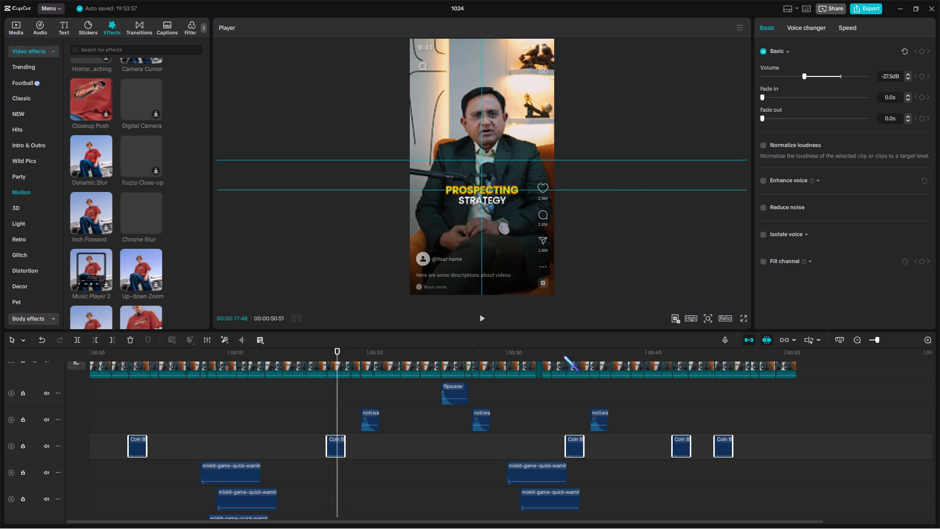
click(564, 356)
key(space)
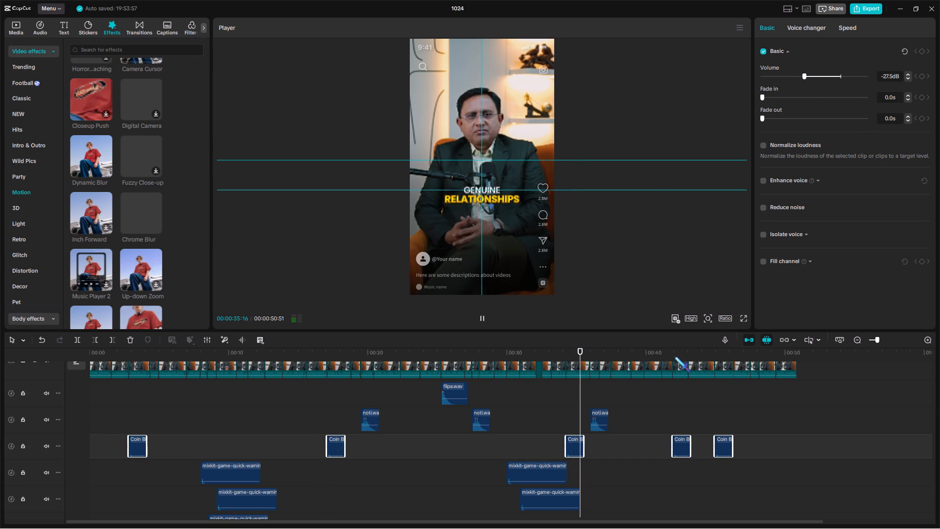
Raise the Coin sounds' volume to -26.8, -26.4 and -25.7 dB, replay them near 00:42 and 00:45, and fine-tune the level once more.
click(674, 355)
click(802, 78)
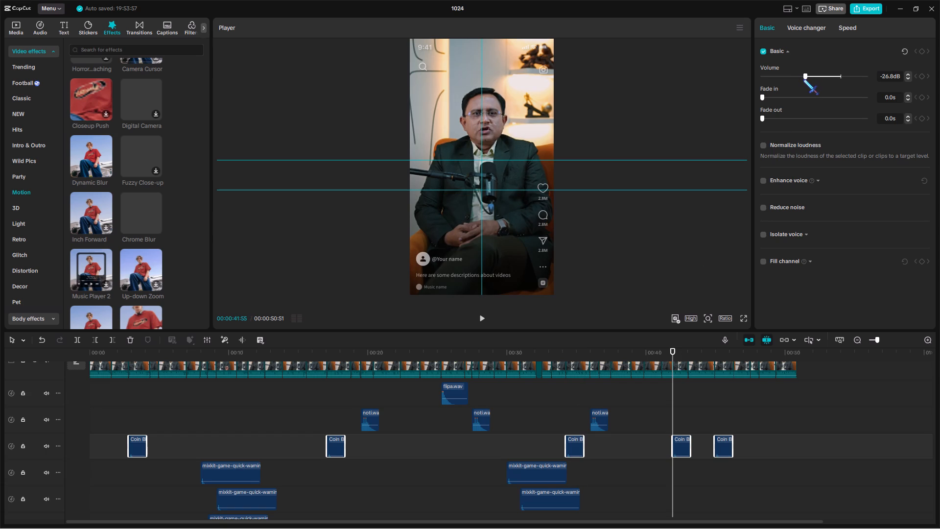
key(space)
key(space)
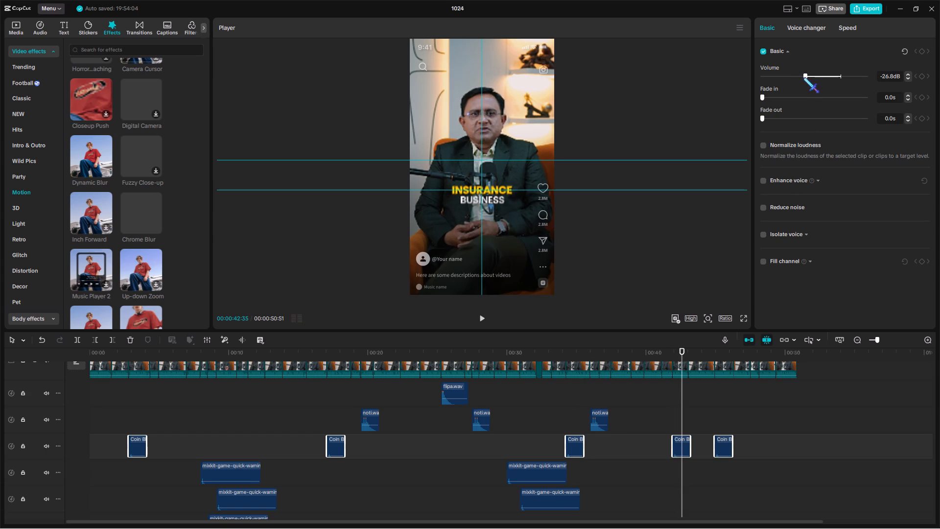
click(803, 77)
click(715, 353)
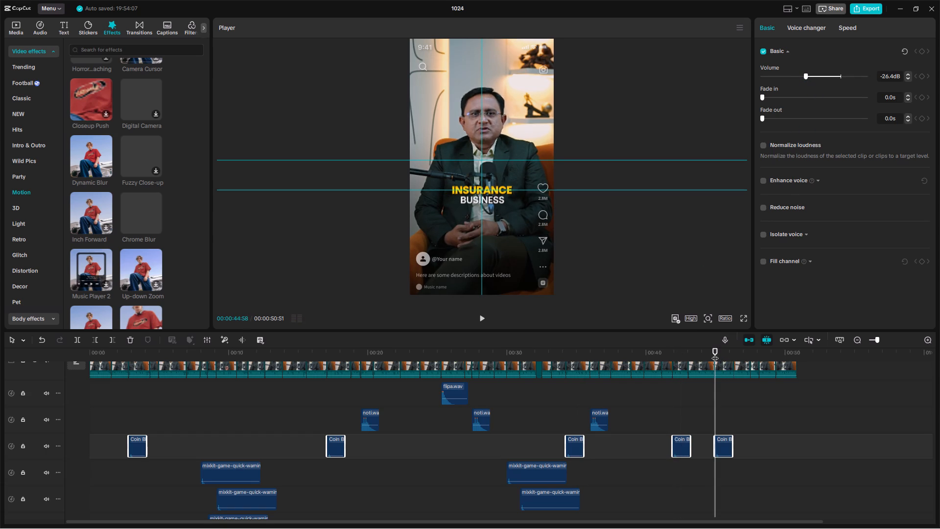
key(space)
key(space)
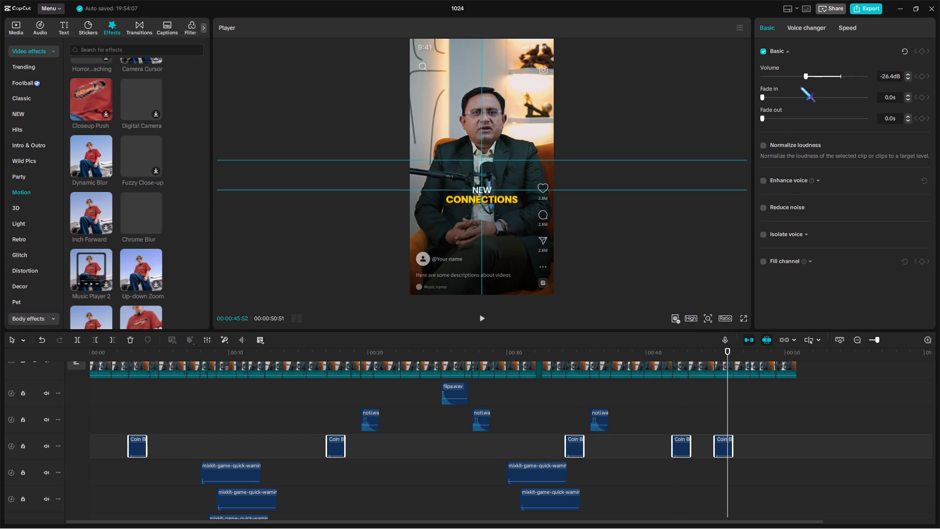
click(804, 79)
click(672, 353)
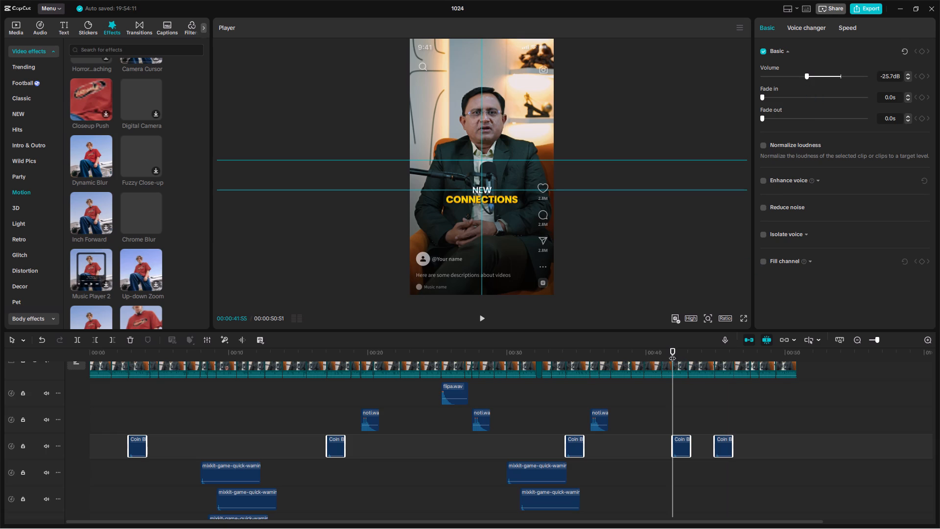
key(space)
key(space)
double_click(718, 353)
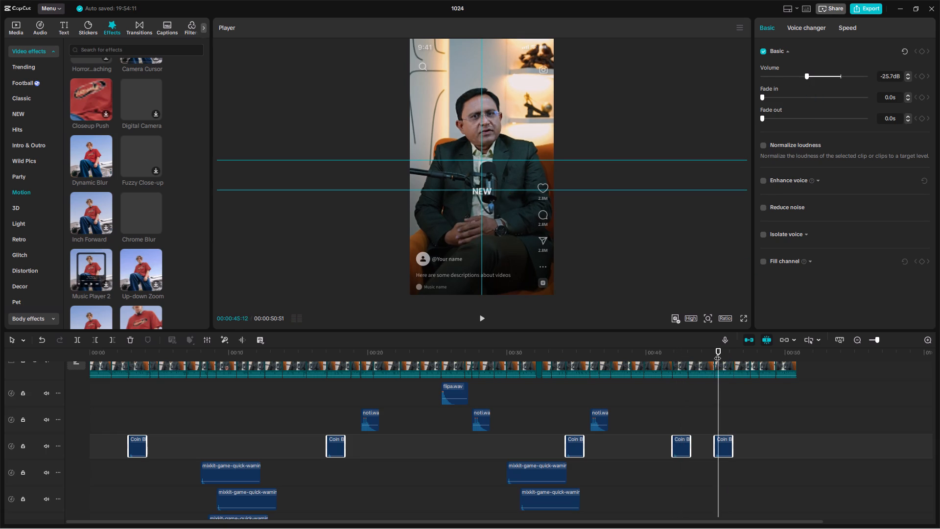
key(space)
key(space)
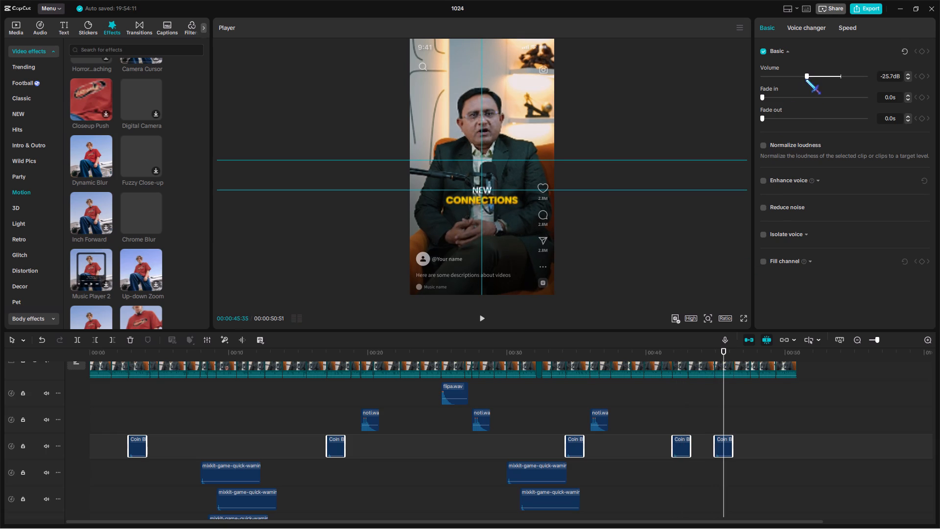
click(805, 79)
Select the three noti.wav notification sounds and try volumes of -24.2, -26.0 and -24.5 dB, replaying from about 00:19 between adjustments.
scroll(656, 403, up, 5)
scroll(398, 478, down, 1)
drag(333, 458, 647, 470)
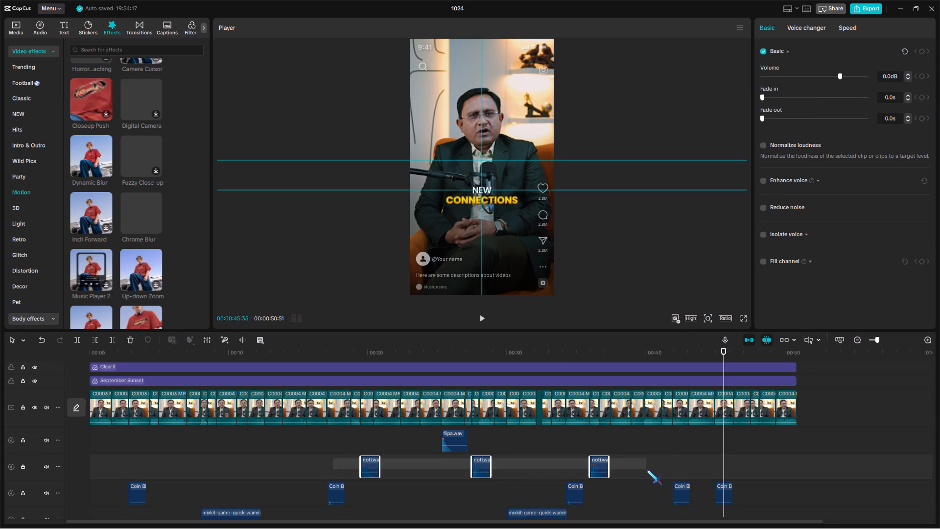
drag(647, 470, 649, 470)
click(357, 360)
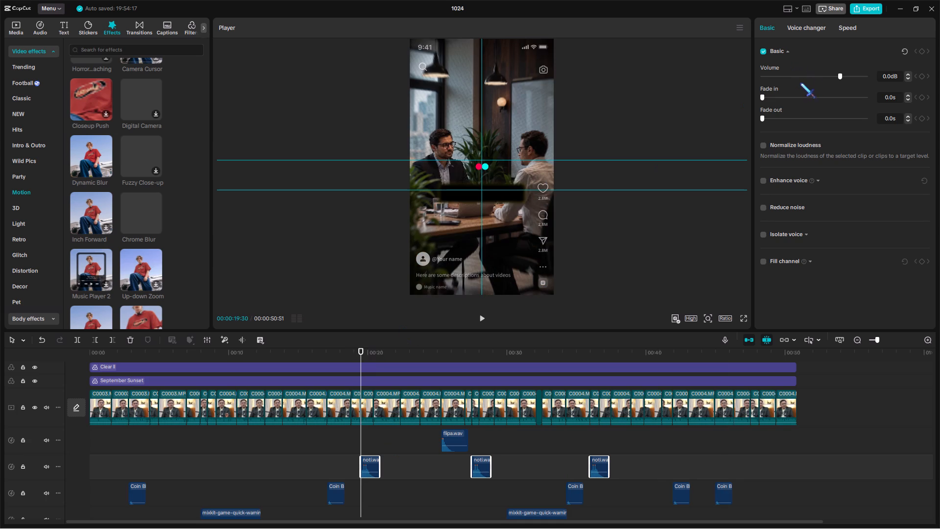
click(809, 78)
key(space)
click(807, 73)
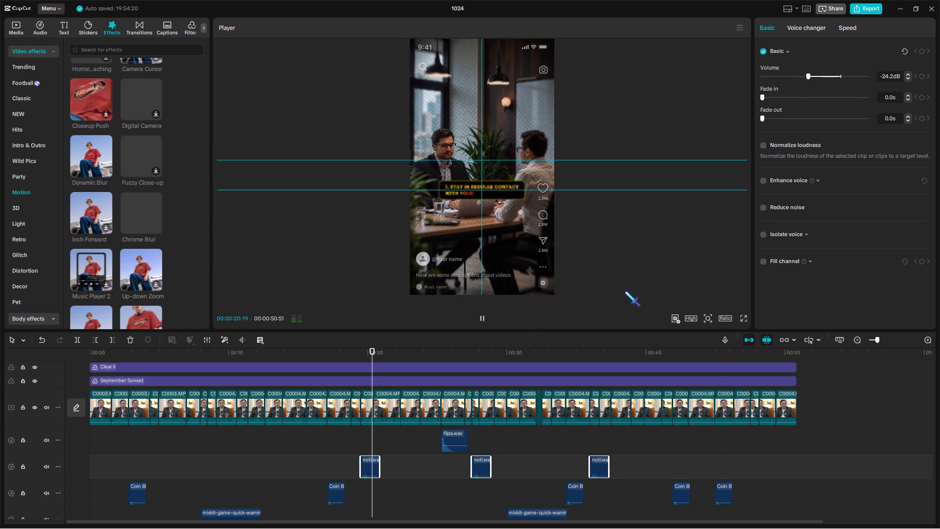
click(357, 357)
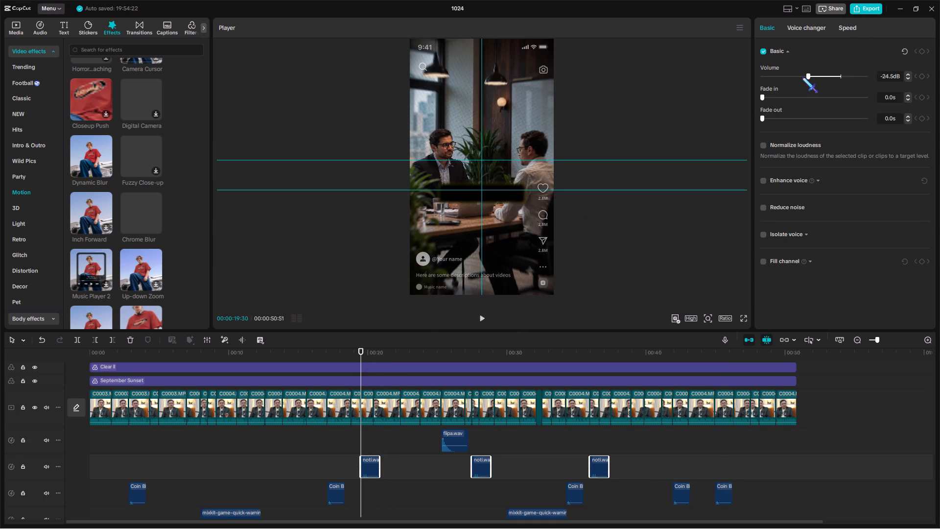
click(801, 77)
key(space)
click(804, 77)
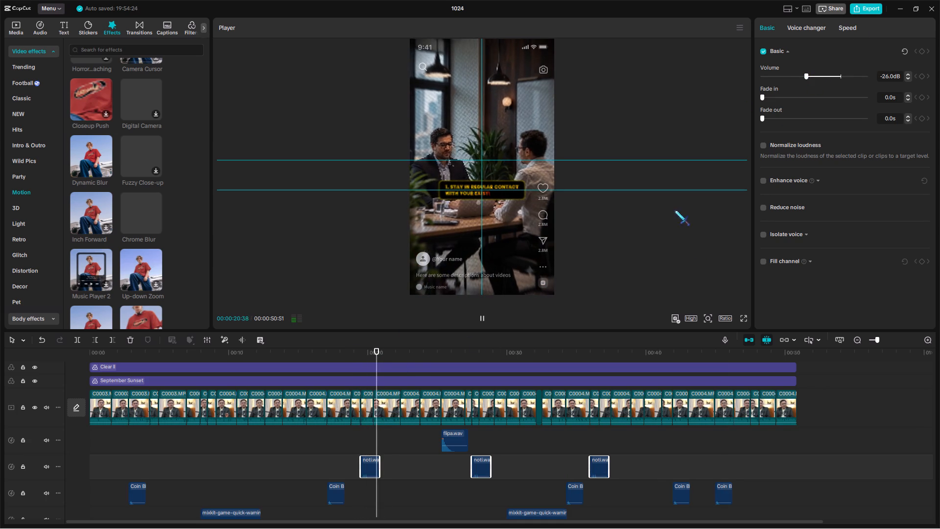
click(359, 354)
key(space)
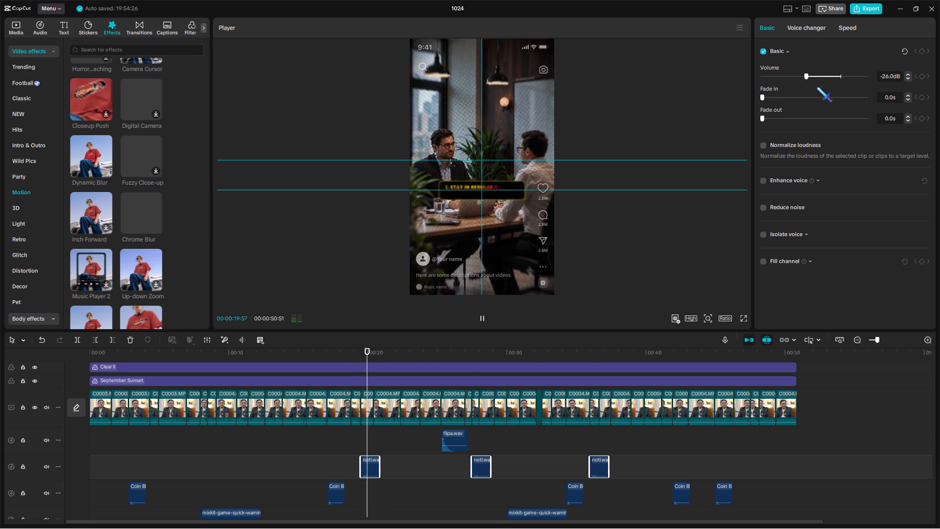
click(806, 78)
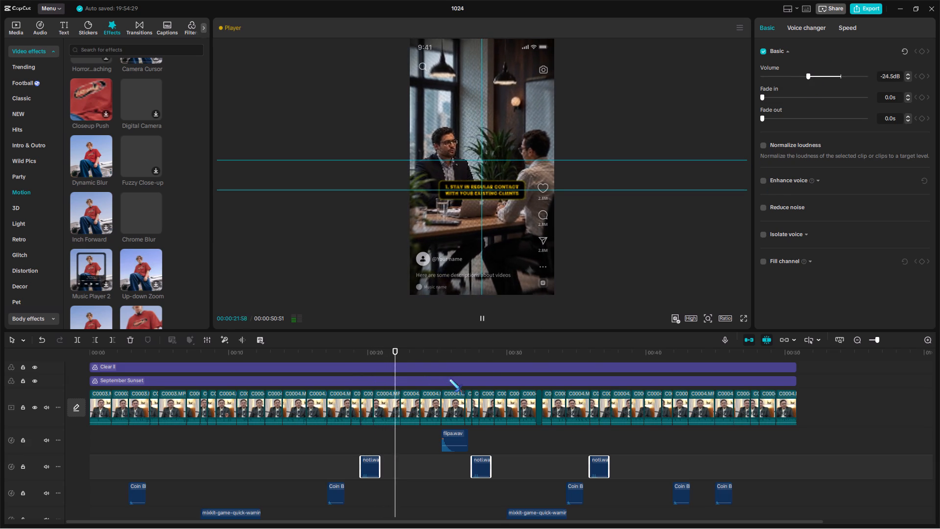
Lower the three notification sounds' volume to -25.3 and finally -26.0 dB, listening near 00:27 and 00:36.
click(474, 353)
click(474, 354)
key(space)
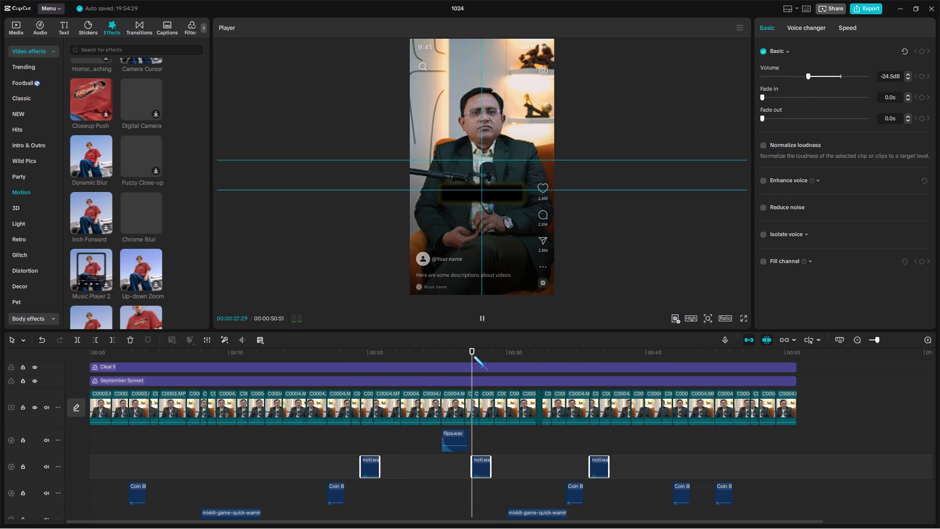
click(806, 77)
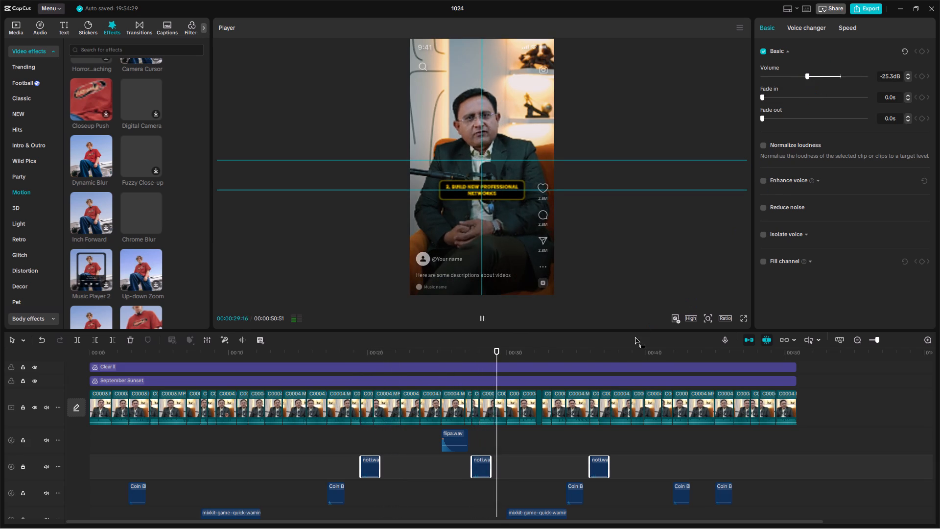
click(591, 354)
key(space)
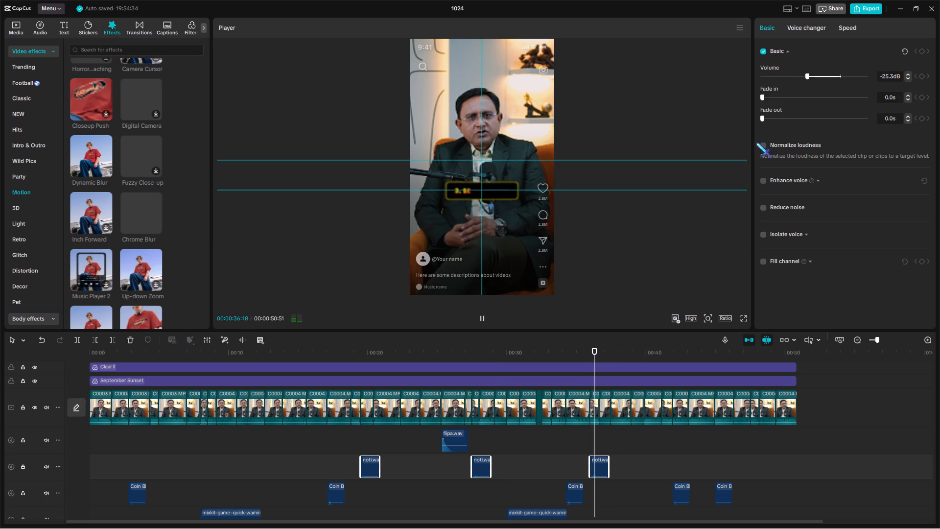
key(space)
click(804, 77)
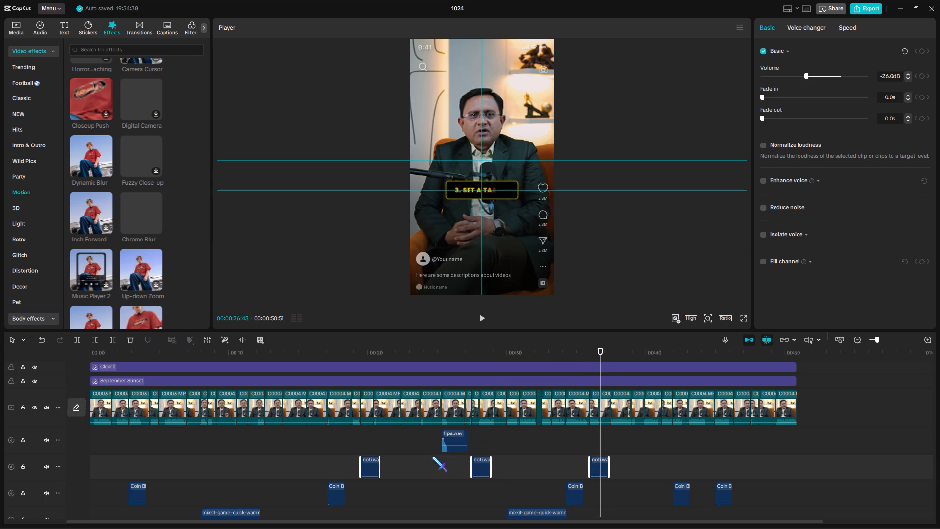
Select the flipa.wav sound and lower its volume to -24.5, -29.4 and finally -30.6 dB, playing it back from about 00:25.
click(441, 456)
click(447, 440)
click(806, 78)
key(space)
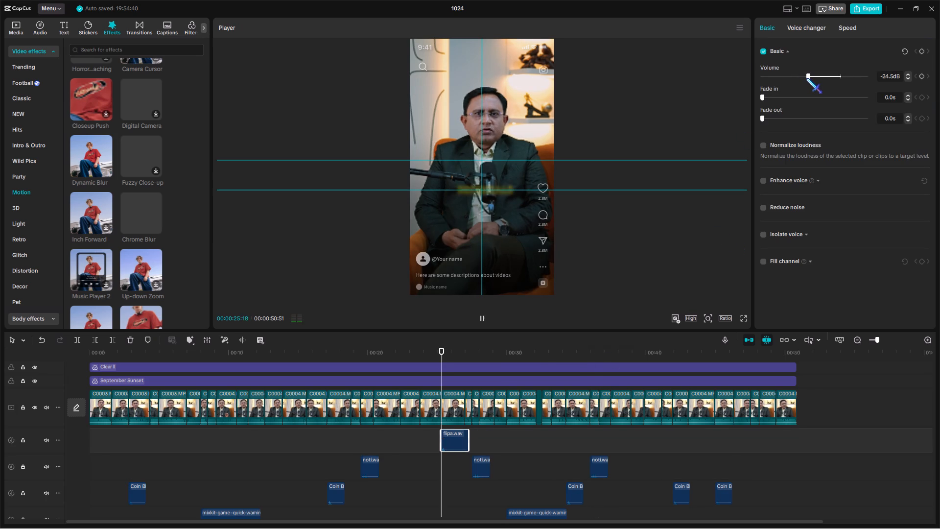
click(800, 75)
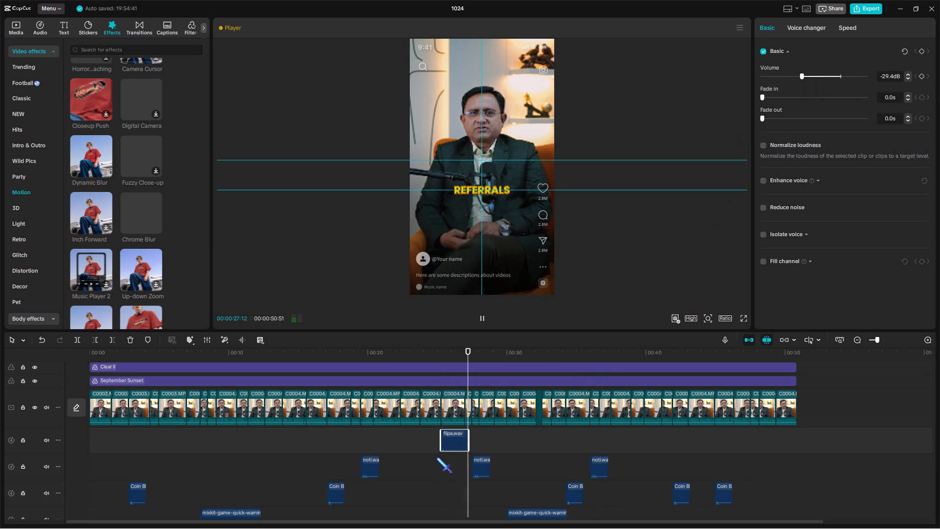
click(439, 457)
key(space)
click(445, 440)
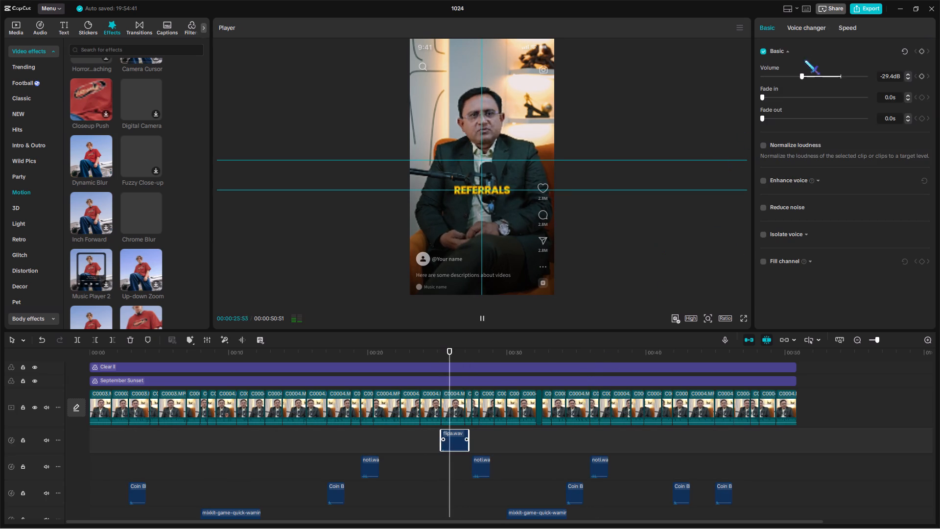
click(799, 76)
key(space)
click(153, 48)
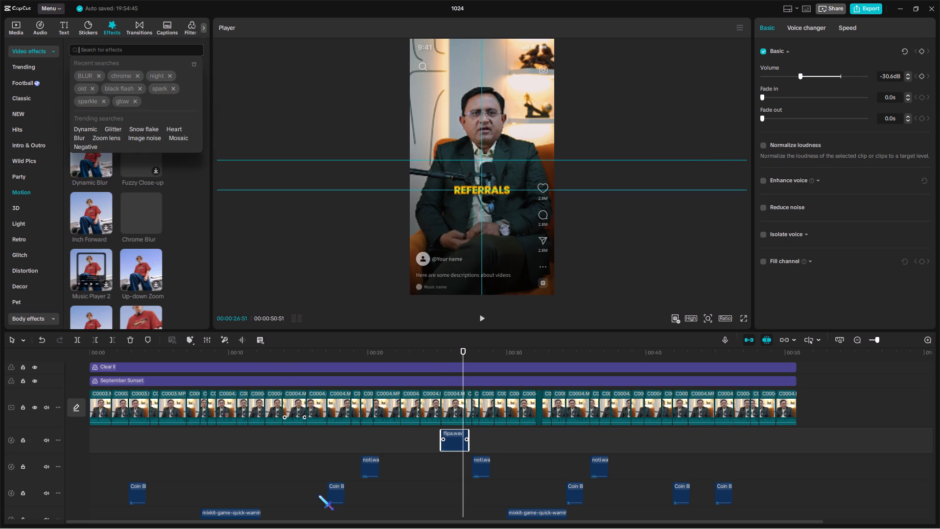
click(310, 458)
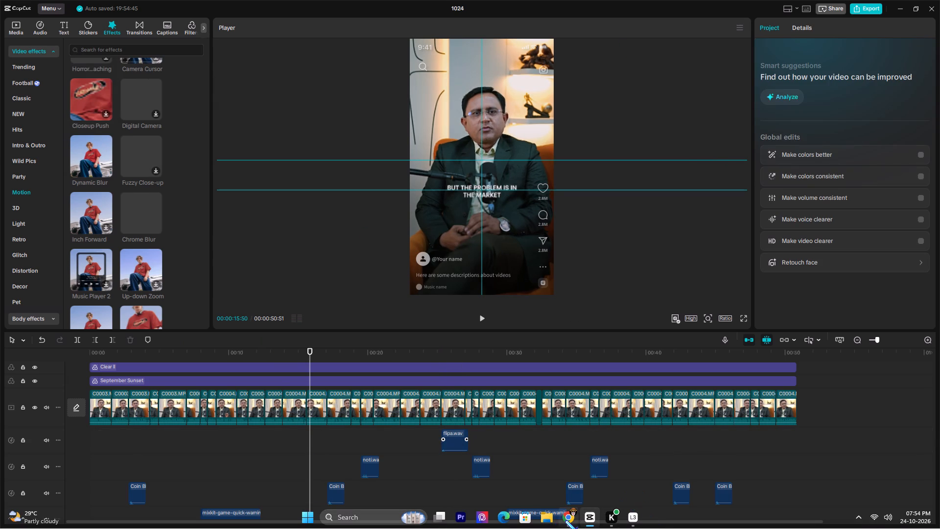
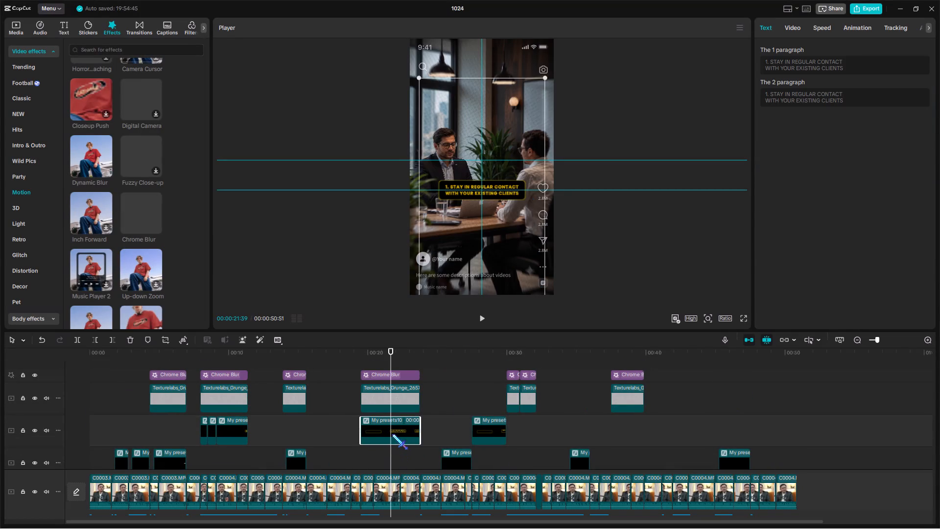
Return to the main timeline and enlarge the player preview to inspect the "1. Stay in regular contact" heading, restoring the original preview size.
click(457, 338)
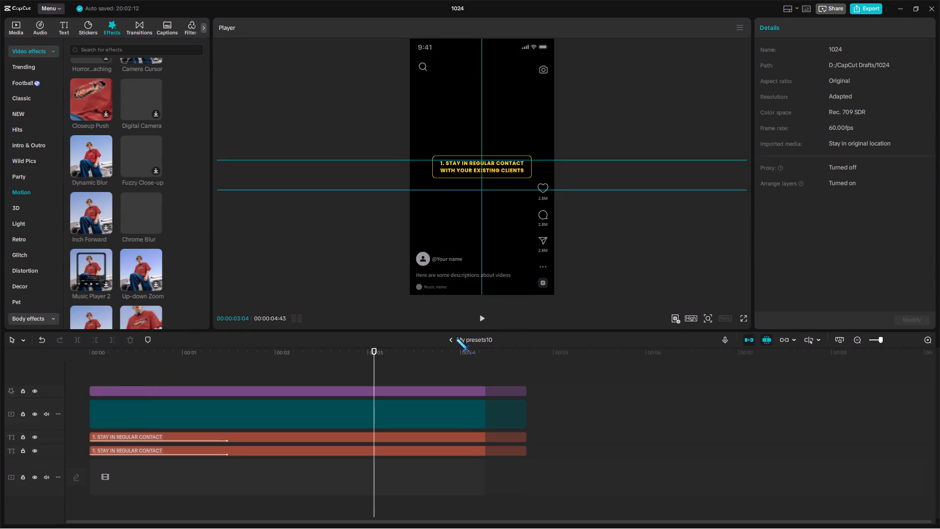
click(706, 316)
drag(711, 330, 716, 332)
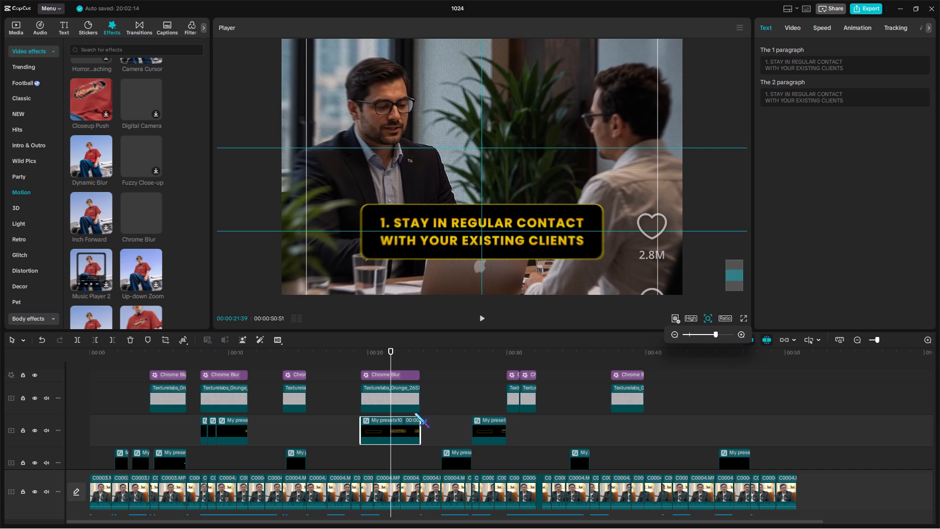
click(689, 332)
scroll(360, 445, up, 6)
Play the video from the start and combine the first two C0003.MP4 clips on the main track into one compound clip.
click(339, 391)
drag(339, 391, 0, 385)
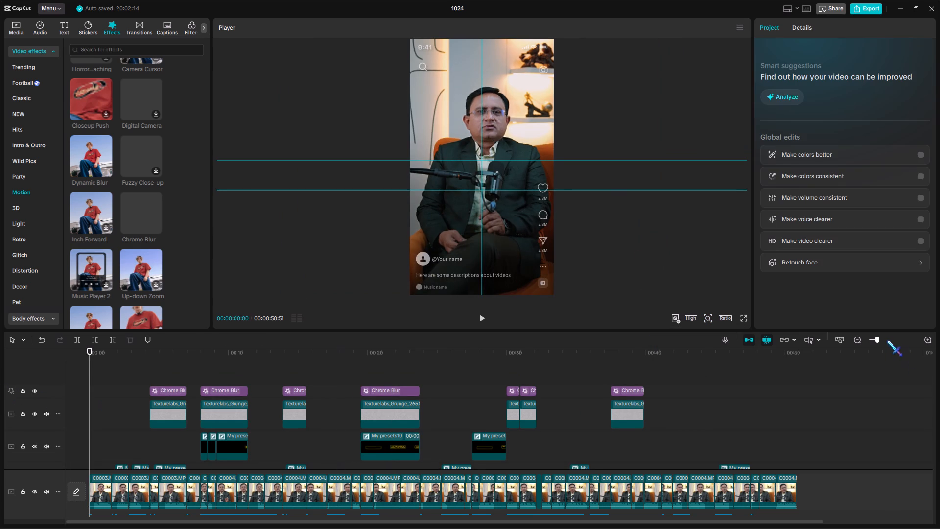
click(885, 340)
scroll(593, 402, down, 15)
key(space)
scroll(583, 405, down, 9)
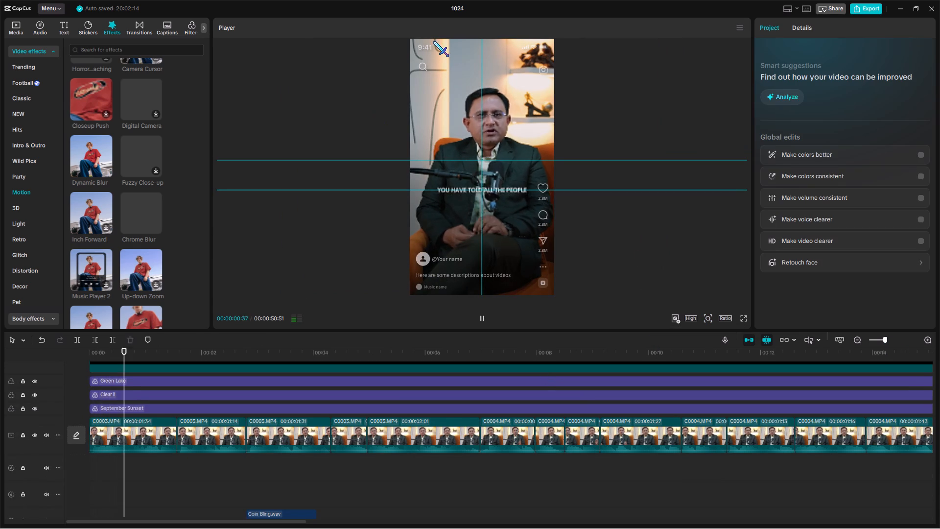
scroll(226, 450, up, 11)
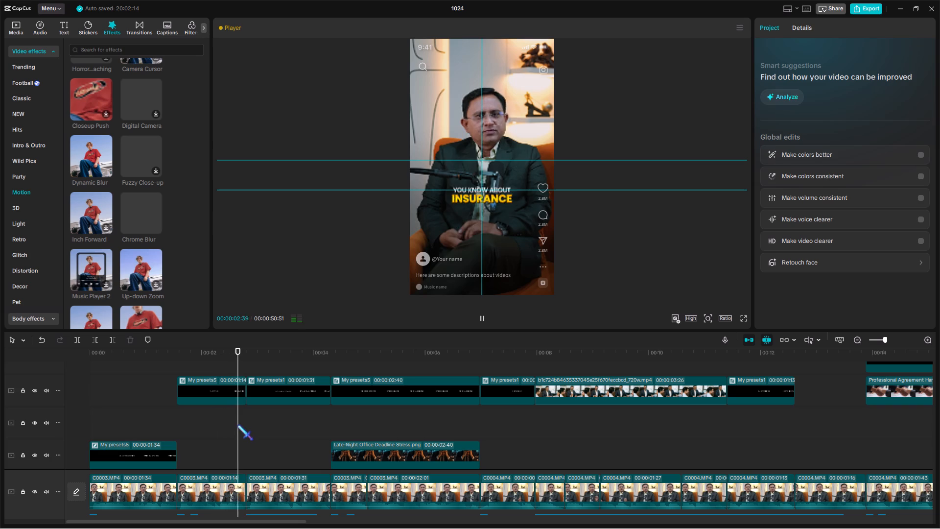
scroll(221, 420, down, 14)
key(space)
drag(159, 436, 193, 401)
key(alt+g)
Add transform keyframes at the first and last frames of the opening compound clip, and enlarge its scale at the start.
drag(145, 353, 70, 355)
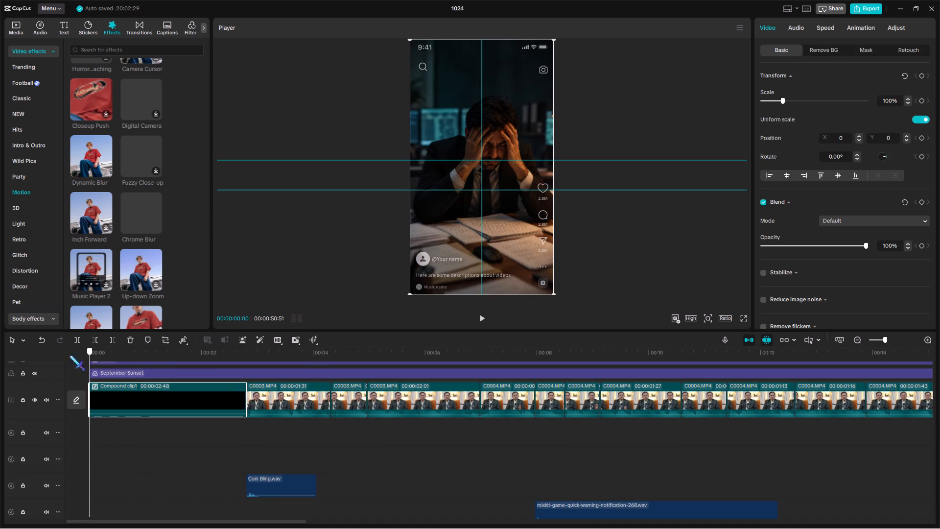
drag(70, 355, 10, 343)
click(920, 76)
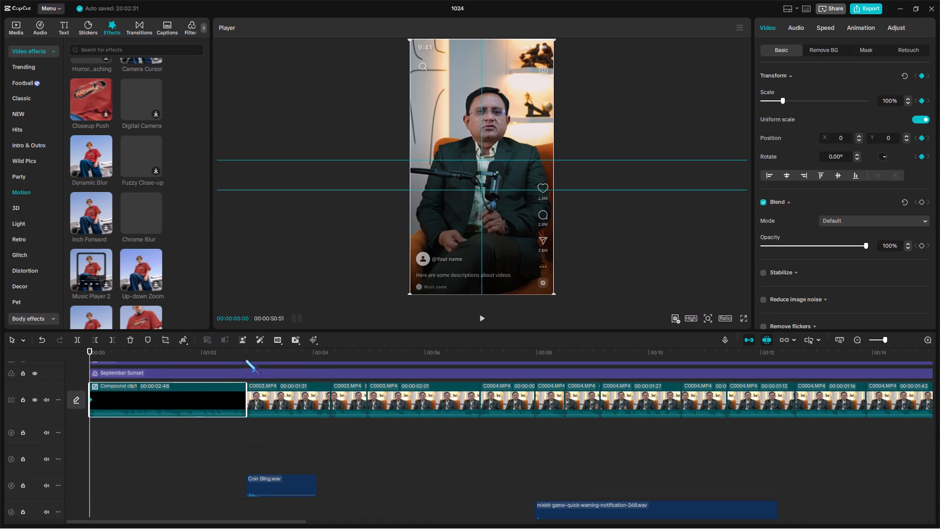
click(249, 356)
key(Left)
click(922, 76)
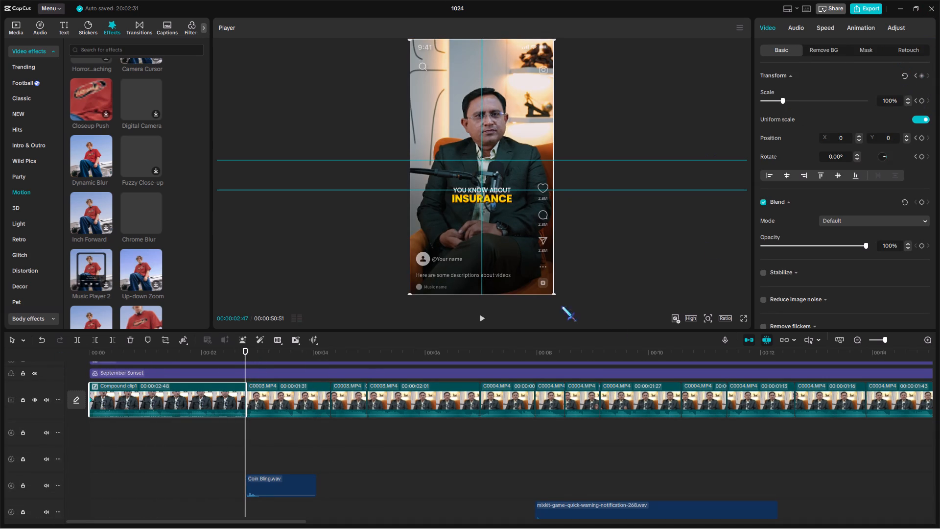
drag(156, 357, 0, 356)
drag(783, 102, 786, 107)
Apply the Cubic Out preset curve to the opening compound clip's scale keyframes.
click(241, 399)
key(alt+k)
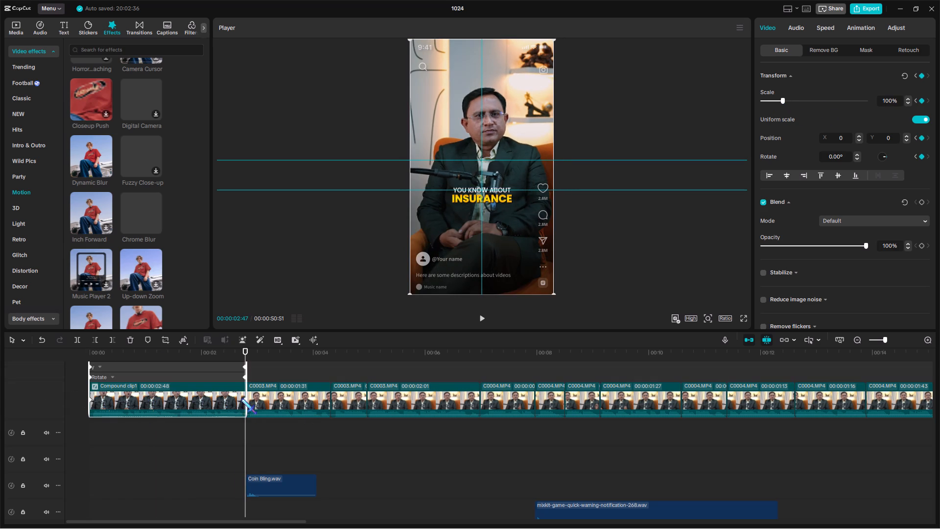
click(241, 399)
scroll(225, 433, up, 6)
click(185, 367)
click(297, 434)
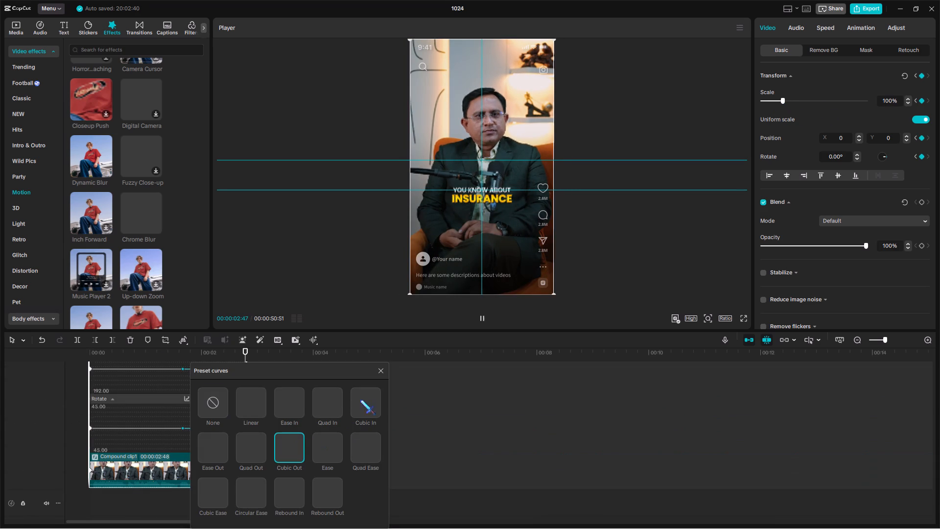
alt+click(377, 372)
key(alt+k)
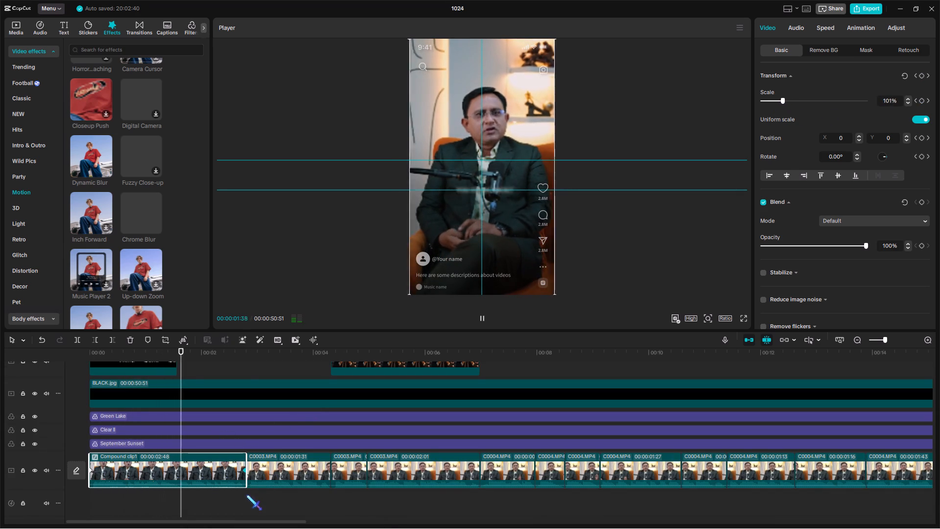
Turn the C0003.MP4 clip starting at 02:48 on the main track into a compound clip.
click(246, 495)
scroll(276, 494, up, 6)
scroll(288, 489, down, 5)
click(287, 471)
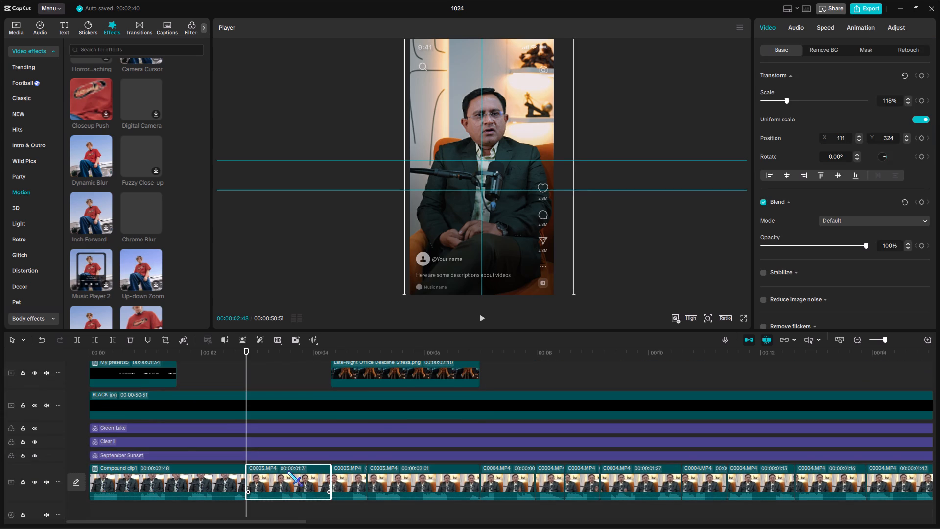
key(alt+g)
Keyframe the transform at the start of the second compound clip and set its scale to 106% on its last frame.
click(922, 75)
click(331, 357)
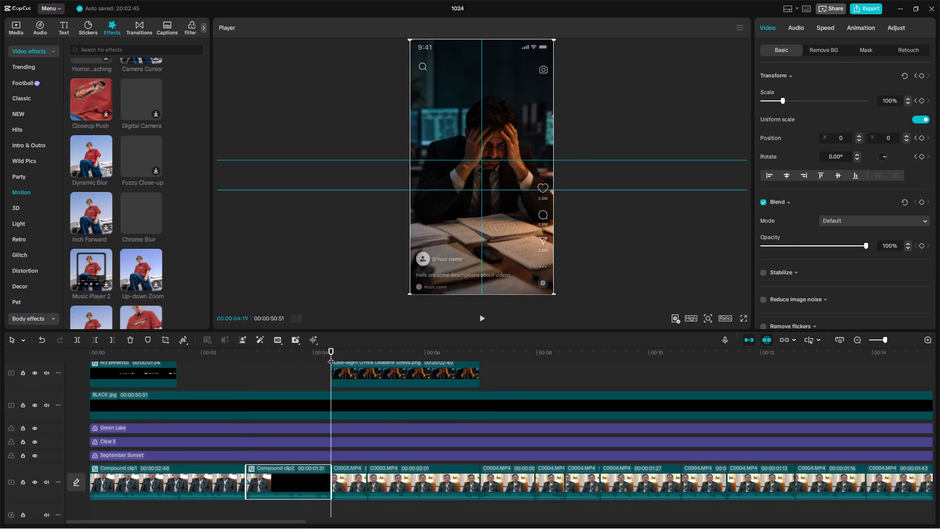
key(Left)
click(908, 97)
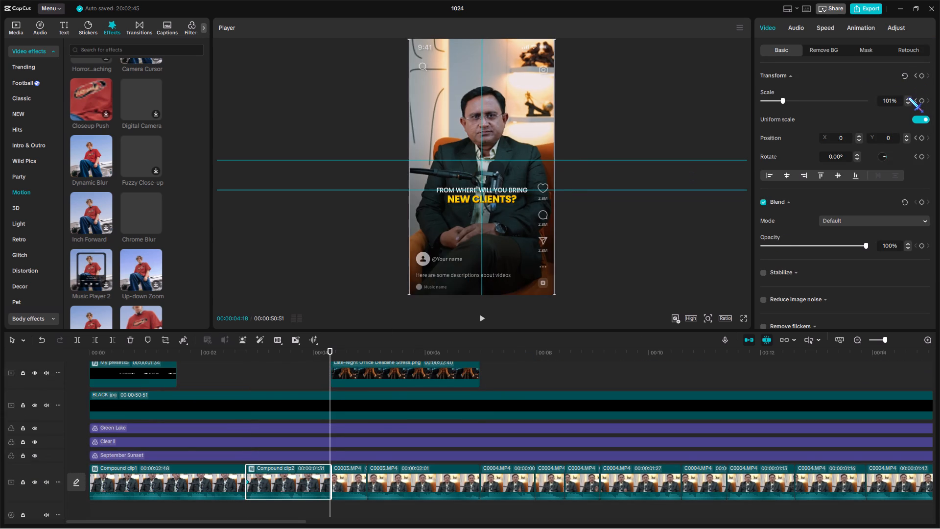
double_click(908, 97)
Apply the Cubic Out preset curve to the second compound clip's scale animation.
click(329, 484)
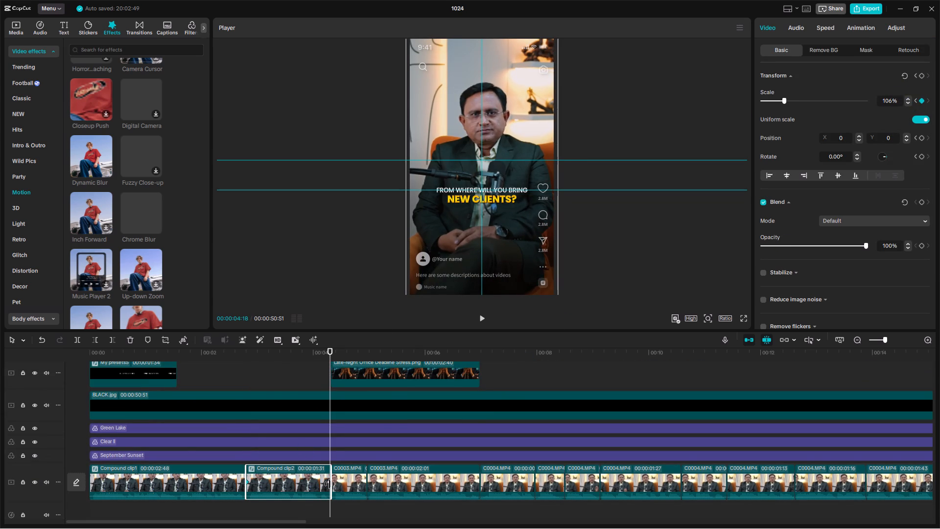
key(alt+k)
alt+click(329, 484)
click(889, 341)
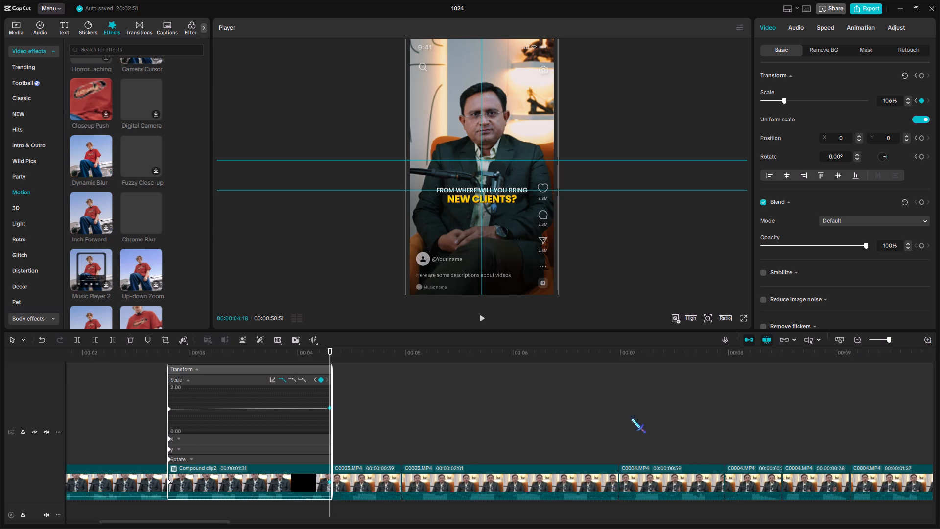
click(273, 379)
click(383, 438)
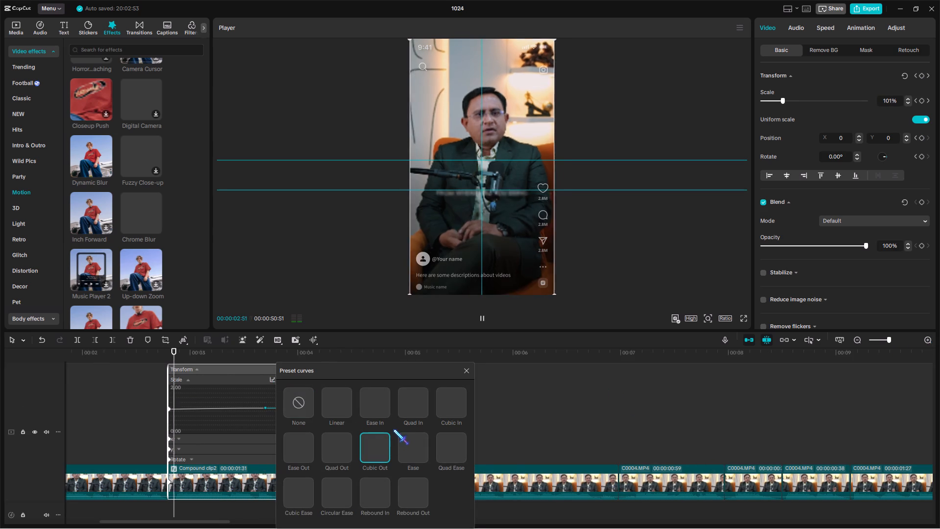
alt+click(465, 367)
key(alt+k)
Turn the C0004.MP4 clip that follows the office deadline image, at 06:59, into a compound clip.
scroll(364, 443, up, 5)
key(space)
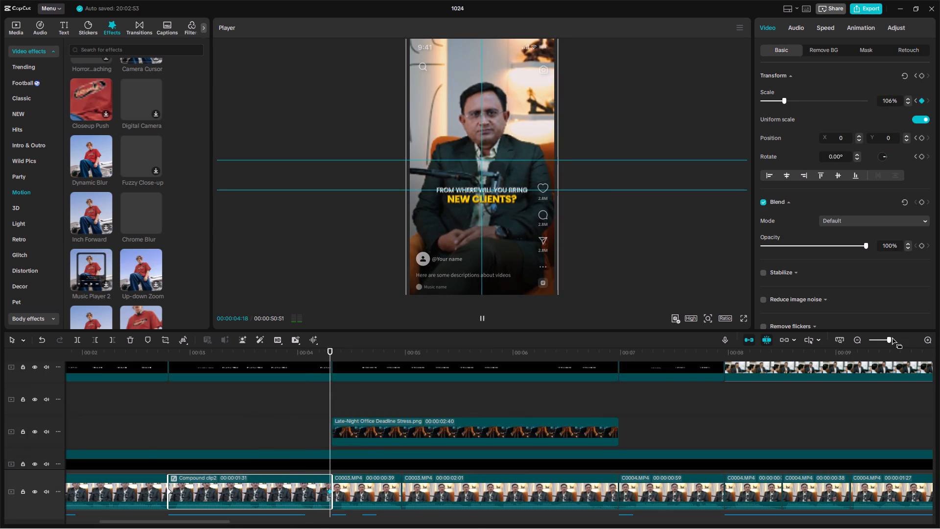
click(886, 340)
click(430, 399)
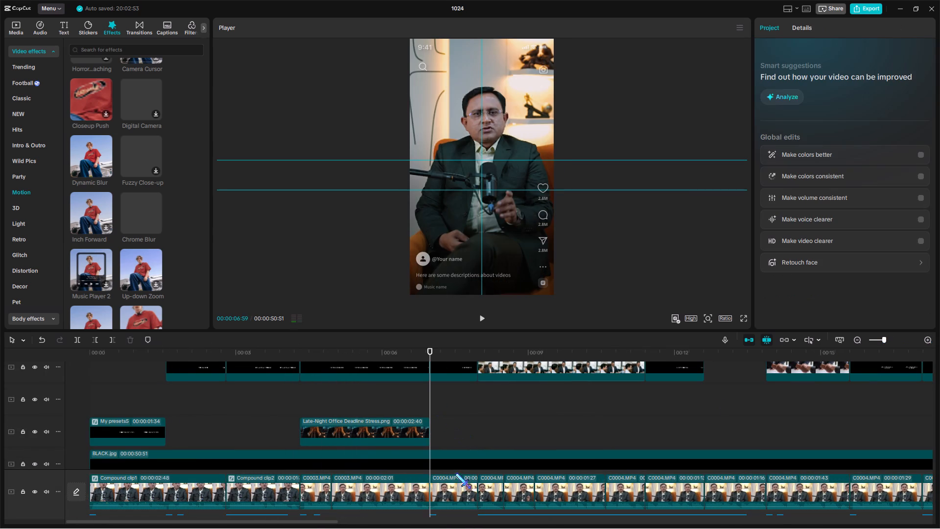
click(455, 479)
key(alt+g)
Add transform keyframes at the first and last frames of the third compound clip, and slightly enlarge its scale at the start.
click(888, 340)
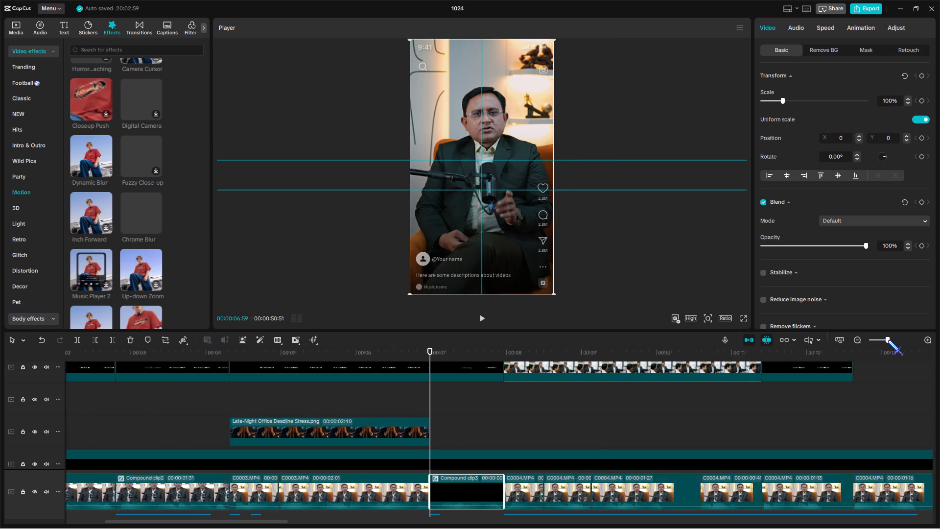
click(924, 73)
drag(511, 349, 518, 360)
click(517, 355)
key(Left)
click(919, 76)
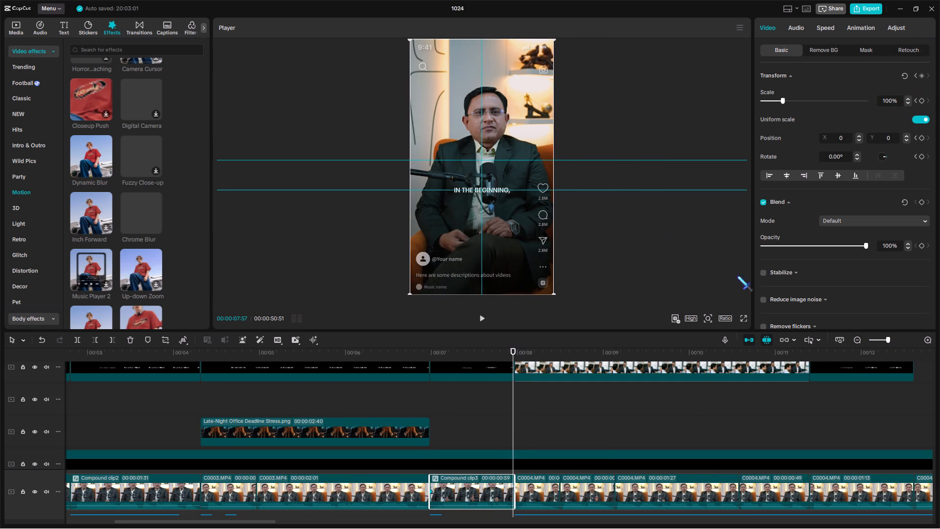
click(429, 353)
triple_click(907, 98)
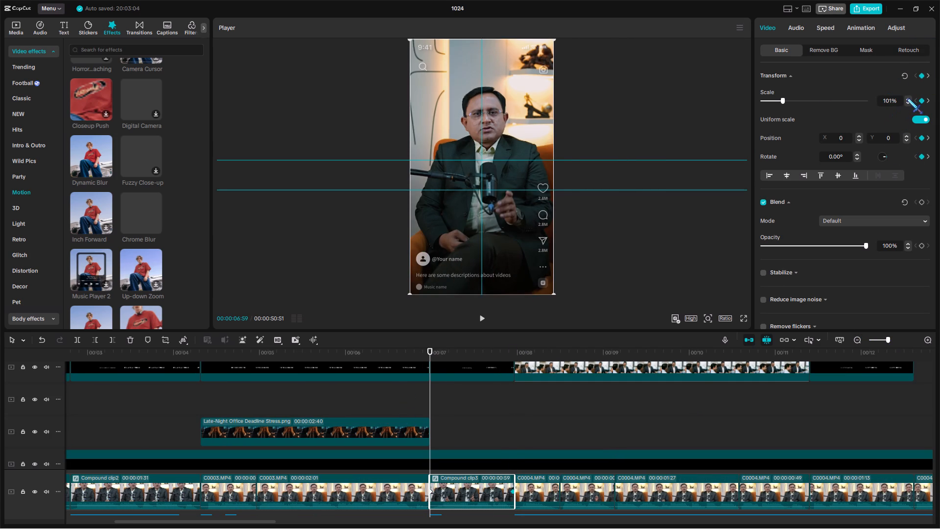
Apply the Cubic Out preset curve to the third compound clip's scale keyframes.
click(511, 493)
key(alt+k)
alt+click(511, 493)
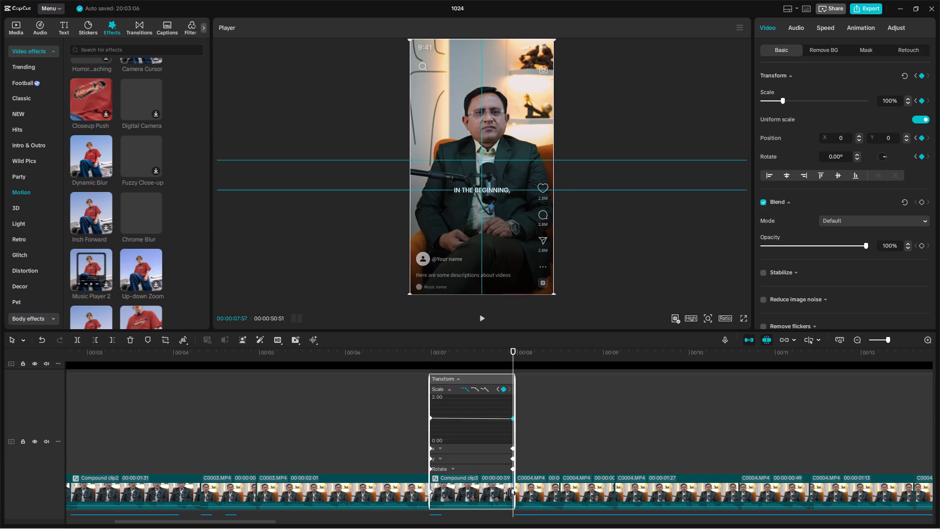
click(892, 339)
click(452, 386)
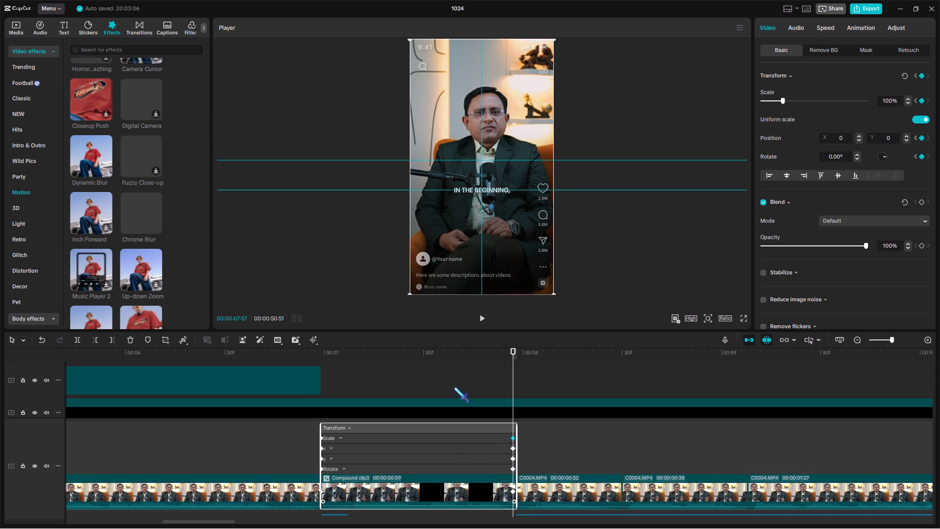
key(alt+k)
alt+click(512, 494)
key(alt+k)
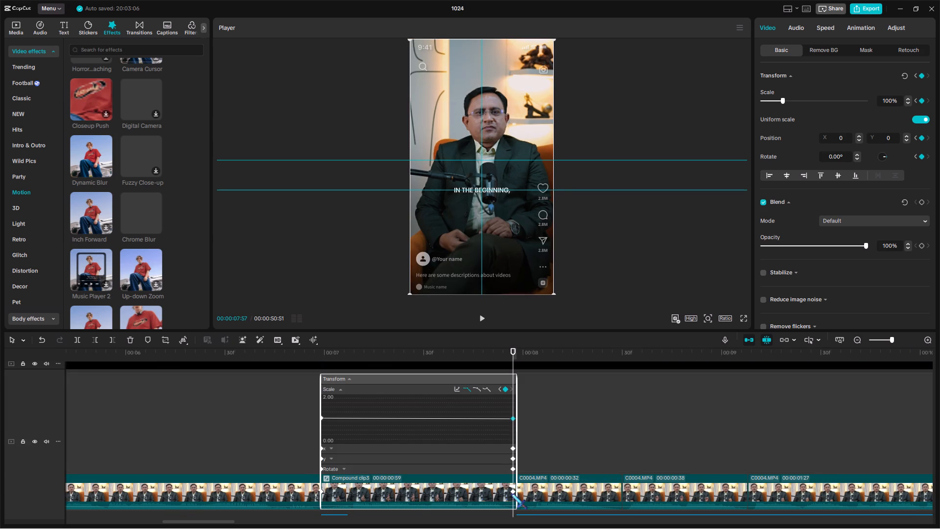
alt+click(511, 493)
click(454, 387)
click(553, 444)
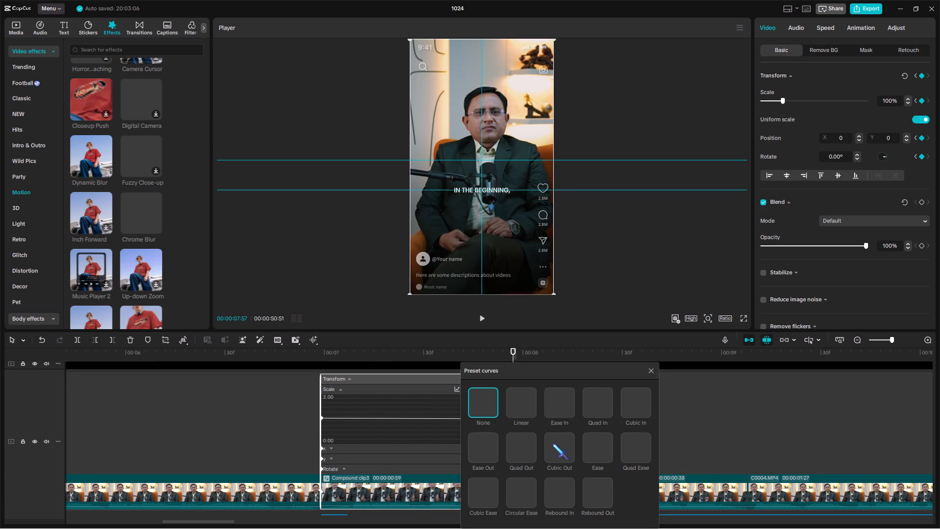
alt+click(655, 372)
key(alt+k)
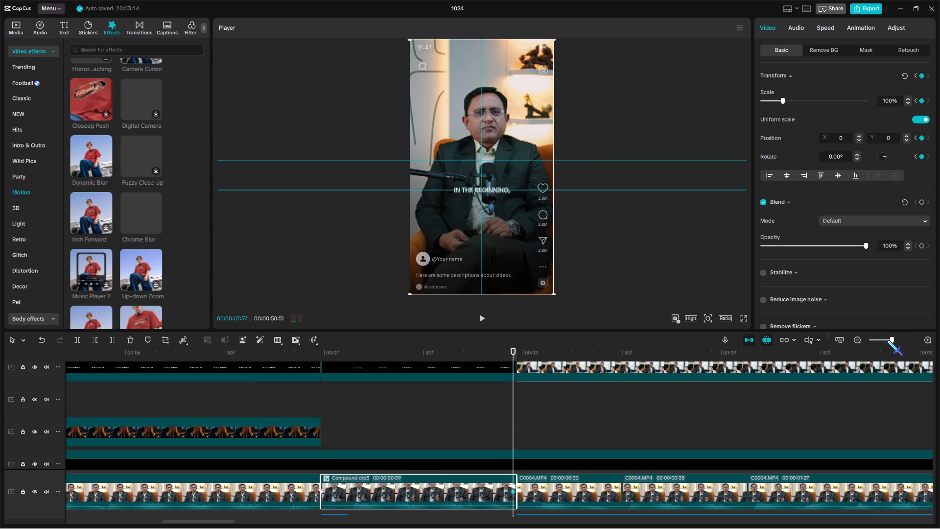
Play ahead and combine the two C0004.MP4 clips between 11:24 and the handshake image into one compound clip.
click(887, 340)
key(space)
scroll(679, 438, up, 6)
click(558, 406)
drag(558, 406, 432, 409)
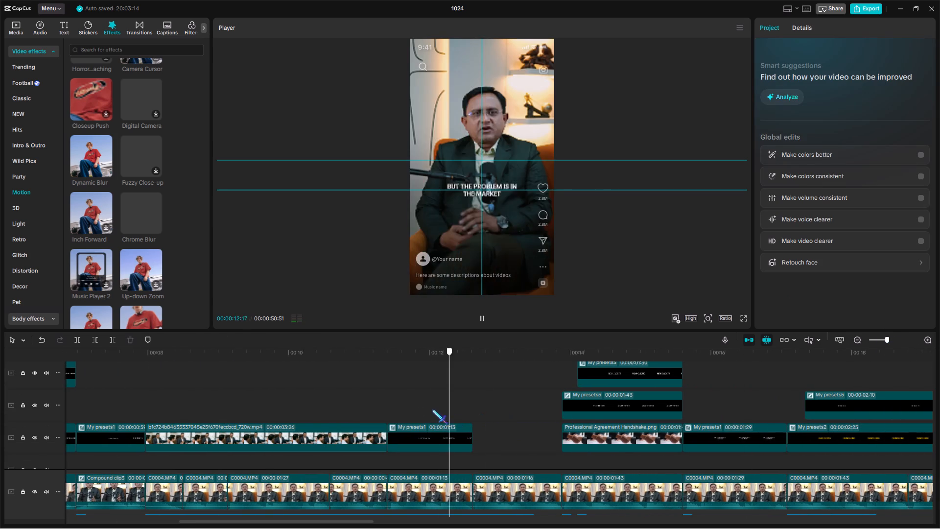
drag(432, 409, 416, 403)
click(397, 391)
triple_click(393, 390)
triple_click(391, 390)
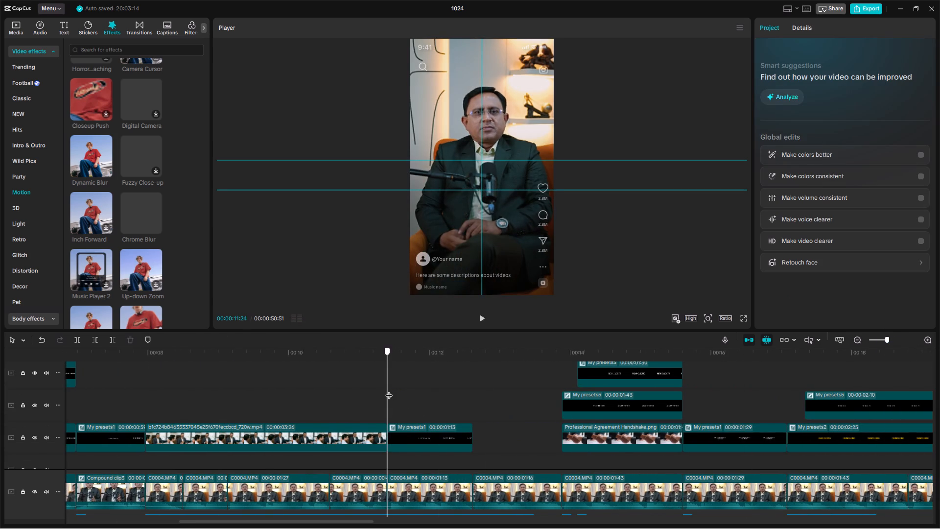
key(space)
scroll(398, 392, down, 17)
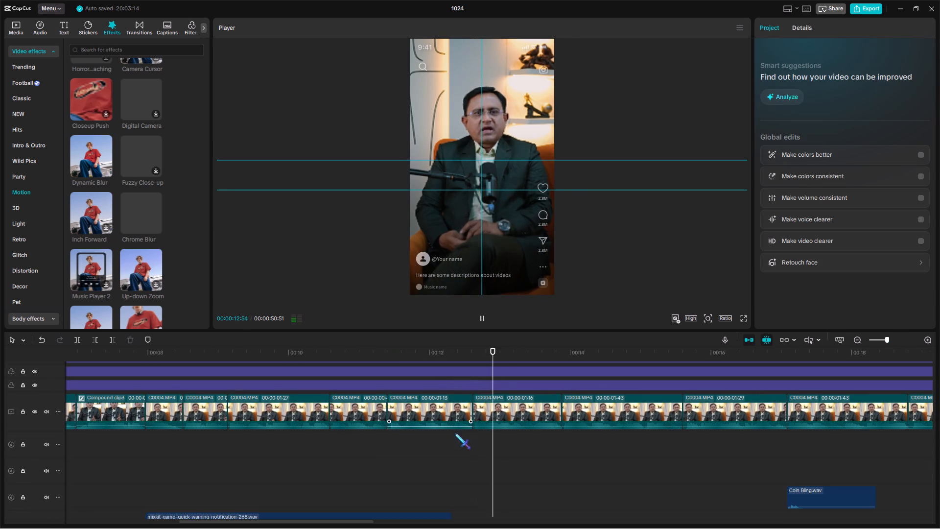
key(space)
drag(455, 442, 493, 419)
key(alt+g)
Keyframe the fourth compound clip's transform at 11:24, set its scale to 104% on the last frame, and play it back.
click(385, 355)
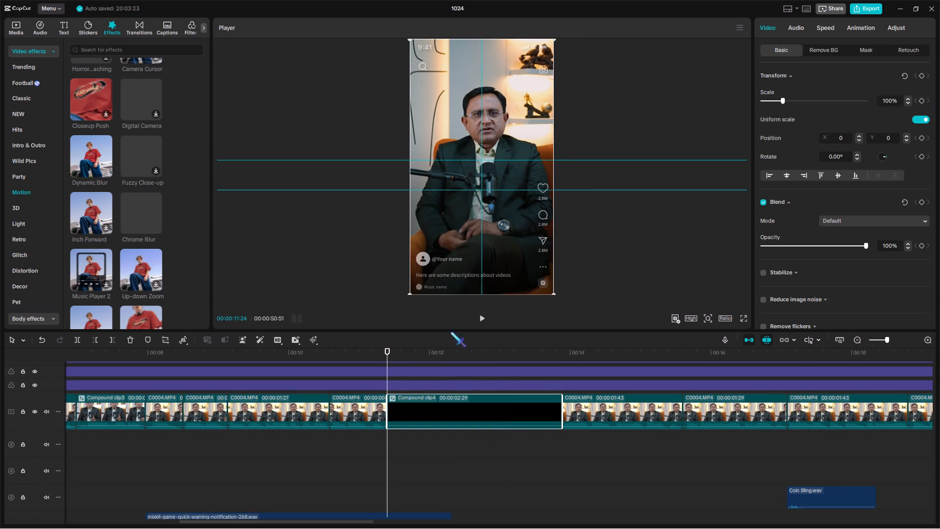
click(921, 75)
click(558, 353)
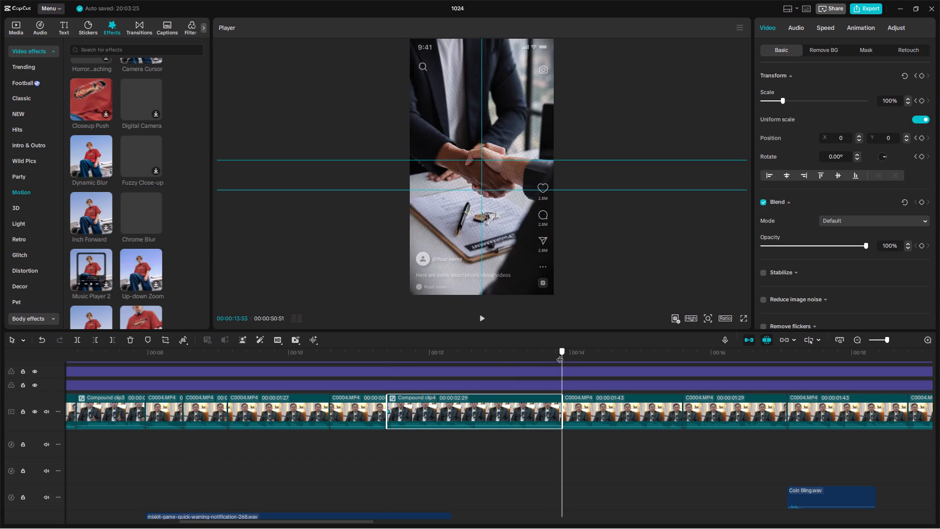
key(Left)
triple_click(910, 97)
click(910, 97)
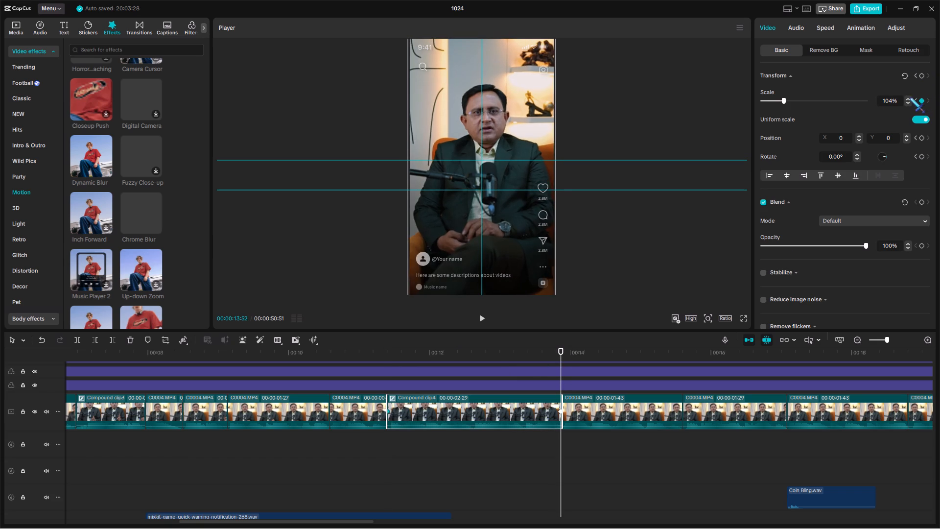
click(386, 437)
key(space)
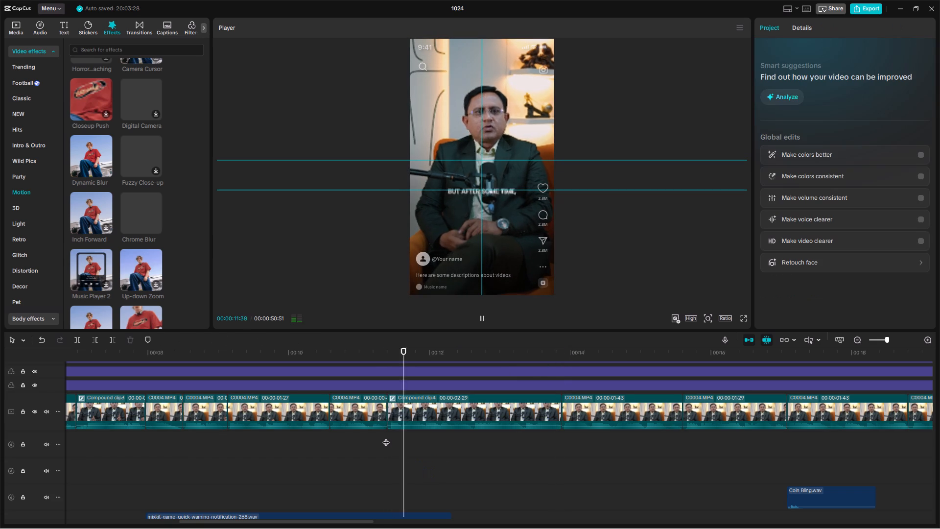
scroll(568, 464, up, 17)
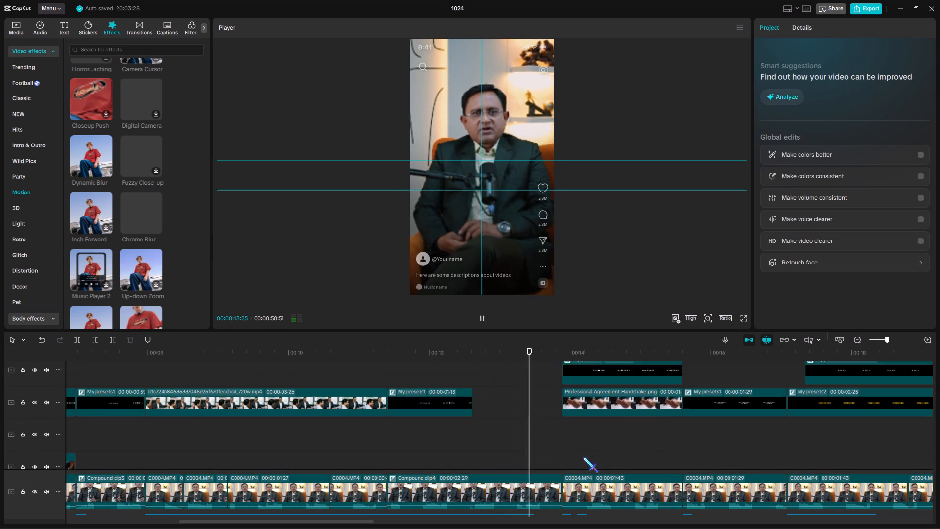
Play ahead from 15:36 and turn the single C0004.MP4 clip right after the handshake image into a compound clip.
scroll(583, 457, up, 1)
click(726, 407)
drag(726, 407, 392, 391)
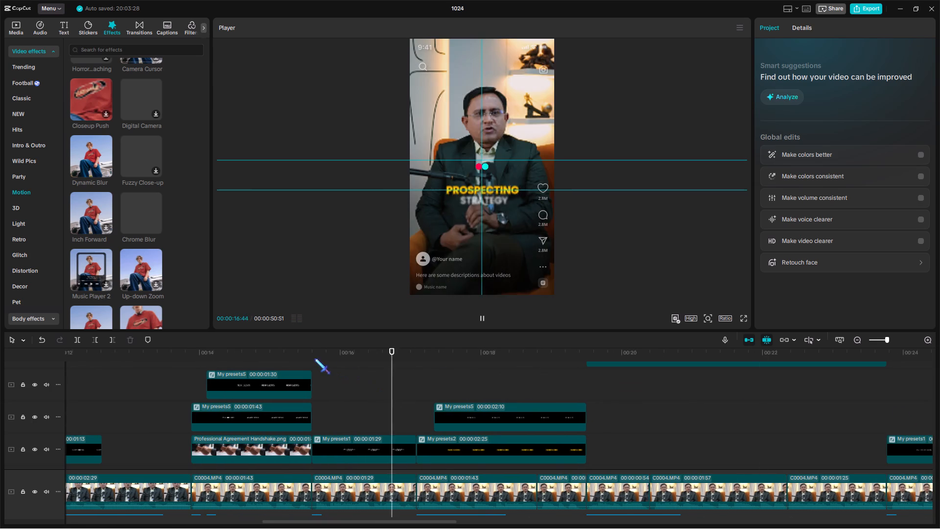
click(314, 358)
key(space)
scroll(404, 405, down, 16)
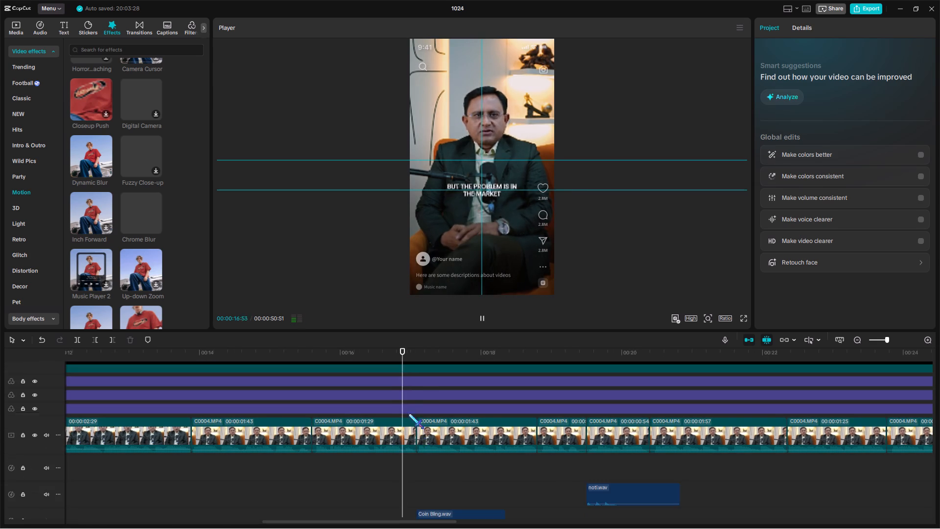
drag(383, 468, 449, 441)
scroll(456, 444, up, 6)
scroll(525, 447, down, 4)
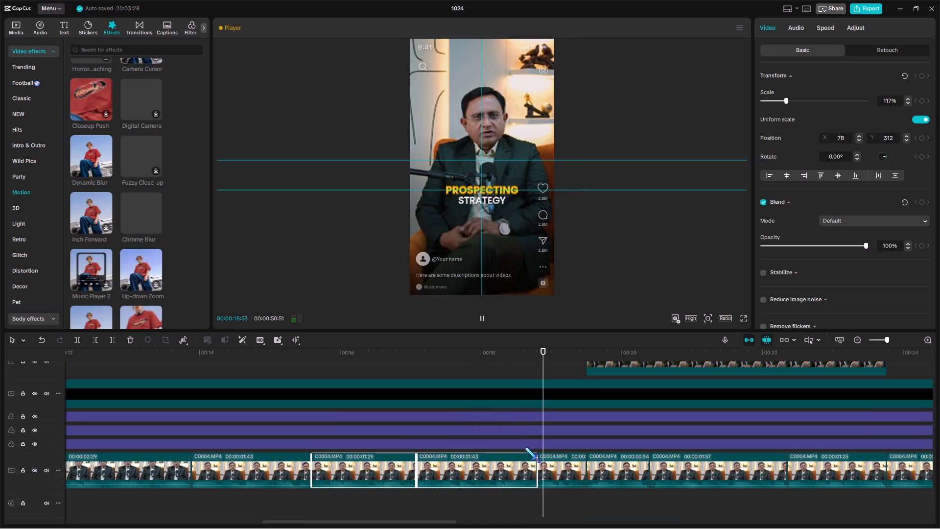
key(space)
drag(372, 493, 391, 467)
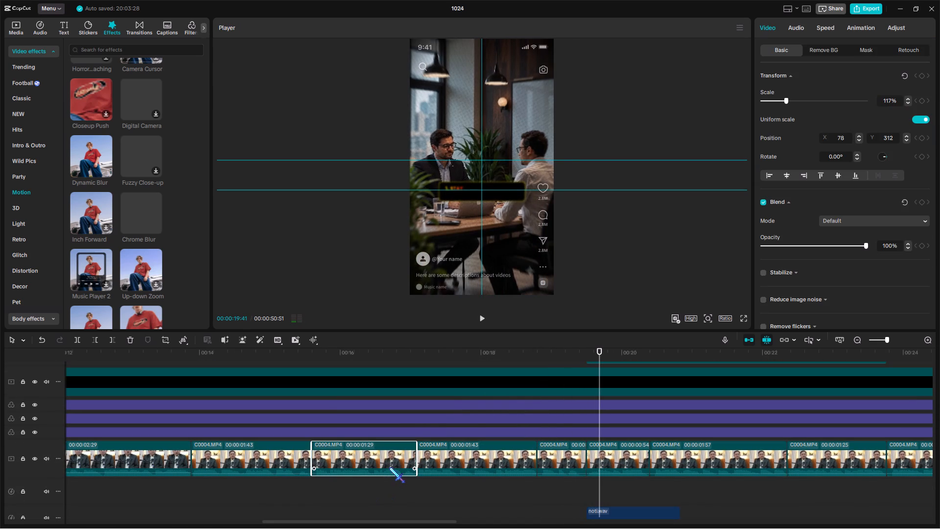
key(alt+g)
Add transform keyframes at the first and last frames of the fifth compound clip, and set its scale to 104% at the start.
click(310, 354)
click(919, 76)
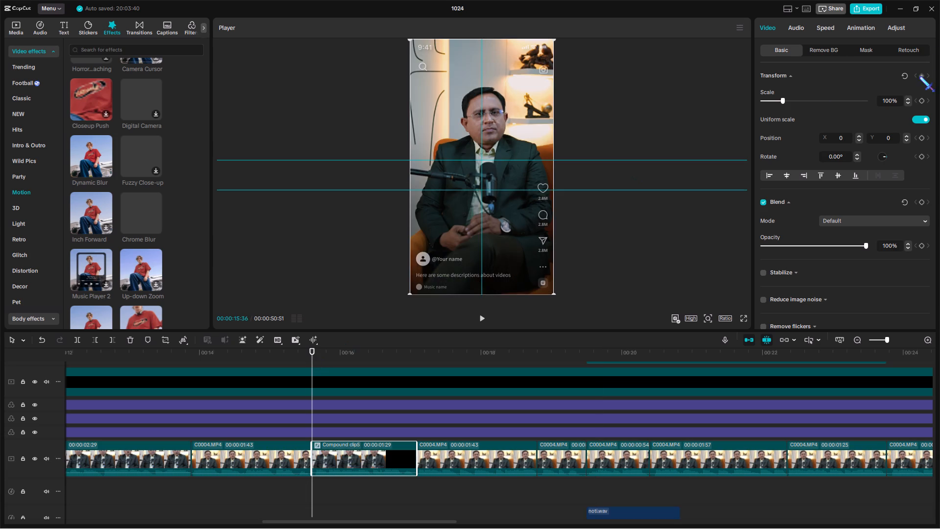
drag(415, 349, 415, 354)
key(Left)
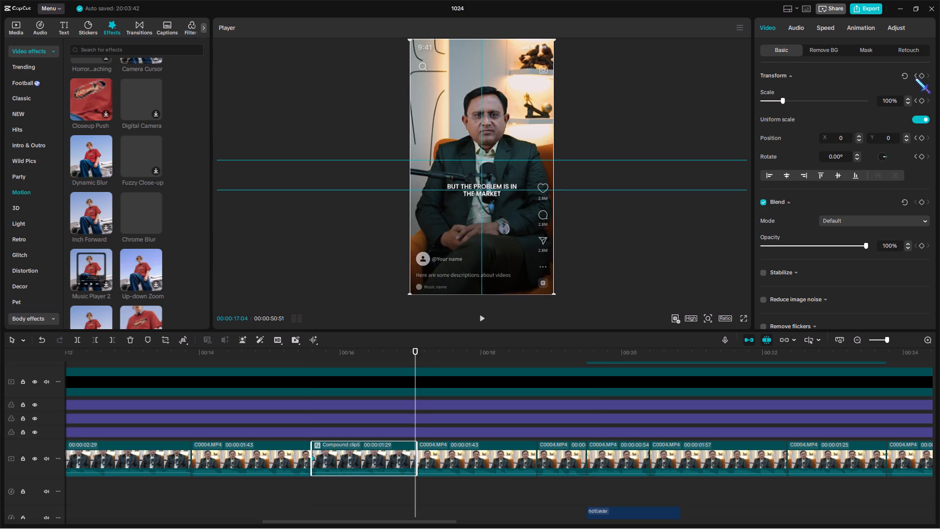
click(919, 76)
click(314, 356)
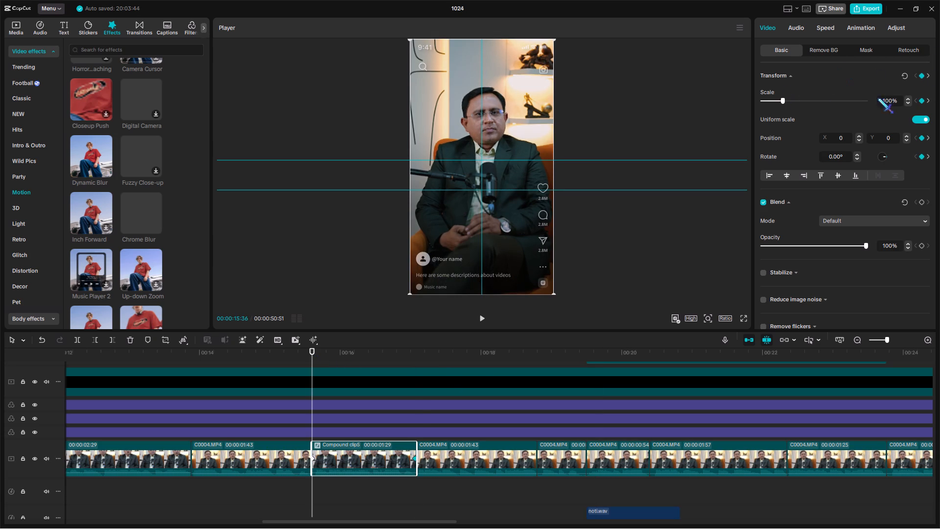
triple_click(906, 98)
click(906, 98)
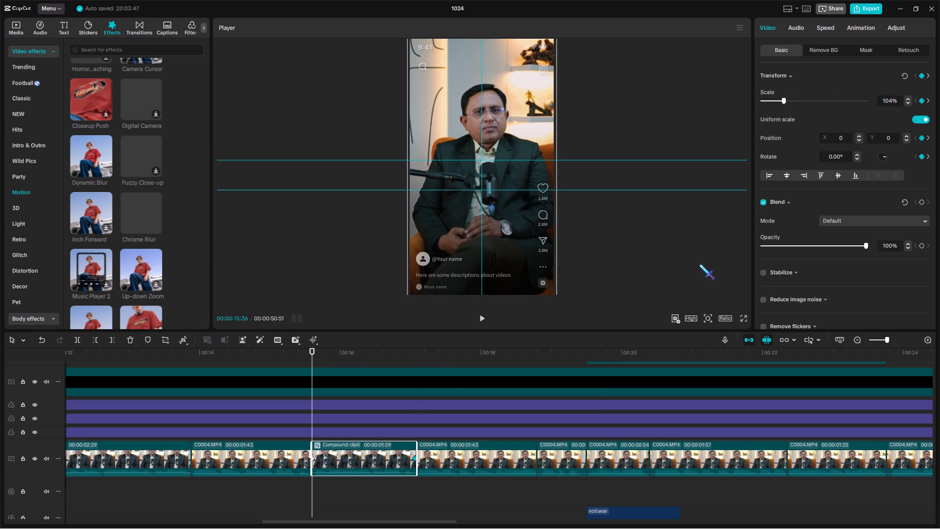
Apply the Cubic Out preset curve to the fifth compound clip's scale keyframes.
click(414, 456)
key(alt+k)
alt+click(414, 456)
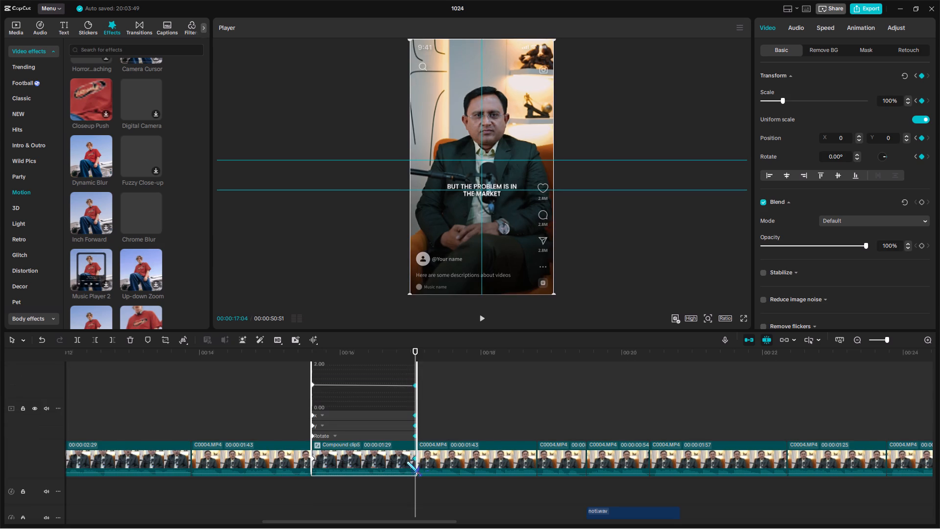
scroll(392, 467, up, 5)
click(356, 386)
click(455, 443)
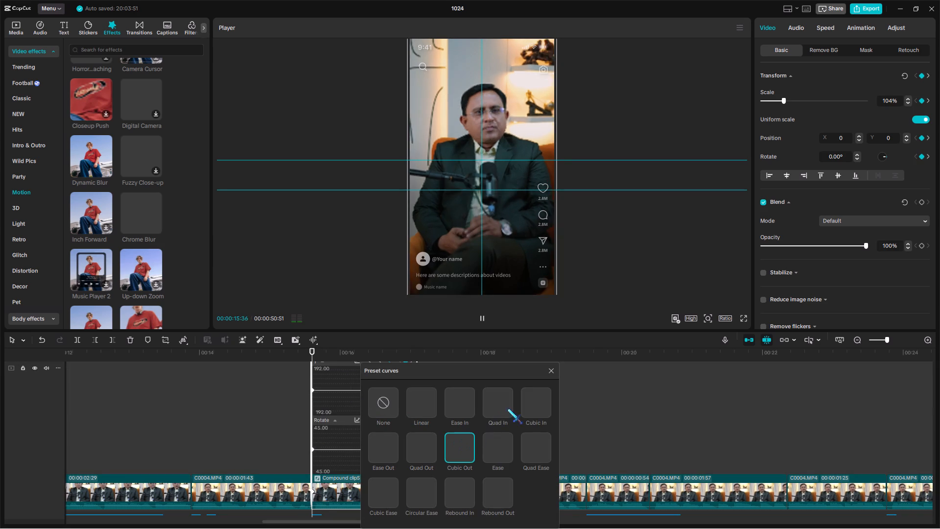
alt+click(551, 370)
key(alt+k)
Stop playback and combine the two C0004.MP4 clips between 17:05 and 19:30 into one compound clip.
scroll(440, 448, down, 5)
key(space)
drag(496, 490, 569, 457)
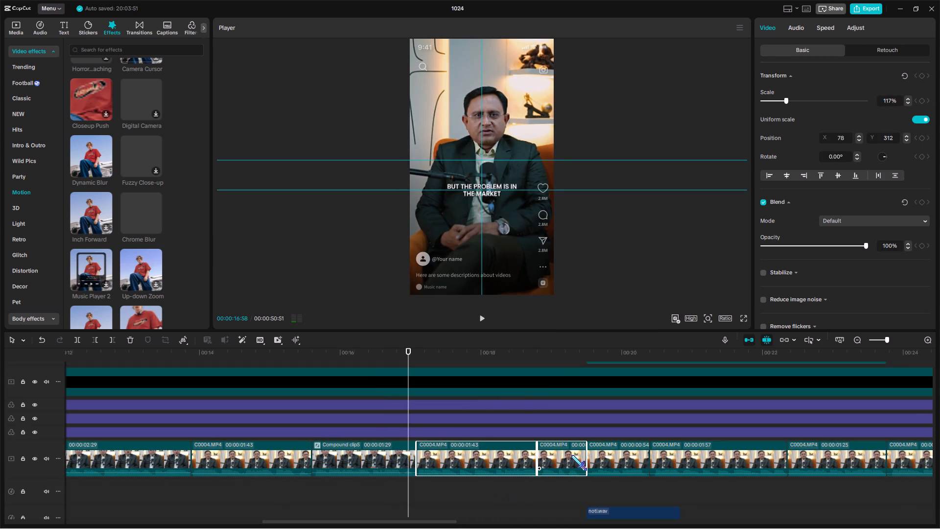
key(alt+g)
Keyframe the sixth compound clip's transform at 17:05 and set its scale to 106% on the last frame.
click(411, 354)
click(414, 358)
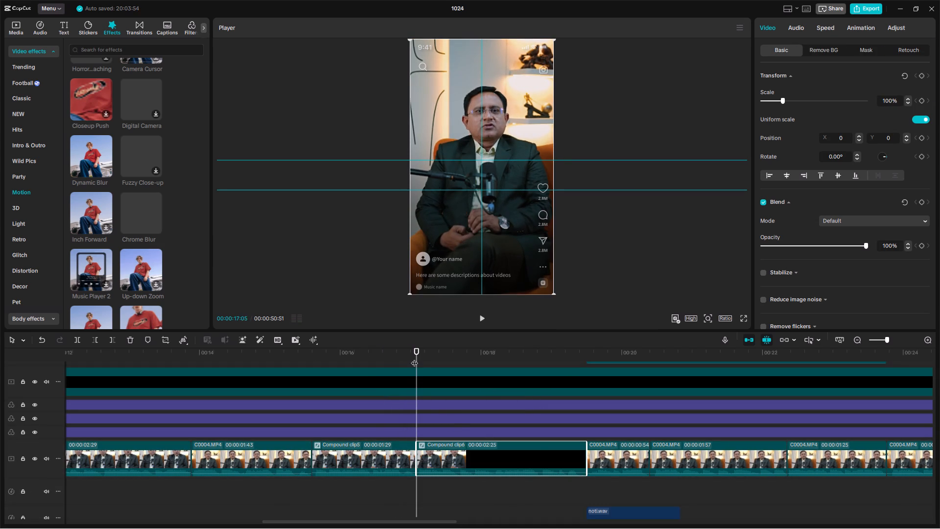
click(921, 75)
click(582, 357)
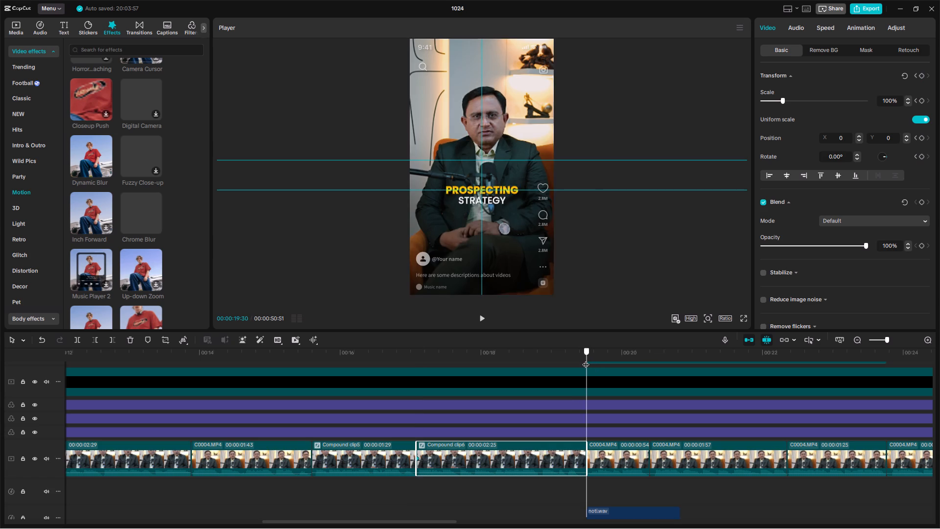
key(Left)
click(907, 99)
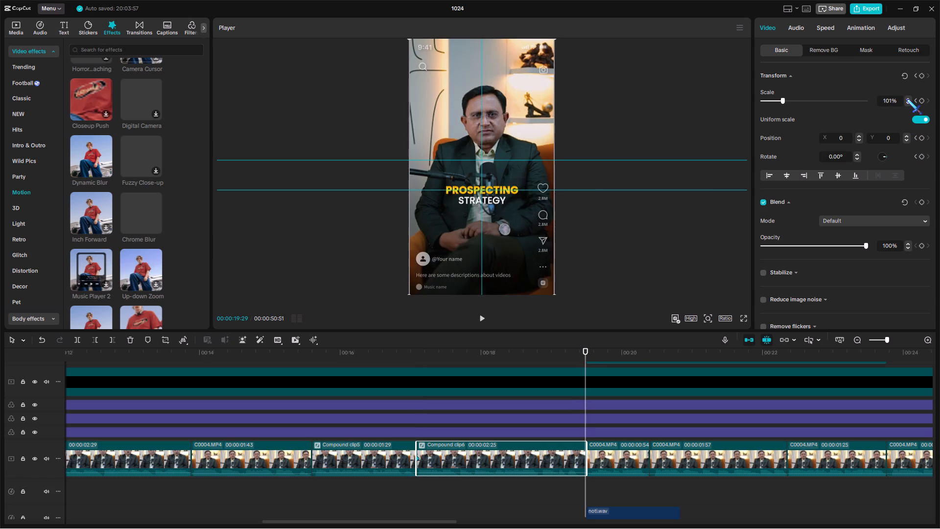
click(907, 103)
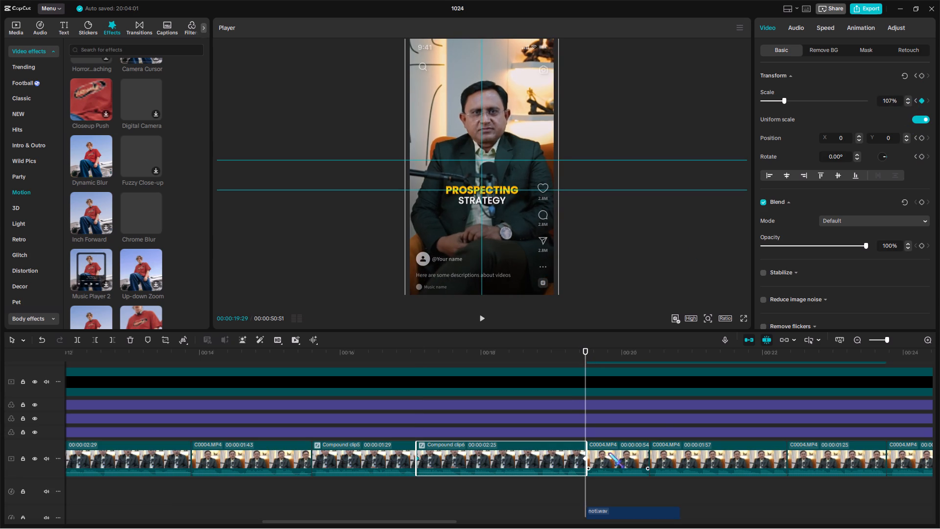
click(911, 103)
Apply the Cubic Out preset curve to the sixth compound clip's scale keyframes.
click(582, 458)
key(alt+k)
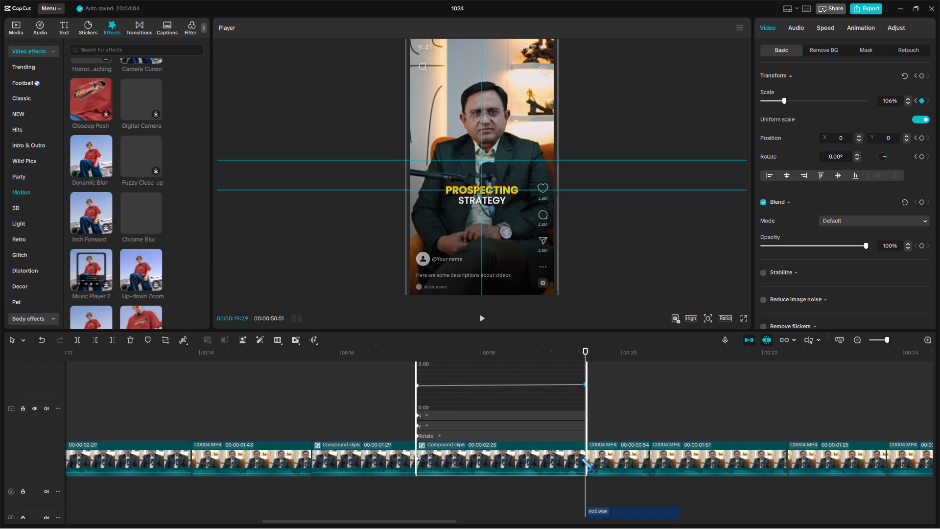
alt+click(582, 458)
scroll(547, 470, up, 4)
click(527, 387)
click(629, 445)
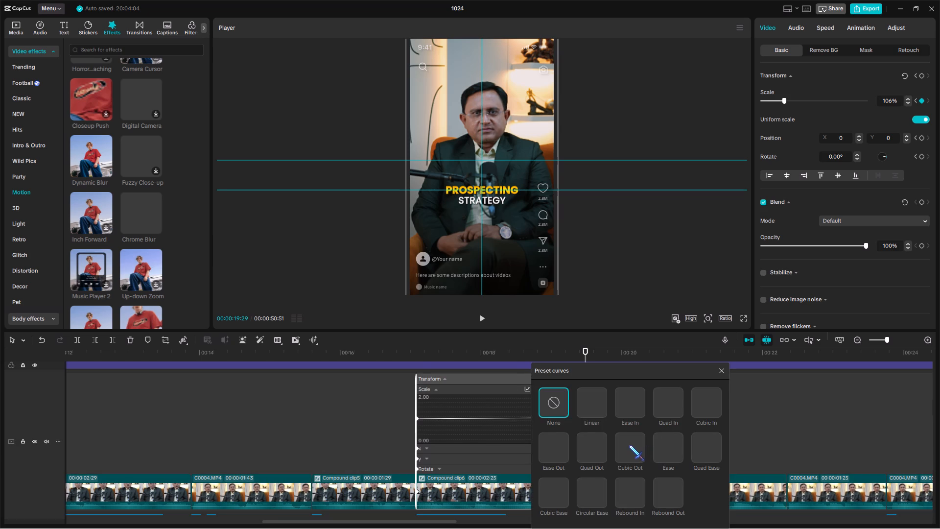
alt+click(718, 374)
key(alt+k)
Play ahead from 23:41 and combine the three C0004.MP4 clips between 23:46 and 27:29 into one compound clip.
scroll(639, 484, up, 7)
click(593, 446)
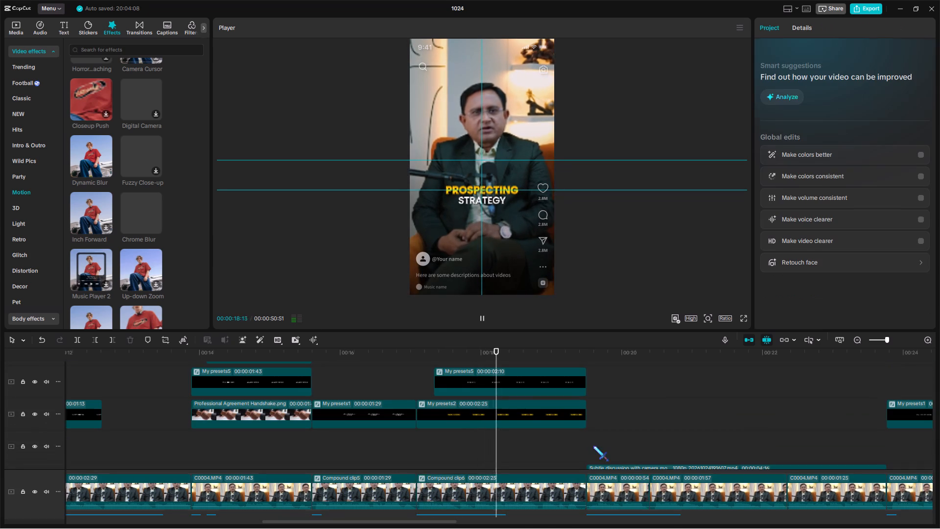
drag(593, 446, 261, 446)
click(269, 440)
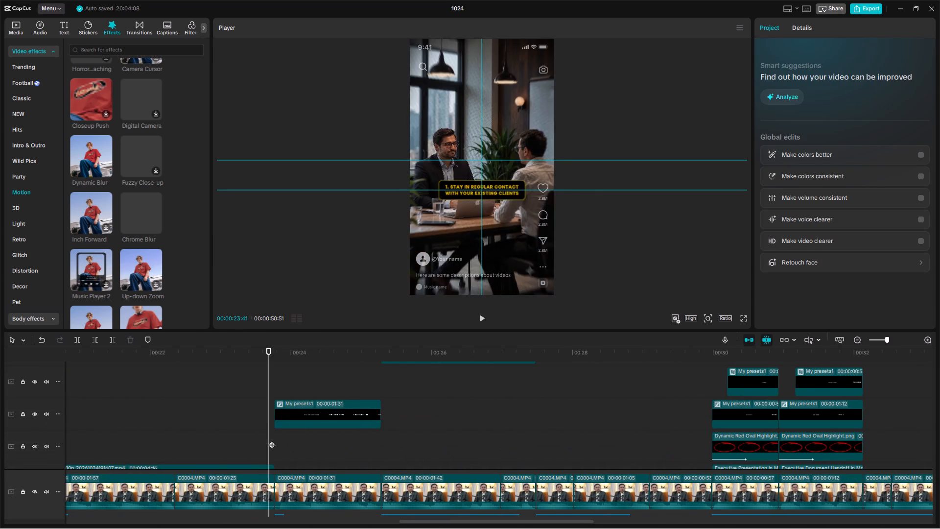
key(space)
scroll(277, 439, down, 6)
scroll(398, 461, up, 7)
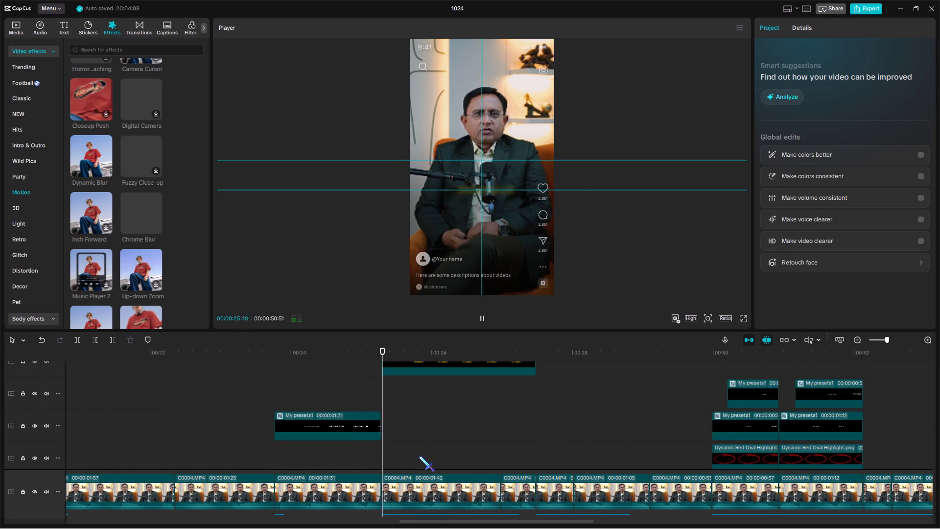
scroll(419, 456, down, 5)
scroll(495, 456, up, 12)
scroll(504, 453, down, 6)
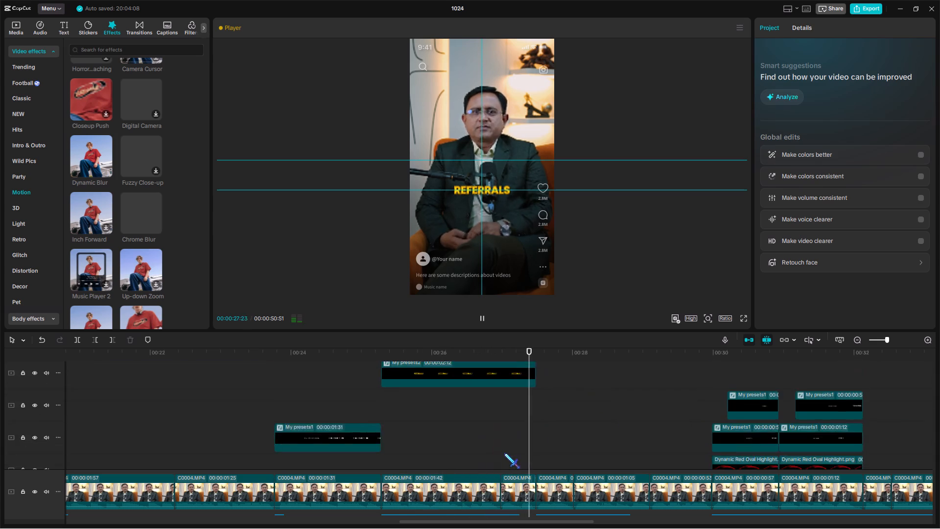
scroll(504, 453, down, 12)
key(space)
drag(331, 488, 522, 463)
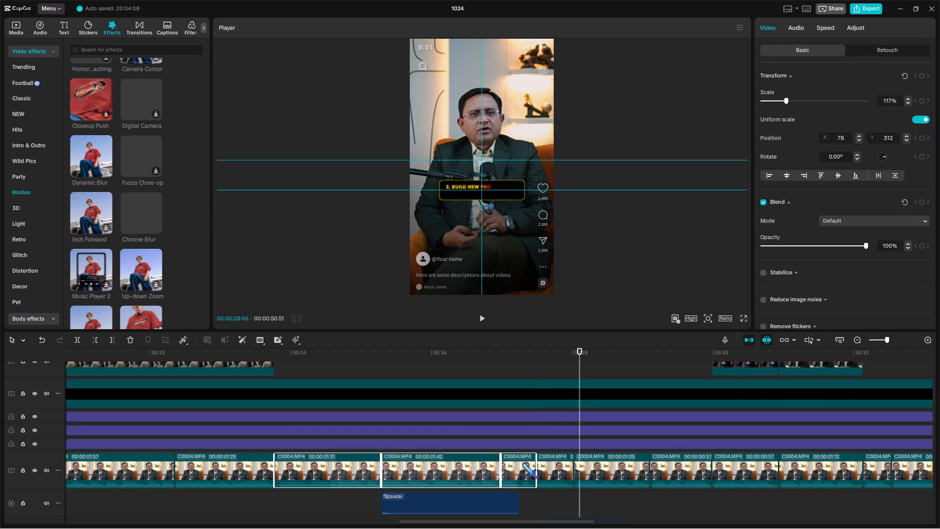
drag(522, 463, 551, 463)
drag(329, 489, 518, 471)
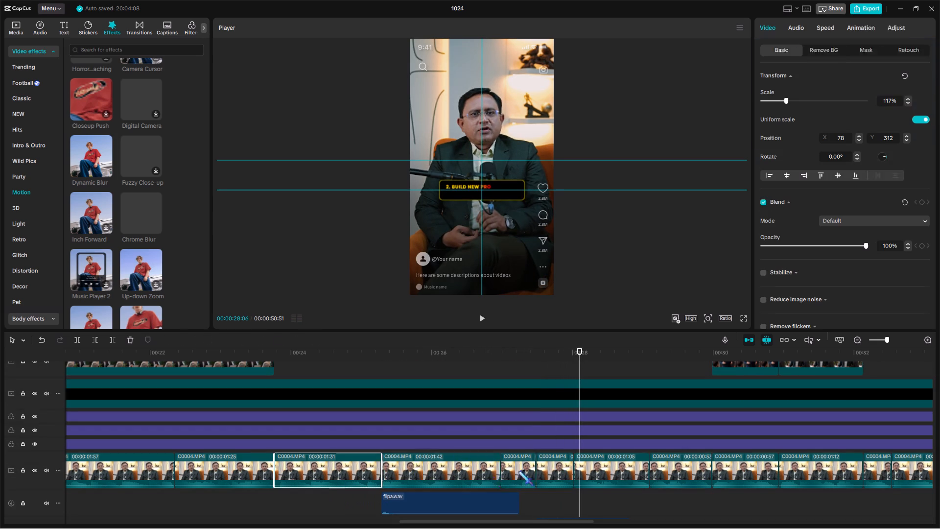
drag(518, 471, 525, 470)
key(alt+g)
Keyframe the seventh compound clip's transform at 23:46 and set its scale to 107% on the last frame.
click(278, 356)
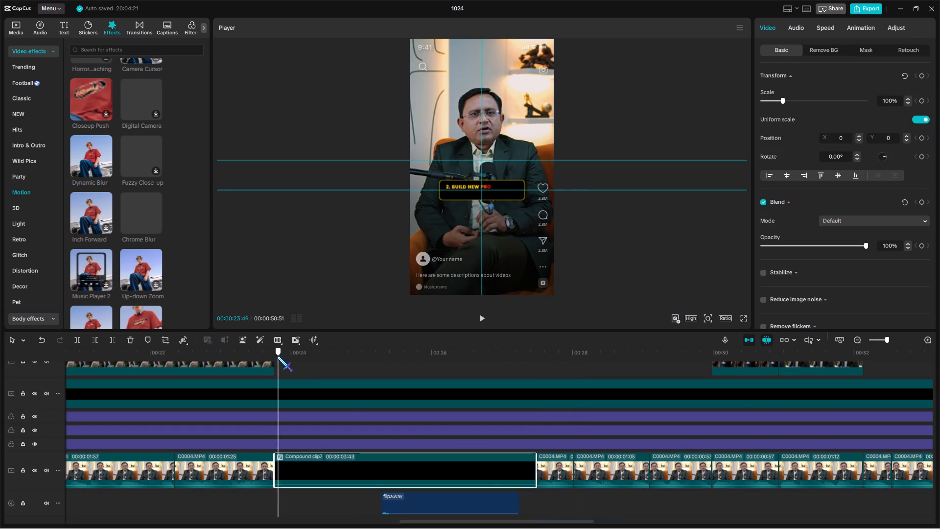
click(920, 76)
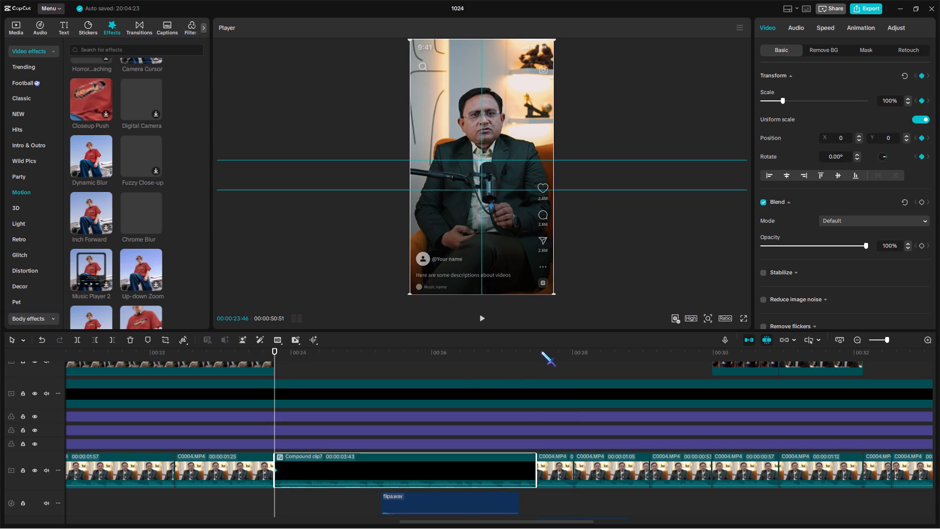
drag(542, 351, 535, 360)
key(Left)
triple_click(907, 98)
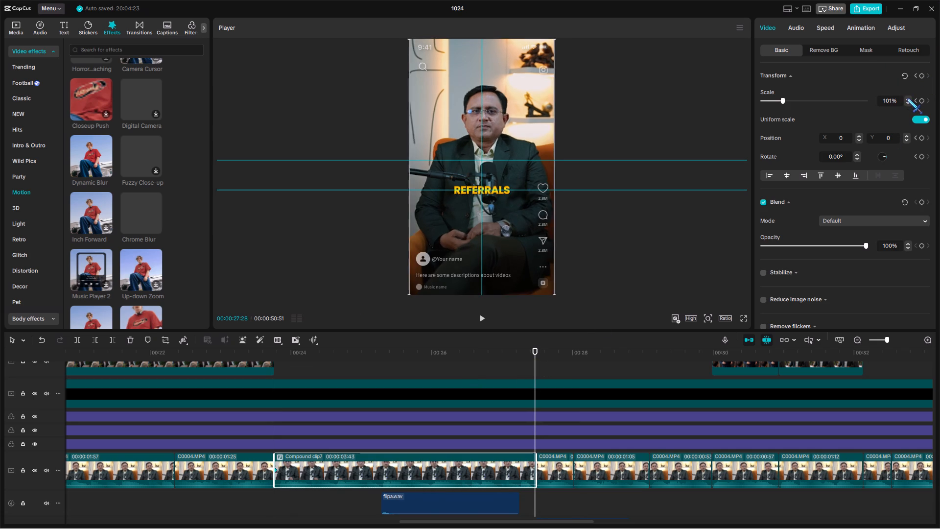
triple_click(907, 98)
click(907, 98)
scroll(355, 421, up, 3)
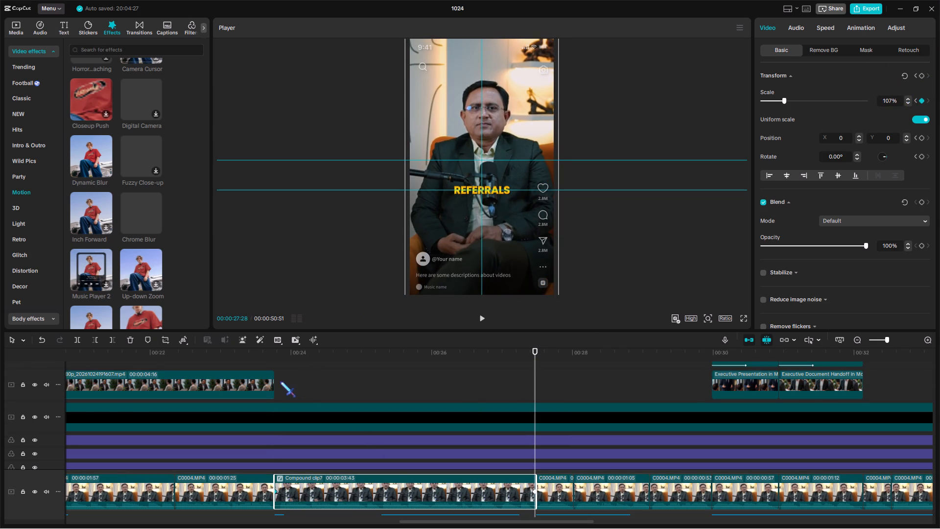
Play back the seventh compound clip from 23:46, undo the last two changes, and replay its later part.
click(277, 374)
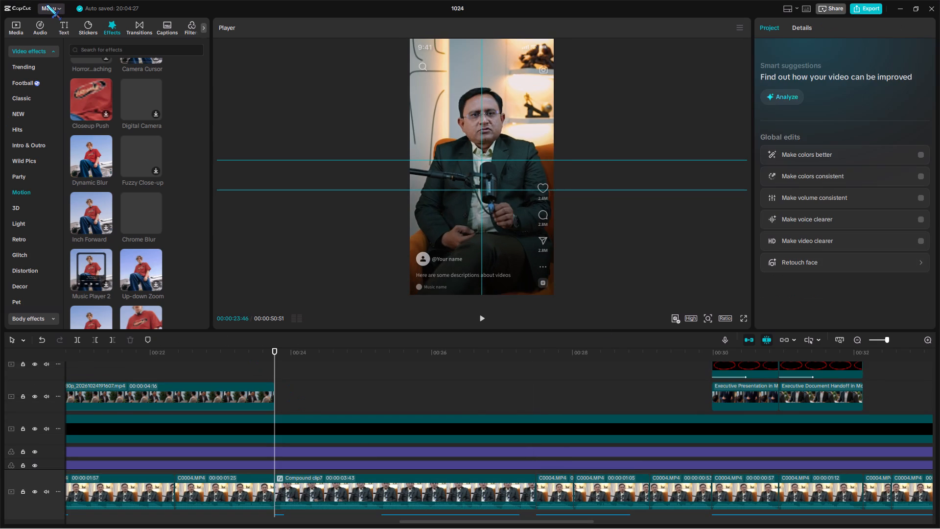
key(space)
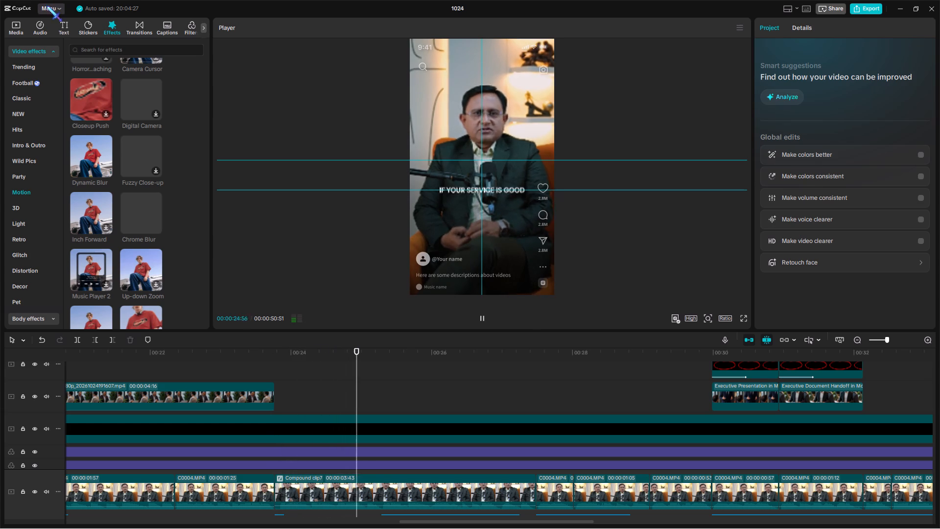
key(ctrl+z)
key(space)
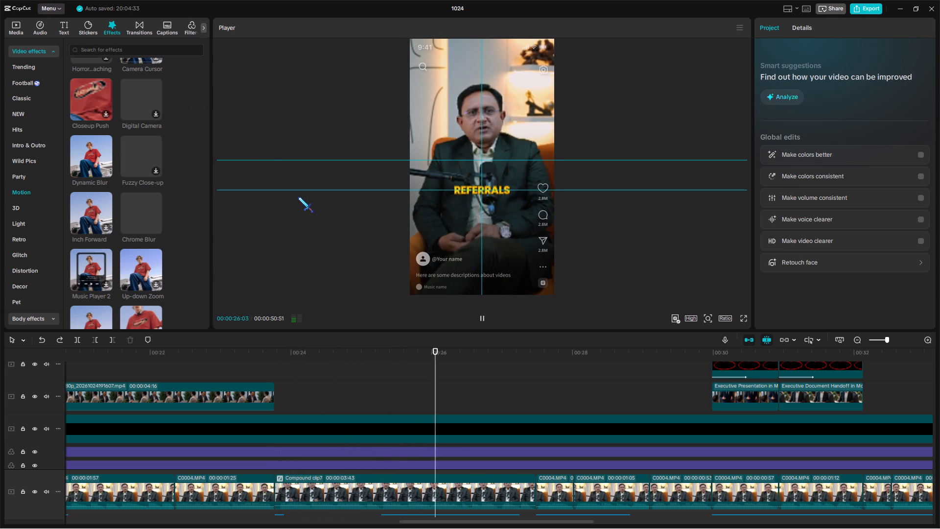
key(space)
key(ctrl+z)
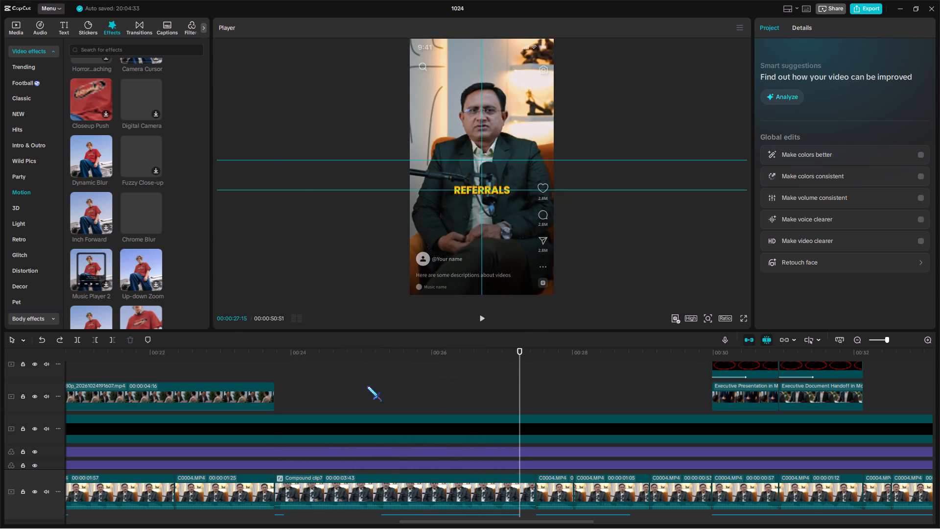
click(360, 385)
key(space)
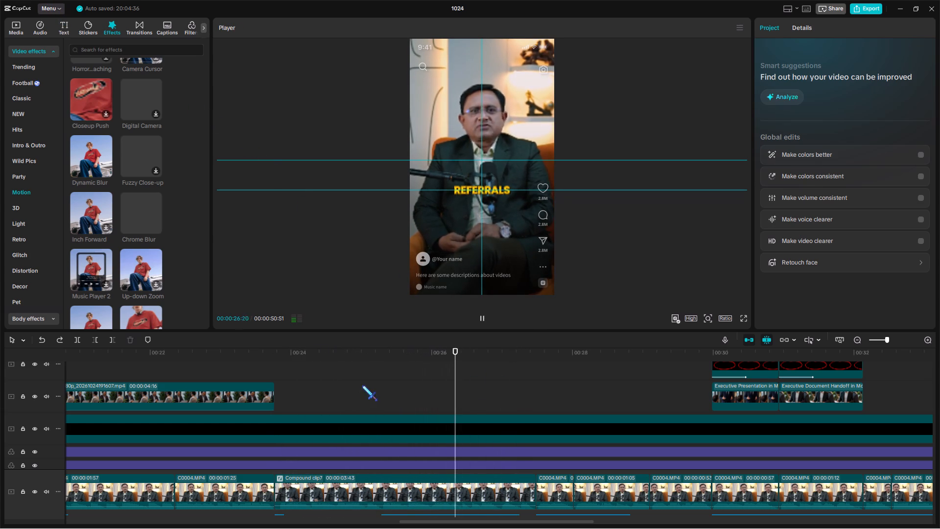
Combine the three C0004.MP4 clips between the seventh compound clip and the Executive Presentation overlay into one compound clip.
scroll(645, 447, up, 6)
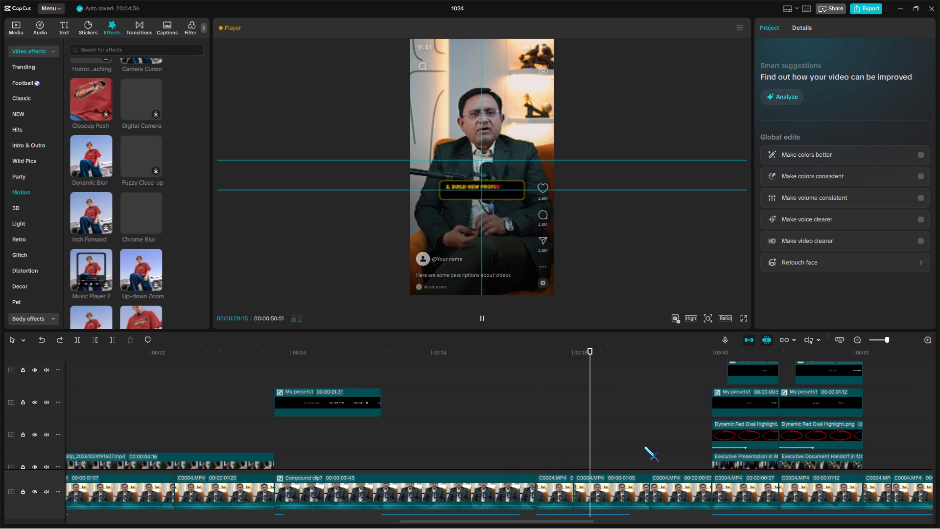
scroll(644, 446, down, 11)
key(space)
drag(562, 471, 659, 455)
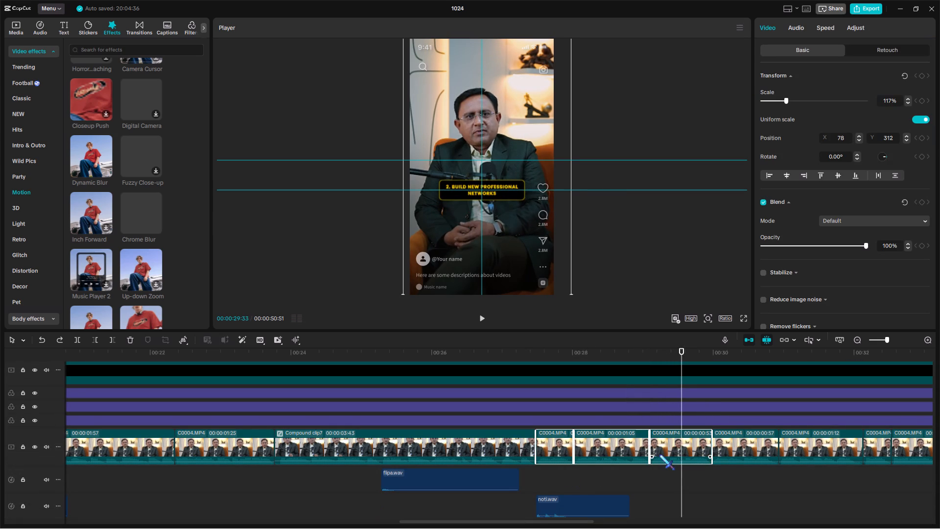
key(alt+g)
Keyframe the eighth compound clip's transform at 27:29 and set its scale to 107% on the last frame.
click(533, 351)
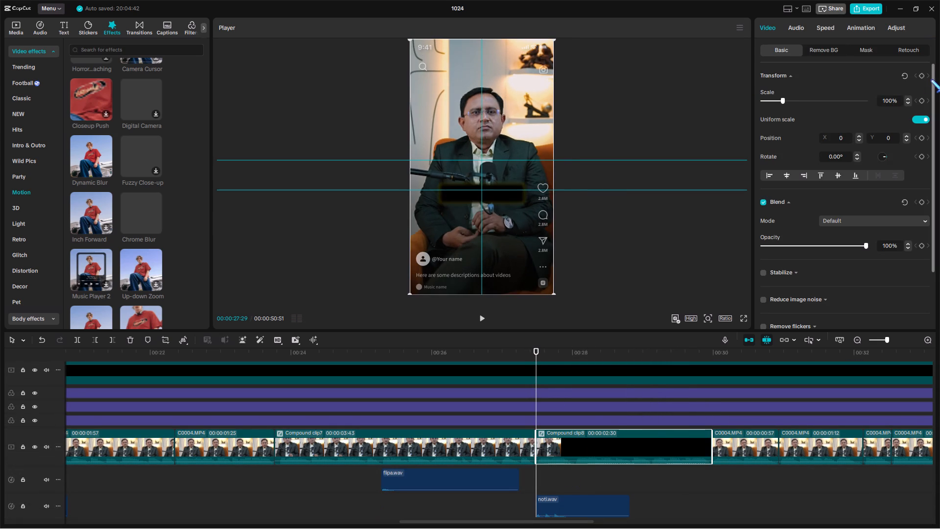
click(922, 77)
click(709, 352)
key(Left)
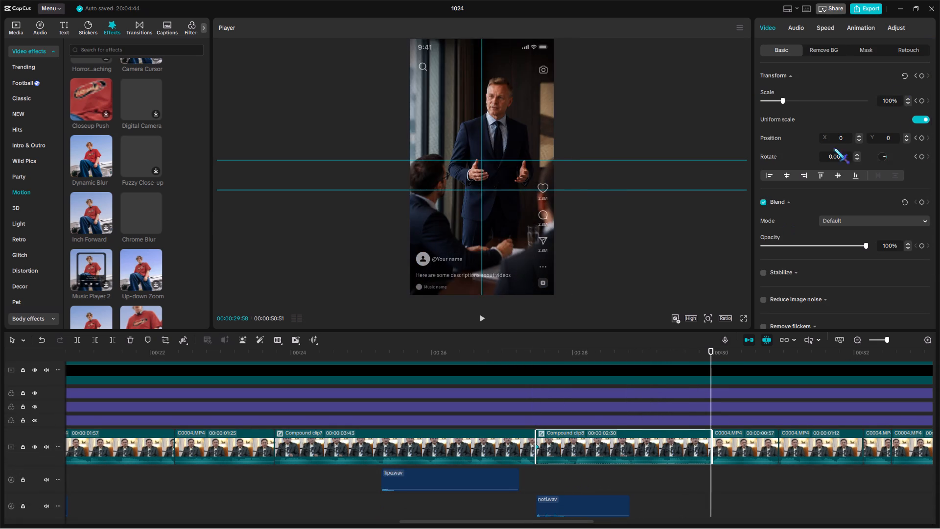
click(908, 97)
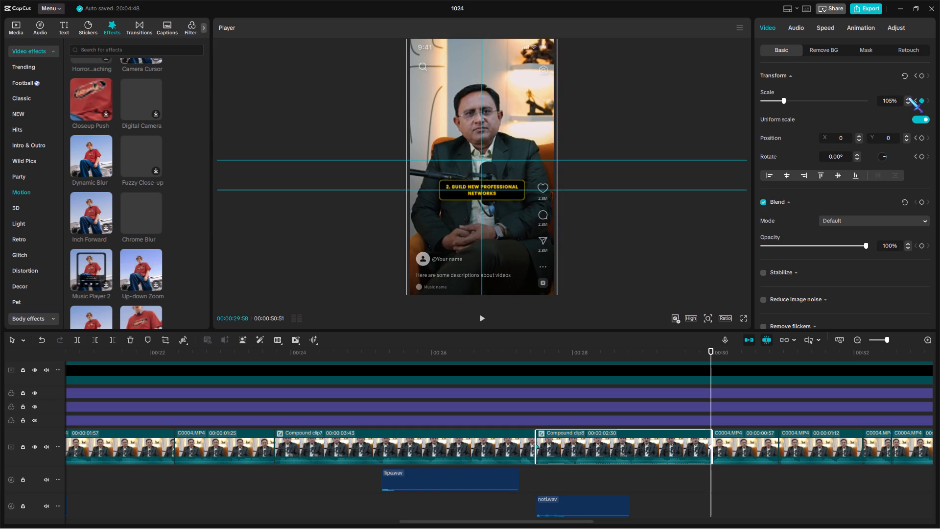
click(908, 97)
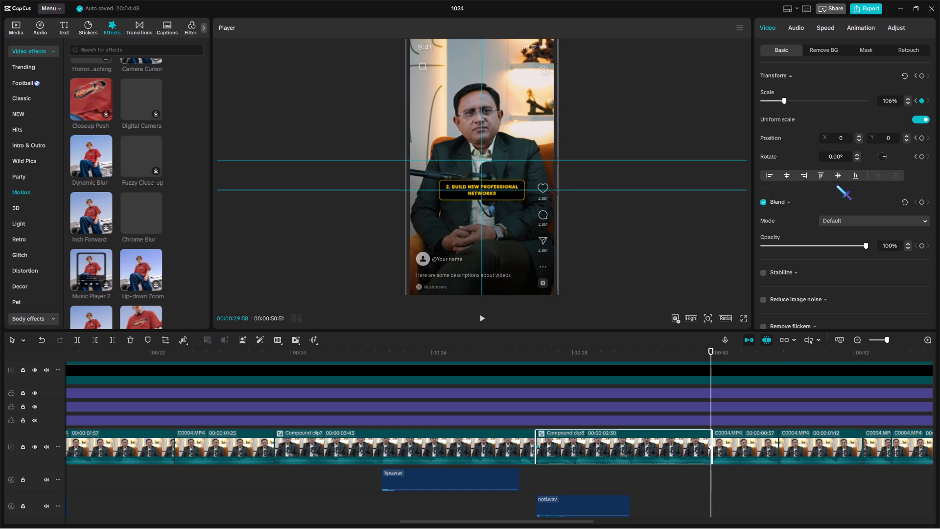
click(909, 99)
Apply the Cubic Out preset curve to the eighth compound clip's scale keyframes.
click(708, 448)
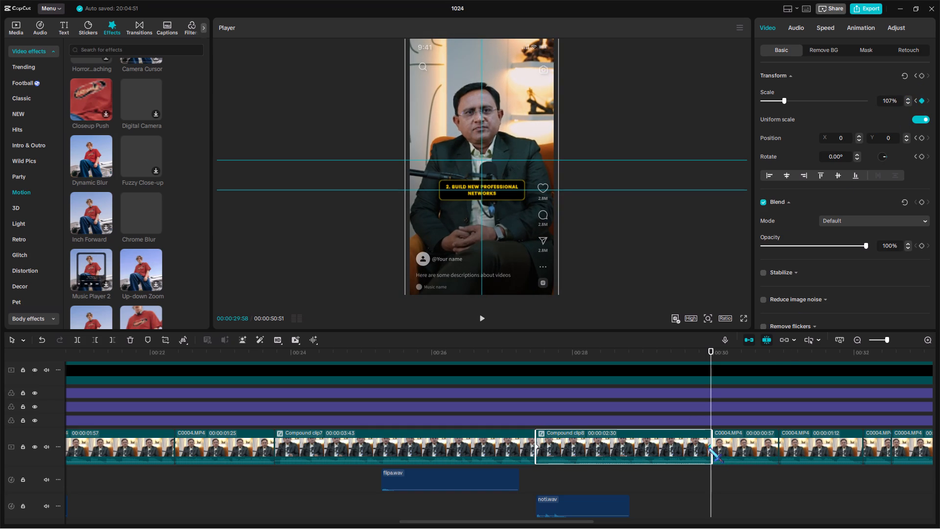
key(alt+k)
alt+click(708, 448)
scroll(686, 454, up, 6)
click(649, 387)
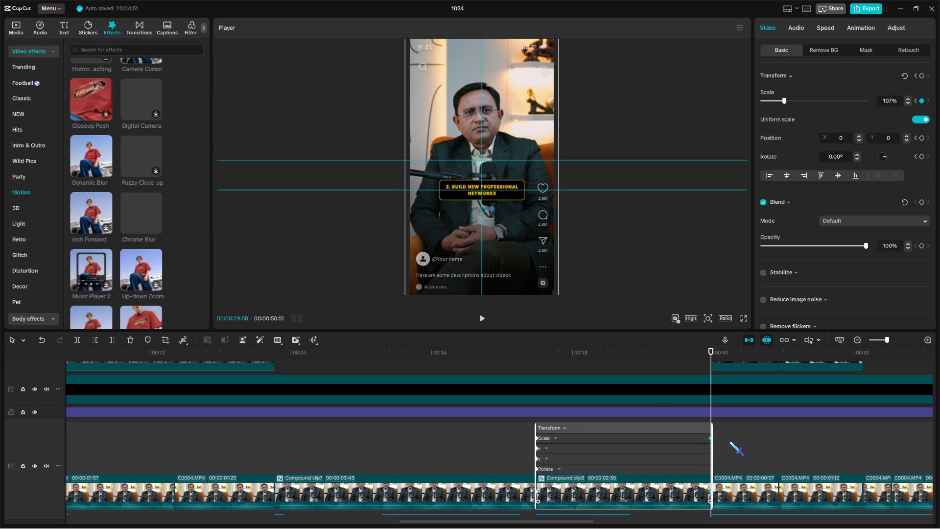
key(alt+k)
key(alt+k)
alt+click(710, 491)
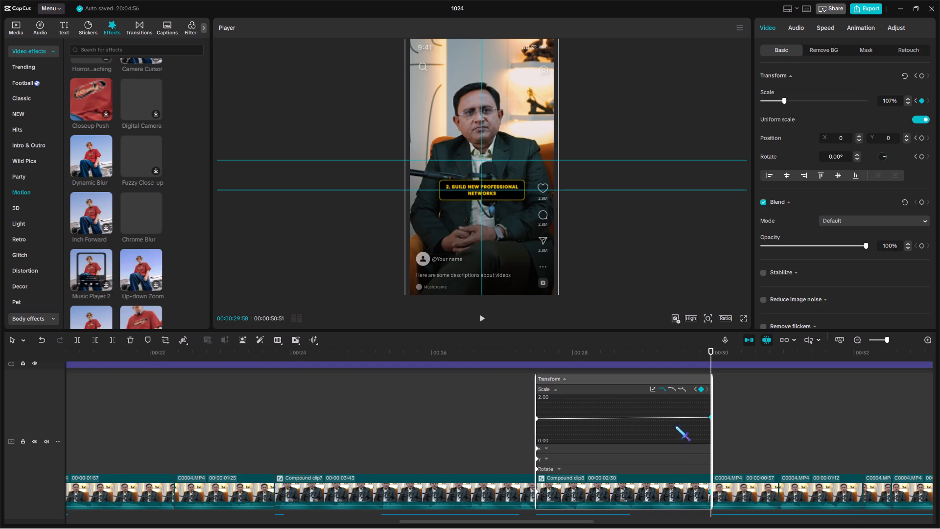
click(651, 390)
click(750, 447)
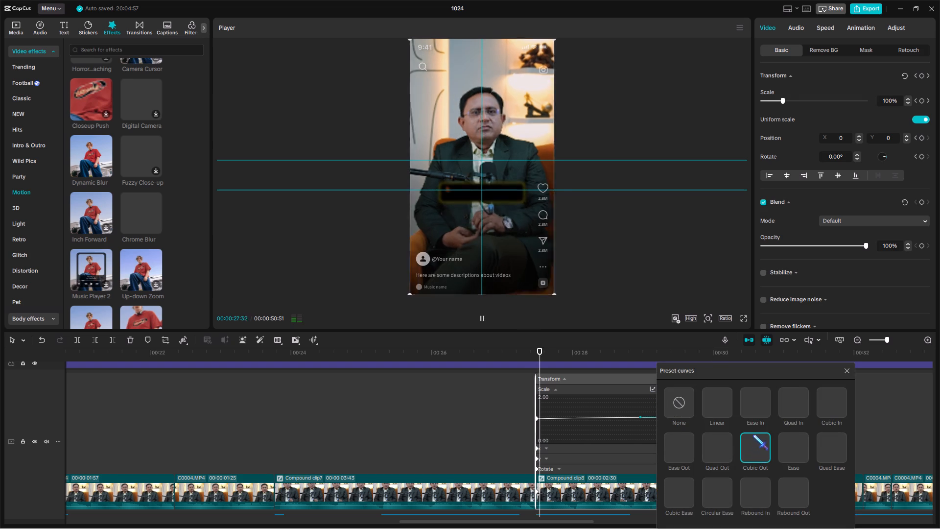
alt+click(845, 369)
key(alt+k)
Play ahead from about 32:11 and combine the four C0004.MP4 clips after the Executive Document overlay into one compound clip.
scroll(712, 446, up, 7)
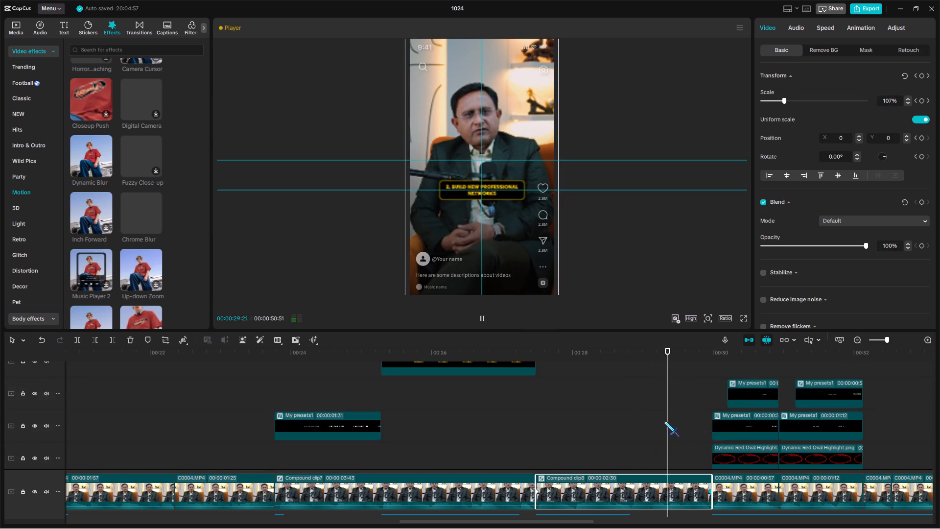
scroll(749, 425, up, 5)
click(754, 406)
drag(754, 406, 258, 405)
click(238, 400)
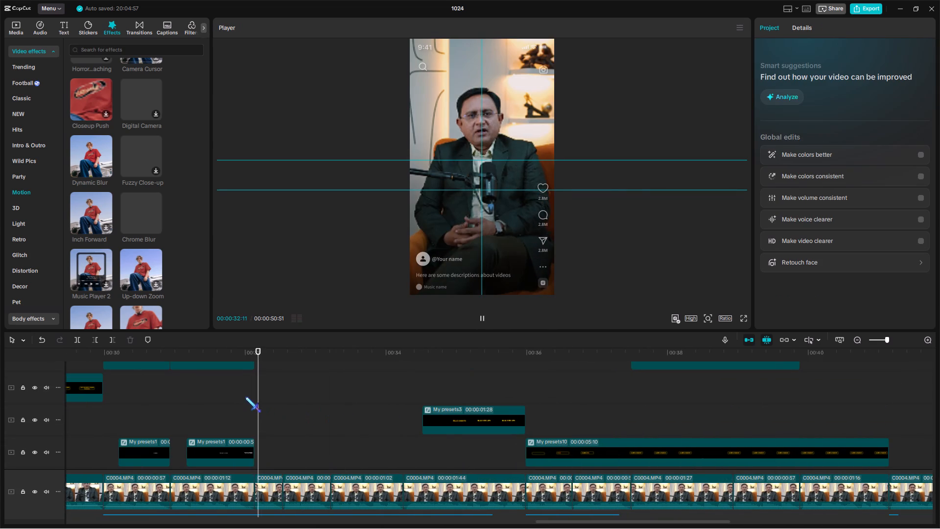
click(254, 395)
key(space)
scroll(271, 409, down, 9)
scroll(372, 415, down, 6)
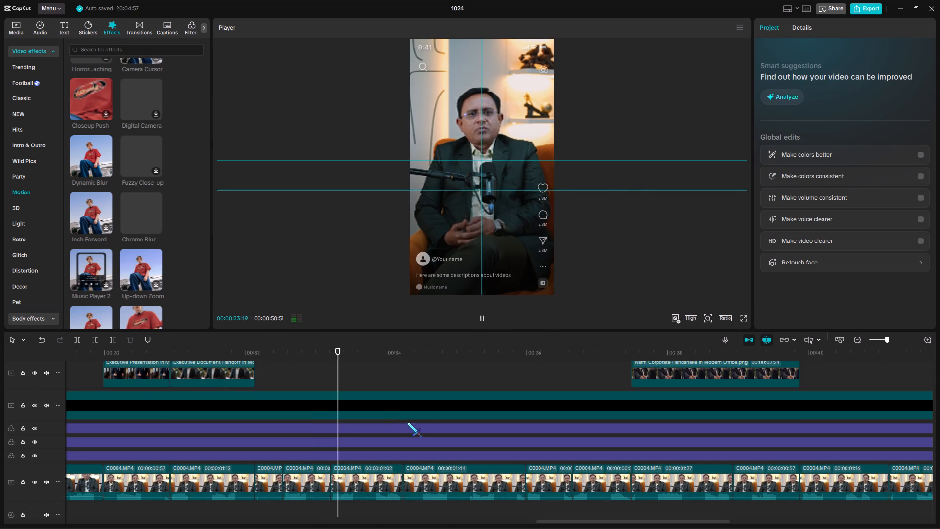
scroll(412, 423, up, 12)
scroll(417, 424, down, 18)
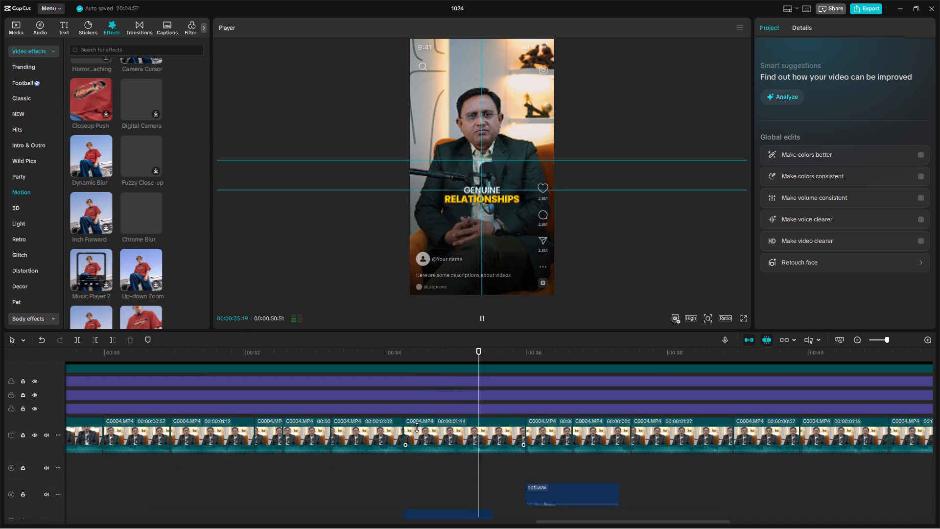
key(space)
drag(272, 439, 419, 420)
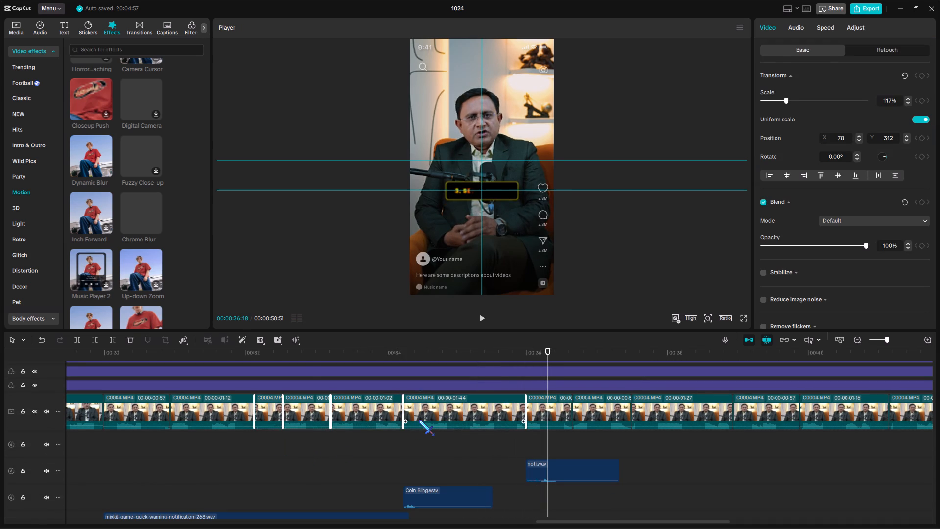
key(alt+g)
Keyframe the ninth compound clip's transform at both ends, with scale 109% at 32:08 and 100% at 35:58.
click(258, 354)
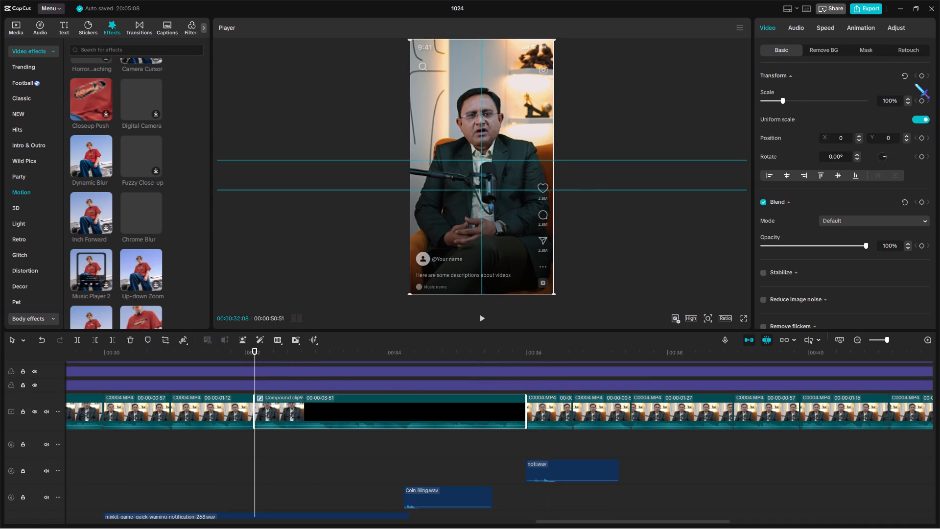
click(919, 76)
click(525, 355)
key(Left)
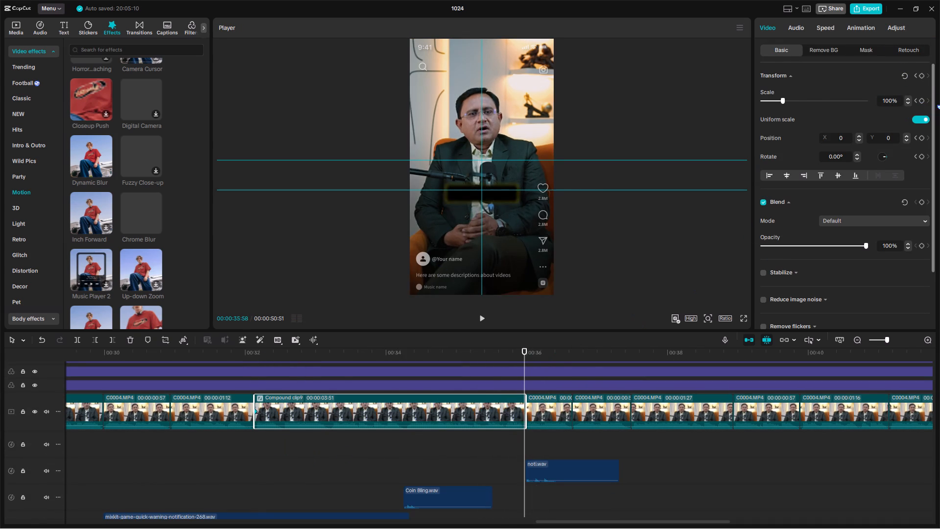
click(920, 73)
click(258, 353)
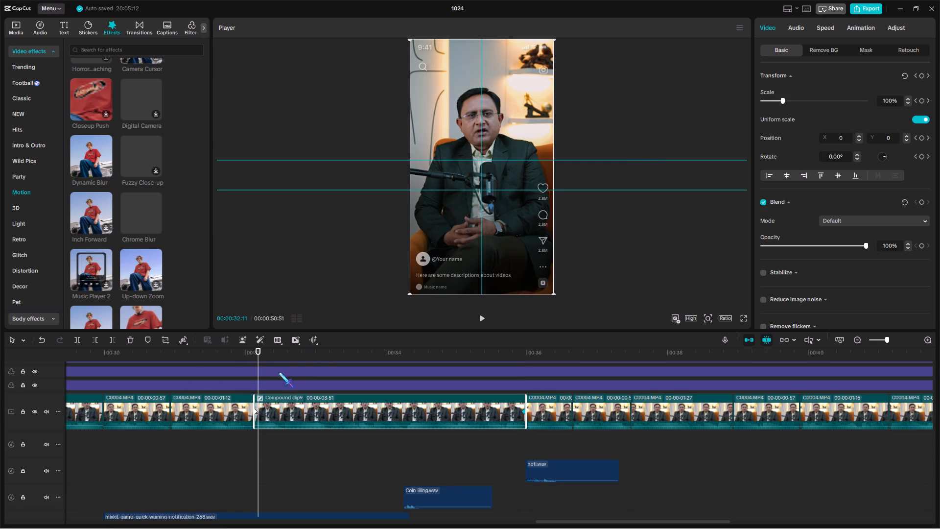
click(254, 353)
click(782, 99)
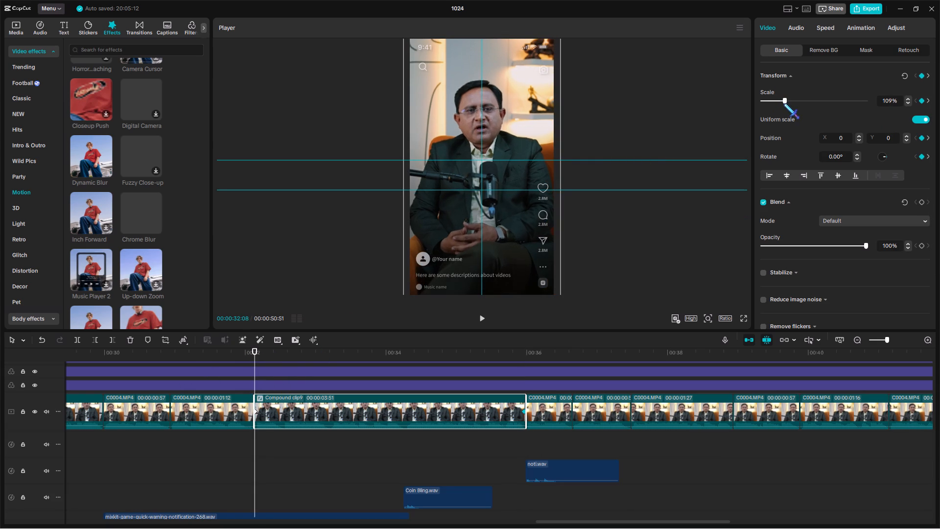
Apply the Cubic Out preset curve to the ninth compound clip's scale keyframes.
click(525, 411)
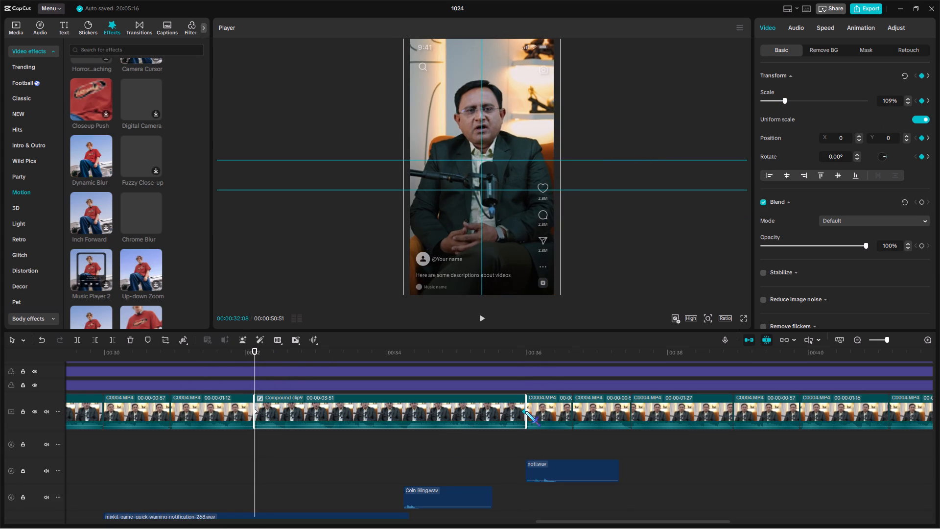
key(alt+k)
alt+click(525, 411)
scroll(492, 437, up, 5)
click(460, 337)
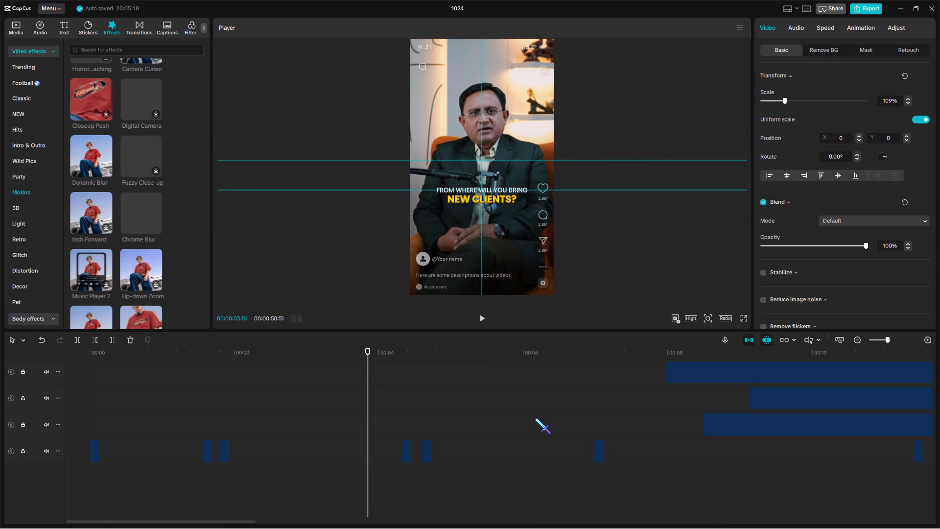
scroll(517, 430, up, 7)
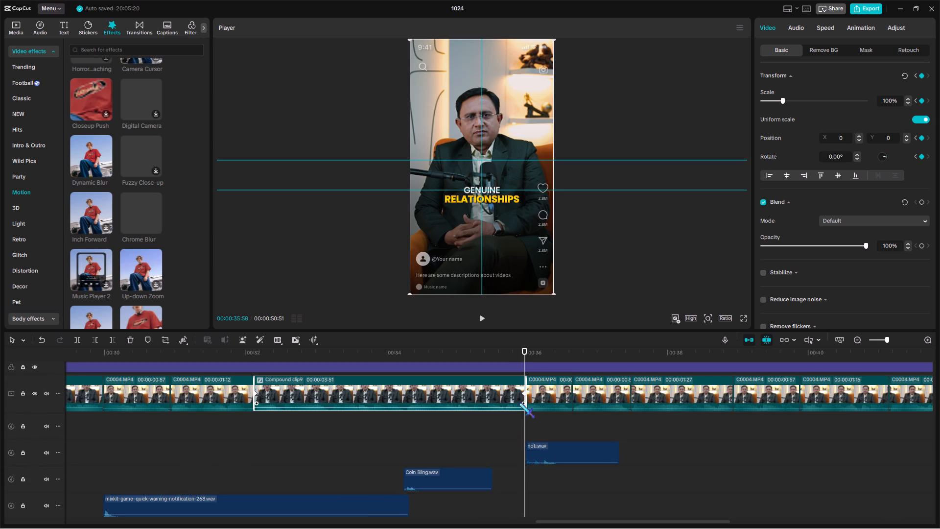
click(521, 394)
scroll(515, 406, up, 5)
key(alt+k)
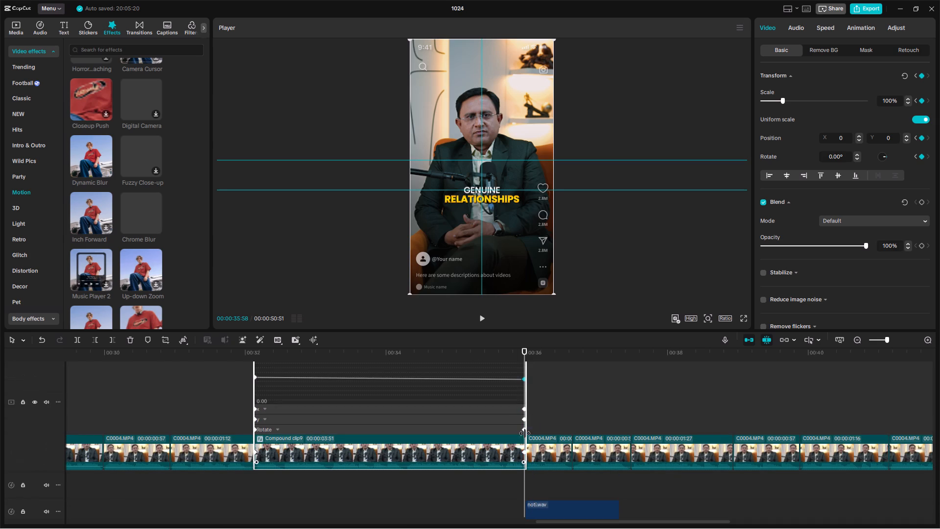
click(523, 453)
scroll(498, 453, up, 4)
click(465, 388)
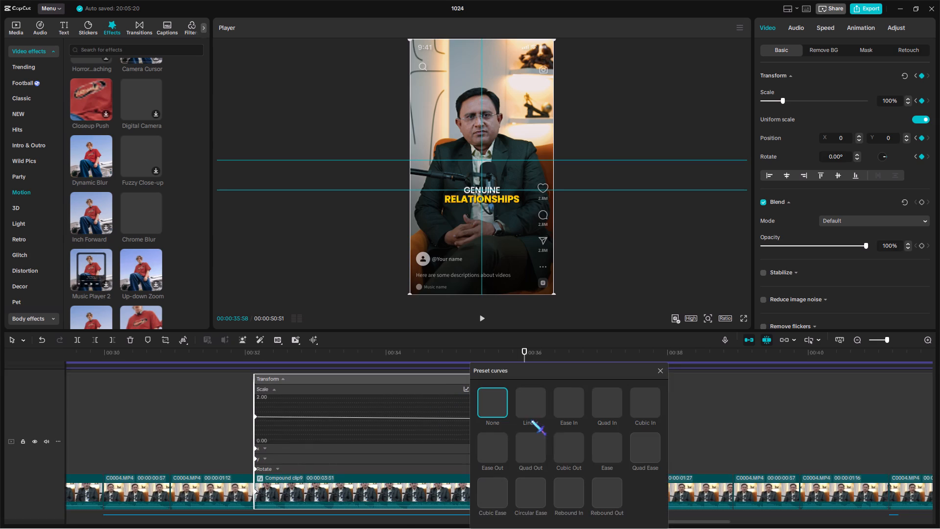
click(563, 442)
alt+click(660, 372)
key(alt+k)
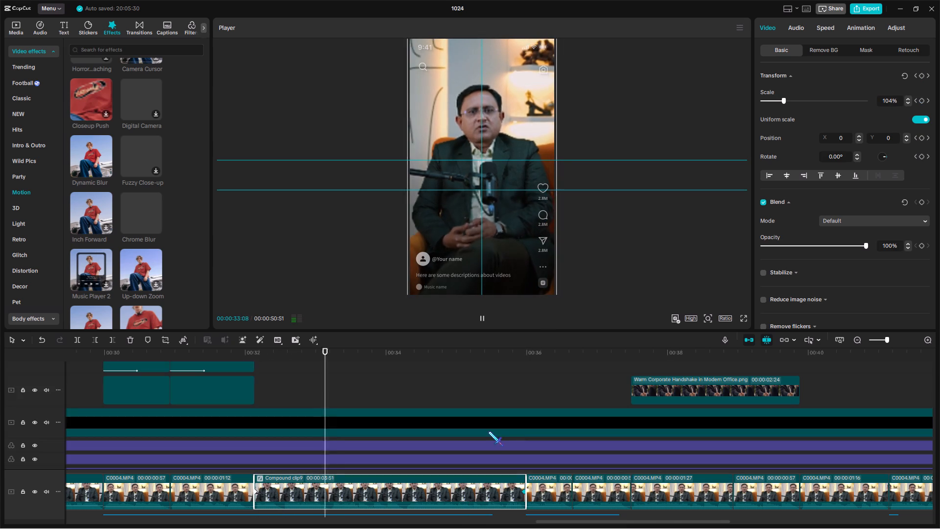
Combine the two C0004.MP4 clips between the ninth compound clip and the Warm Corporate Handshake overlay into one compound clip.
click(526, 379)
scroll(538, 387, down, 6)
key(space)
key(space)
drag(553, 460, 565, 453)
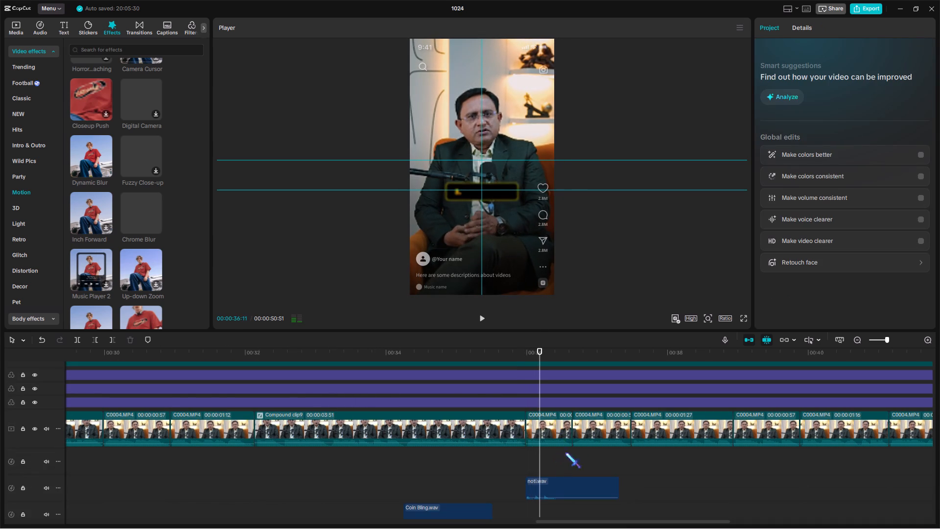
drag(565, 453, 591, 437)
key(alt+g)
Keyframe the tenth compound clip's transform at 35:59 and set its scale to 105% on the last frame.
click(526, 353)
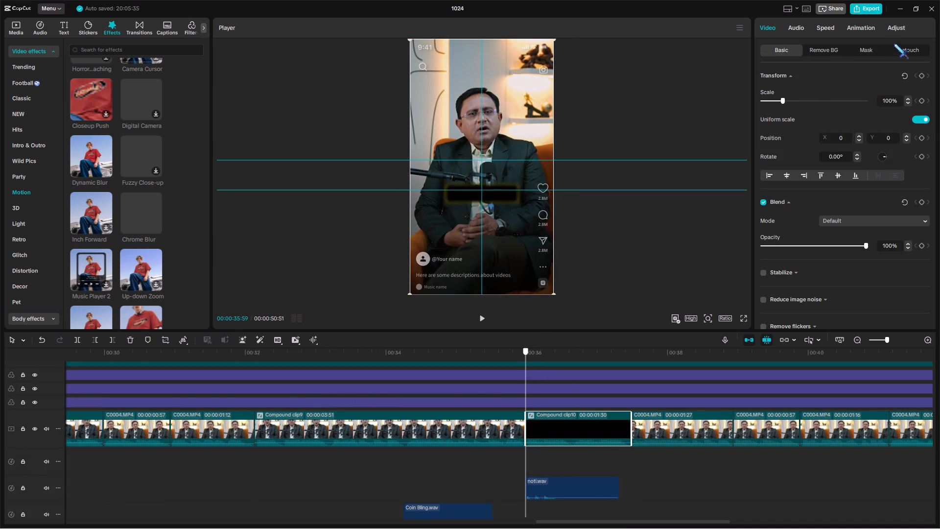
click(919, 75)
click(633, 356)
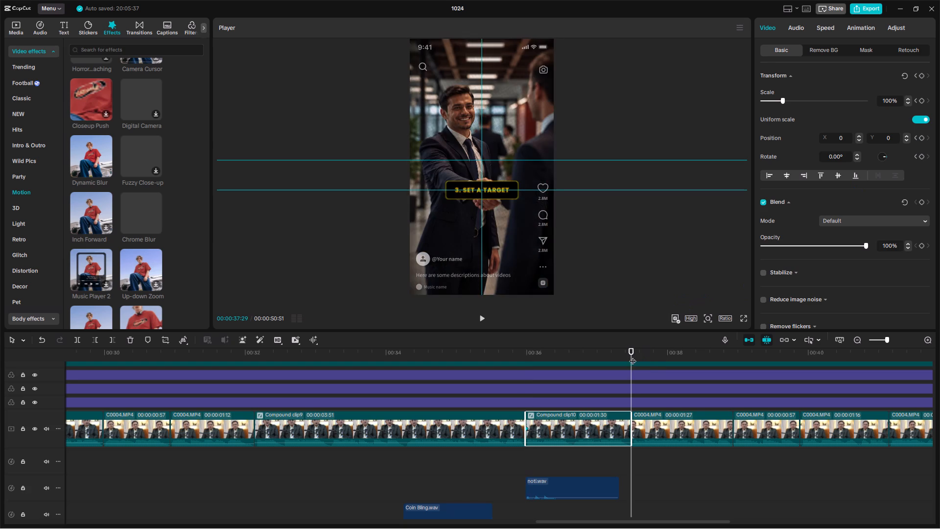
key(Left)
triple_click(908, 98)
click(908, 98)
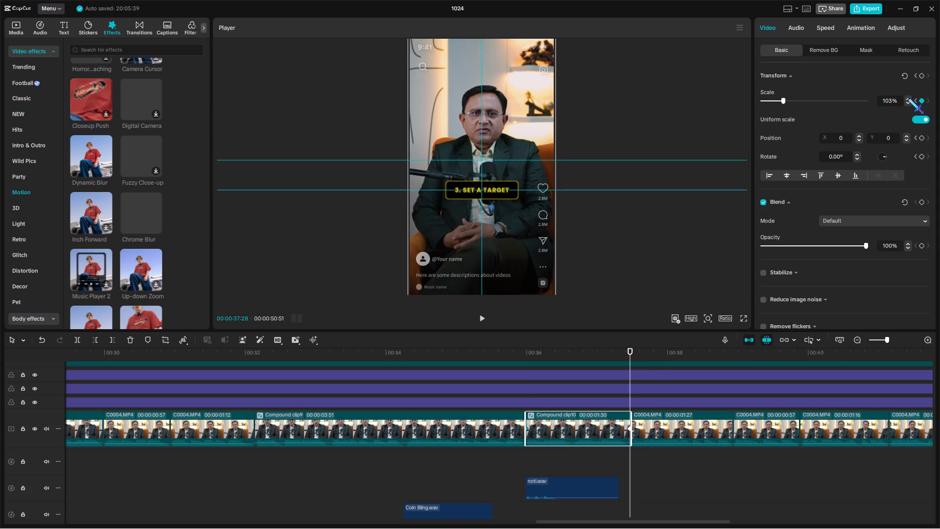
click(908, 98)
Apply the Cubic Out preset curve to the tenth compound clip's scale keyframes.
click(626, 428)
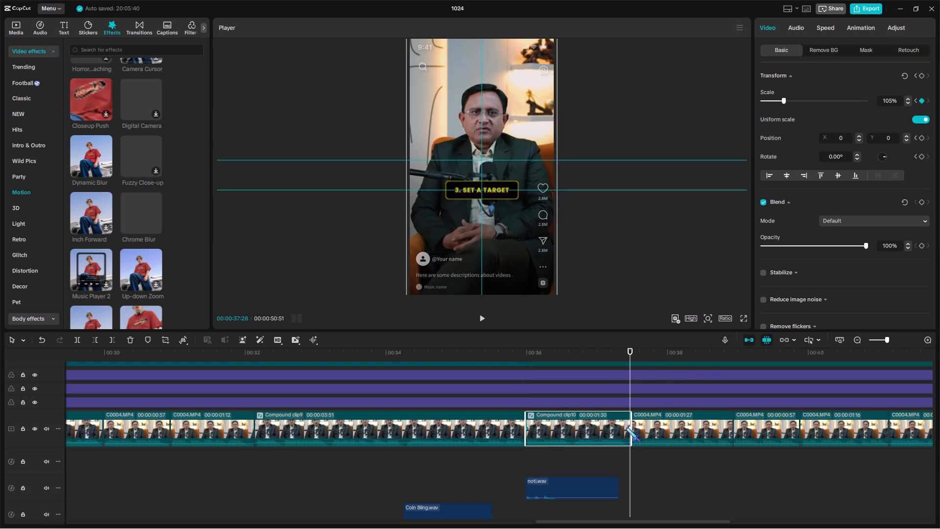
key(alt+k)
alt+click(626, 428)
click(890, 340)
scroll(613, 429, up, 4)
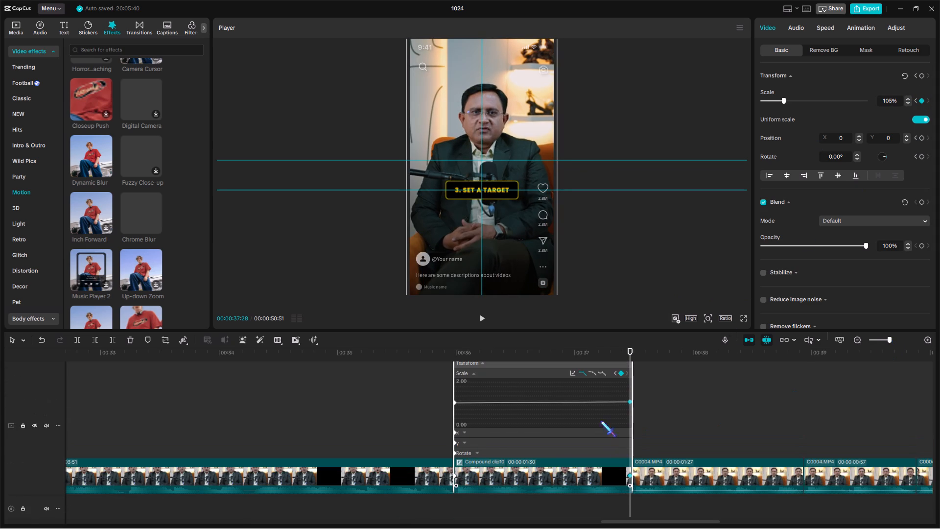
click(572, 373)
click(667, 439)
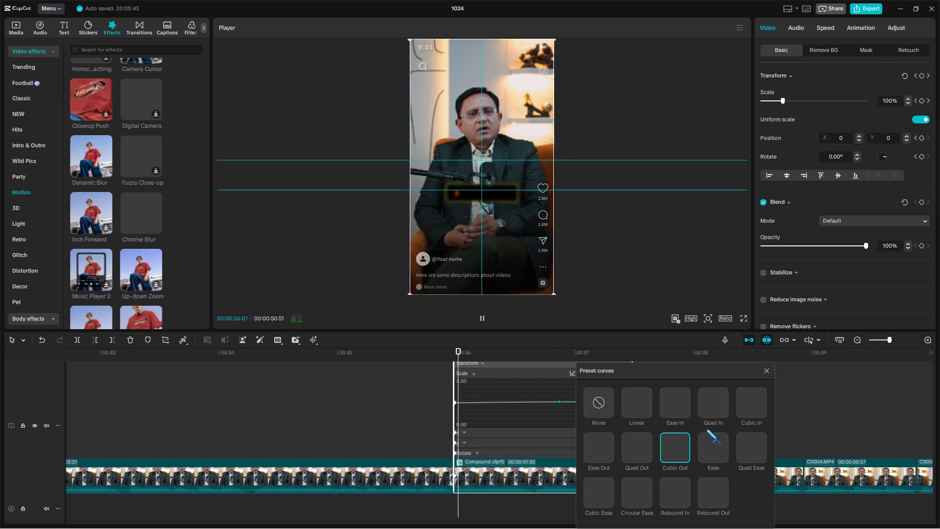
alt+click(764, 378)
key(alt+k)
Play ahead from 40:13 and turn the C0004.MP4 clip starting at 39:53, after the Warm Corporate Handshake overlay, into a compound clip.
click(880, 338)
scroll(728, 431, up, 6)
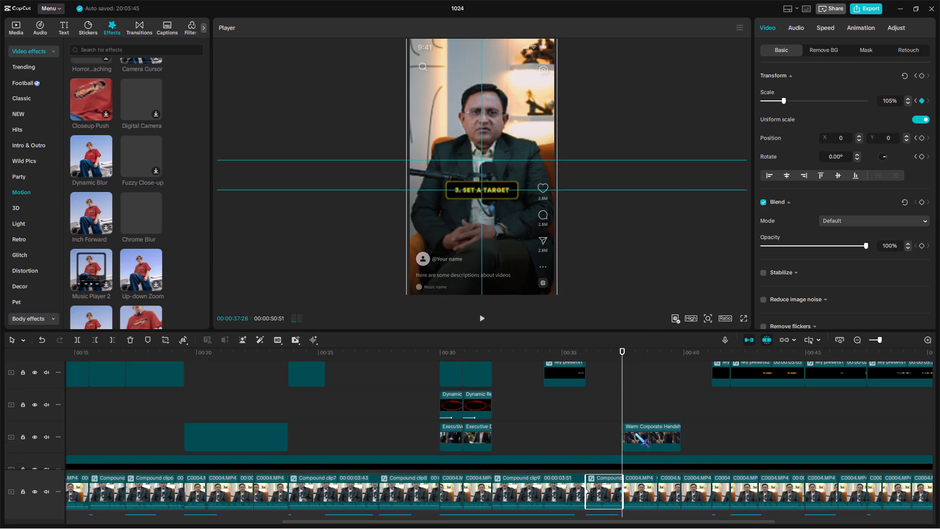
click(664, 407)
drag(664, 407, 399, 409)
double_click(421, 393)
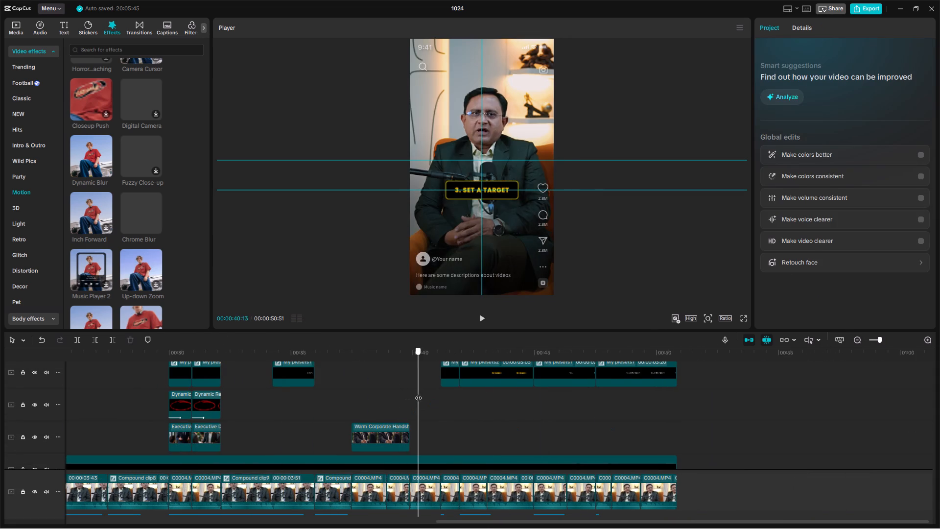
key(space)
click(883, 338)
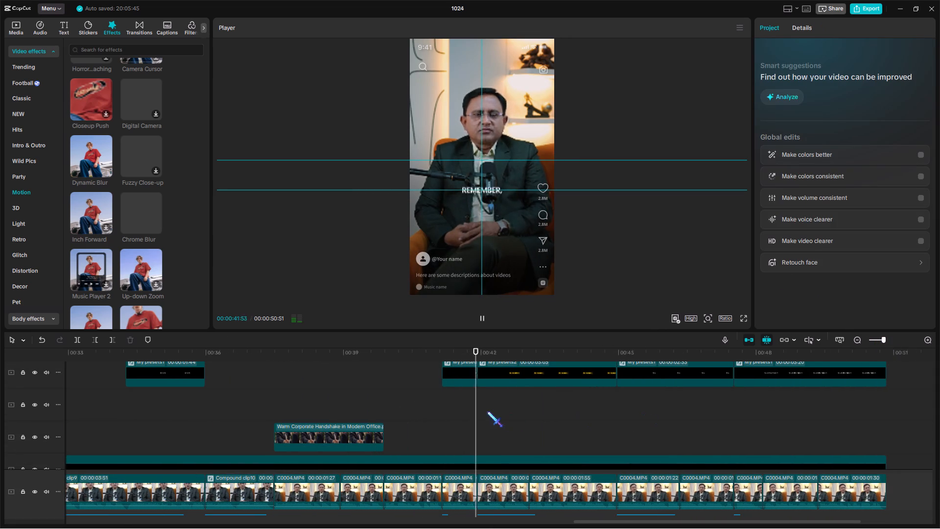
click(383, 403)
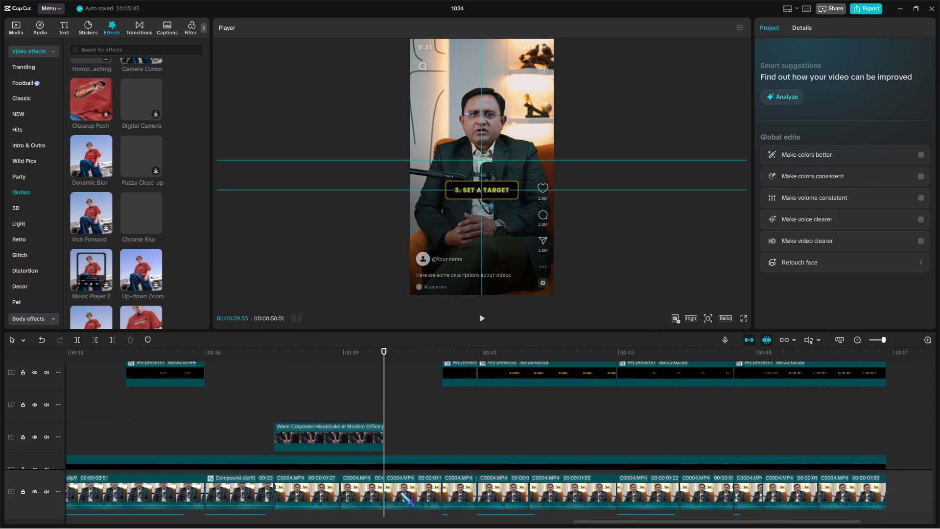
alt+click(400, 492)
key(alt+g)
click(887, 340)
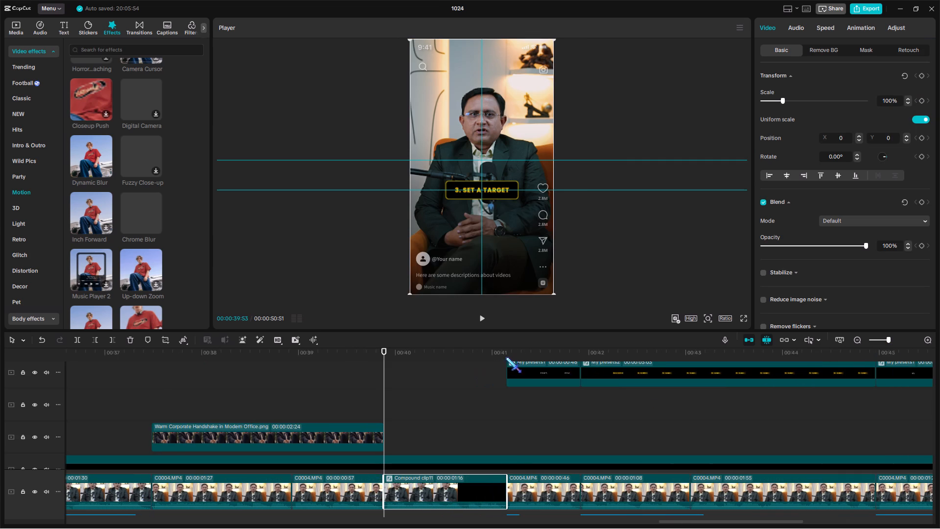
Keyframe the eleventh compound clip's transform on its first frame at 39:53 and last frame at 41:08, with a starting scale of 104%.
click(506, 357)
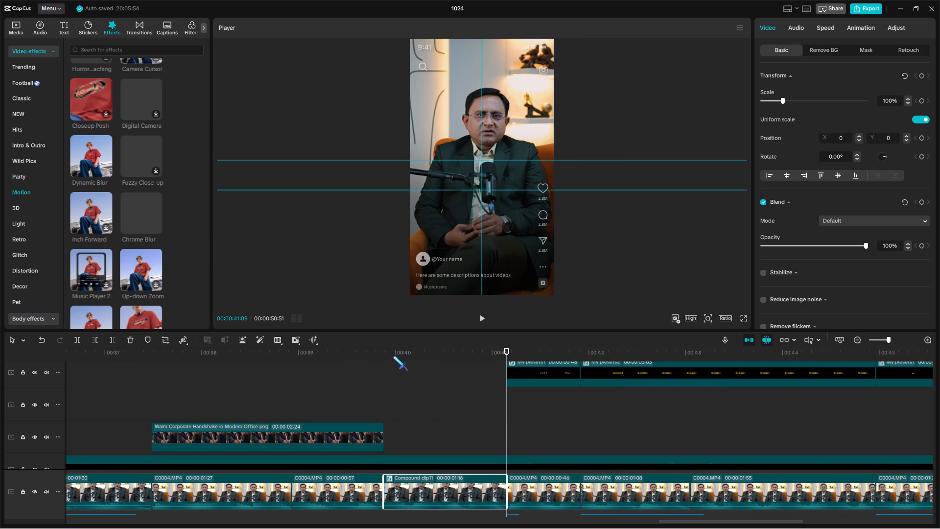
click(384, 354)
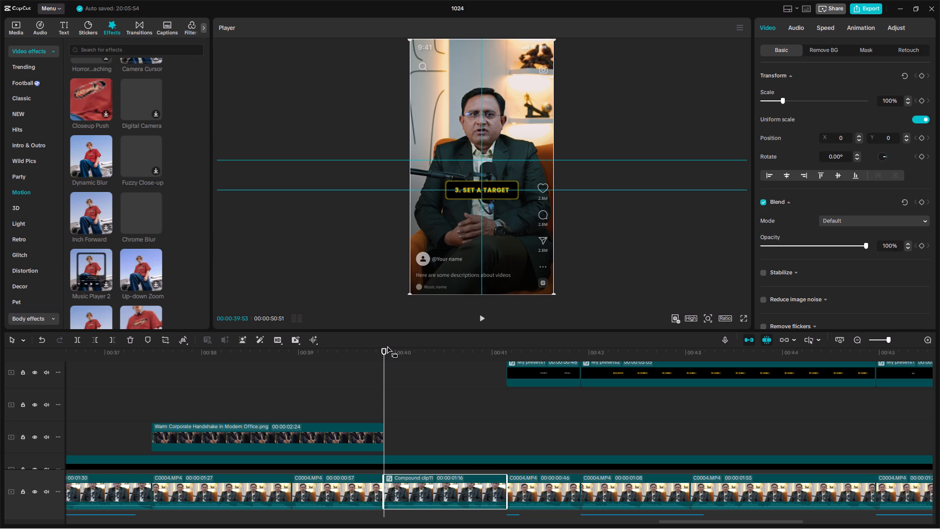
click(920, 74)
click(508, 349)
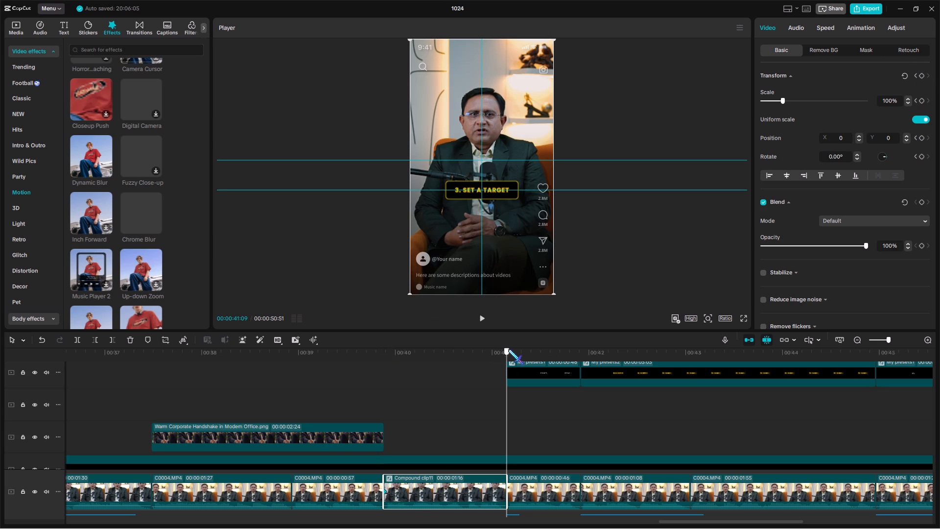
key(Left)
click(919, 77)
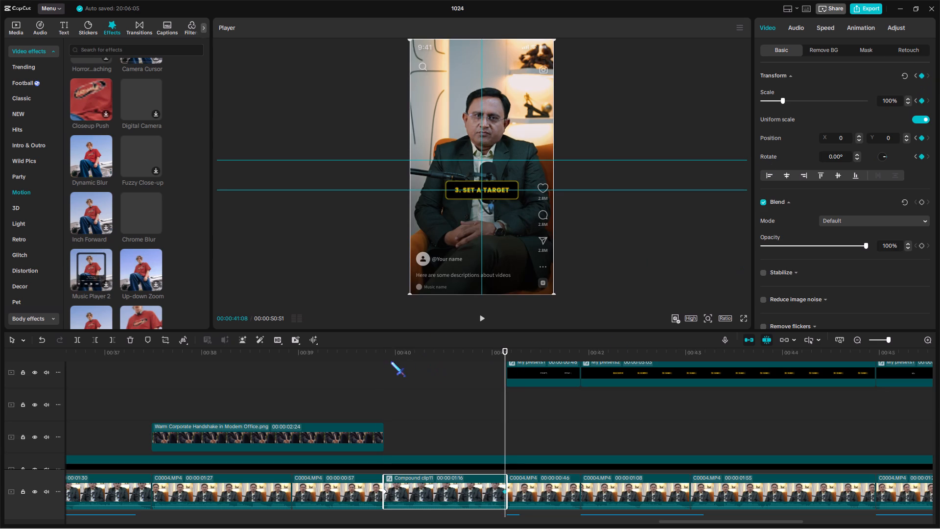
click(387, 357)
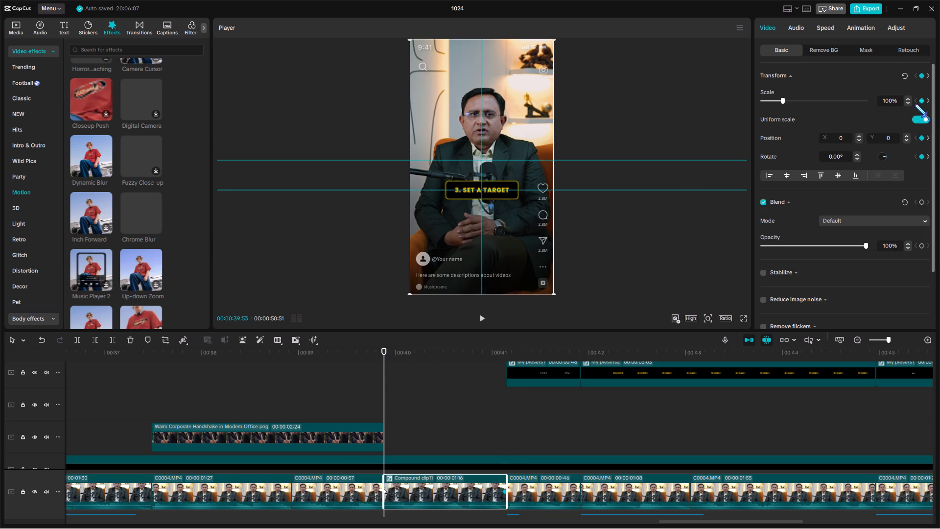
triple_click(907, 98)
click(907, 98)
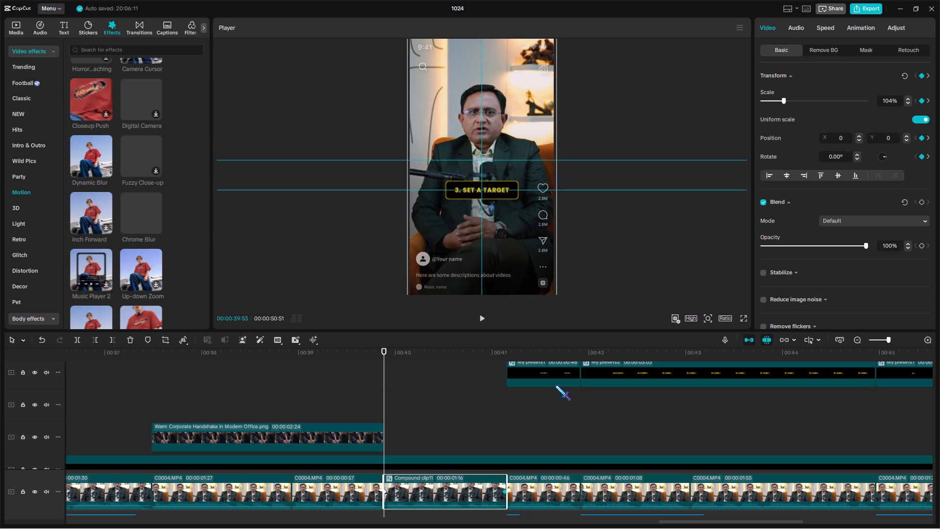
Apply the Cubic Out preset curve to the eleventh compound clip's scale keyframes.
click(504, 490)
key(alt+k)
alt+click(504, 490)
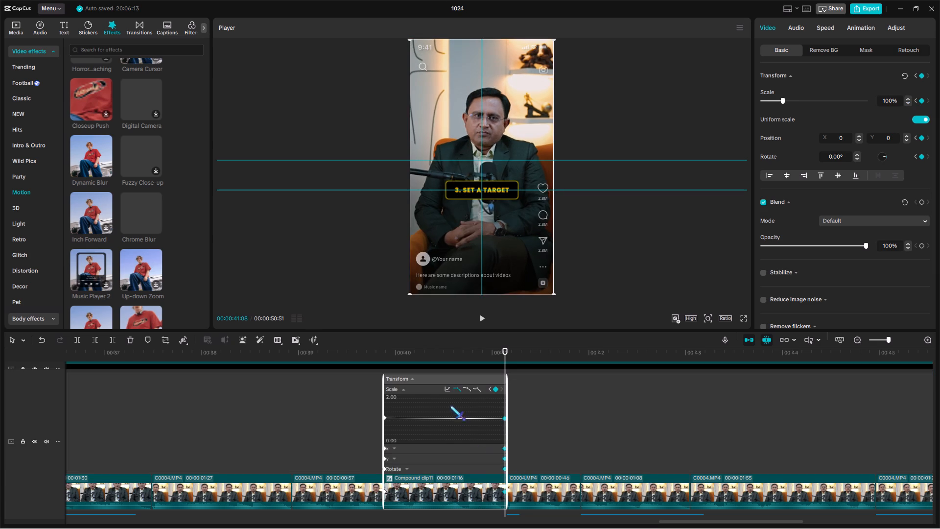
click(446, 389)
click(540, 448)
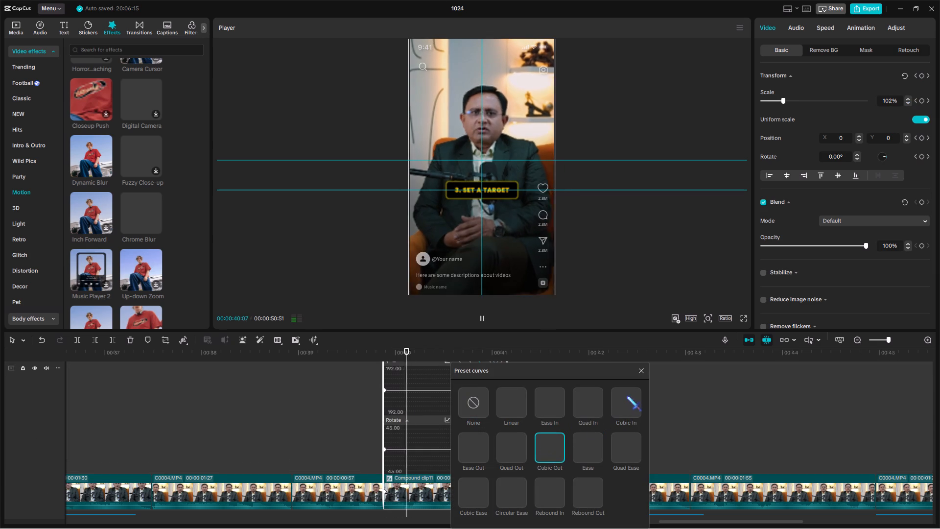
alt+click(641, 376)
key(alt+k)
Play ahead and combine the C0004.MP4 clips from 41:09 to 47:31, after the eleventh compound clip, into one compound clip.
scroll(535, 451, up, 6)
click(522, 409)
key(space)
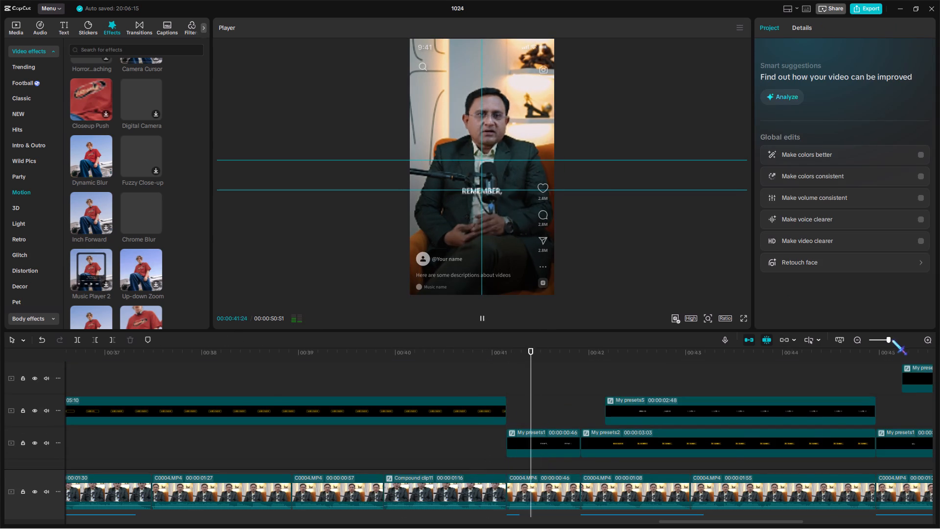
click(886, 339)
scroll(746, 397, down, 3)
click(883, 339)
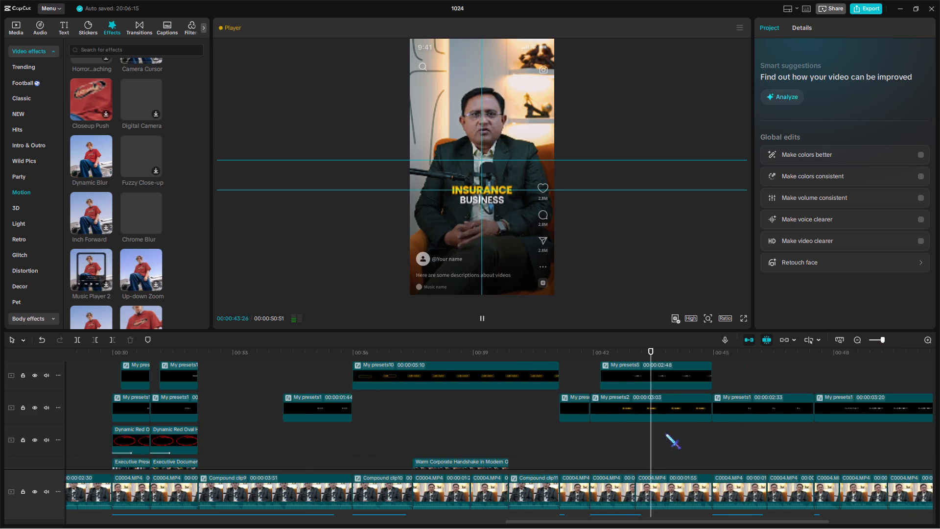
drag(605, 451, 374, 452)
scroll(447, 452, down, 7)
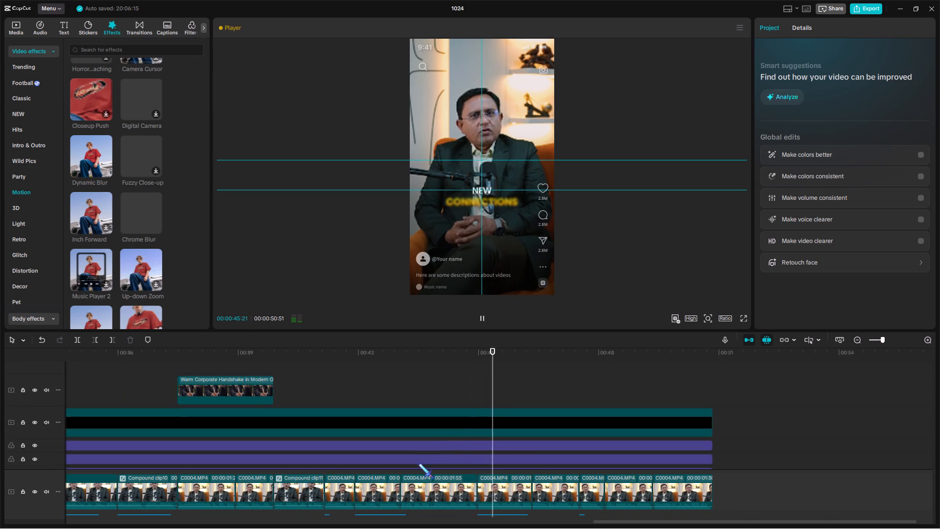
scroll(416, 465, down, 4)
key(space)
drag(342, 475, 343, 475)
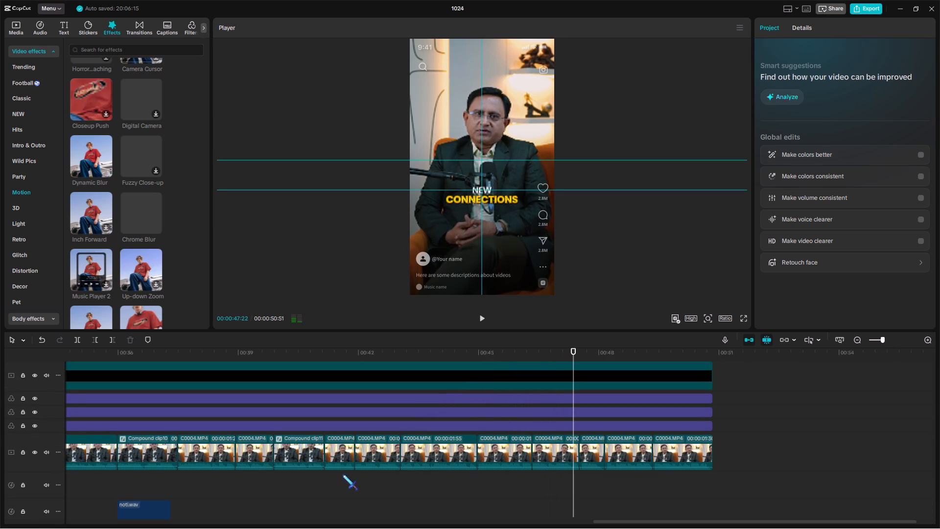
drag(343, 475, 544, 455)
key(alt+g)
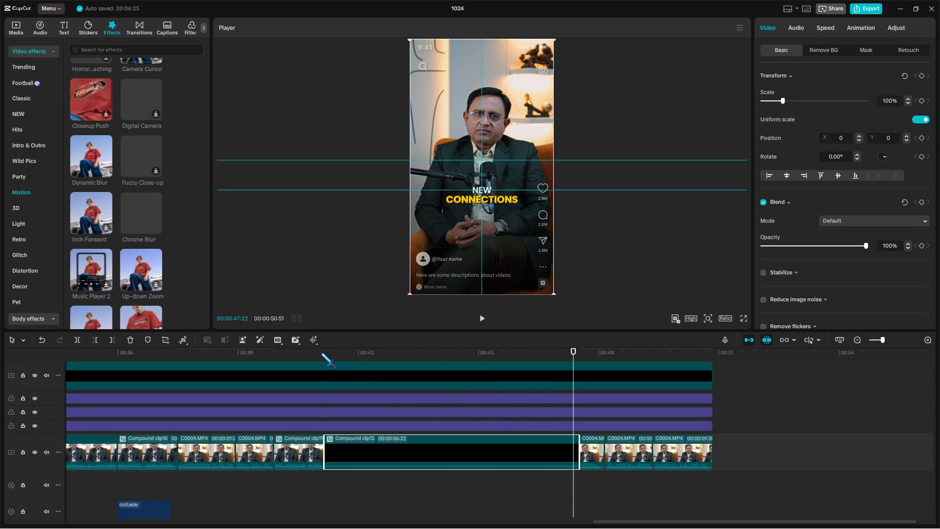
Keyframe the twelfth compound clip's transform at 41:09, set its scale to 109% on the last frame at 47:30, and preview the zoom.
double_click(321, 353)
click(921, 73)
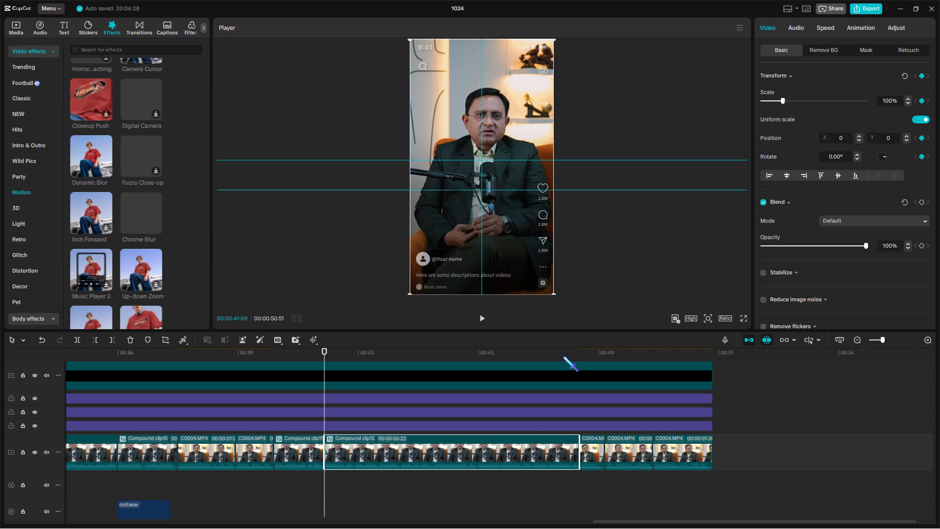
drag(574, 352, 578, 357)
key(Left)
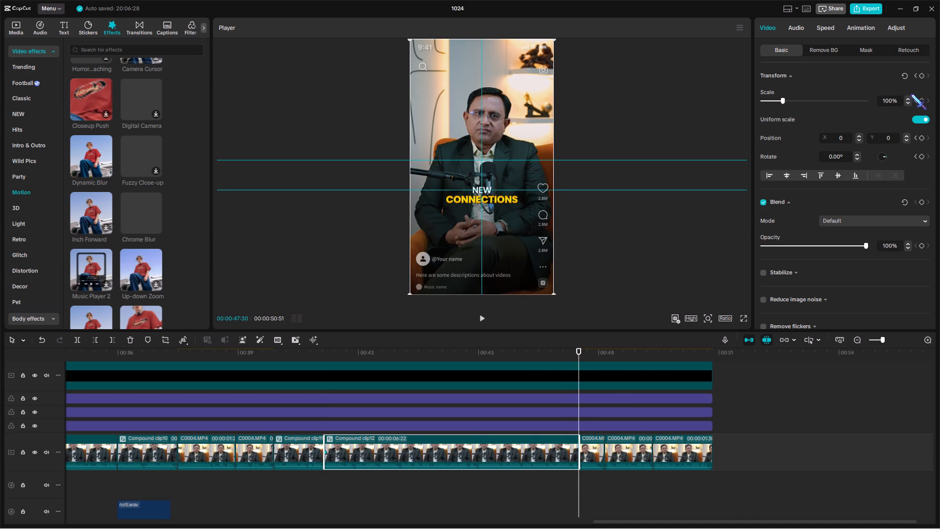
triple_click(906, 99)
triple_click(906, 99)
triple_click(906, 98)
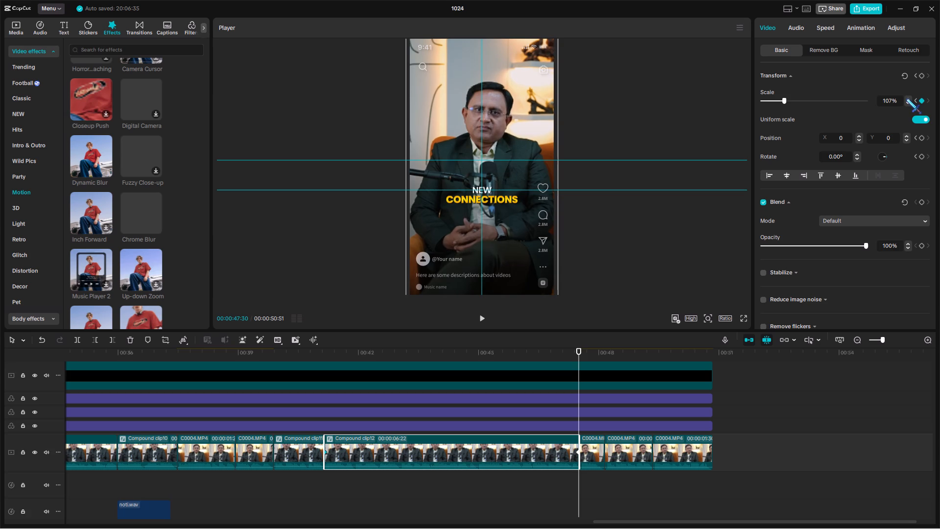
click(906, 98)
click(325, 483)
key(space)
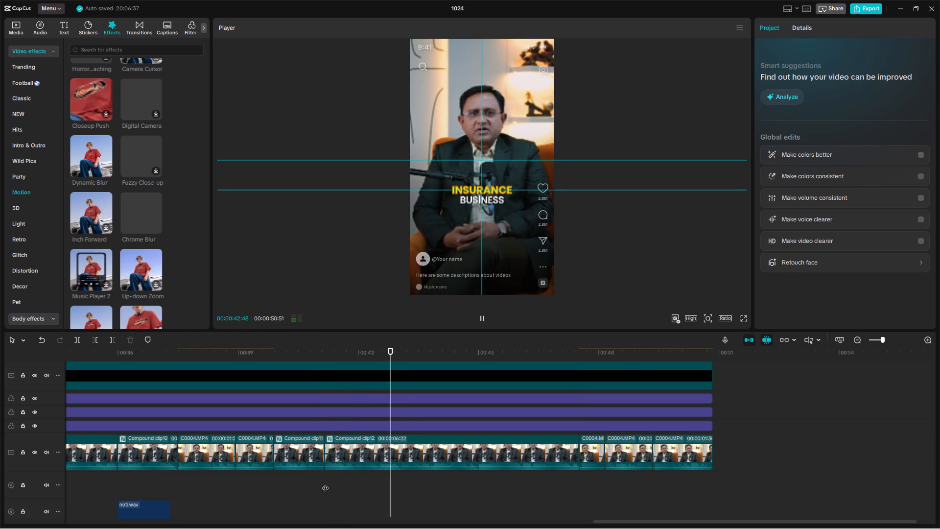
key(ctrl+z)
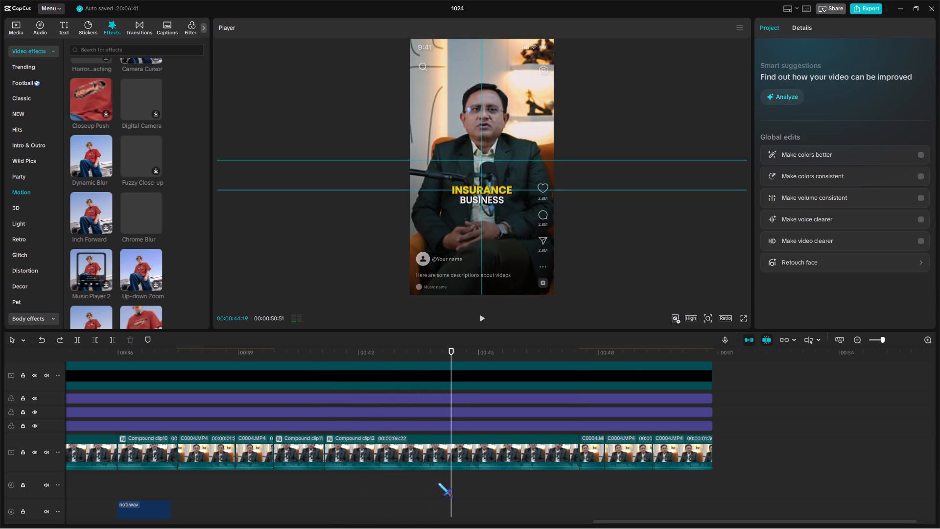
Play on to the closing clips and combine the two C0004.MP4 clips right after the twelfth compound clip into one compound clip.
key(space)
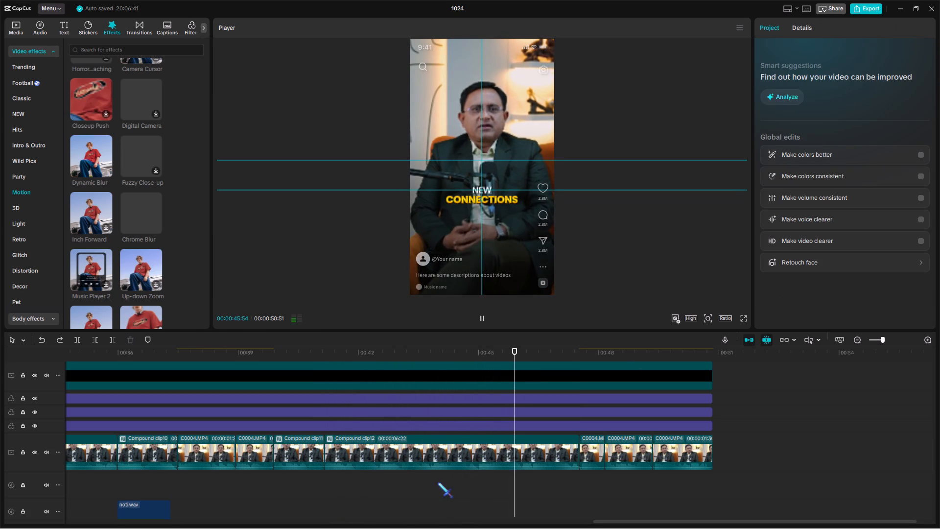
scroll(603, 474, up, 12)
click(582, 443)
scroll(583, 443, down, 6)
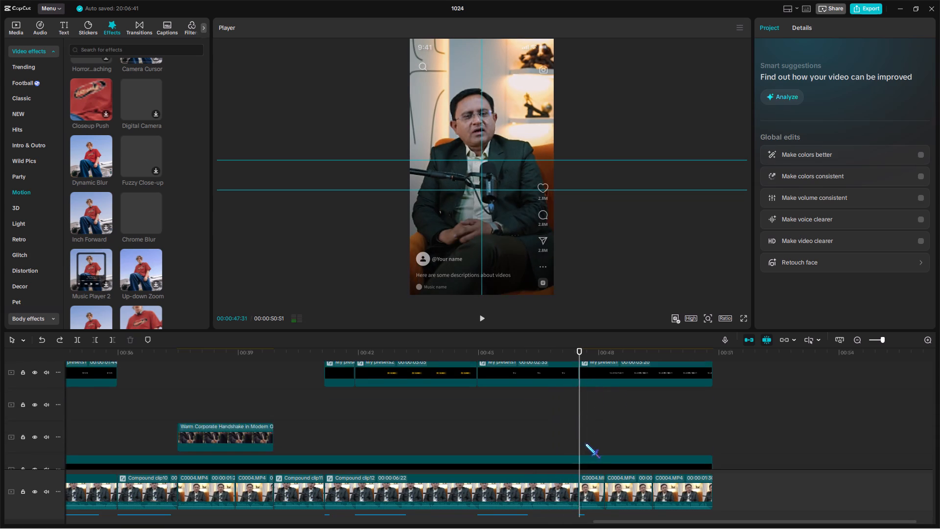
scroll(585, 443, down, 5)
key(space)
drag(591, 488, 661, 470)
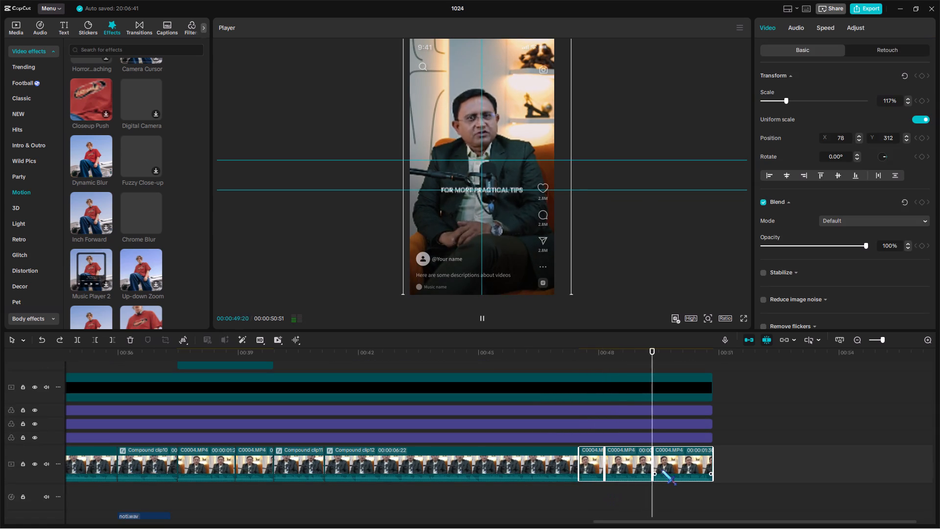
key(space)
double_click(578, 492)
click(564, 470)
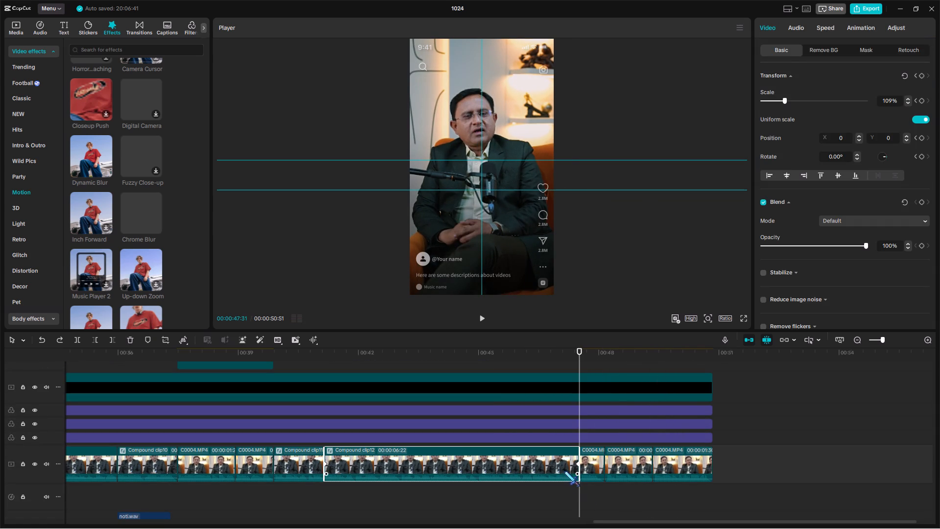
drag(588, 486, 617, 469)
key(alt+g)
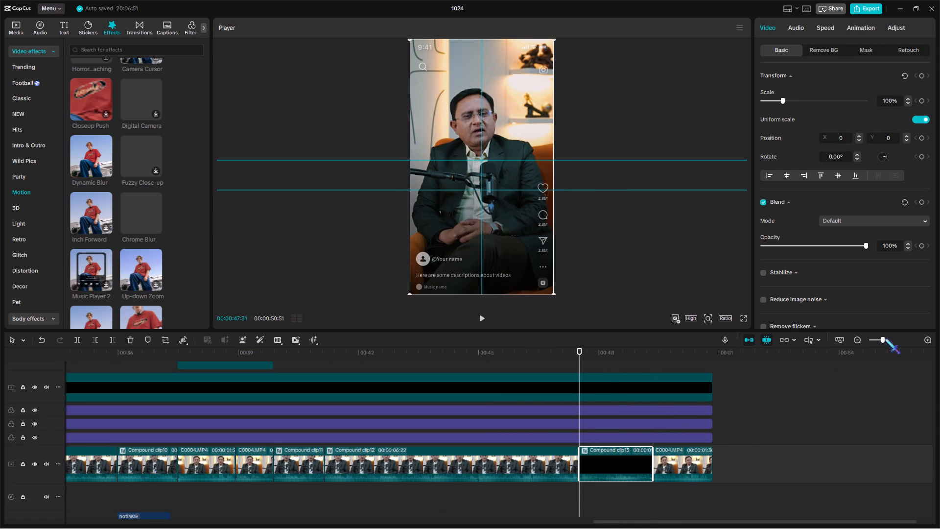
Keyframe the thirteenth compound clip's transform on its first frame at 47:31 and last frame at 49:20, with a starting scale of 108%.
click(885, 338)
click(923, 77)
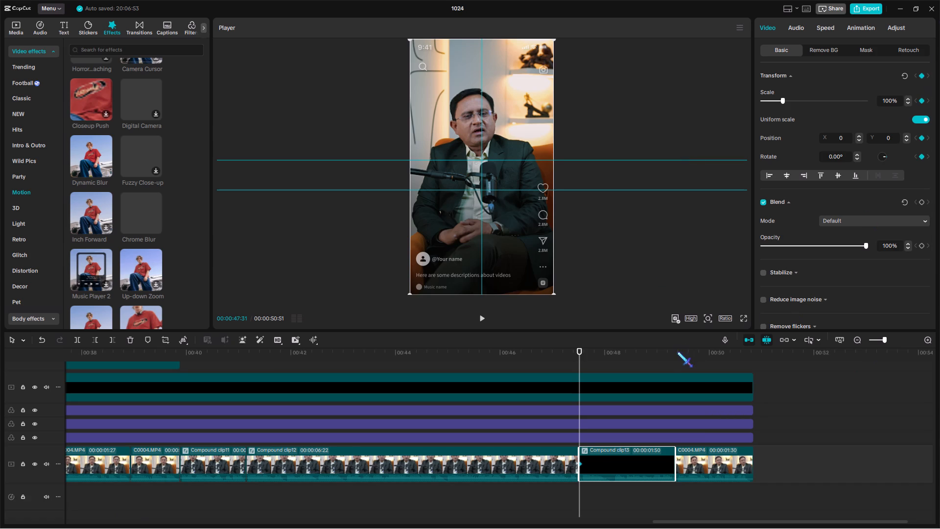
click(677, 352)
key(Left)
click(921, 77)
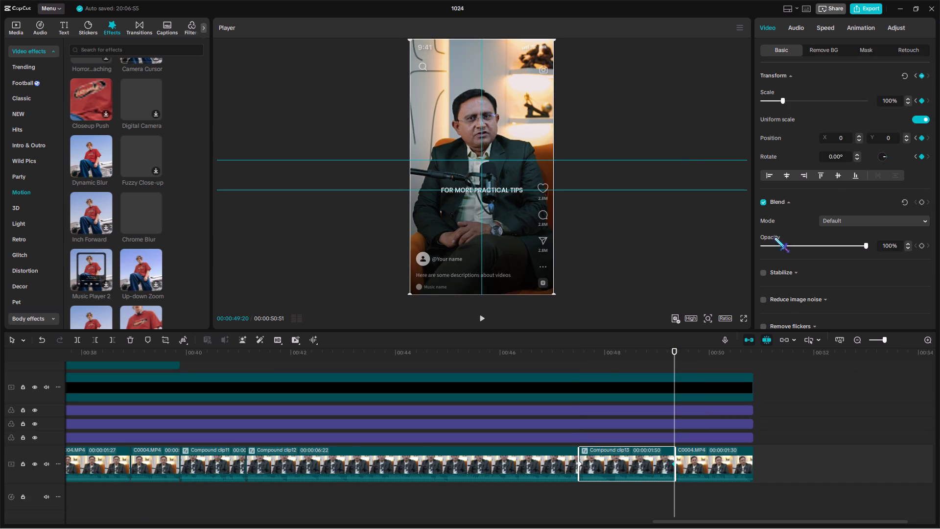
double_click(575, 354)
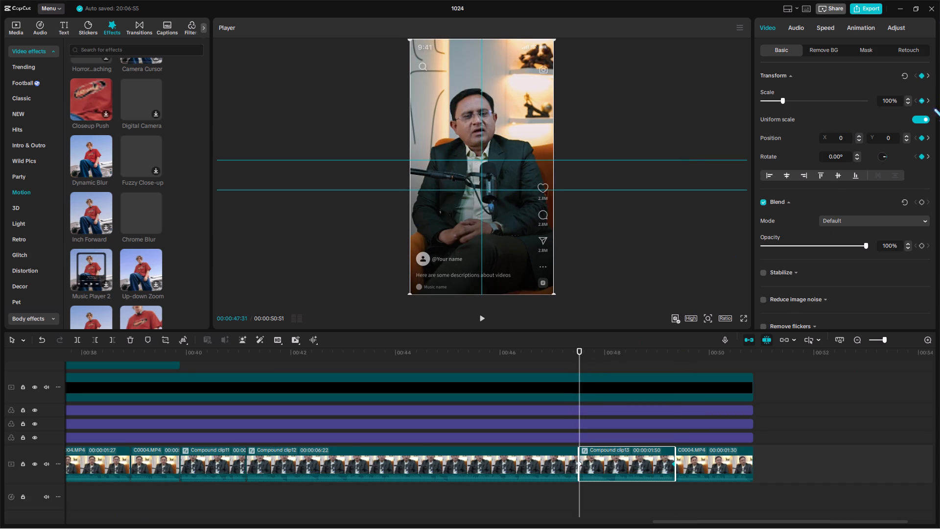
click(908, 99)
triple_click(908, 99)
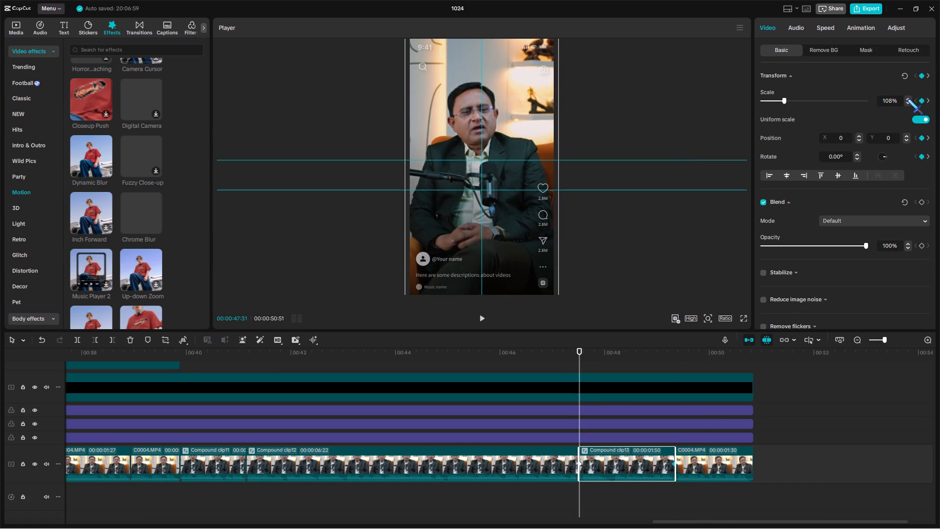
Apply the Cubic Out preset curve to the thirteenth compound clip's scale keyframes.
click(672, 464)
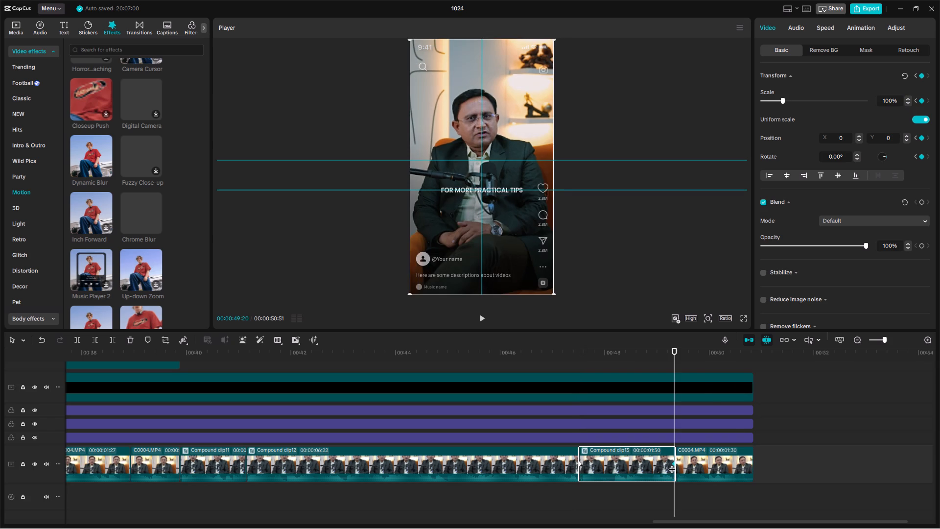
key(alt+k)
alt+click(672, 464)
click(615, 363)
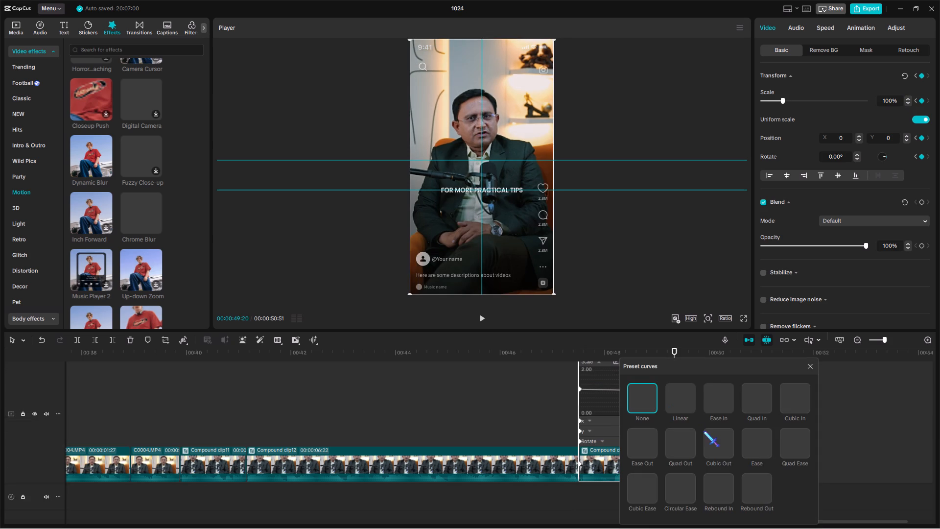
click(705, 432)
alt+click(809, 369)
key(alt+k)
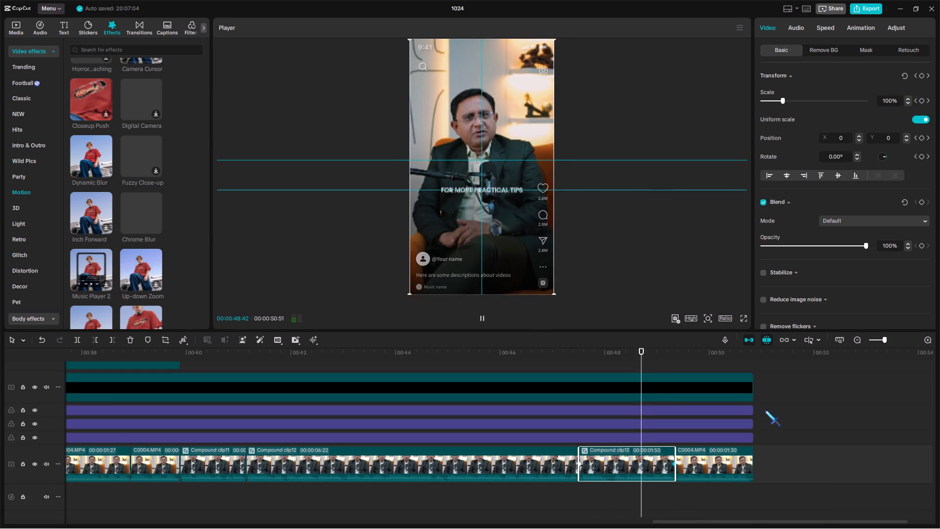
Turn the last C0004.MP4 clip, starting at 49:21, into a compound clip.
key(space)
double_click(680, 490)
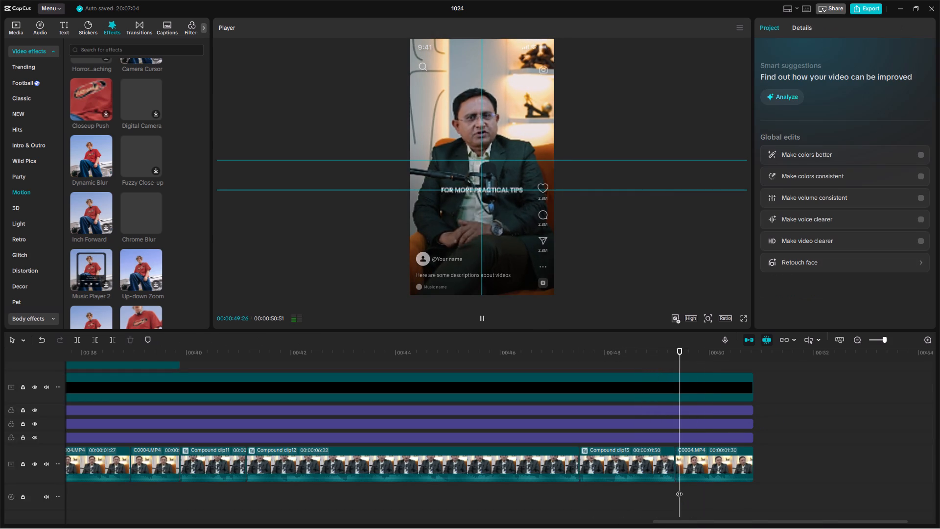
click(677, 486)
click(685, 469)
key(alt+g)
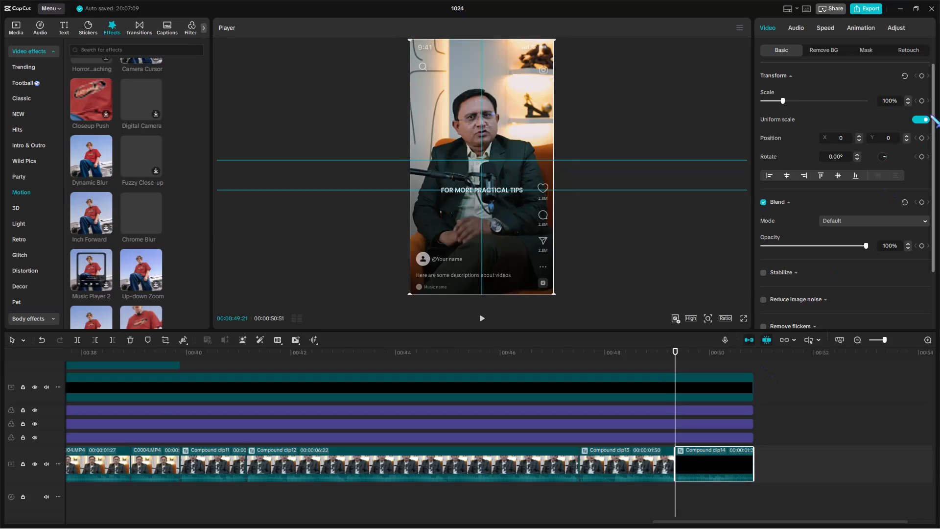
Keyframe the fourteenth compound clip's transform at 49:21 and set its scale to 104% at the end of the video, 50:51.
click(921, 76)
drag(754, 360, 785, 358)
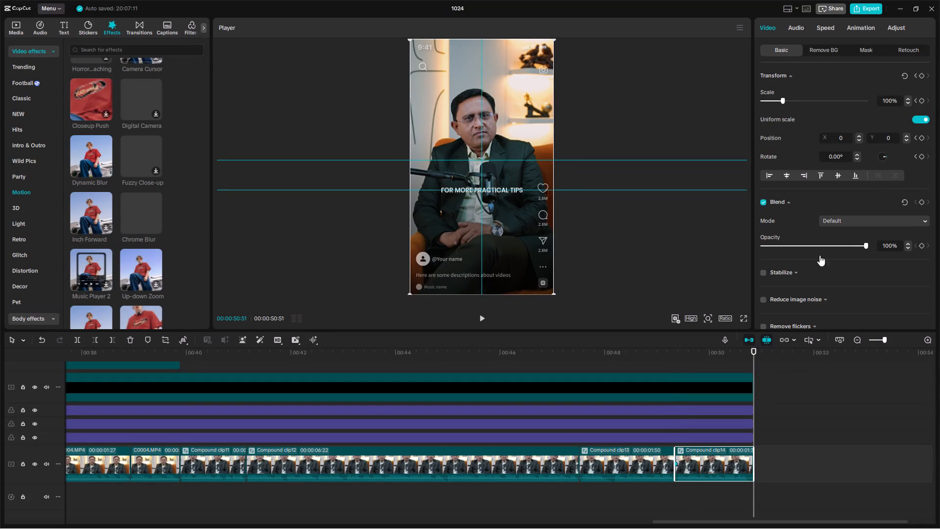
key(Left)
drag(754, 360, 855, 335)
triple_click(909, 98)
click(909, 98)
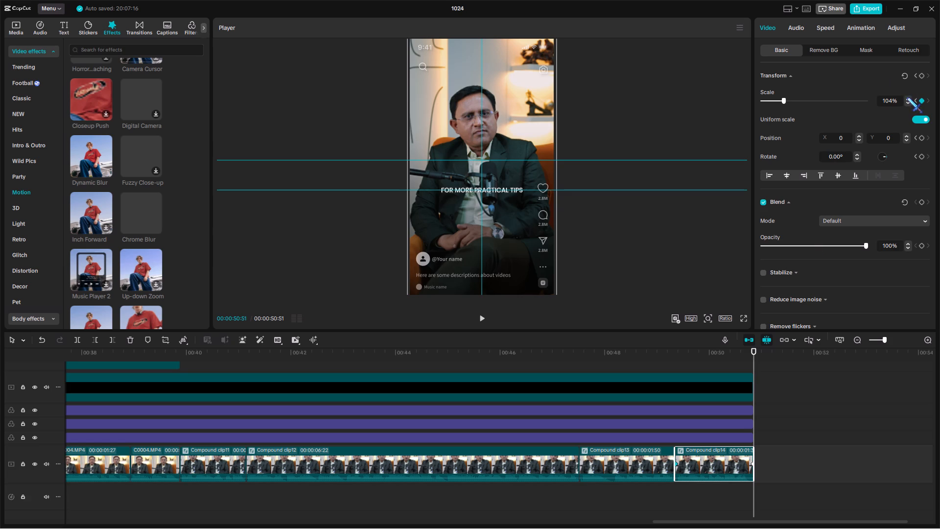
Set the fourteenth compound clip's ending scale to 105% and apply the Cubic Out preset curve to its scale keyframes.
click(907, 97)
click(887, 339)
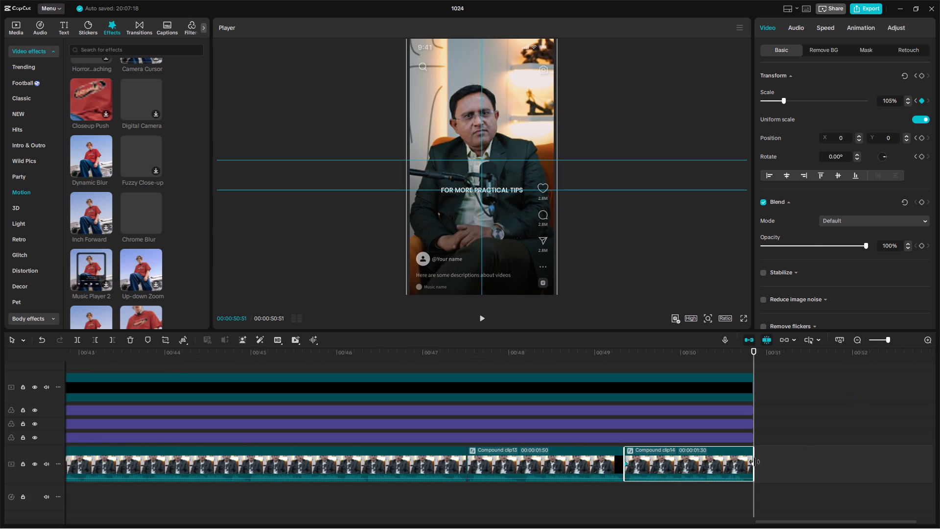
click(753, 462)
key(alt+k)
alt+click(753, 462)
scroll(726, 457, up, 1)
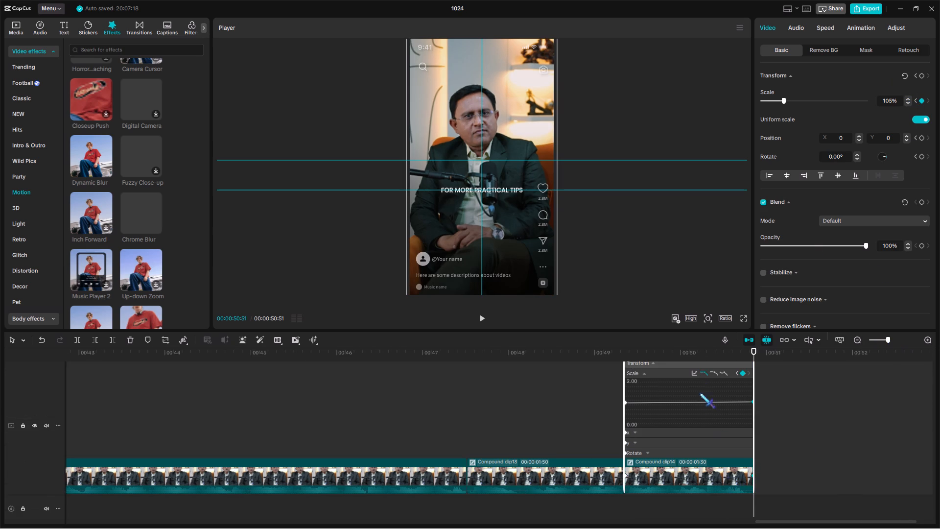
click(693, 373)
click(797, 450)
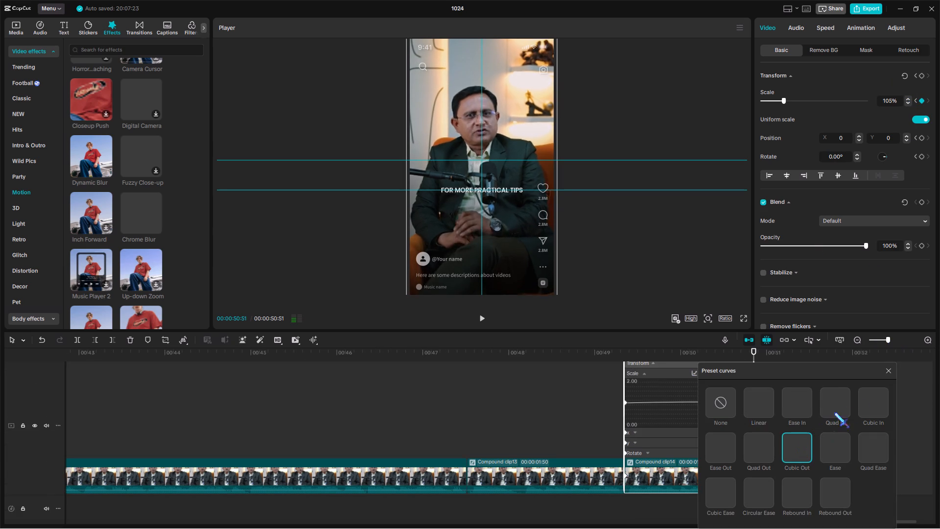
alt+click(889, 365)
key(alt+k)
Keyframe the transform of the Late-Night Office Deadline Stress image on its first frame at 4:19 and last frame at 6:58.
click(882, 337)
scroll(755, 454, up, 6)
click(715, 418)
drag(715, 418, 326, 394)
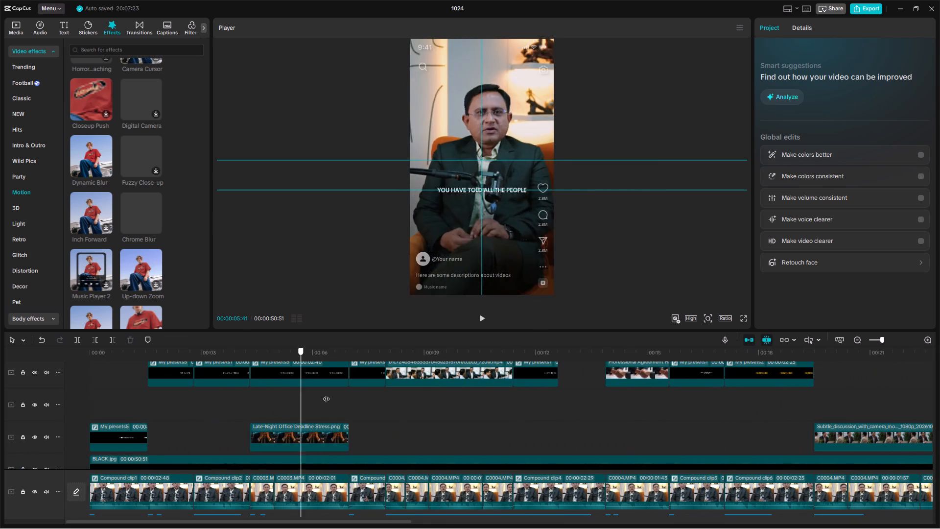
drag(326, 394, 259, 403)
double_click(251, 398)
scroll(266, 430, up, 7)
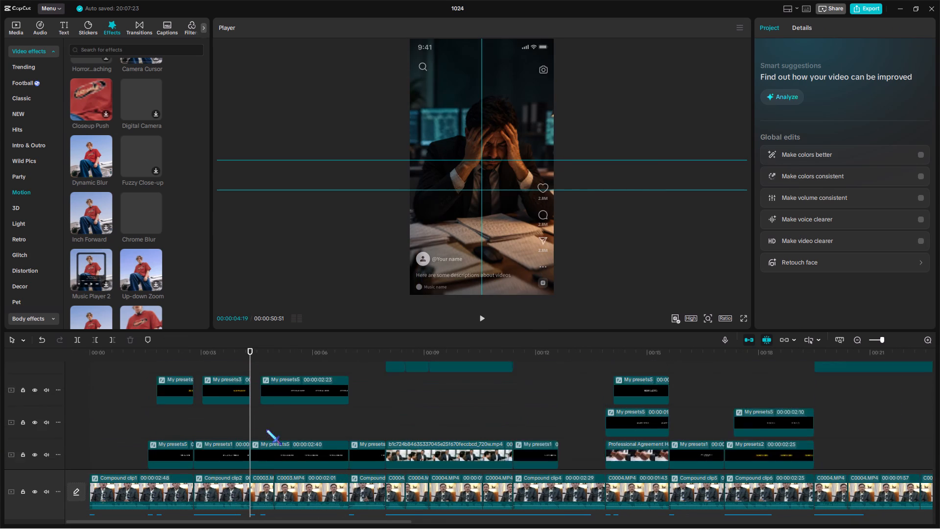
scroll(266, 430, down, 6)
click(270, 449)
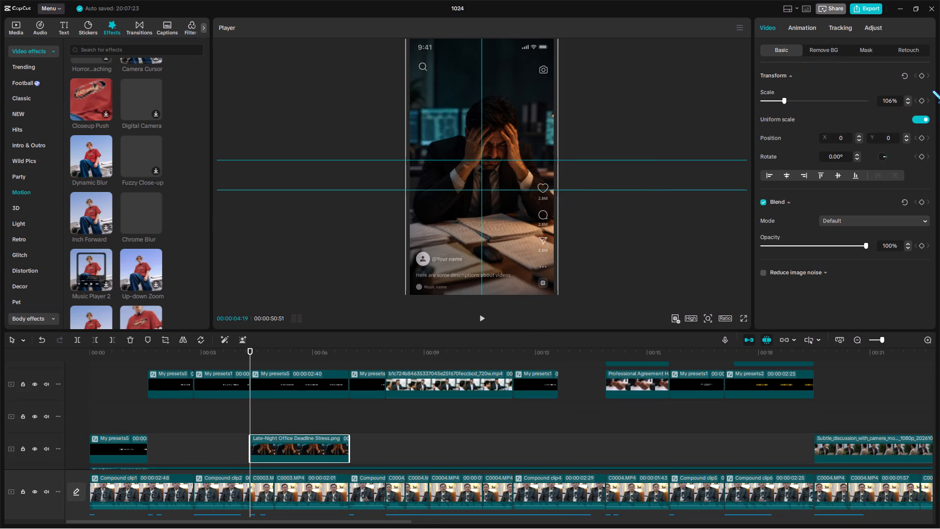
click(922, 76)
click(352, 355)
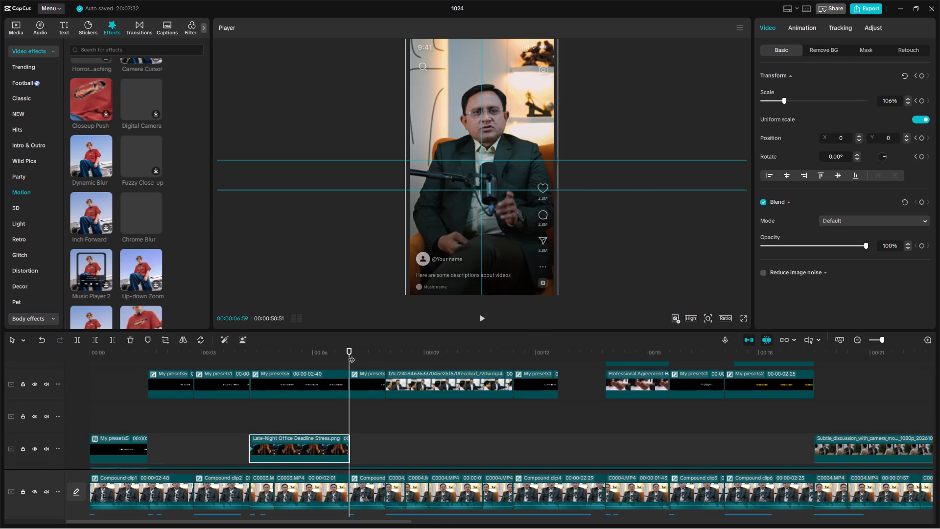
key(Left)
click(923, 74)
At 4:19, set the office stress image's starting scale to 119% and shift the image down and to the right.
click(249, 353)
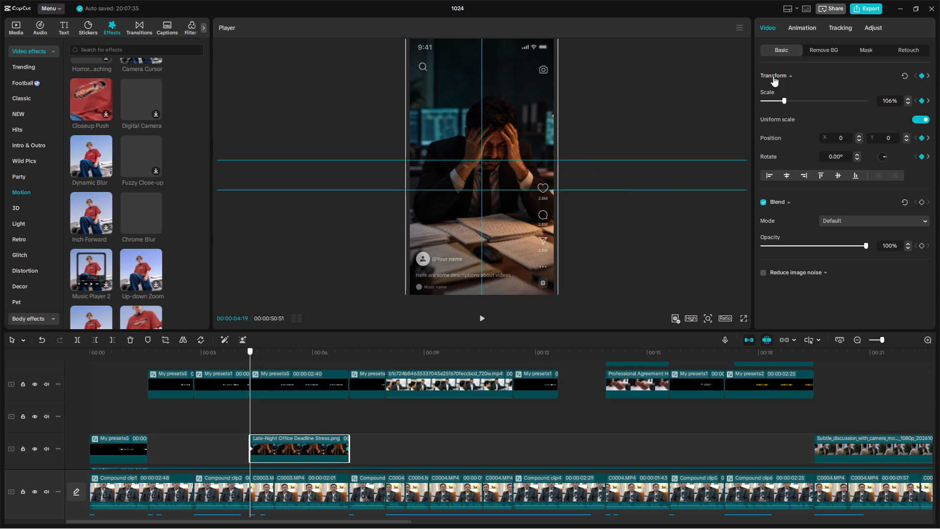
click(790, 101)
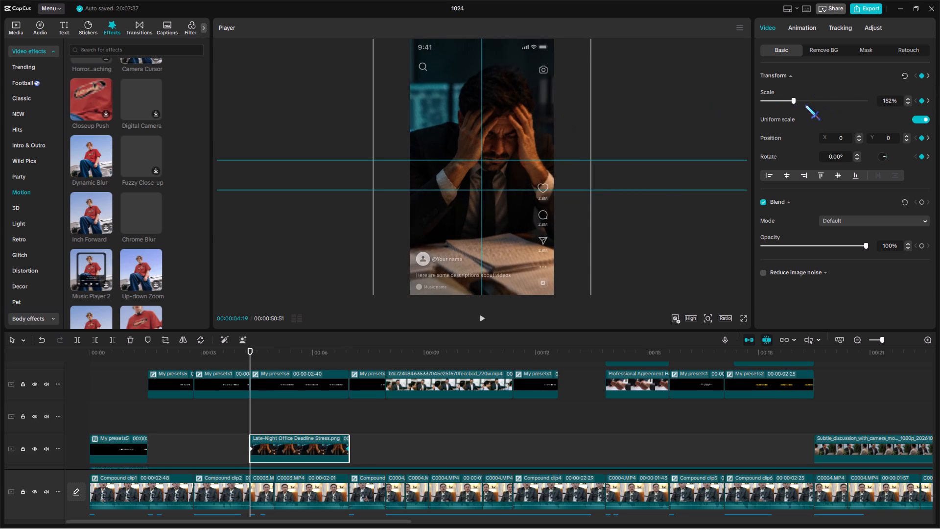
key(ctrl+z)
drag(791, 101, 789, 105)
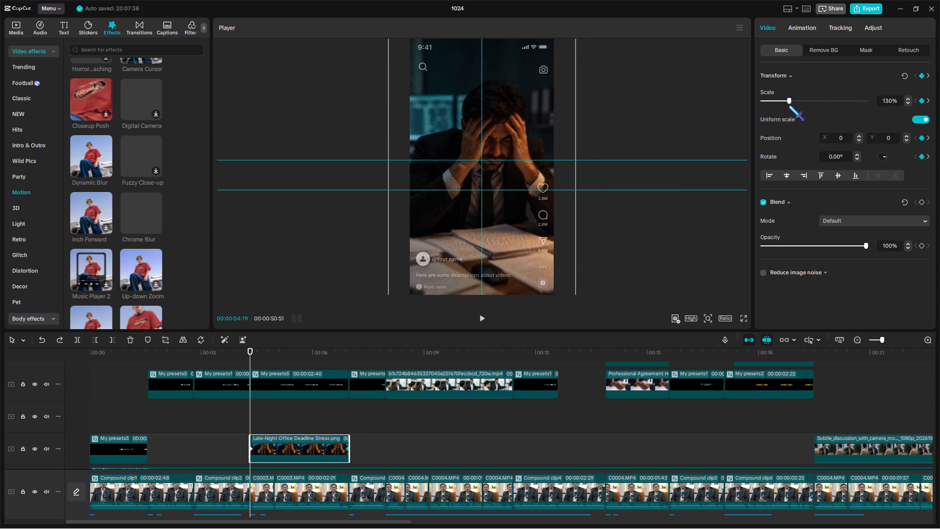
drag(789, 105, 787, 106)
drag(522, 119, 536, 131)
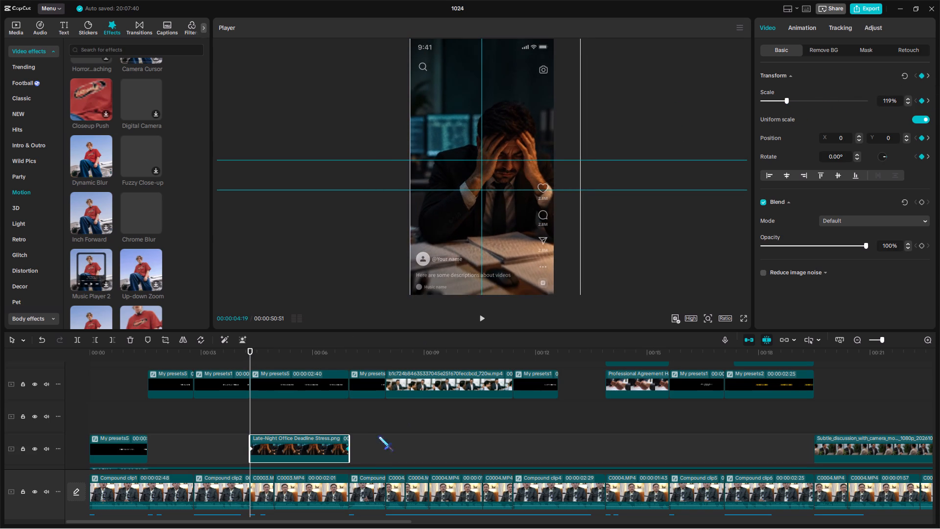
Apply the Cubic Out preset curve to the office stress image's transform keyframes.
click(347, 452)
key(alt+k)
alt+click(347, 452)
scroll(330, 457, up, 5)
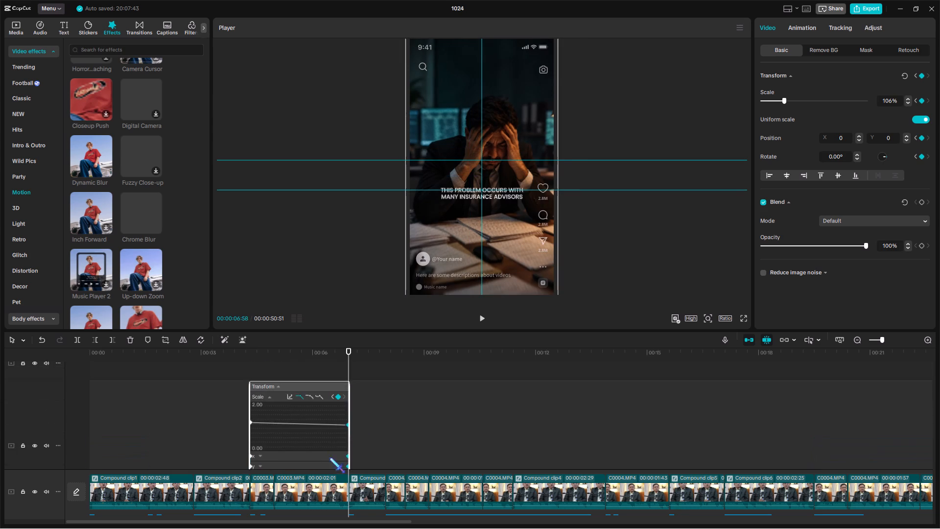
click(289, 407)
click(388, 443)
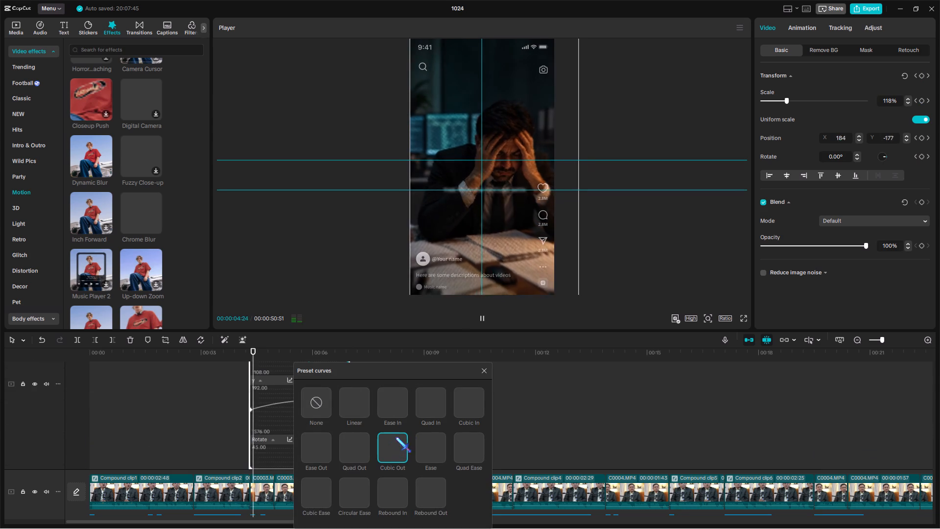
alt+click(486, 367)
key(alt+k)
Keyframe the office meeting video's transform at 7:58, set its scale to 102% on the last frame at 11:23, and preview the zoom.
scroll(411, 415, down, 3)
scroll(396, 407, up, 1)
click(378, 379)
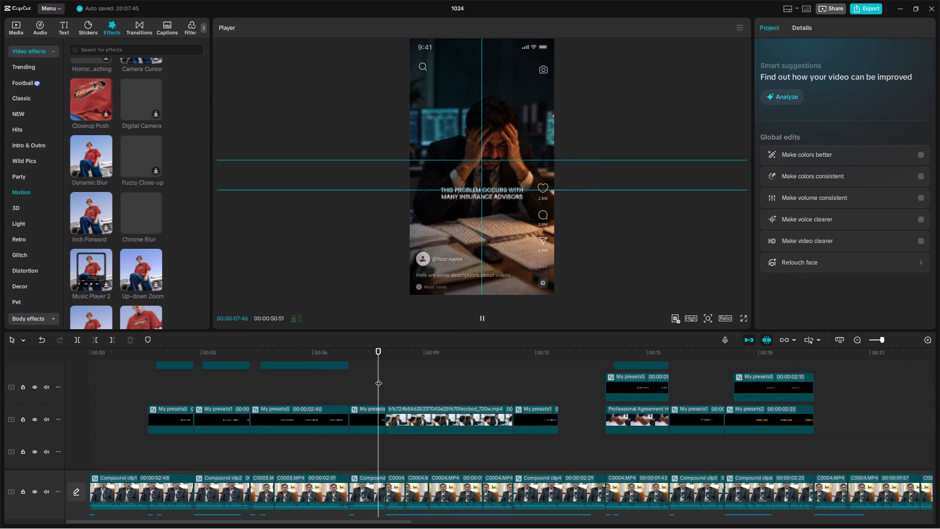
drag(378, 378, 386, 387)
key(space)
click(389, 390)
click(386, 395)
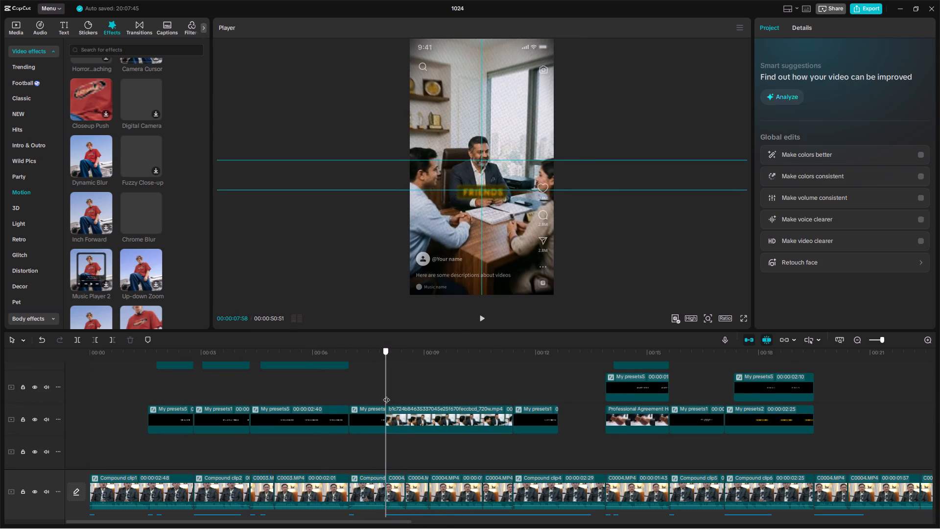
click(390, 411)
click(920, 76)
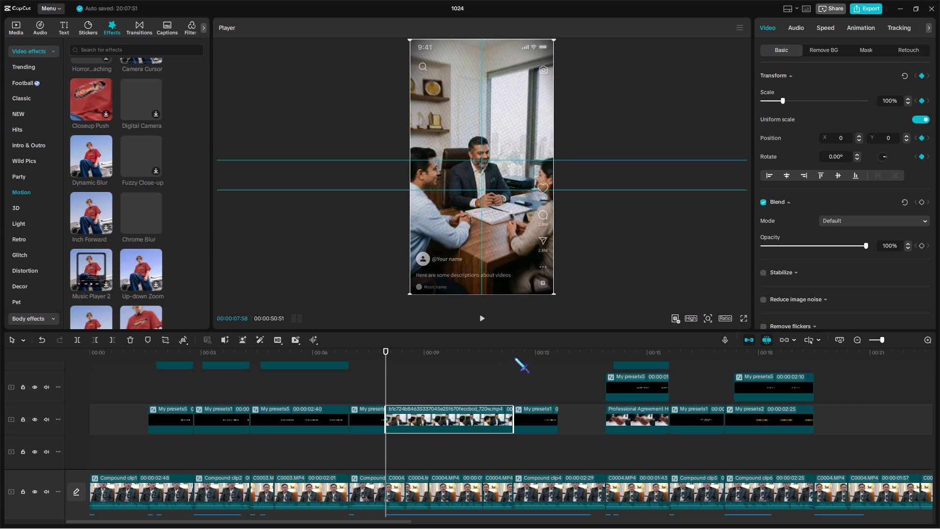
click(515, 358)
key(Left)
triple_click(909, 98)
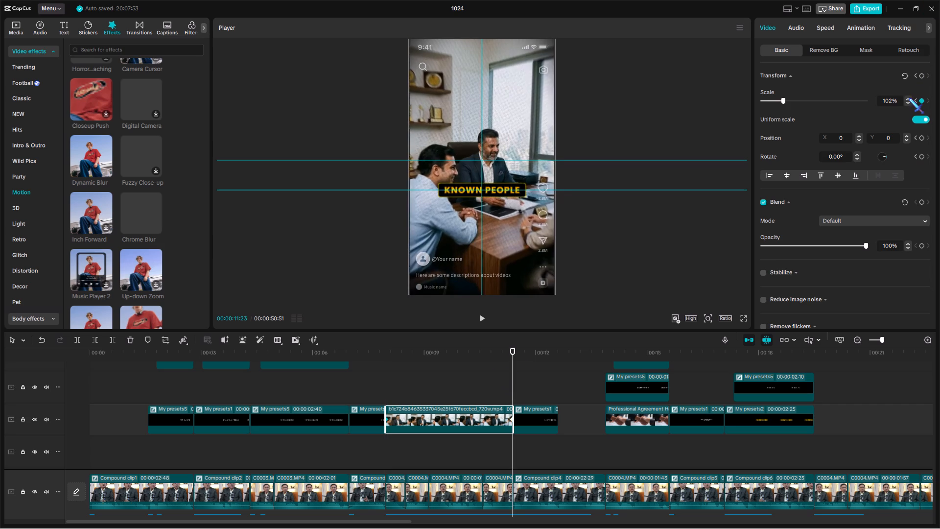
click(390, 376)
key(space)
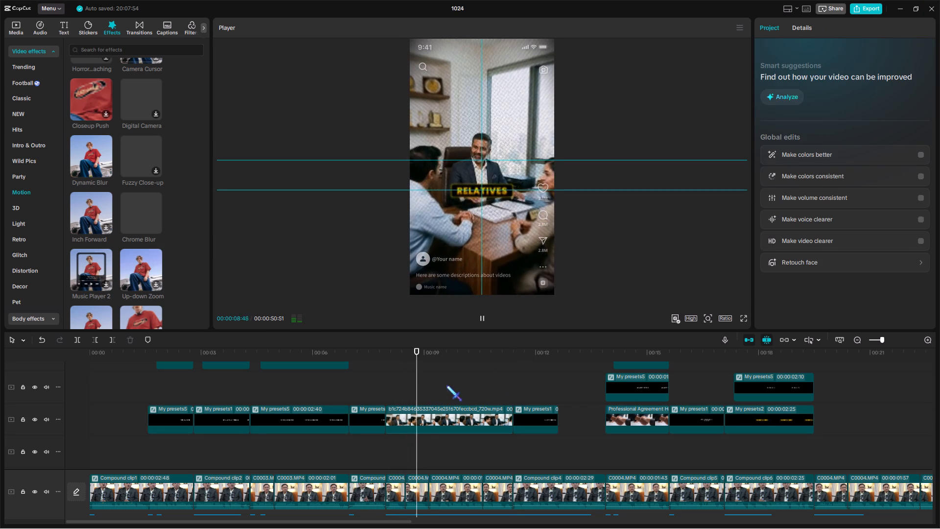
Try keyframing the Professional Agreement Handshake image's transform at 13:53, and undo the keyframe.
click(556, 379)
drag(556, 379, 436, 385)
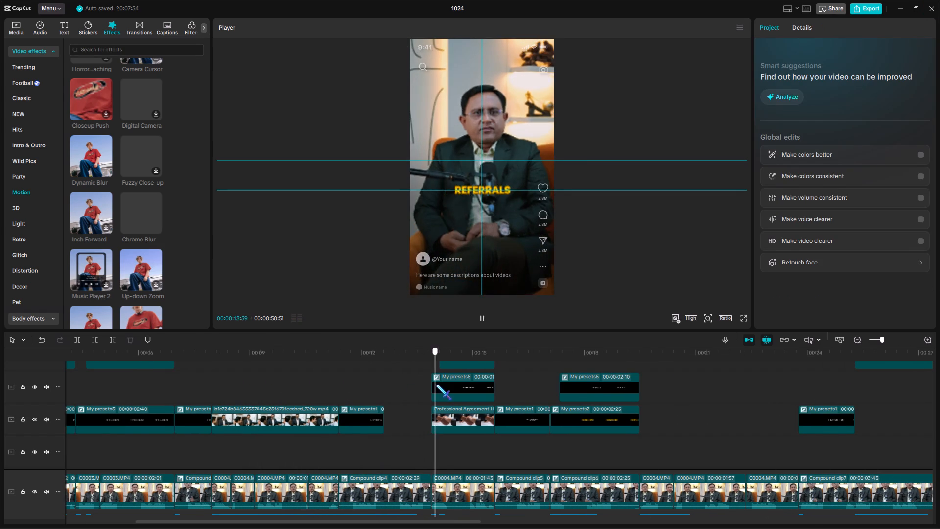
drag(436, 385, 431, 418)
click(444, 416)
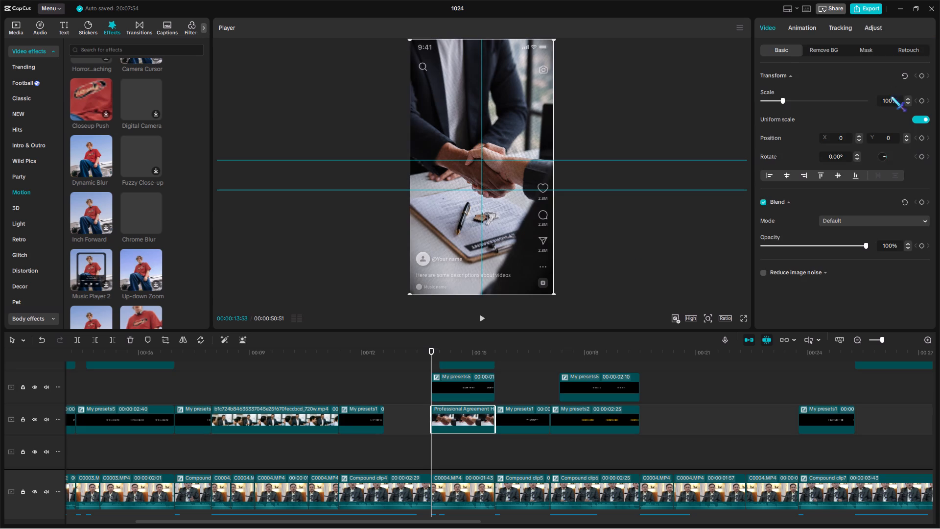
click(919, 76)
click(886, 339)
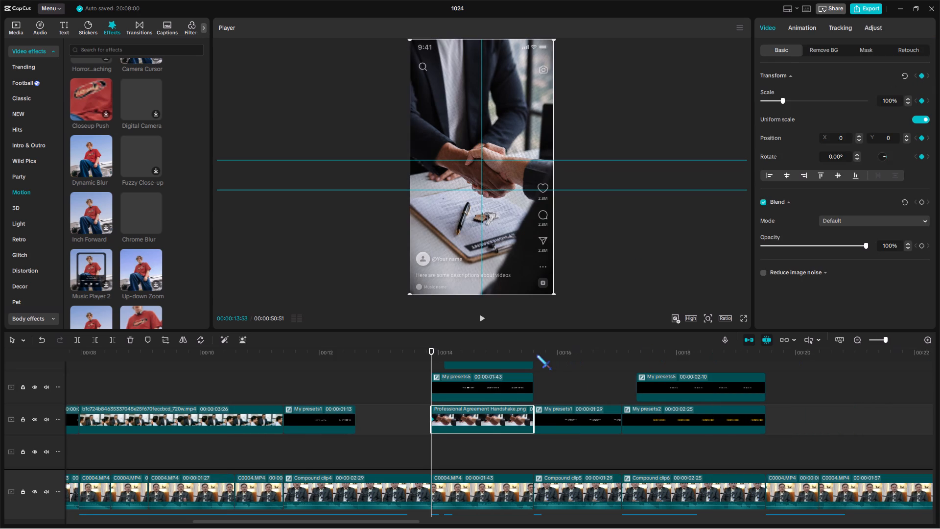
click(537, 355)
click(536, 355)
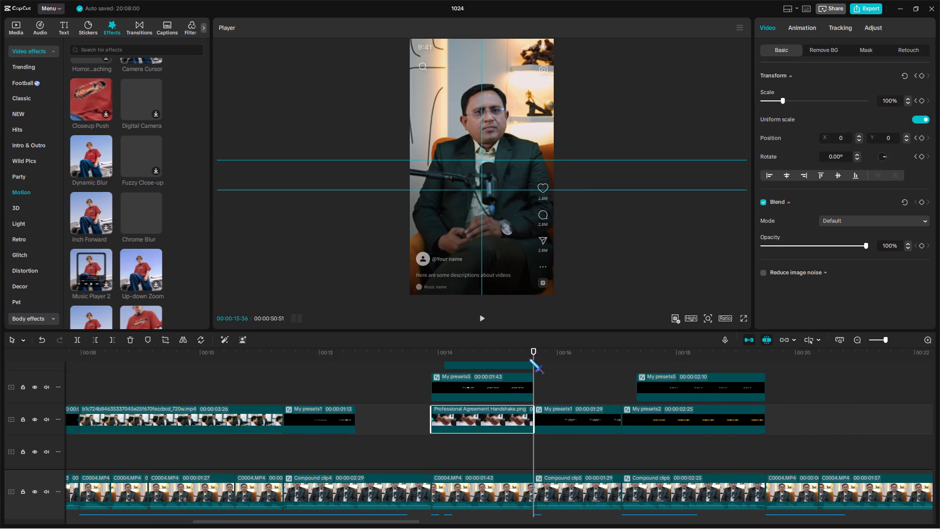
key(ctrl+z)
Group the handshake image with the text presets, grunge texture and Chrome Blur effect above it into one compound clip.
drag(456, 446, 491, 346)
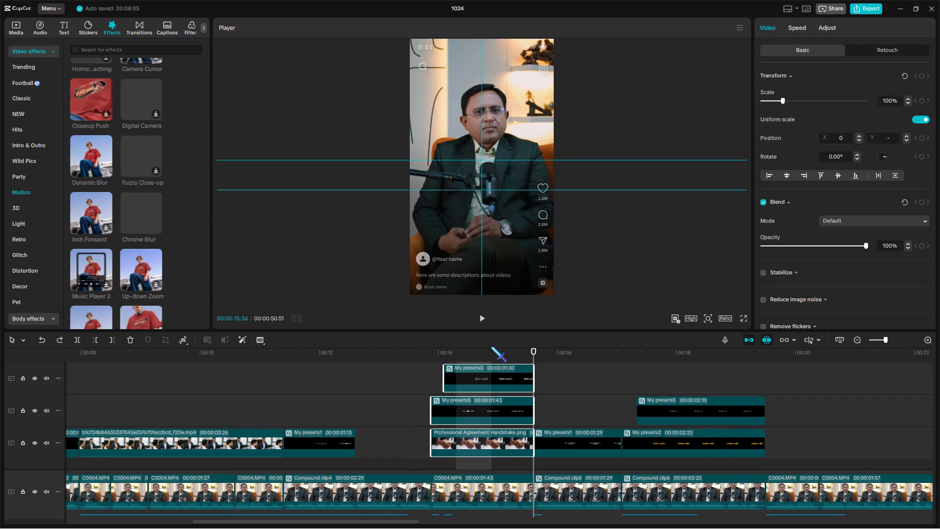
drag(491, 346, 491, 379)
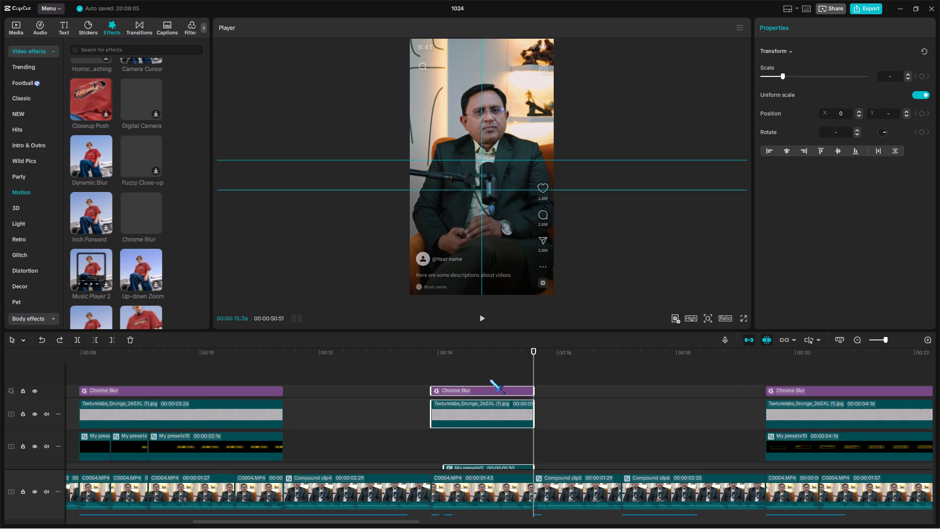
key(alt+g)
Keyframe the handshake compound clip's transform on its first frame at 13:53 and last frame at 15:35, with a starting scale of 107%.
click(429, 355)
click(922, 75)
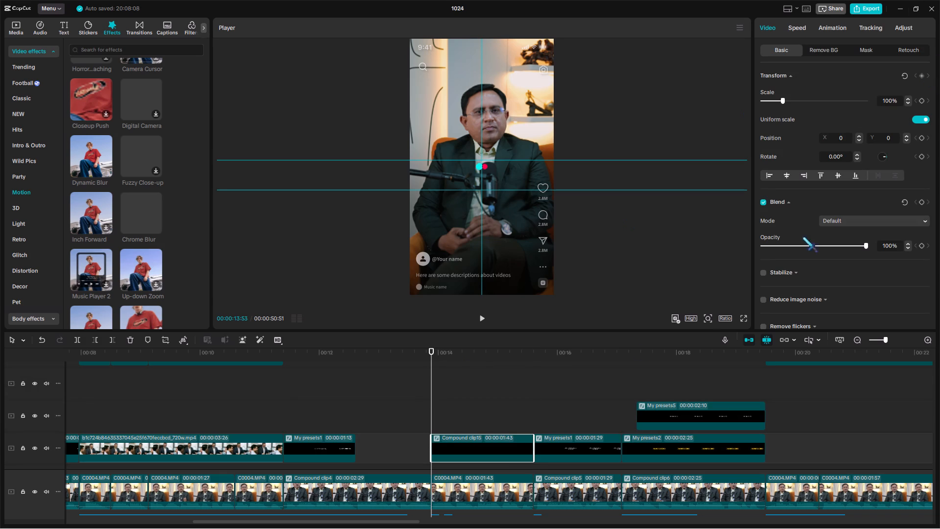
drag(539, 354, 534, 361)
key(Left)
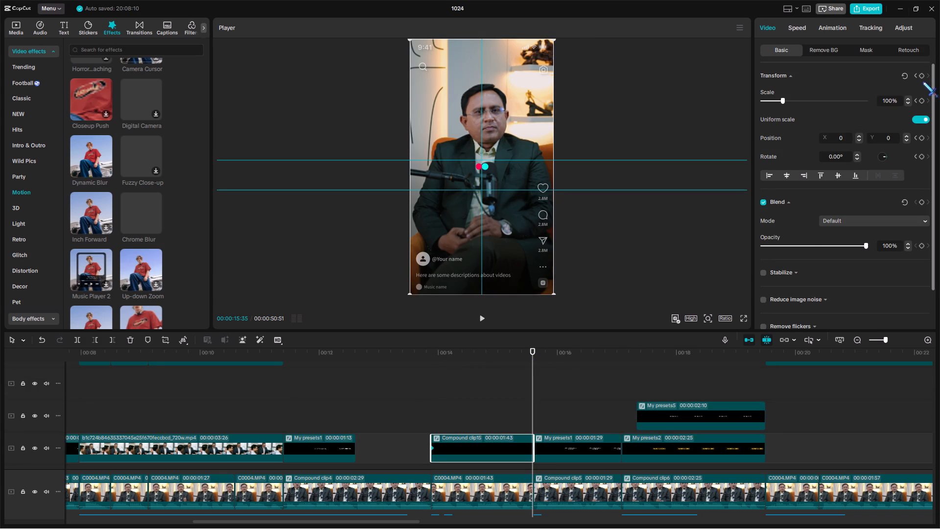
click(922, 76)
drag(425, 350, 429, 357)
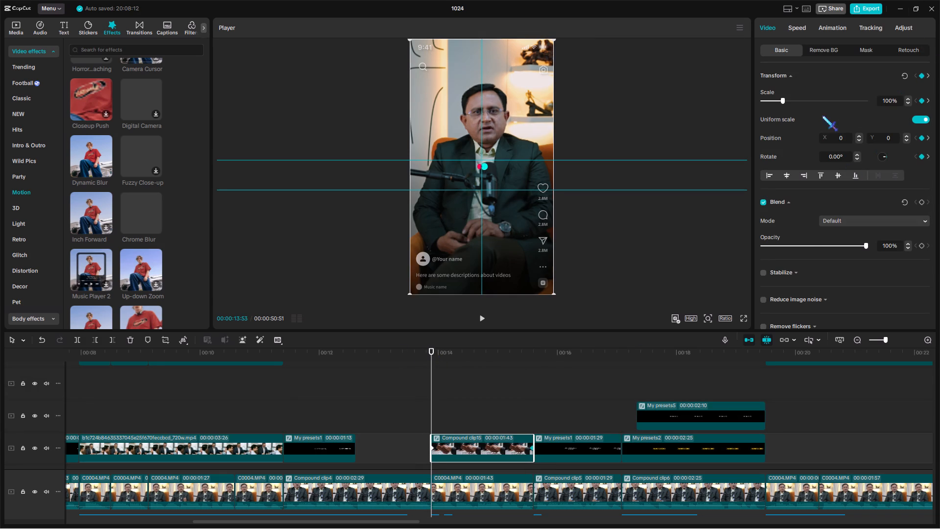
drag(783, 100, 785, 106)
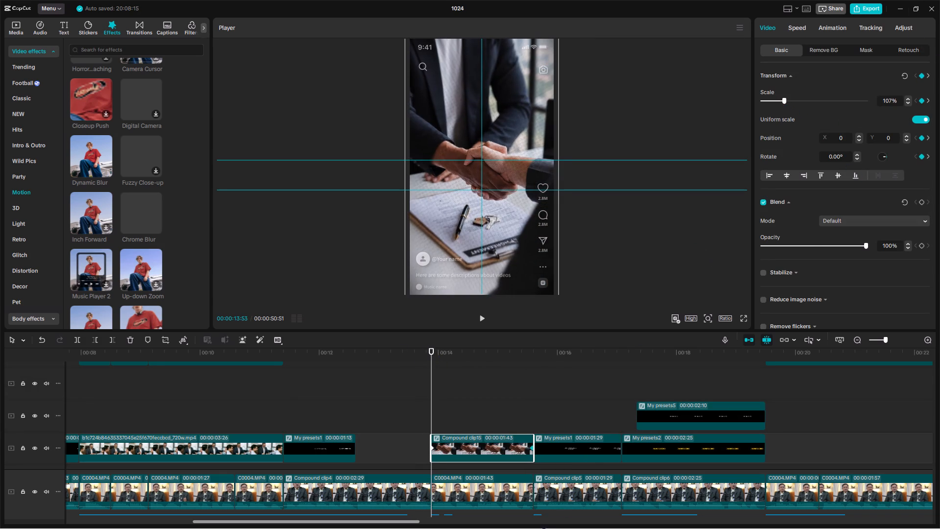
Apply the Cubic Out preset curve to the handshake compound clip's scale keyframes.
click(532, 448)
key(alt+k)
click(532, 448)
scroll(499, 459, up, 5)
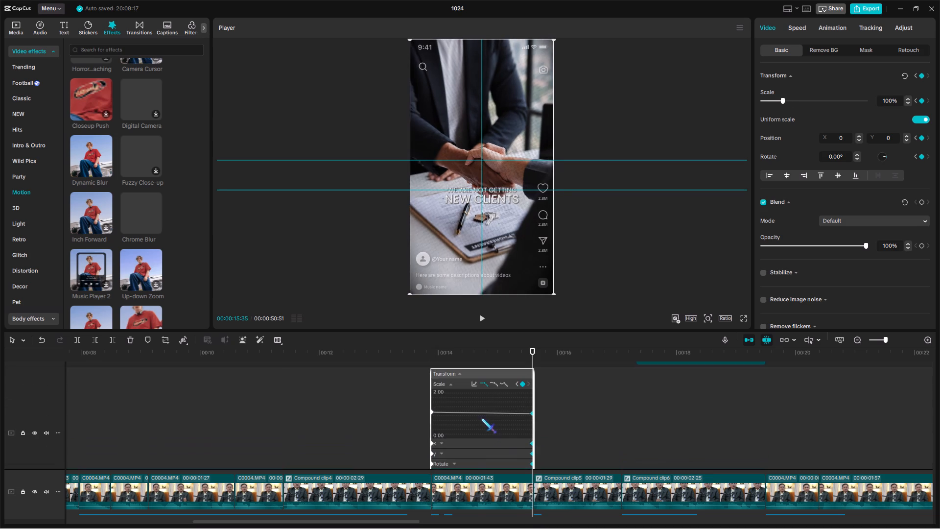
click(472, 408)
click(574, 445)
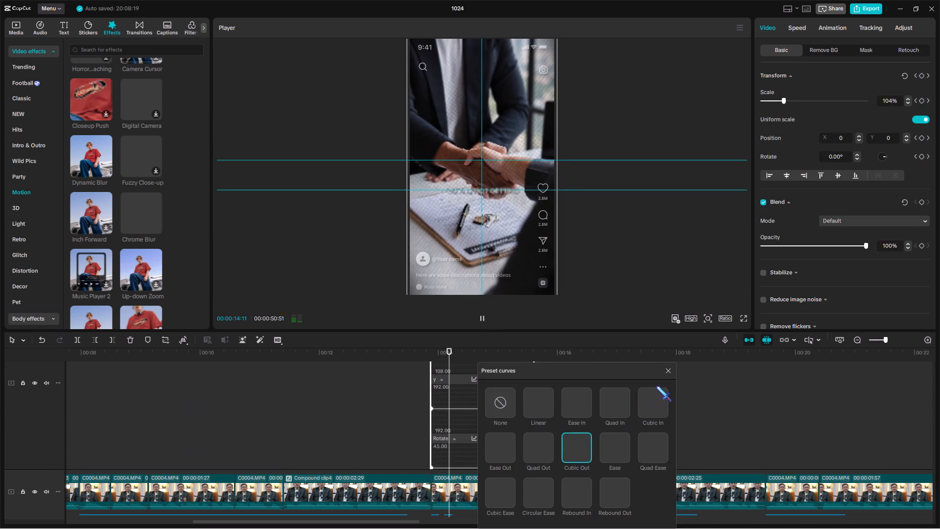
alt+click(664, 373)
key(alt+k)
key(space)
Keyframe the Subtle_discussion video's transform at 19:30, slightly enlarge its scale on the last frame at 23:45, and return to its start.
click(538, 418)
drag(538, 418, 367, 421)
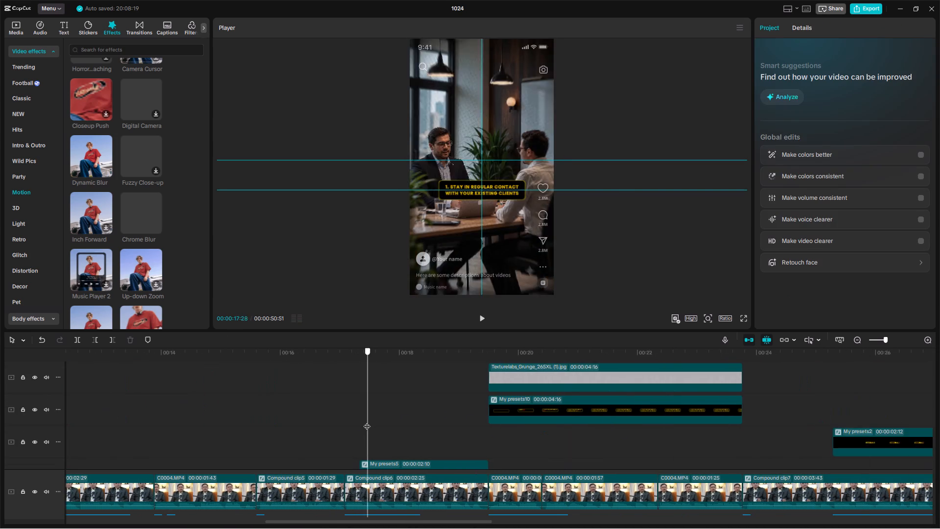
drag(367, 421, 366, 421)
scroll(370, 419, down, 9)
click(506, 427)
drag(506, 427, 928, 429)
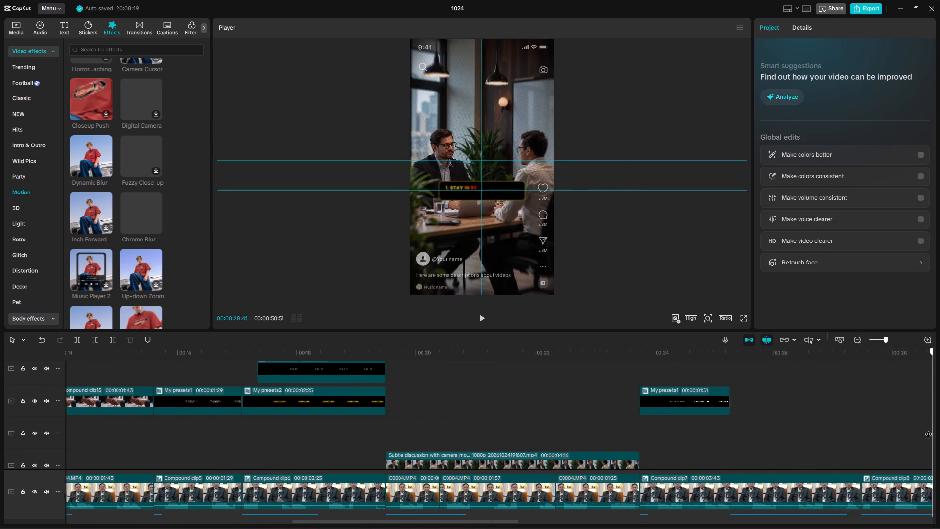
drag(928, 429, 316, 434)
click(327, 456)
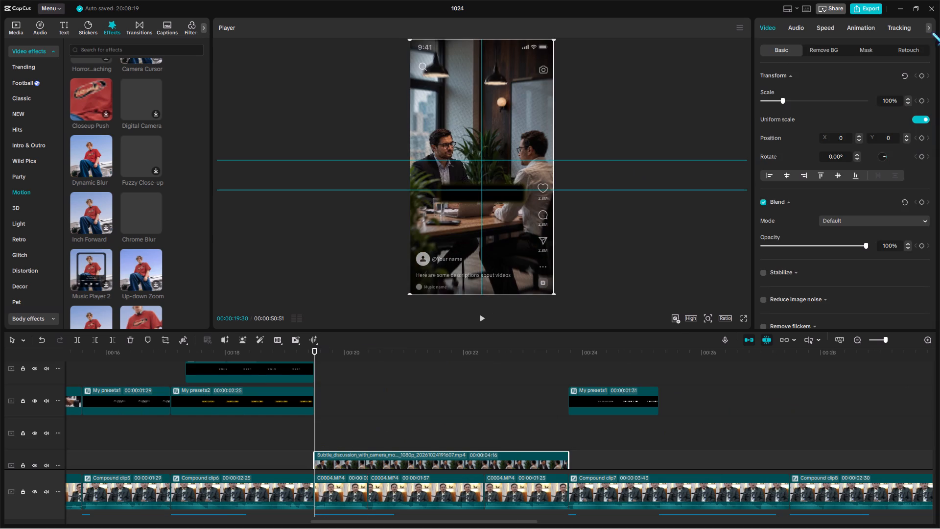
click(919, 74)
drag(561, 356, 568, 362)
key(Left)
triple_click(906, 98)
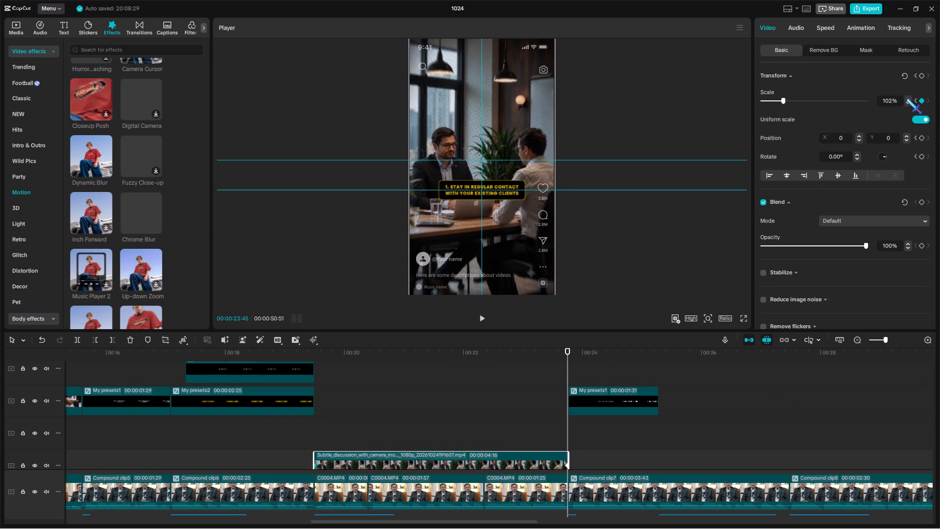
click(906, 98)
double_click(319, 426)
click(313, 427)
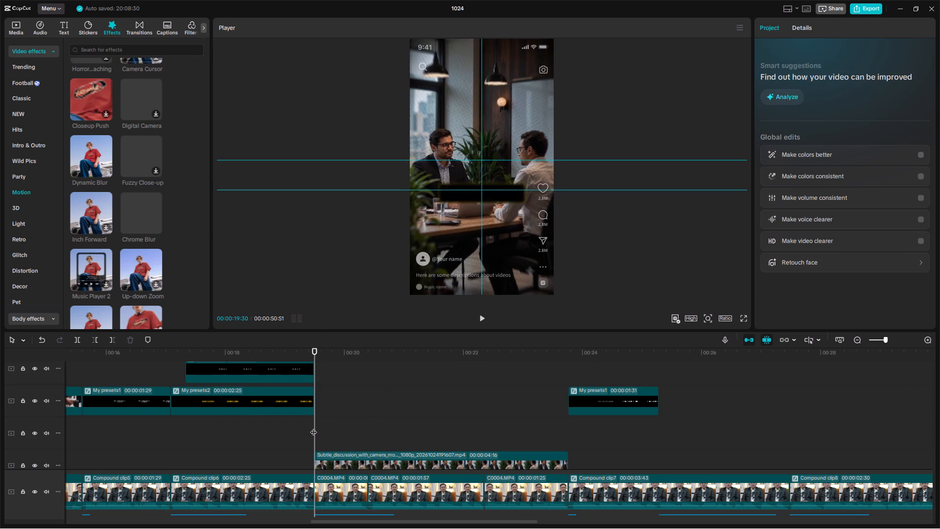
Play back the discussion video's zoom and look through the timeline up to the boardroom presentation image near 30:00.
key(space)
scroll(384, 425, down, 2)
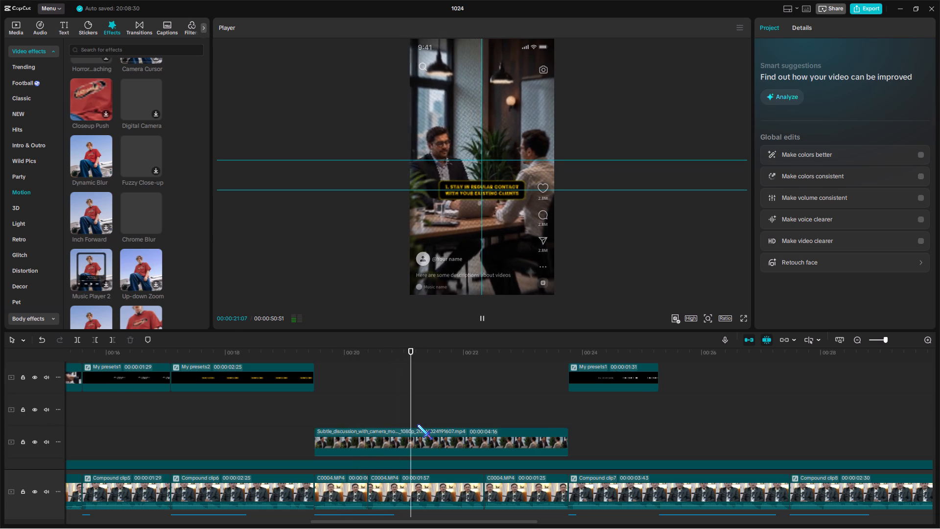
key(space)
click(488, 417)
drag(488, 417, 282, 419)
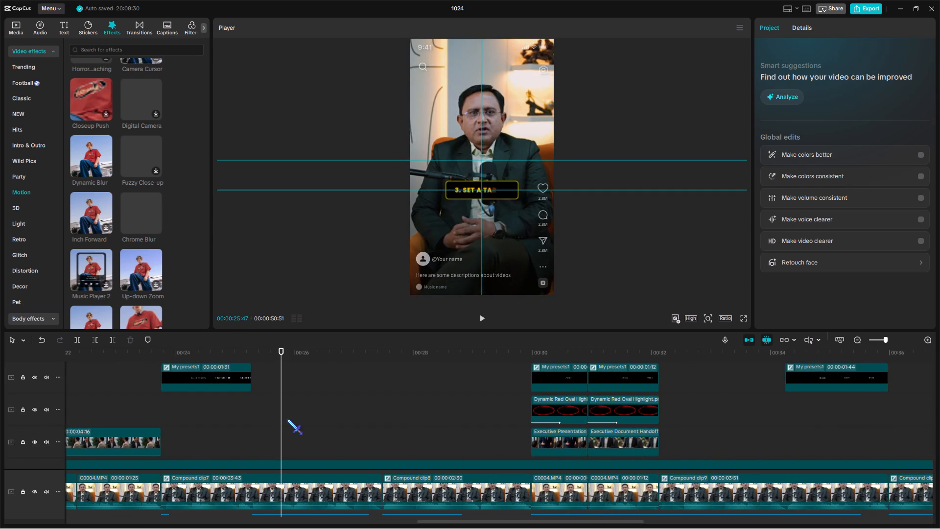
scroll(290, 420, up, 6)
scroll(388, 431, down, 5)
click(459, 399)
drag(459, 398, 378, 381)
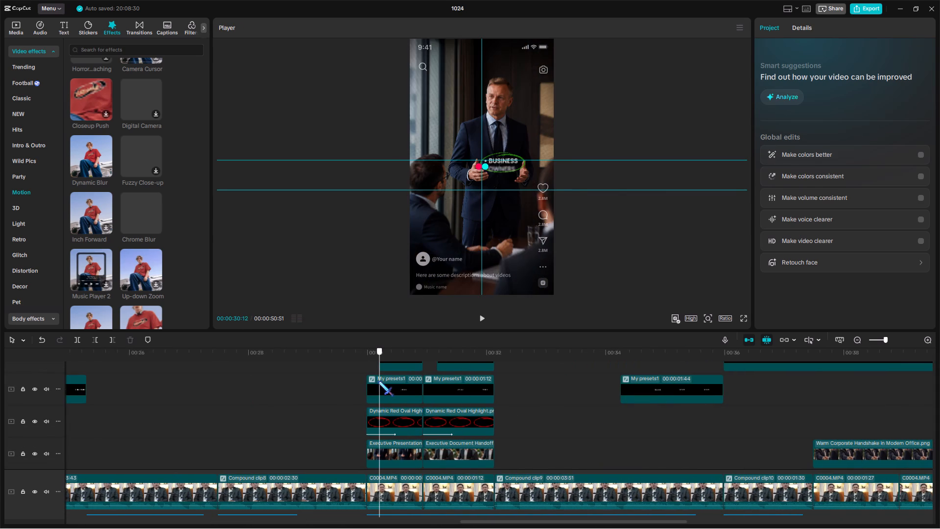
drag(378, 381, 394, 378)
click(887, 339)
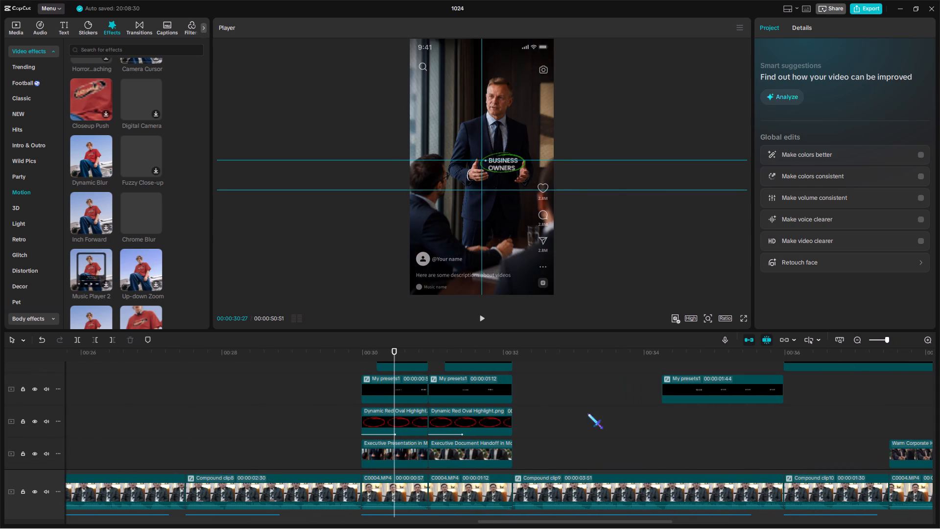
scroll(384, 452, down, 2)
click(377, 446)
drag(377, 446, 380, 446)
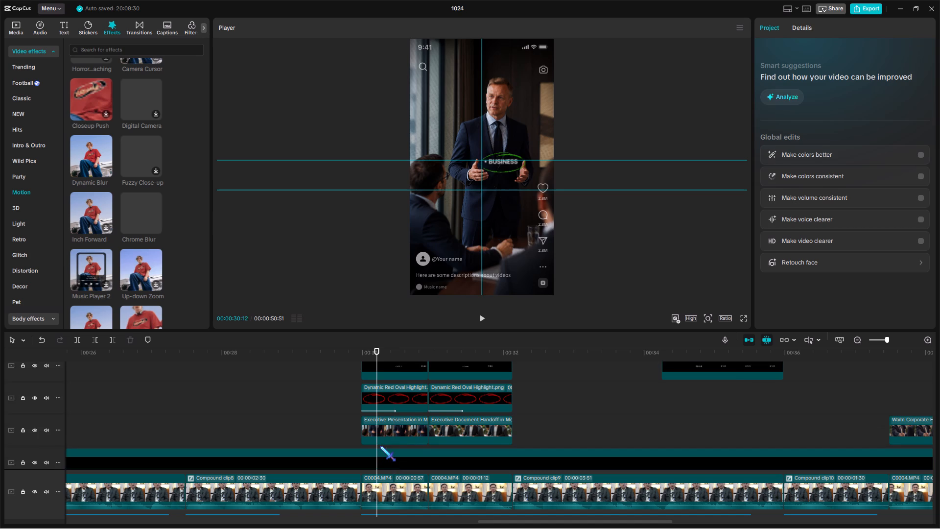
drag(380, 446, 388, 446)
click(389, 446)
drag(376, 354, 394, 354)
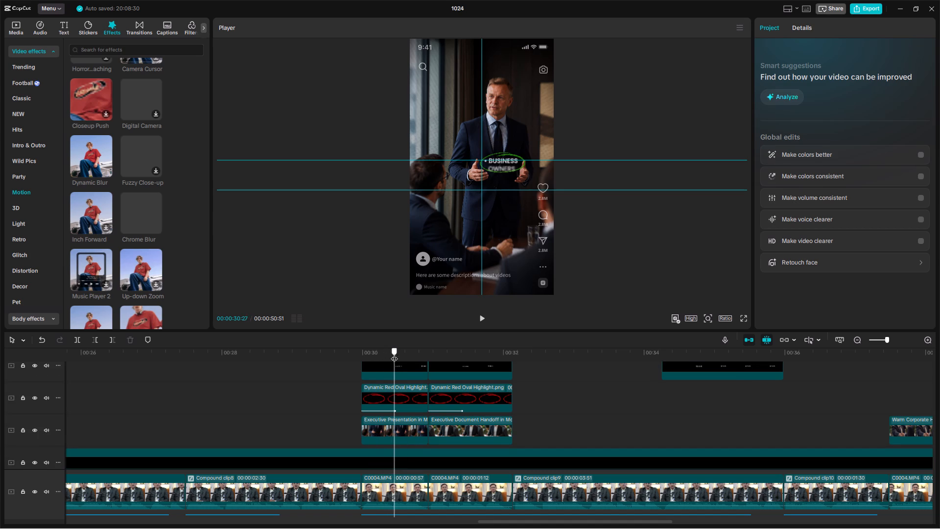
drag(394, 354, 363, 349)
Keyframe the Executive Presentation image's transform on its first frame at 29:59 and last frame at 30:55, with a starting scale of 103%.
click(385, 419)
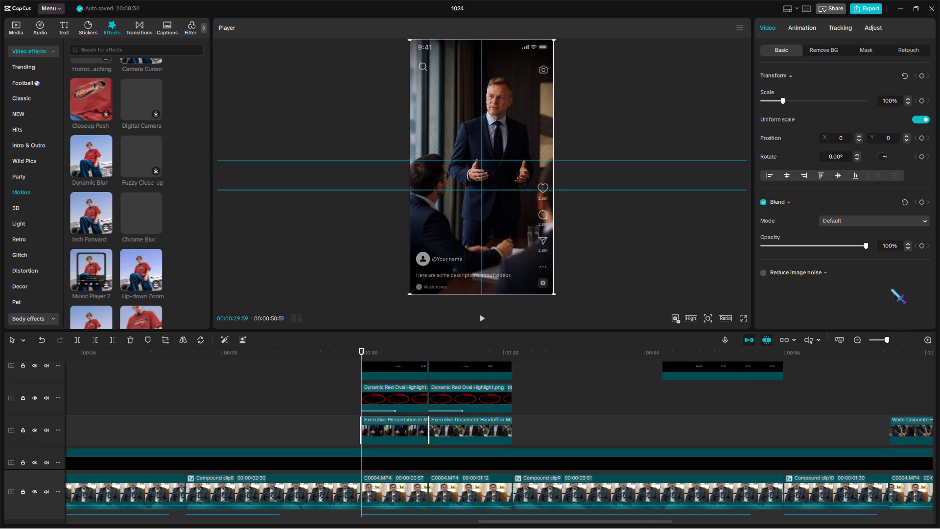
click(889, 341)
click(920, 76)
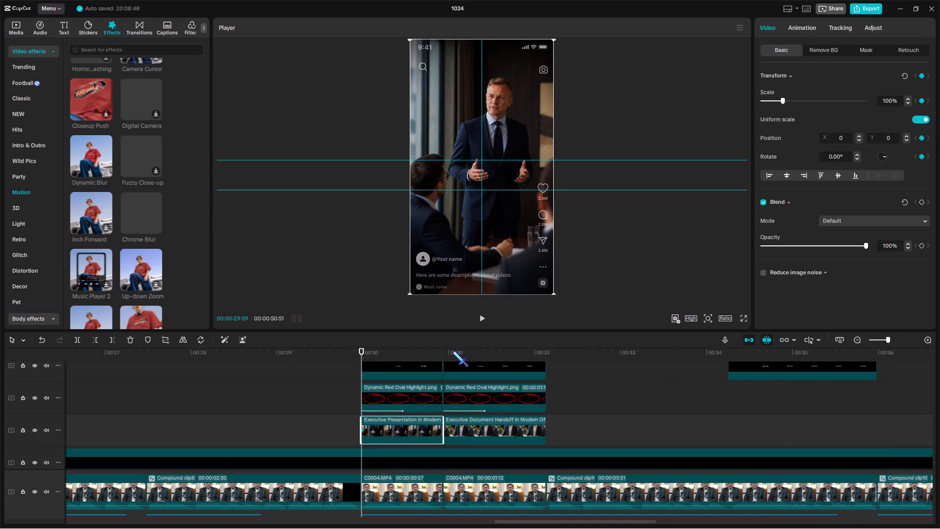
click(442, 355)
key(Left)
click(921, 77)
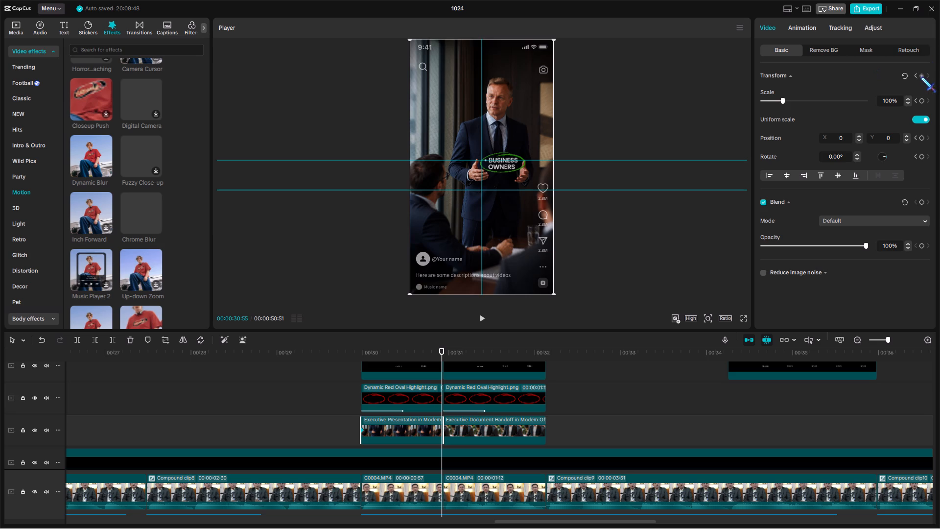
click(364, 356)
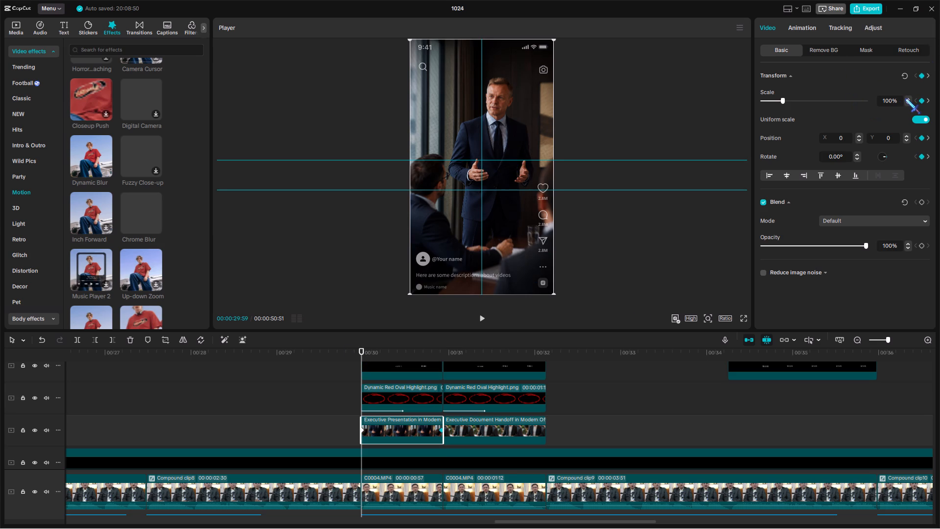
triple_click(905, 98)
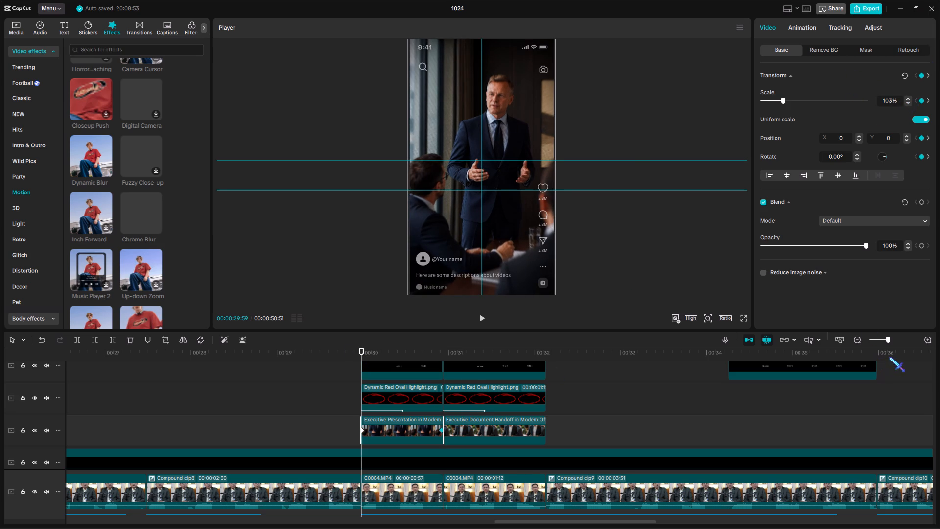
Apply the Cubic Out preset curve to the Executive Presentation image's scale keyframes.
click(891, 339)
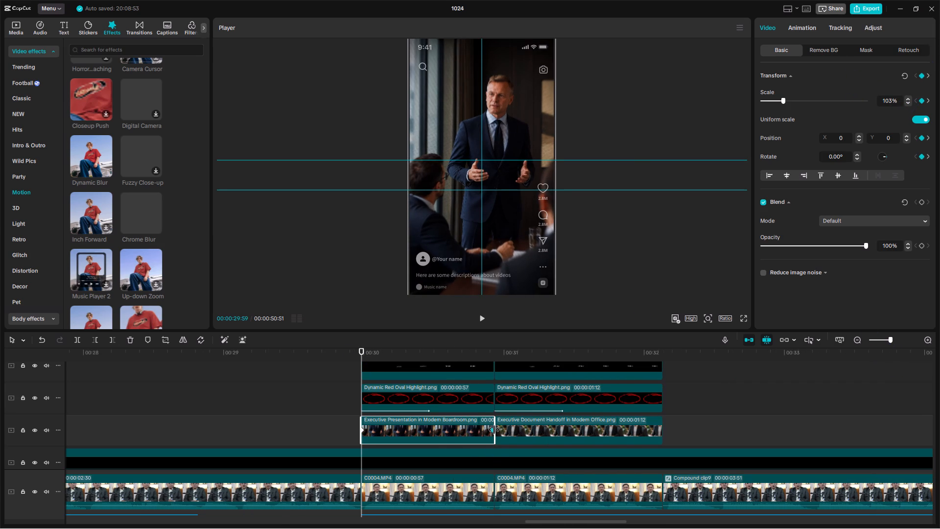
click(494, 430)
key(alt+k)
click(494, 430)
scroll(468, 434, up, 4)
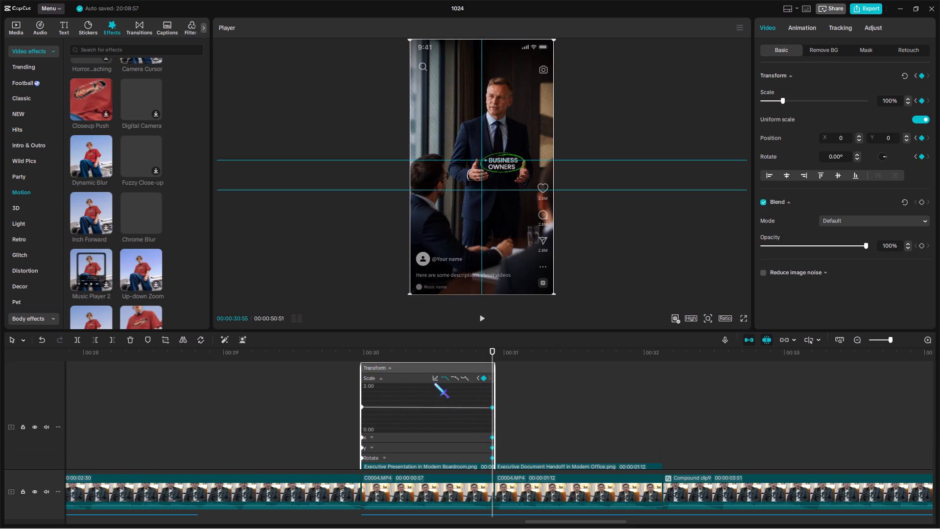
click(434, 378)
click(534, 439)
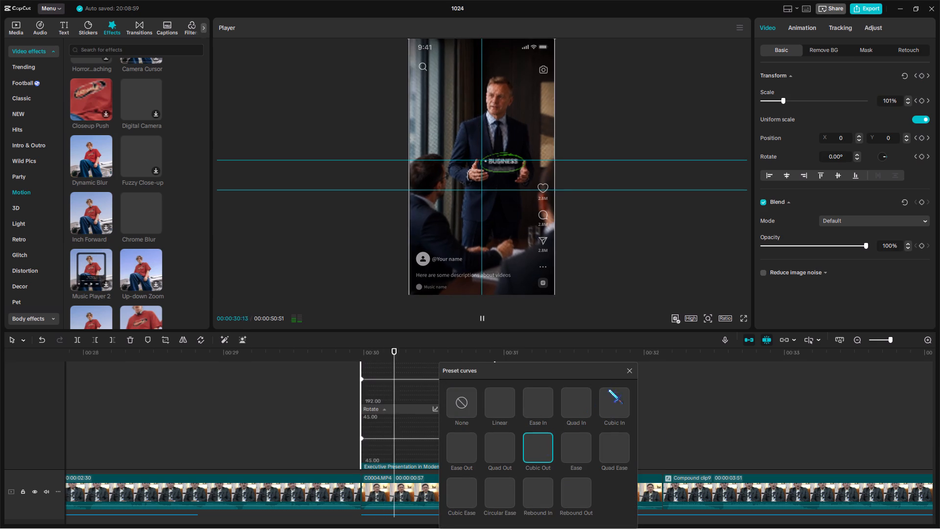
alt+click(625, 372)
key(alt+k)
Keyframe the Executive Document Handoff image's transform on its first frame at 30:56 and last frame at 32:07, with a starting scale of 104%.
scroll(503, 416, down, 1)
click(494, 357)
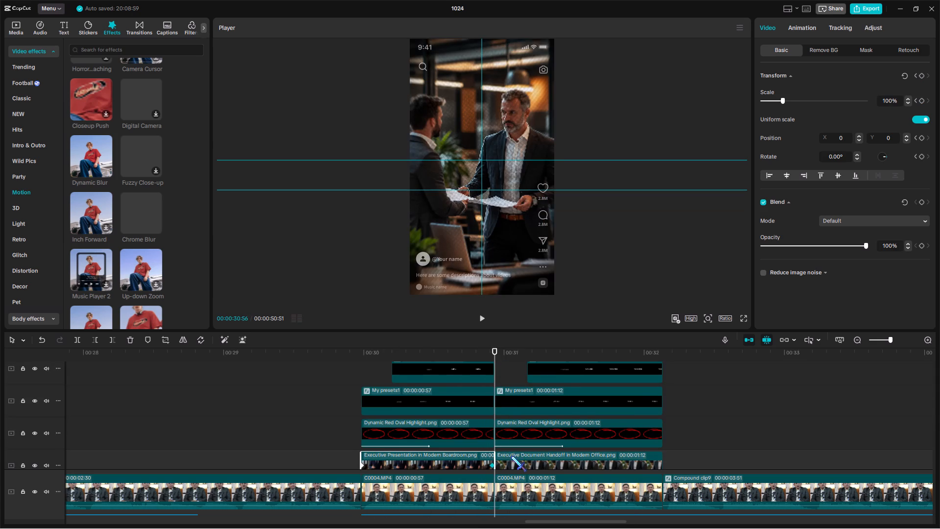
click(511, 456)
click(920, 77)
click(661, 354)
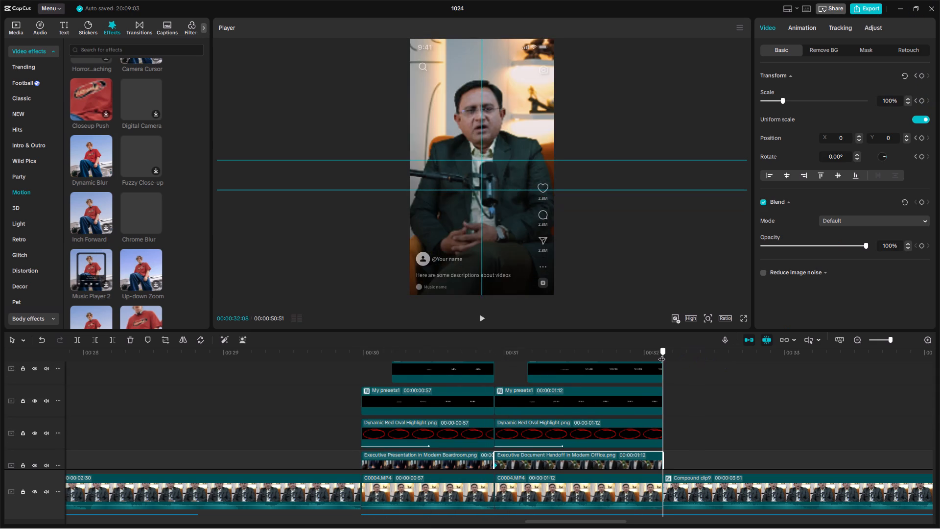
key(Left)
click(919, 78)
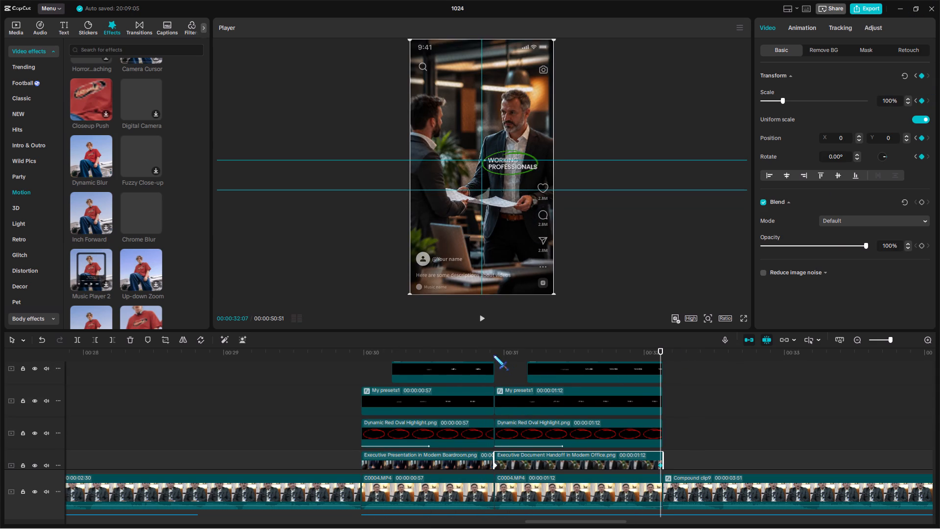
click(493, 355)
triple_click(909, 99)
click(909, 99)
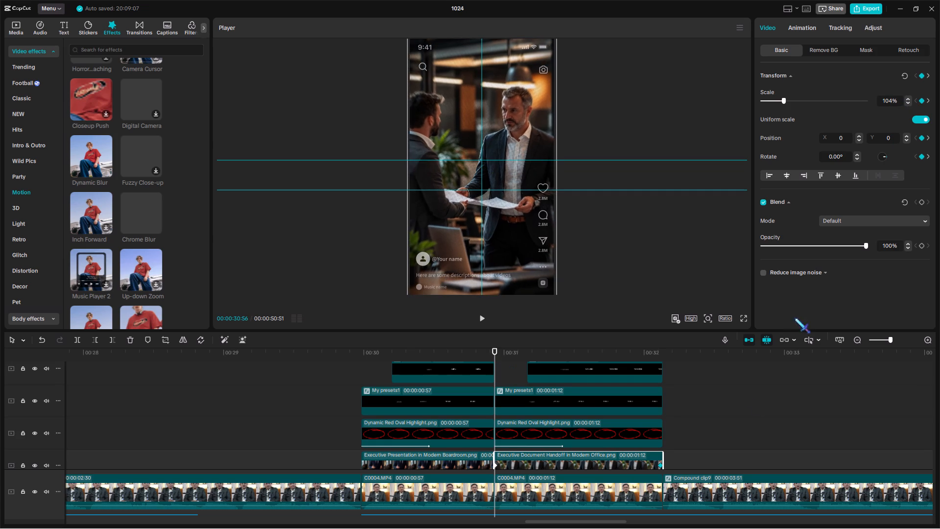
Apply the Cubic Out preset curve to the Executive Document Handoff image's scale keyframes.
click(659, 466)
key(alt+k)
alt+click(659, 466)
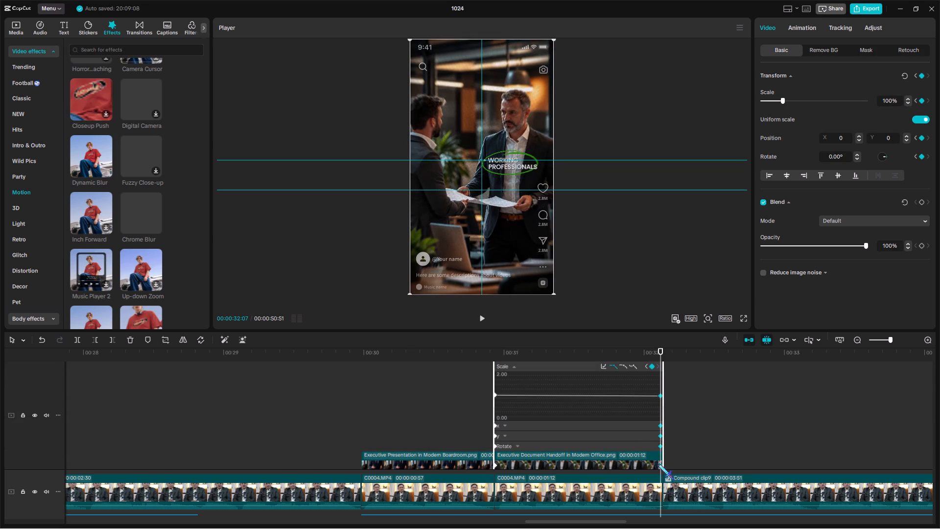
click(602, 366)
click(705, 442)
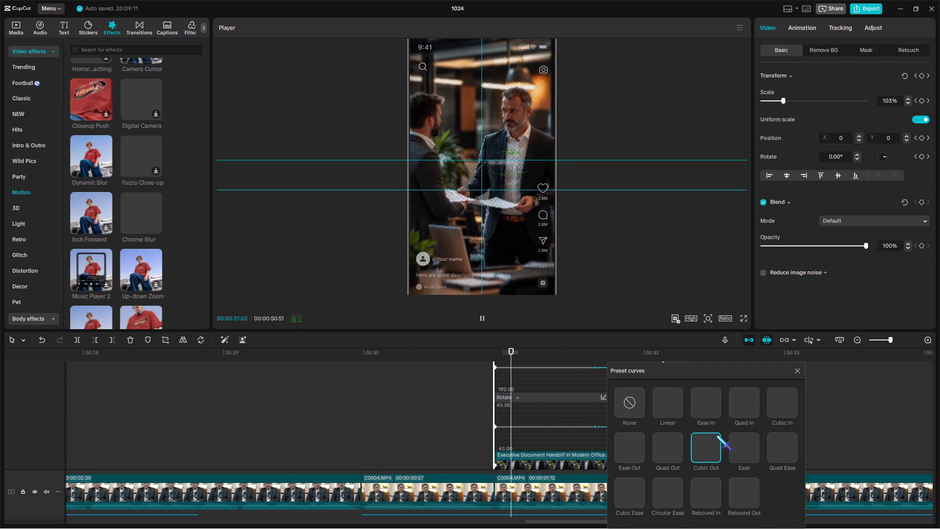
alt+click(795, 374)
key(alt+k)
Play back the zooms on the presentation and document handoff images, starting just before 30:00.
click(401, 409)
click(349, 406)
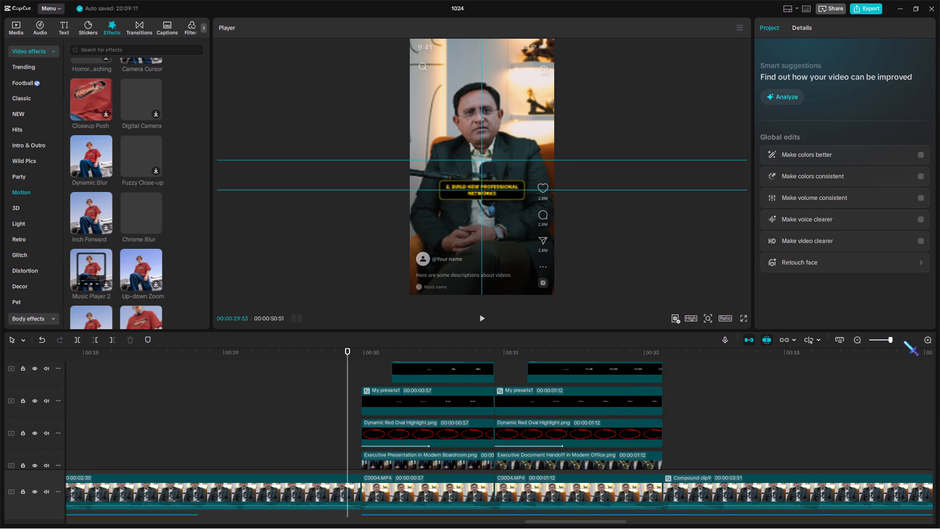
click(887, 340)
click(350, 410)
click(337, 401)
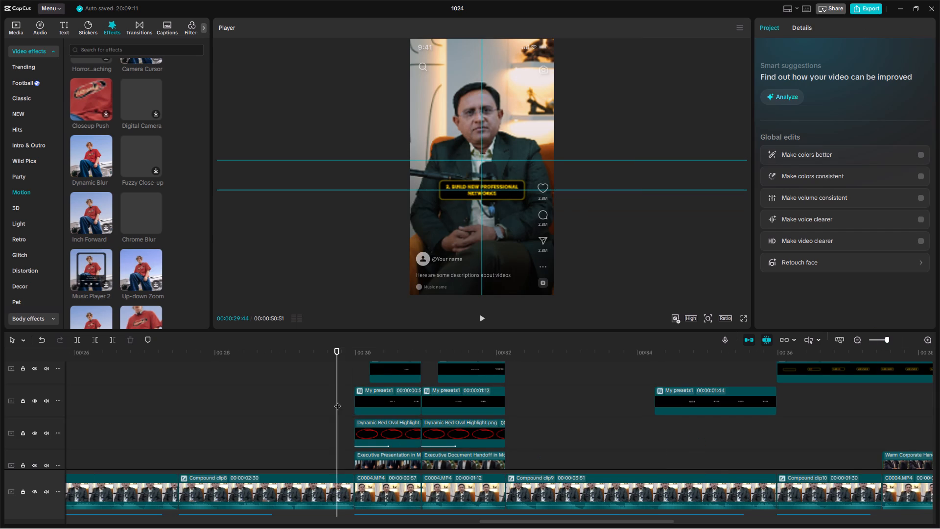
key(space)
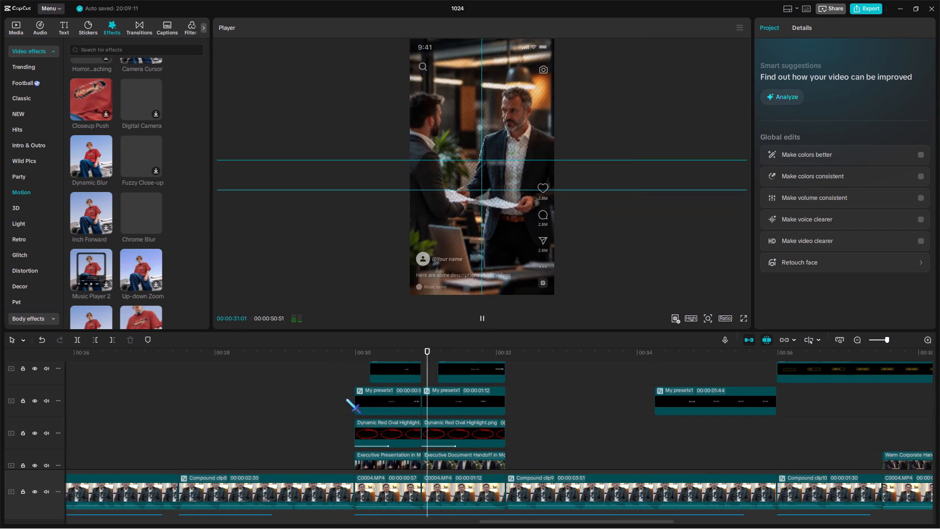
click(355, 372)
key(space)
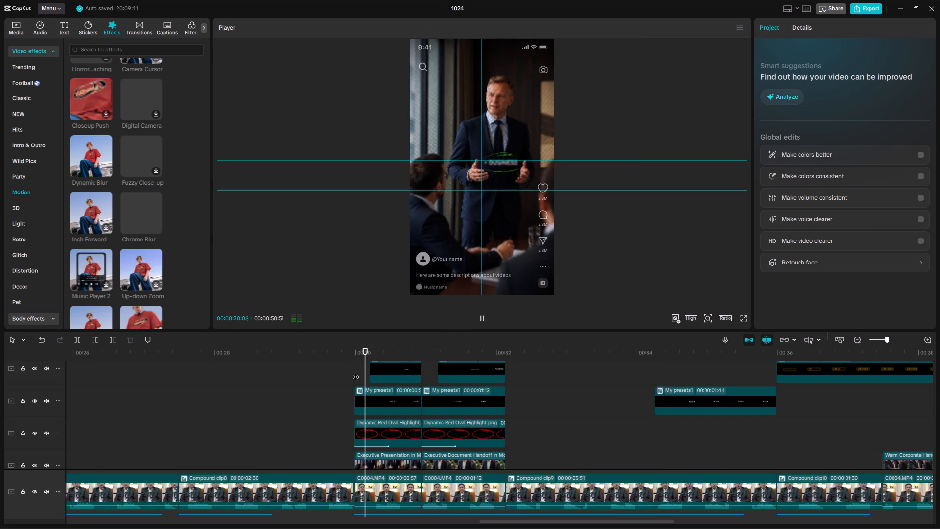
key(space)
Set the Executive Presentation image's starting scale keyframe at 29:59 to 104%.
click(377, 461)
click(357, 463)
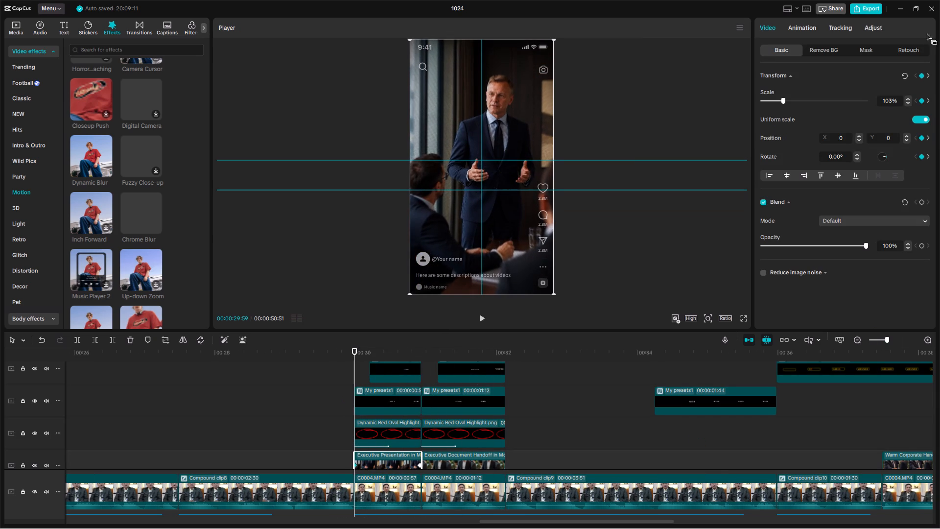
click(909, 99)
Clear and reapply the Cubic Out preset curve on the Executive Presentation image's keyframes, and play back the zoom.
scroll(453, 400, down, 2)
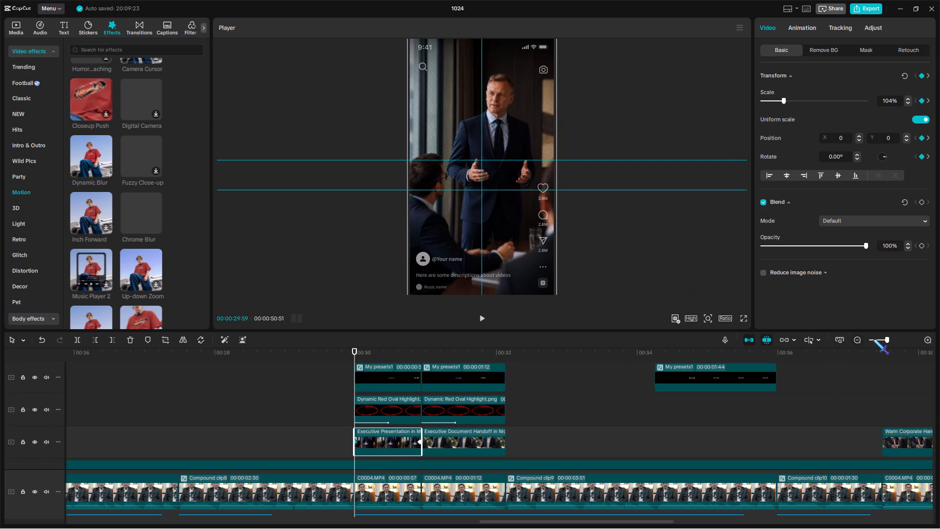
click(887, 341)
click(452, 443)
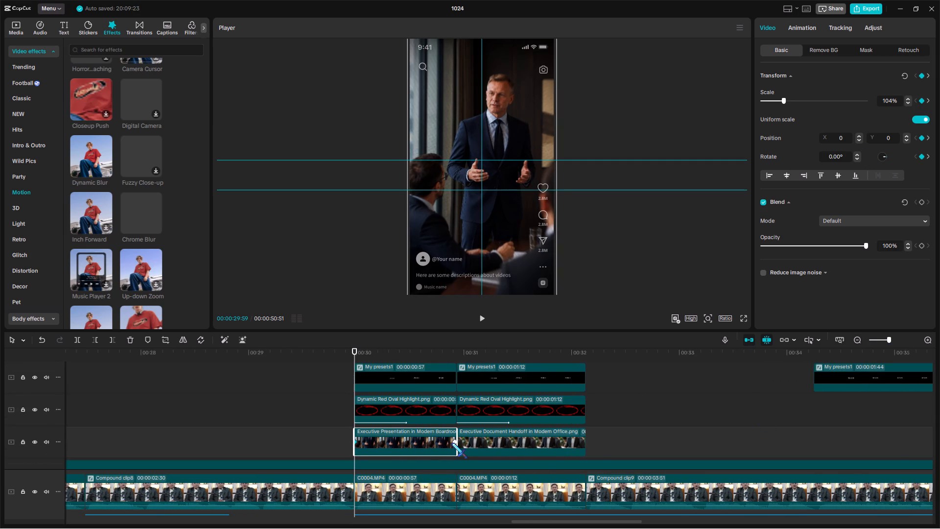
key(alt+k)
alt+click(452, 443)
click(399, 374)
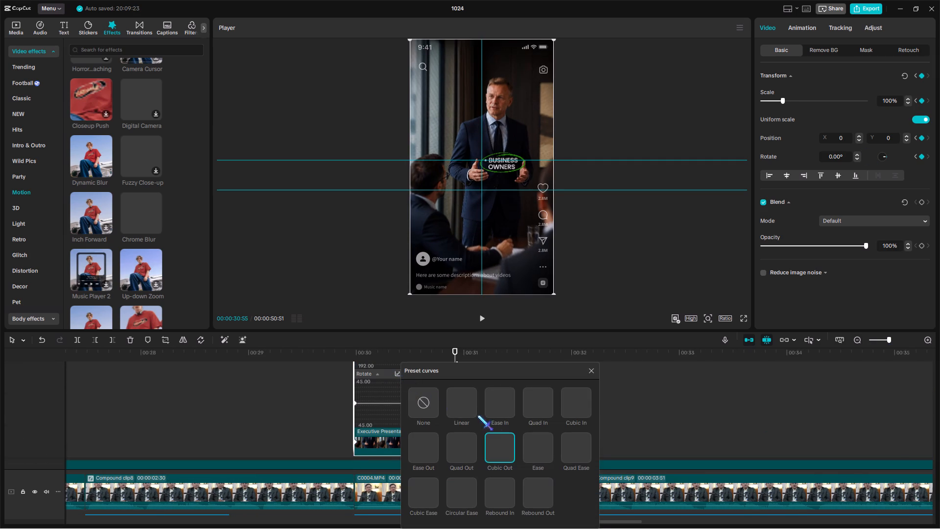
click(435, 406)
click(489, 446)
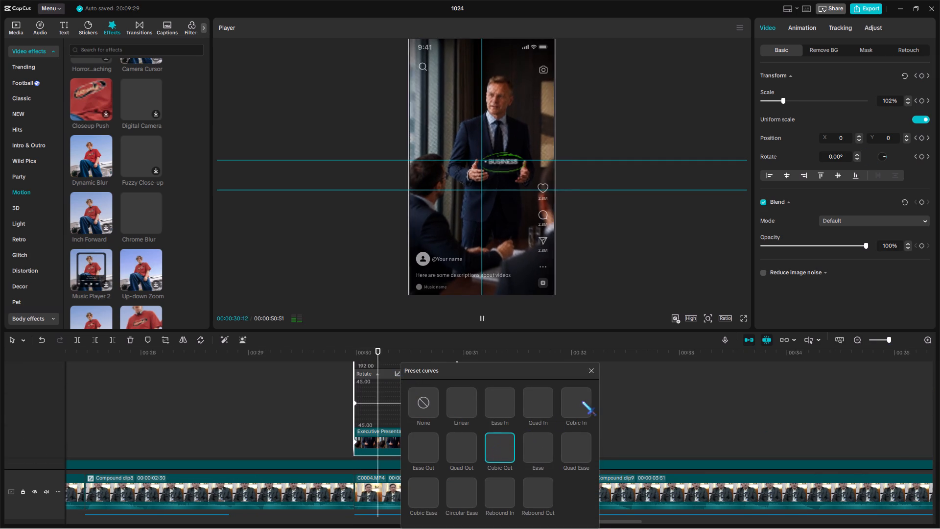
alt+click(592, 371)
key(alt+k)
key(space)
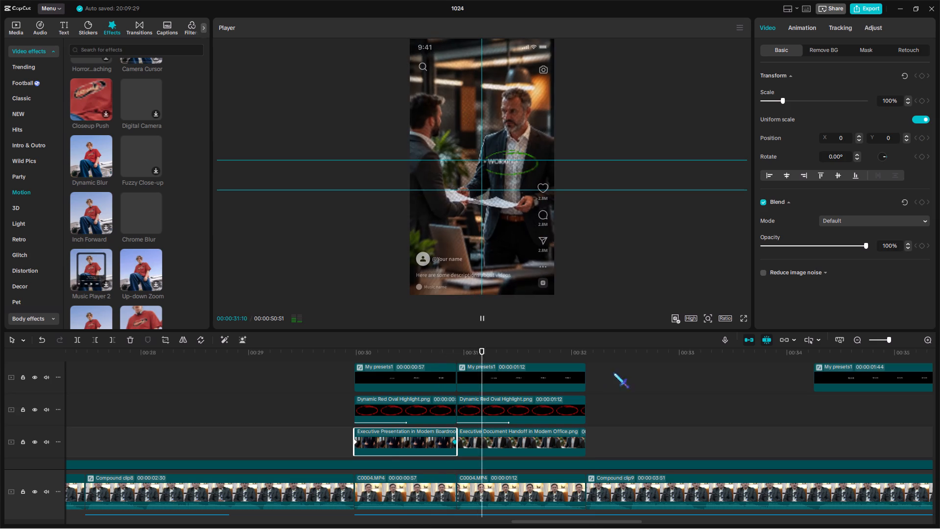
key(space)
Set the Executive Document Handoff image's starting scale keyframe at 30:56 to 105%.
click(493, 441)
click(458, 440)
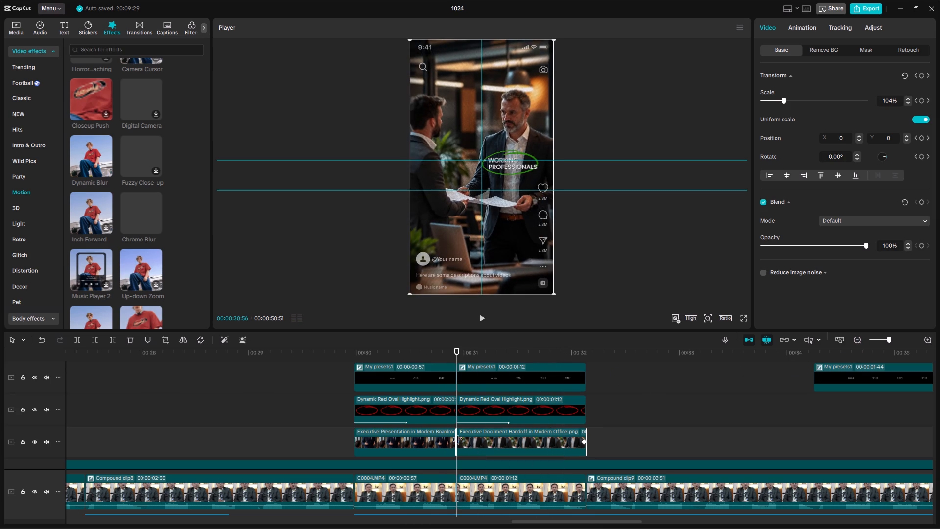
click(909, 98)
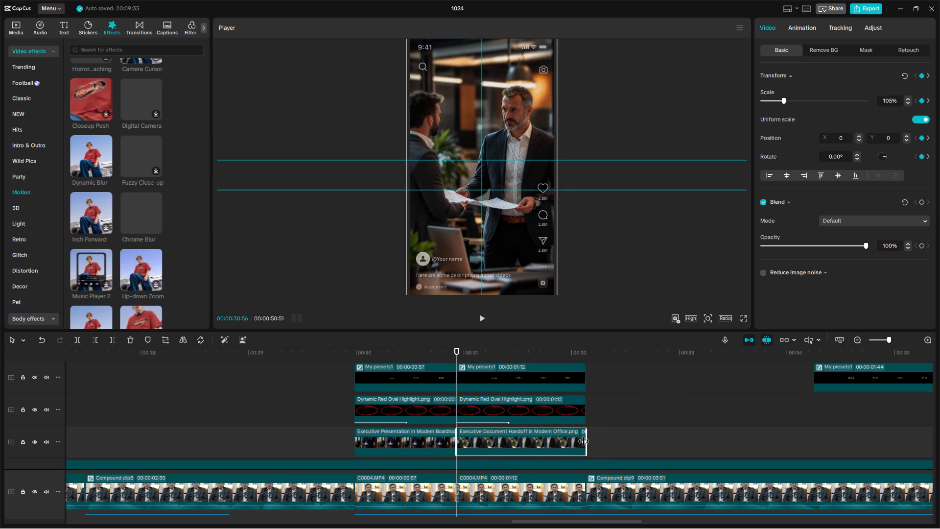
Clear and reapply the Cubic Out preset curve on the Executive Document Handoff image's keyframes.
click(584, 441)
key(alt+k)
click(584, 441)
click(526, 374)
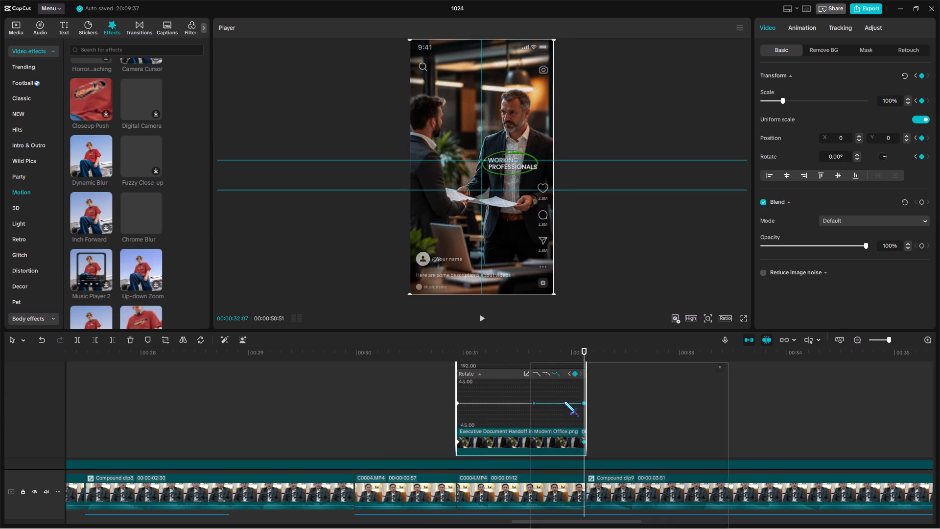
click(554, 402)
click(624, 446)
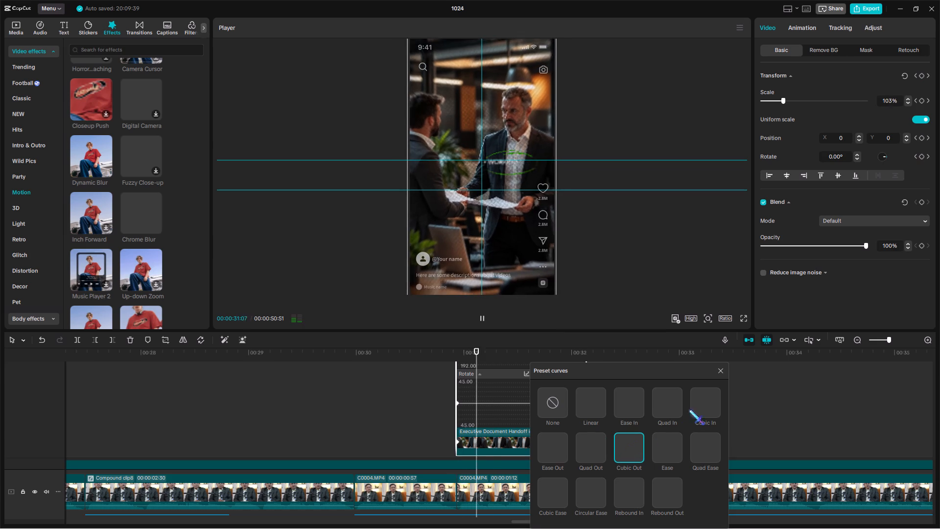
alt+click(723, 374)
key(alt+k)
Add Transform keyframes to the Warm Corporate Handshake image at its start, 37:29, and its end, 39:52.
click(886, 339)
click(678, 413)
drag(678, 413, 847, 413)
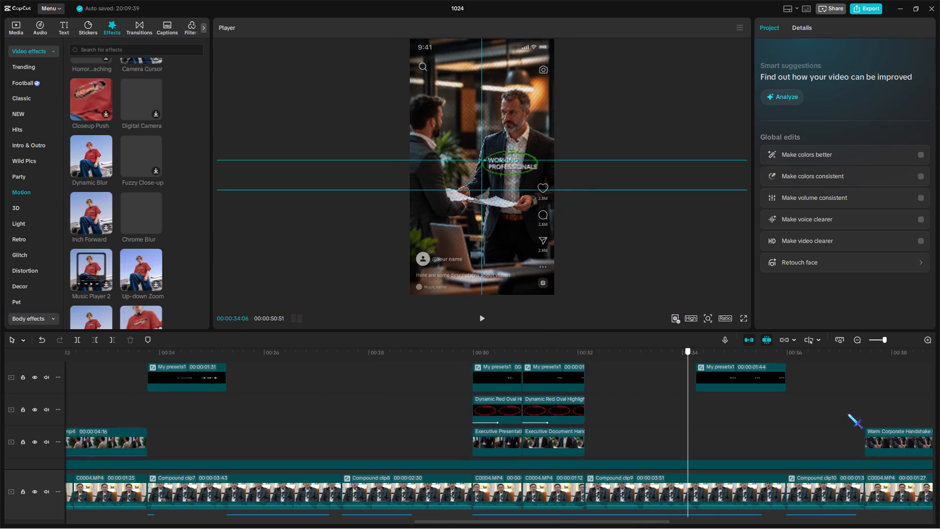
drag(847, 413, 399, 415)
click(396, 408)
click(401, 434)
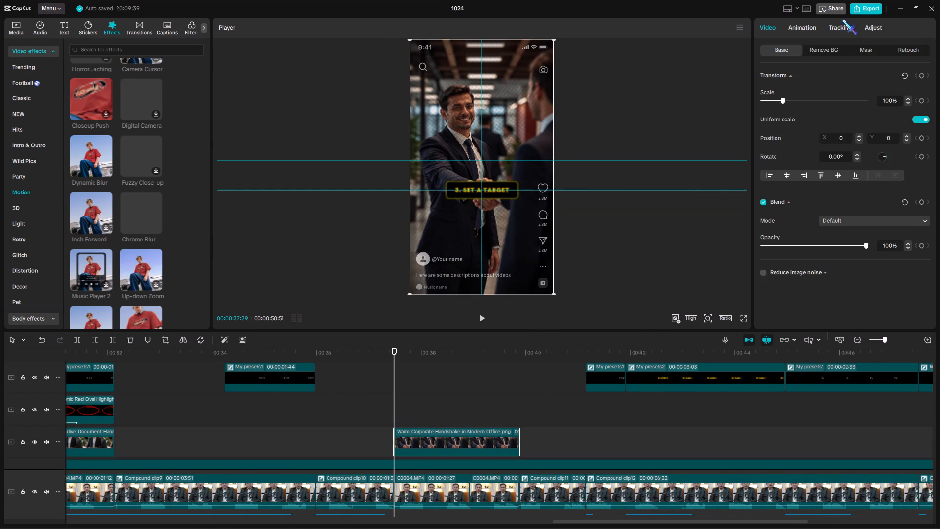
drag(784, 103, 789, 109)
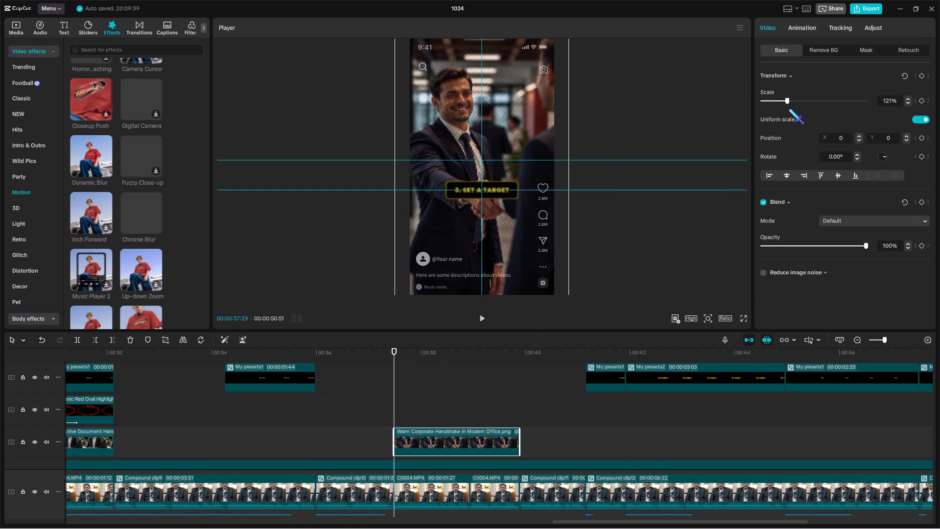
key(ctrl+z)
click(922, 78)
click(520, 352)
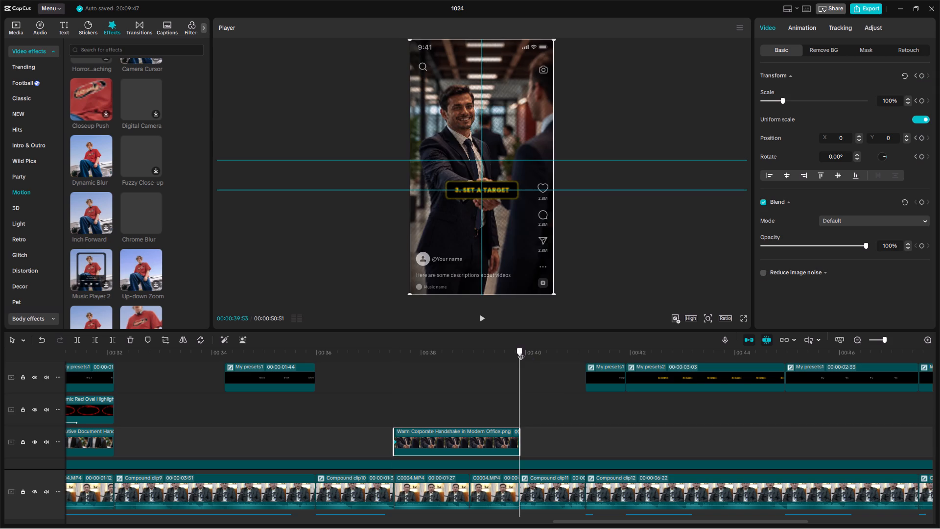
key(Left)
click(920, 79)
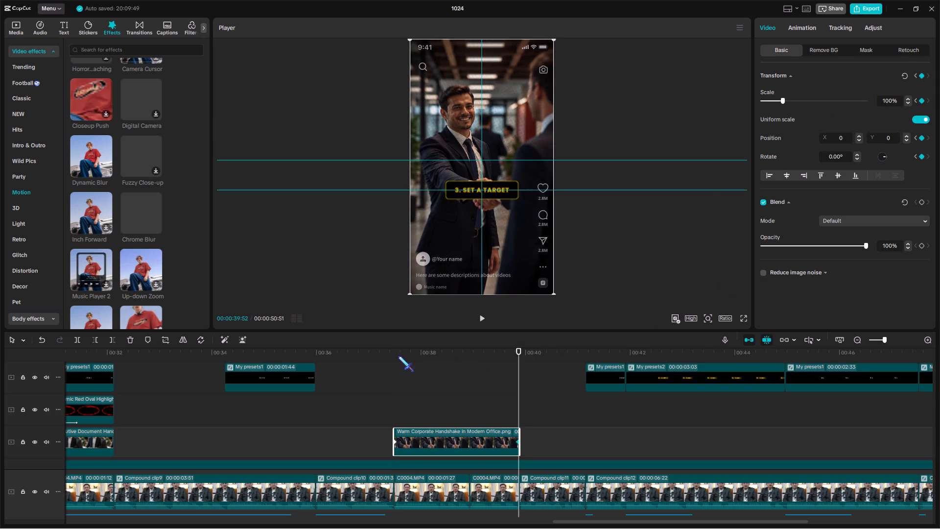
Set the Warm Corporate Handshake image's starting scale keyframe at 37:29 to 133% and shift the picture rightward and downward in the frame.
click(389, 350)
click(787, 98)
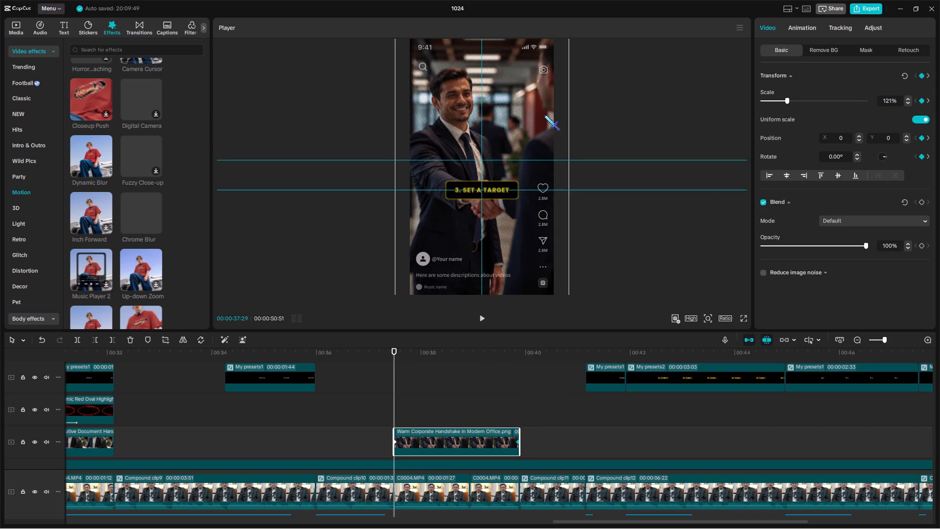
click(789, 102)
drag(530, 118, 548, 144)
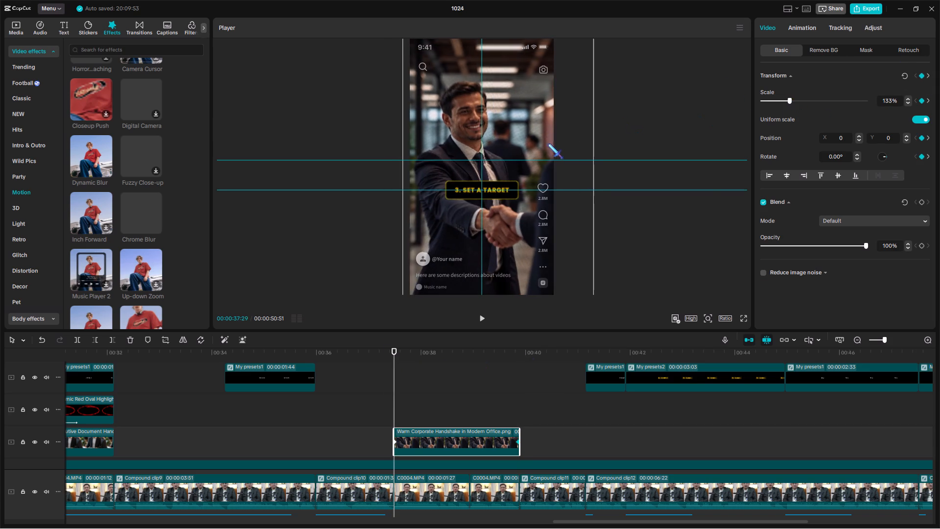
drag(548, 144, 552, 147)
Apply the Cubic Out preset curve to the Warm Corporate Handshake image's scale keyframes.
click(518, 441)
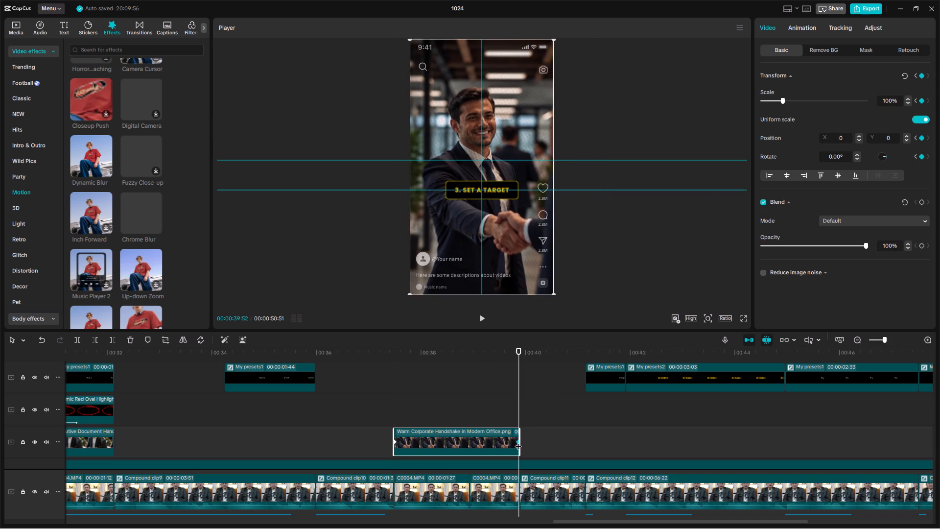
key(alt+k)
alt+click(518, 441)
scroll(487, 423, up, 2)
click(458, 366)
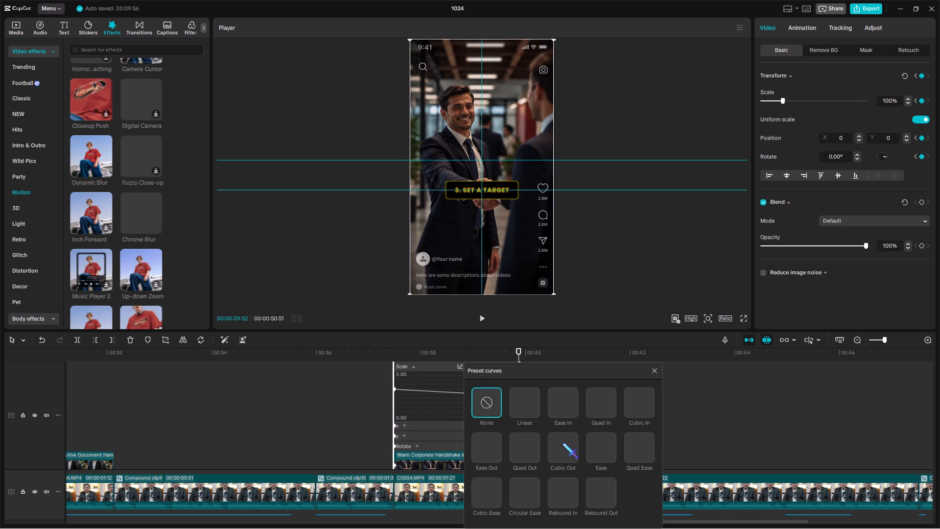
click(563, 443)
alt+click(652, 372)
key(alt+k)
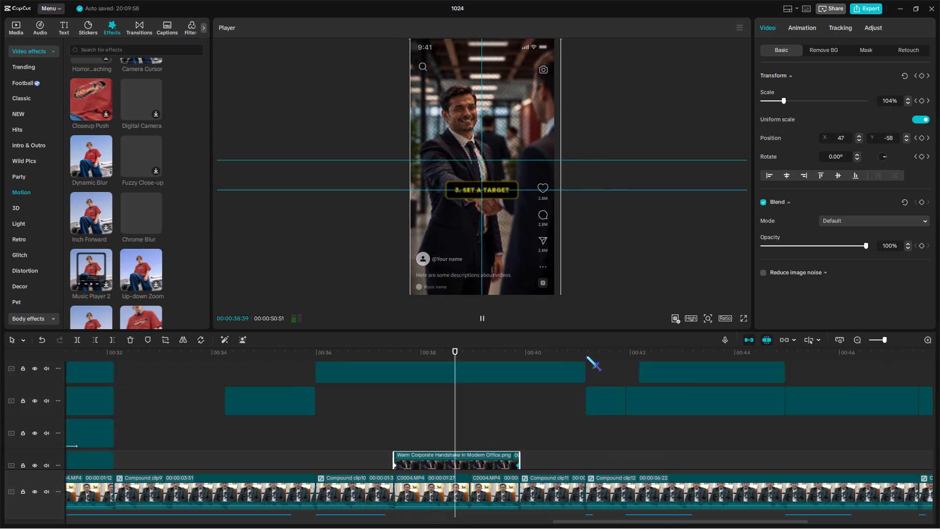
Review the rest of the timeline through to its end and play the video from the beginning.
click(530, 407)
drag(530, 407, 357, 415)
click(882, 340)
scroll(587, 399, up, 4)
click(584, 396)
click(594, 402)
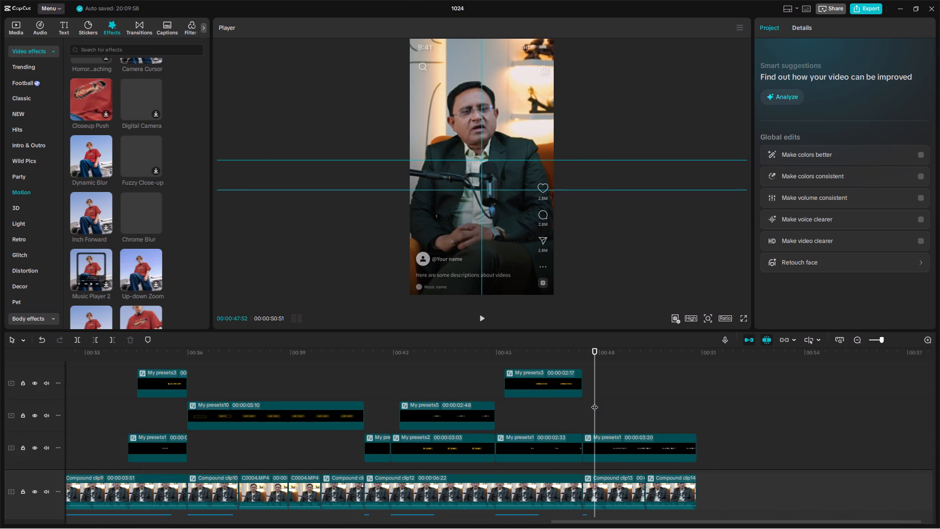
click(598, 403)
drag(598, 403, 49, 389)
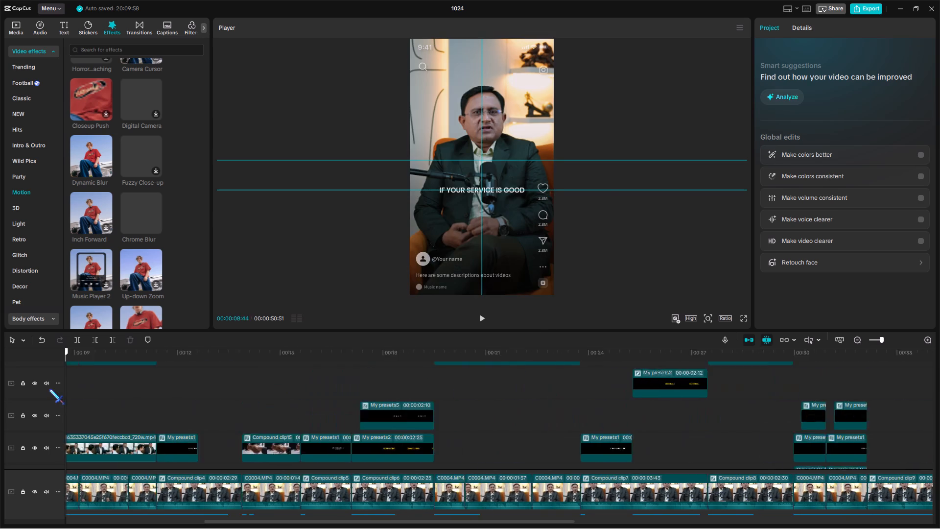
drag(49, 389, 50, 389)
scroll(182, 409, down, 6)
key(space)
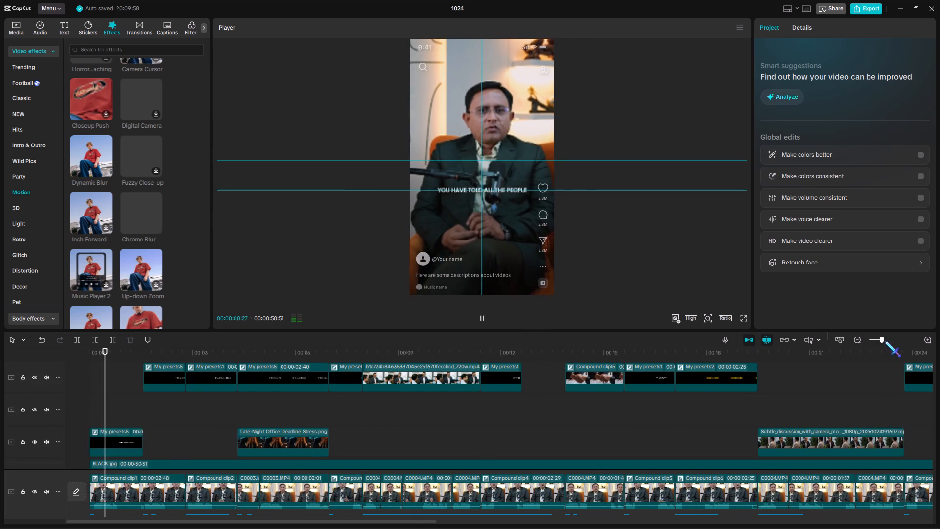
Add the Glare II light transition to the overlay cuts at about 00:04 and before the b1c724 video at about 00:08.
click(885, 341)
click(135, 27)
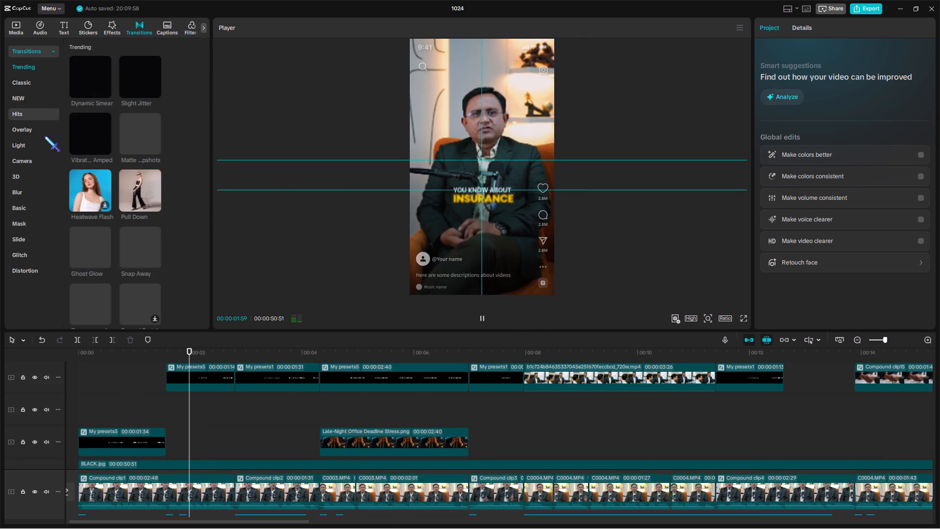
click(42, 145)
drag(134, 79, 305, 379)
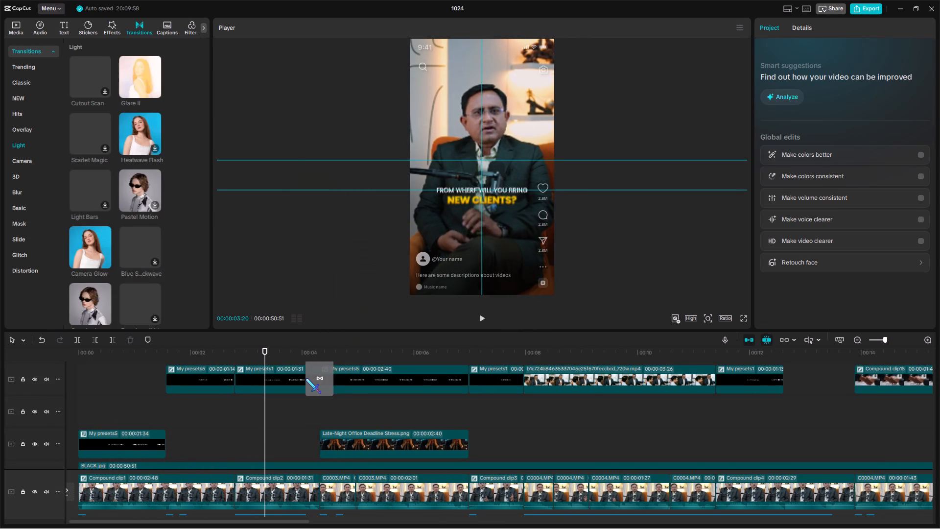
key(space)
scroll(420, 387, up, 6)
drag(152, 86, 508, 438)
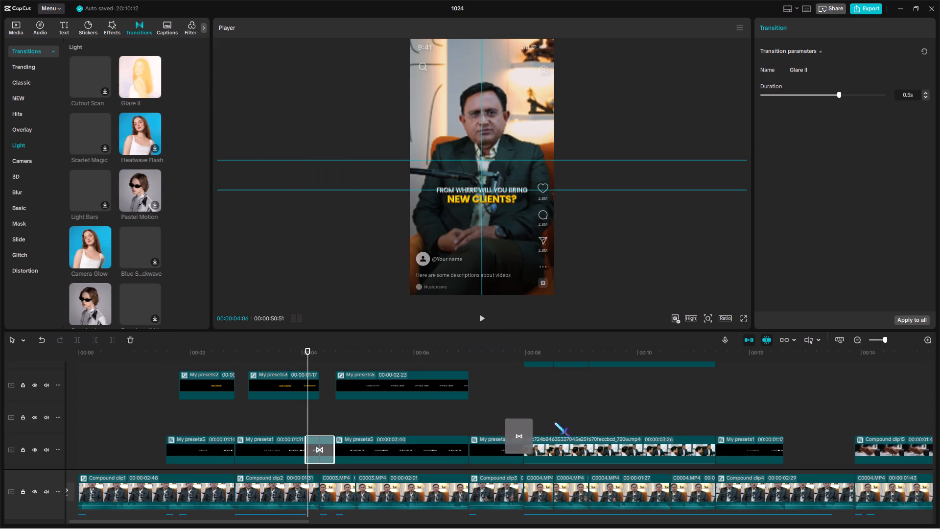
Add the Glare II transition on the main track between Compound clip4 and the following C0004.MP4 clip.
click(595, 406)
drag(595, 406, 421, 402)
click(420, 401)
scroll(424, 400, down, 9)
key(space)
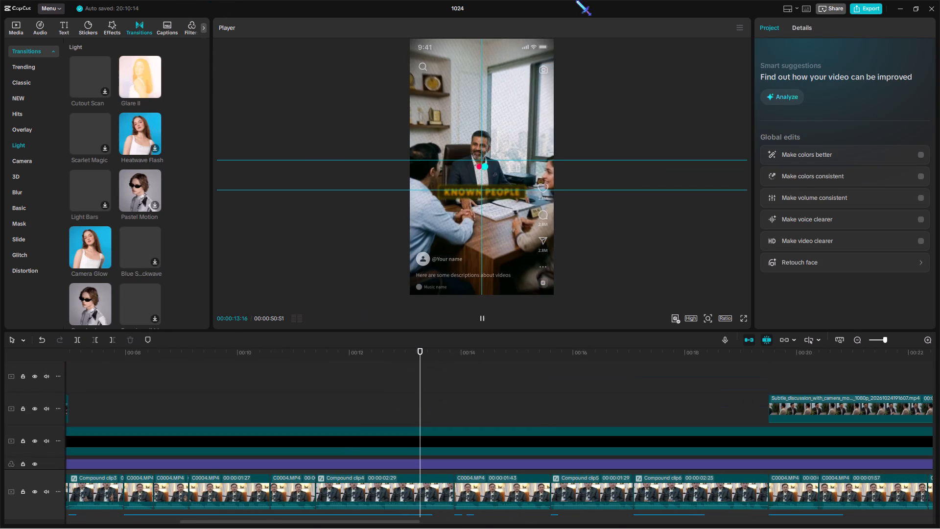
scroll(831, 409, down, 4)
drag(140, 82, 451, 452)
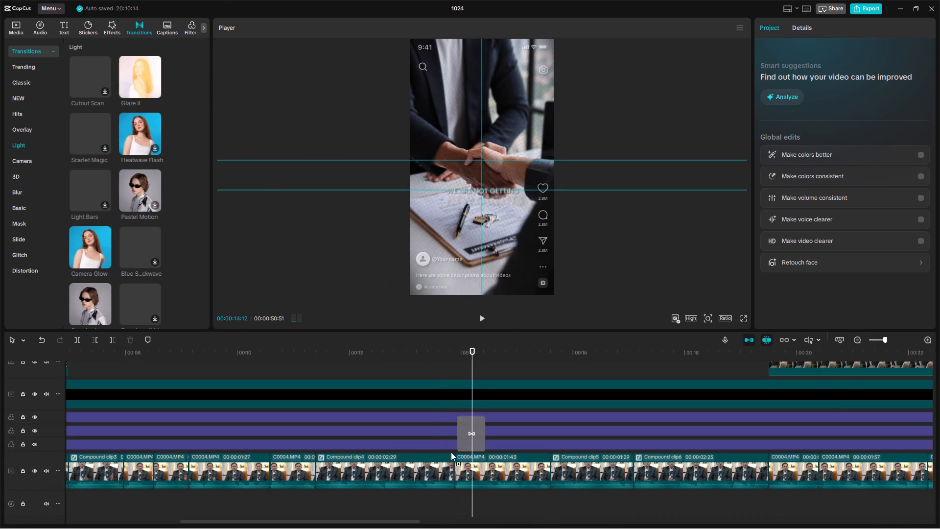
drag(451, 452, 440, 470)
Play back the Glare II transition between Compound clip4 and C0004.MP4, checking its effect over the handshake B-roll.
scroll(447, 468, up, 4)
click(437, 400)
key(space)
scroll(502, 411, up, 7)
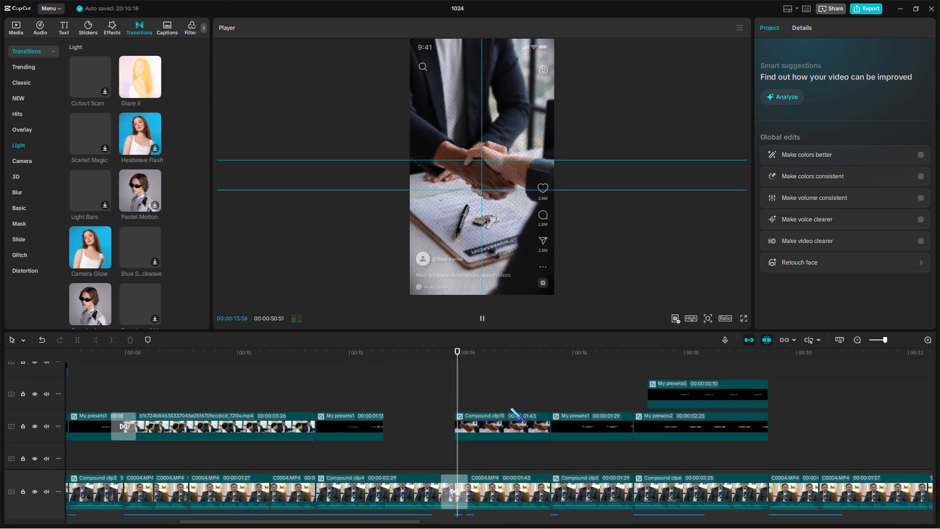
scroll(551, 403, up, 3)
scroll(551, 403, down, 3)
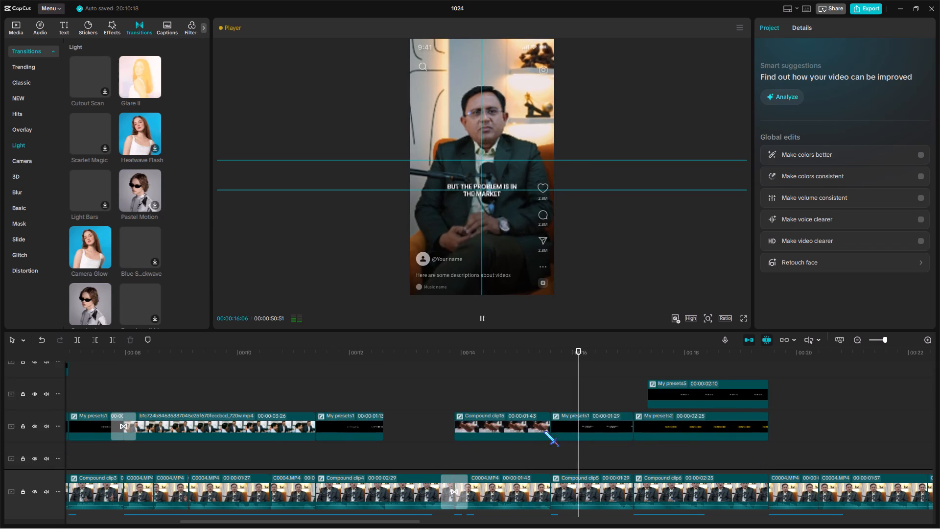
click(449, 403)
key(space)
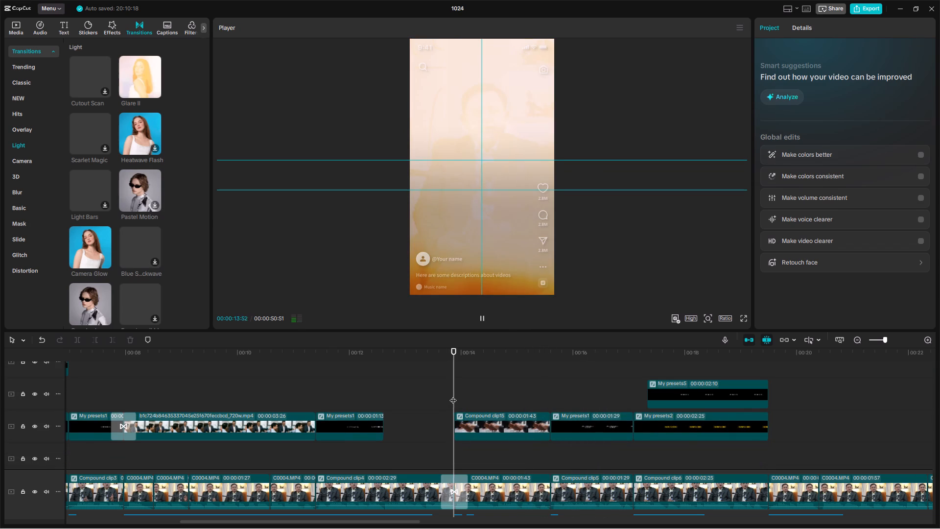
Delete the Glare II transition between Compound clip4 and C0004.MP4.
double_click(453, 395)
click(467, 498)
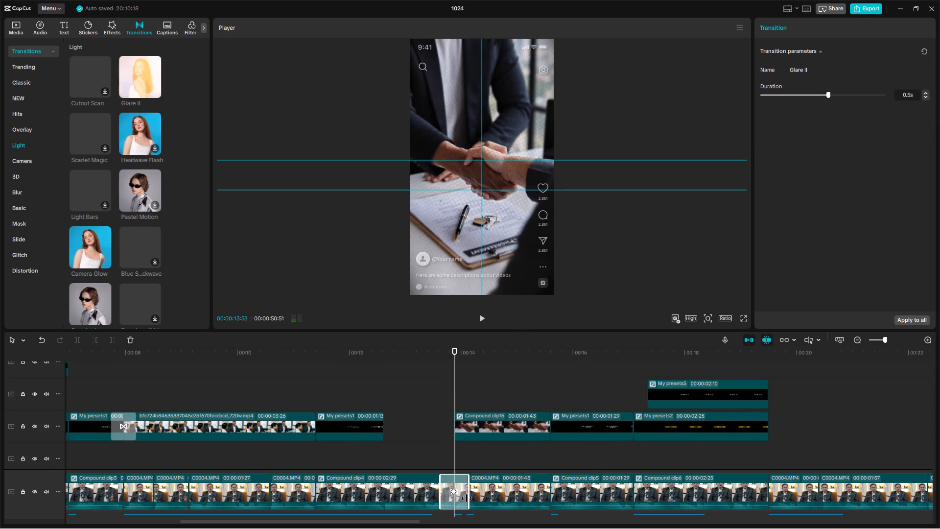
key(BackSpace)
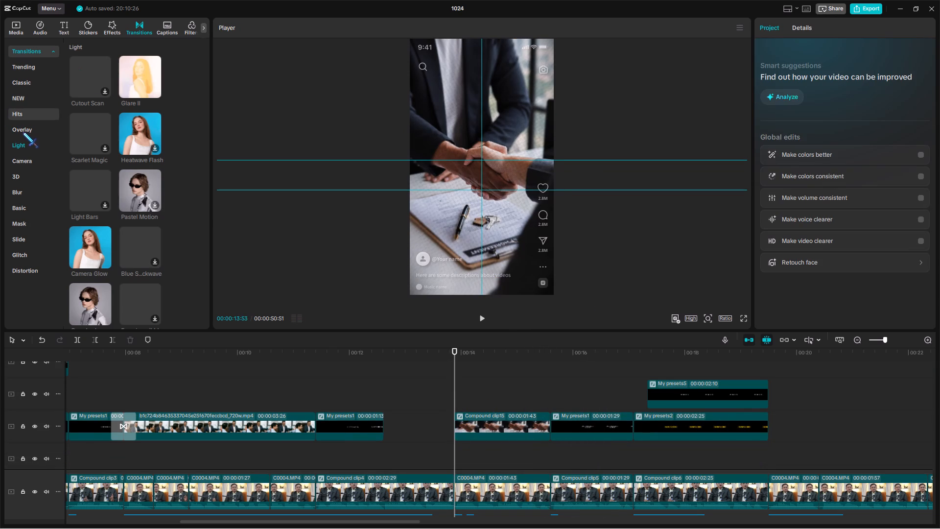
Import BLACK.jpg from Local Disk (D:) into the project media.
click(17, 29)
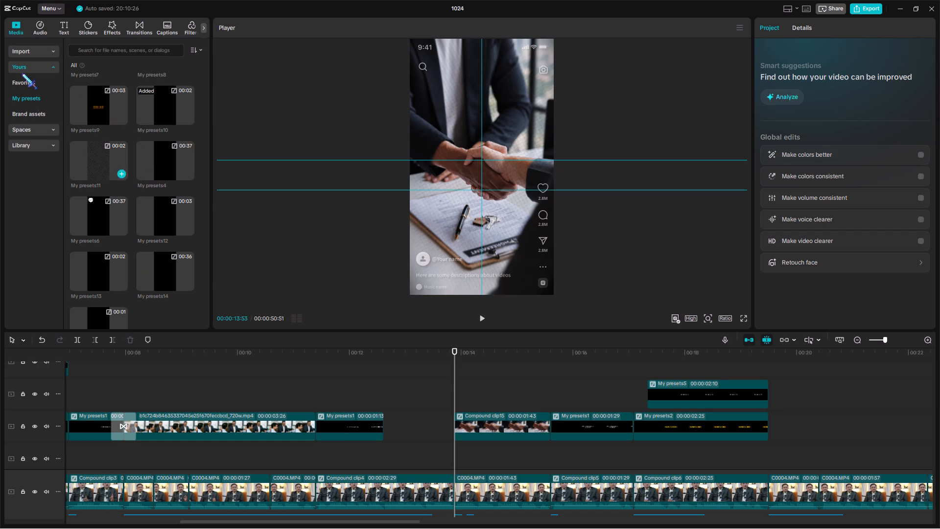
click(29, 50)
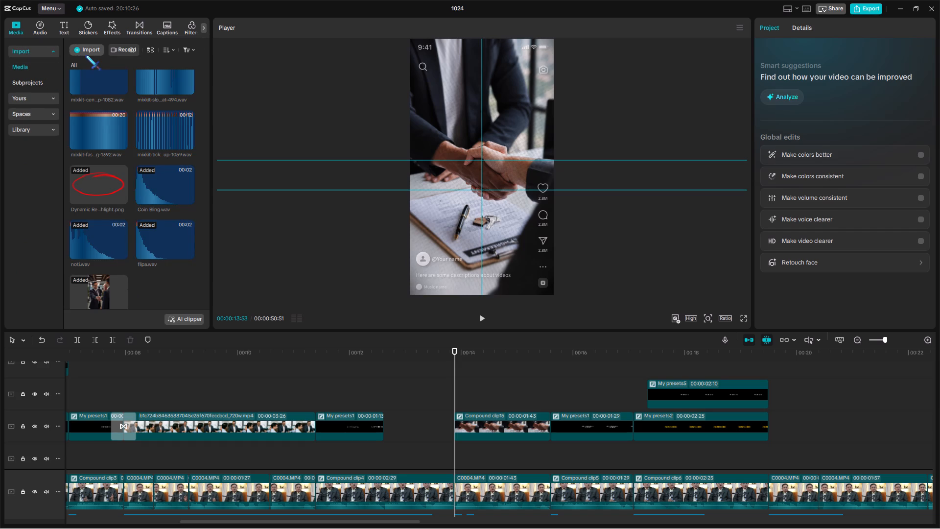
click(86, 55)
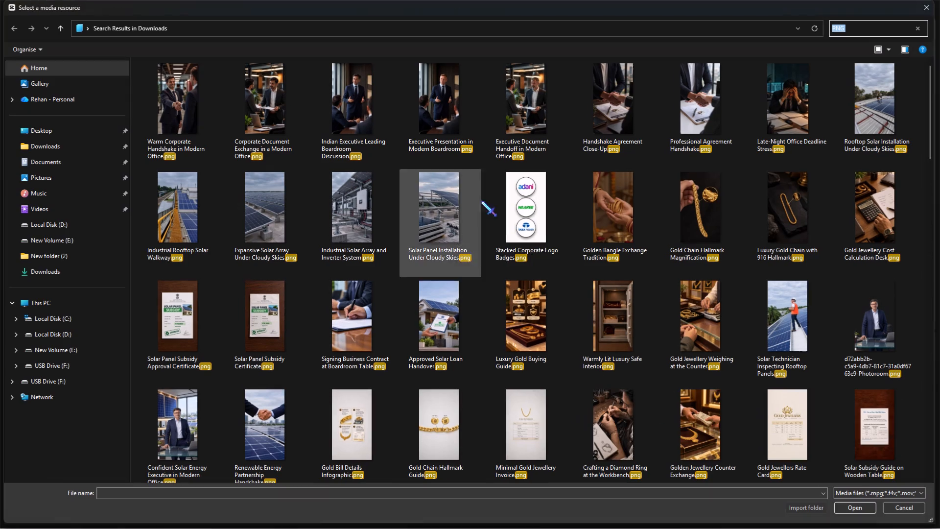
click(87, 337)
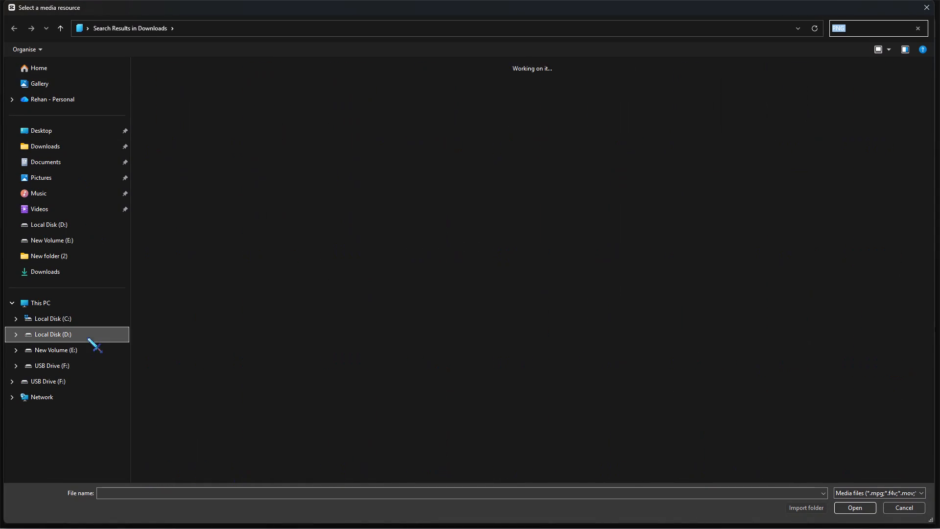
double_click(639, 213)
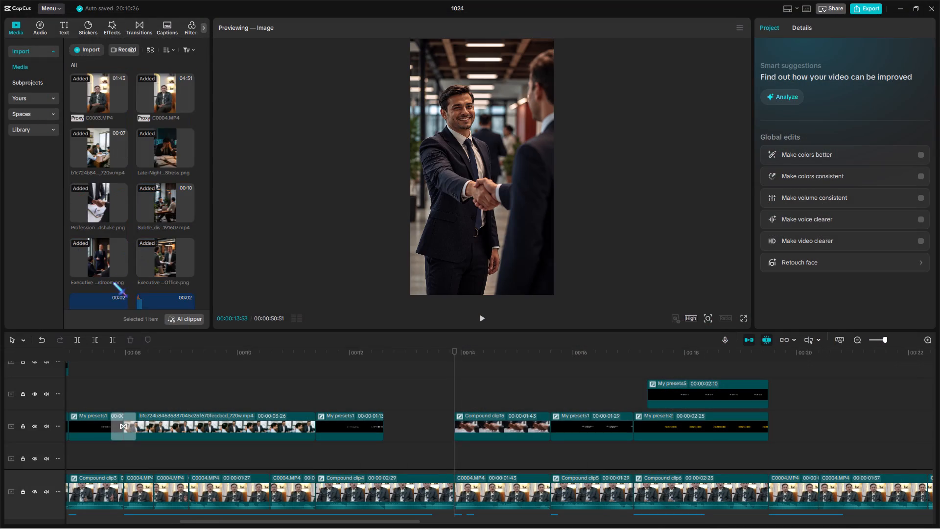
Place BLACK.jpg as an overlay across the start of Compound clip15, trim both ends to a 1:34 duration, and move it one track lower.
drag(170, 266, 388, 387)
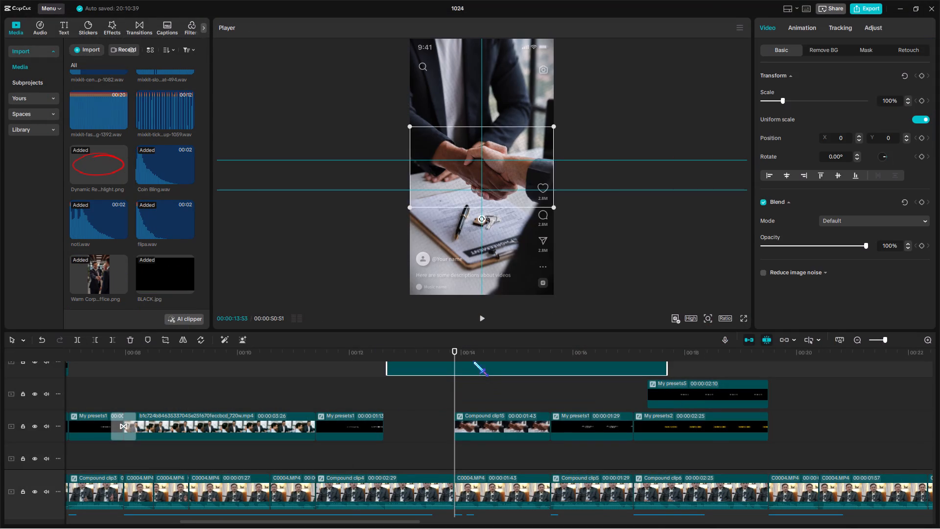
drag(466, 355, 492, 367)
key(w)
scroll(460, 396, up, 3)
double_click(404, 365)
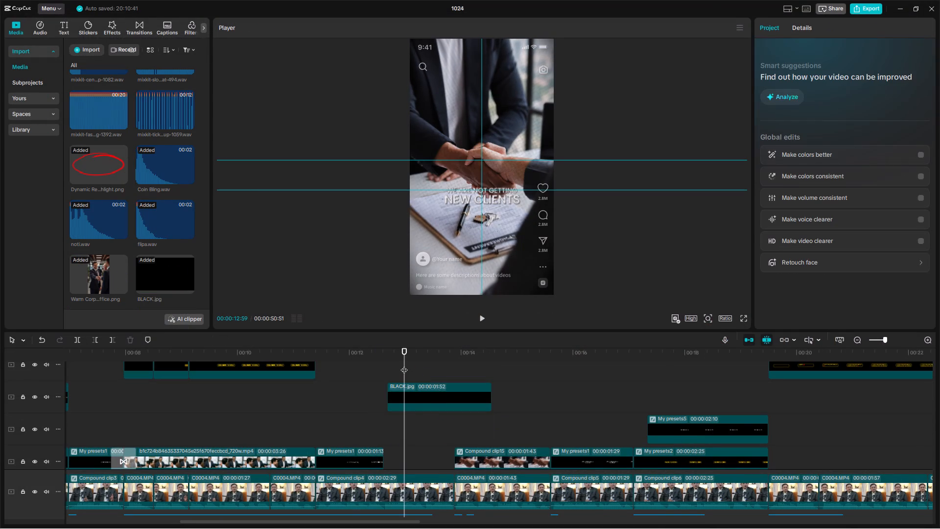
click(410, 402)
key(q)
drag(451, 400, 456, 428)
Enlarge the short BLACK.jpg overlay to 348% scale so it covers the whole frame.
drag(451, 361, 454, 369)
drag(556, 209, 798, 400)
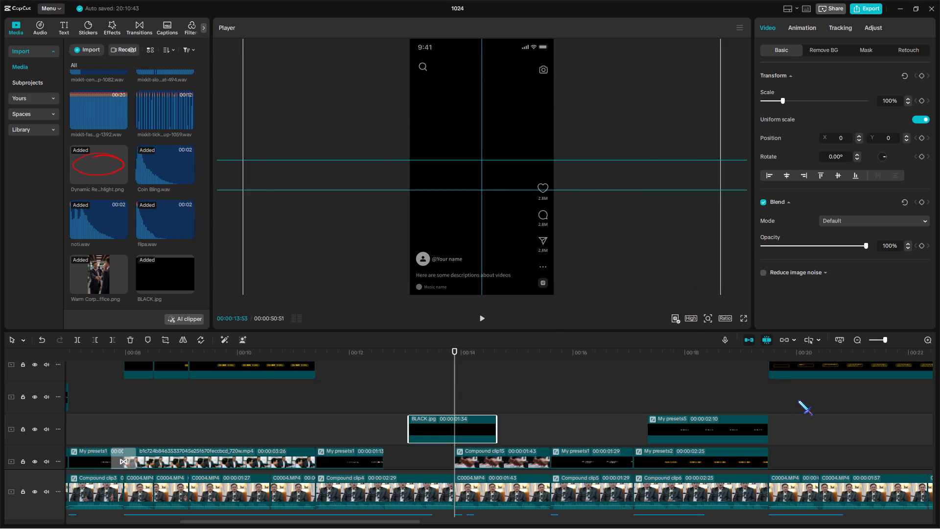
drag(798, 400, 810, 407)
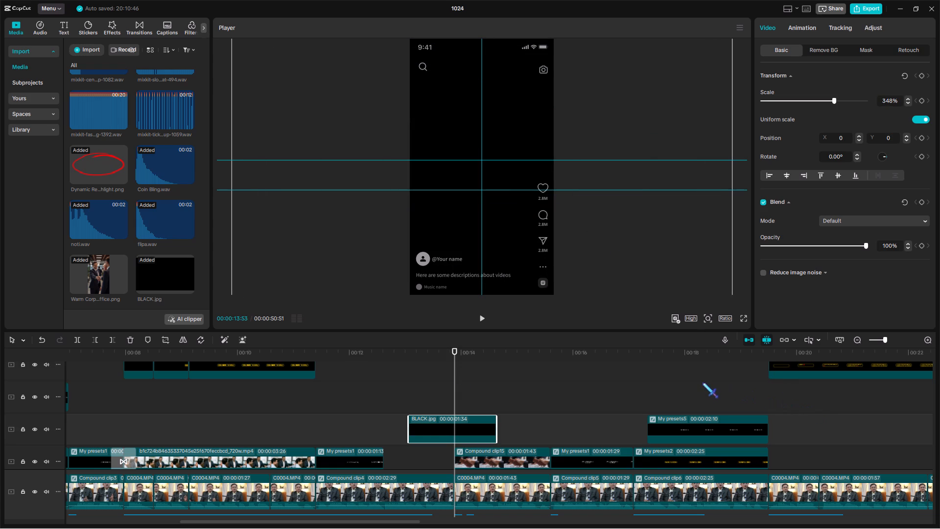
Split the BLACK.jpg overlay at 13:53, where Compound clip15 begins.
key(ctrl+b)
Set the opacity of both BLACK.jpg overlay pieces to 0%.
click(129, 26)
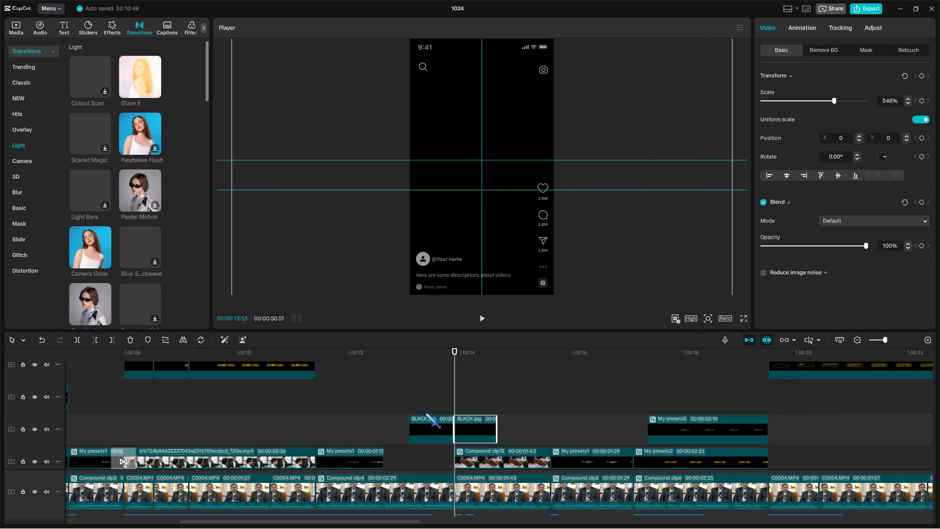
drag(431, 397, 472, 418)
drag(827, 249, 438, 269)
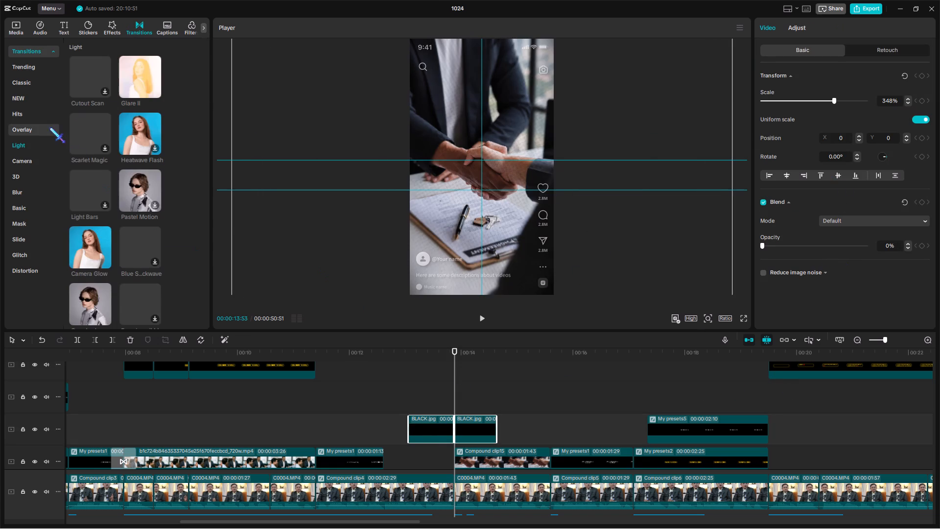
Add the Glare II transition between the two BLACK.jpg overlay pieces and move to 13:39 to preview it.
drag(143, 78, 443, 425)
click(441, 400)
drag(441, 400, 446, 404)
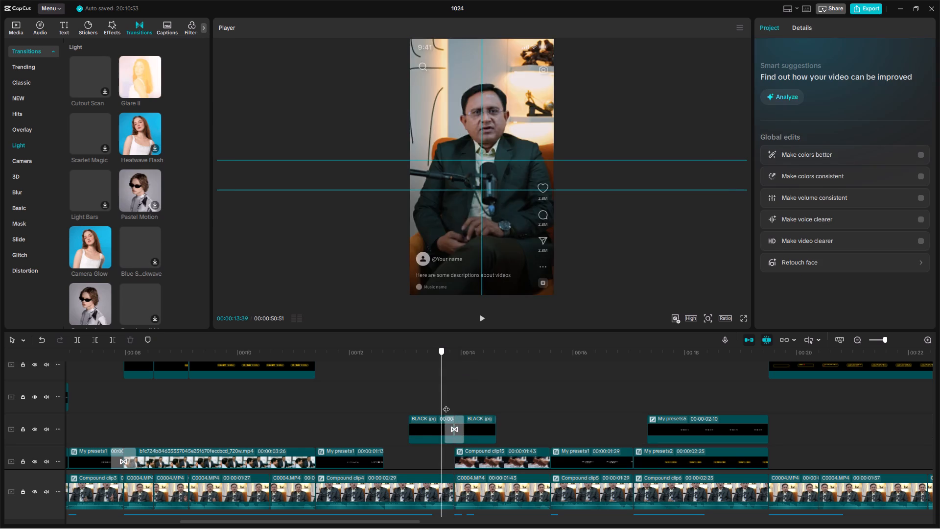
Preview the video from 14:20 to about 20:33 to find the next overlay cut that needs a transition.
drag(446, 404, 480, 417)
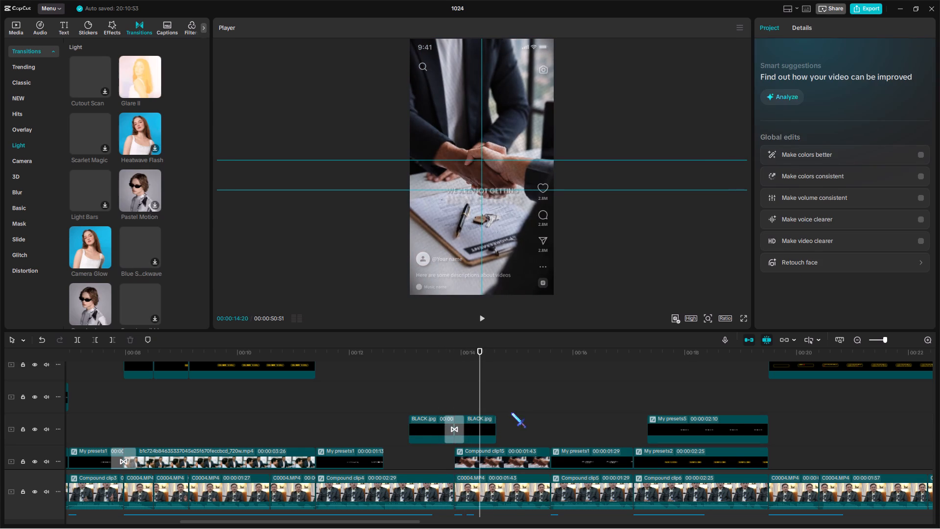
click(517, 410)
drag(517, 410, 558, 413)
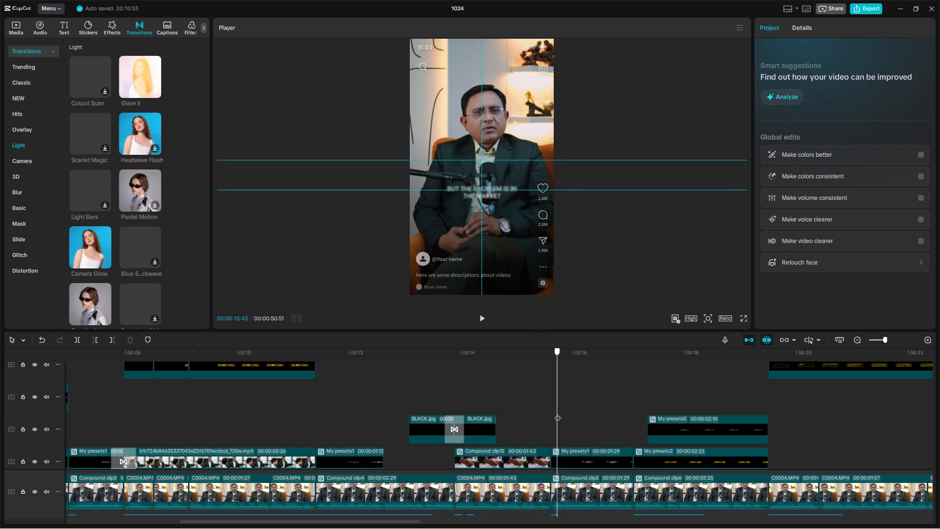
drag(558, 413, 619, 409)
key(space)
drag(736, 390, 939, 403)
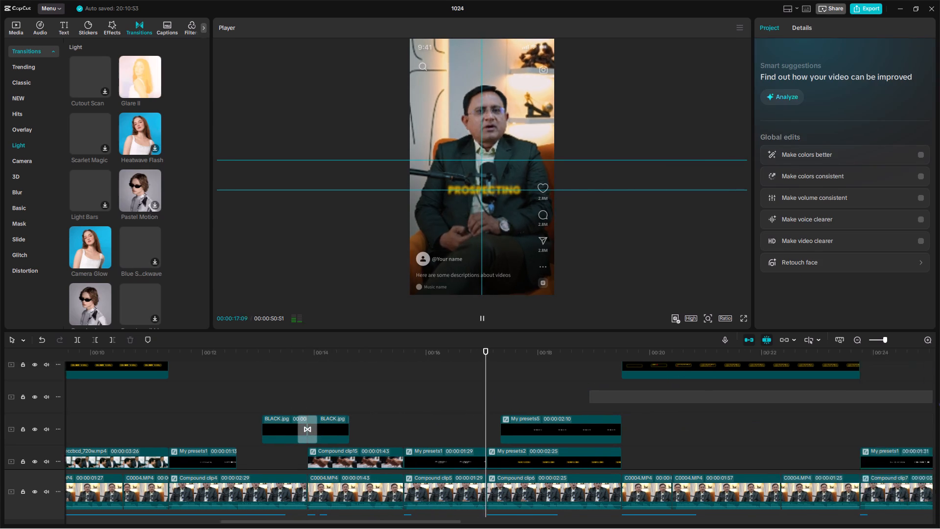
drag(939, 403, 517, 399)
scroll(517, 399, down, 4)
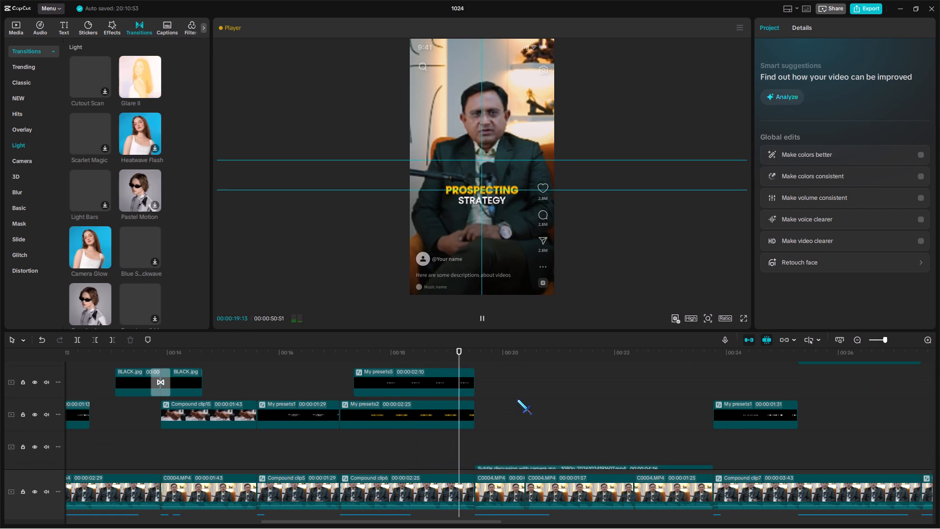
scroll(519, 408, down, 5)
key(space)
Move the Subtle_discussion B-roll clip up onto the track holding Compound clip15, My presets1 and My presets2.
scroll(516, 425, up, 2)
drag(510, 440, 514, 432)
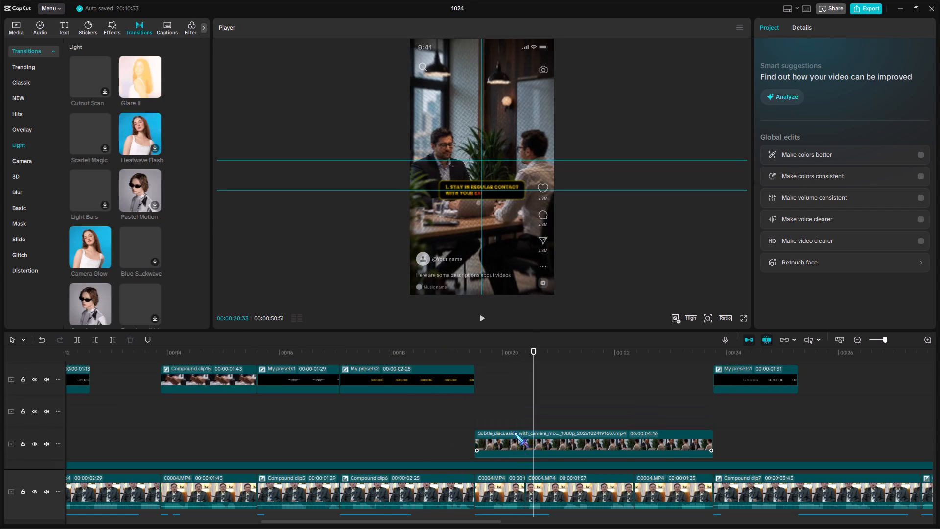
drag(514, 432, 511, 382)
Move the My presets5 STRATEGY clip onto the Texturelabs_Grunge track and add Glare II between it and the grunge overlay.
scroll(507, 400, up, 12)
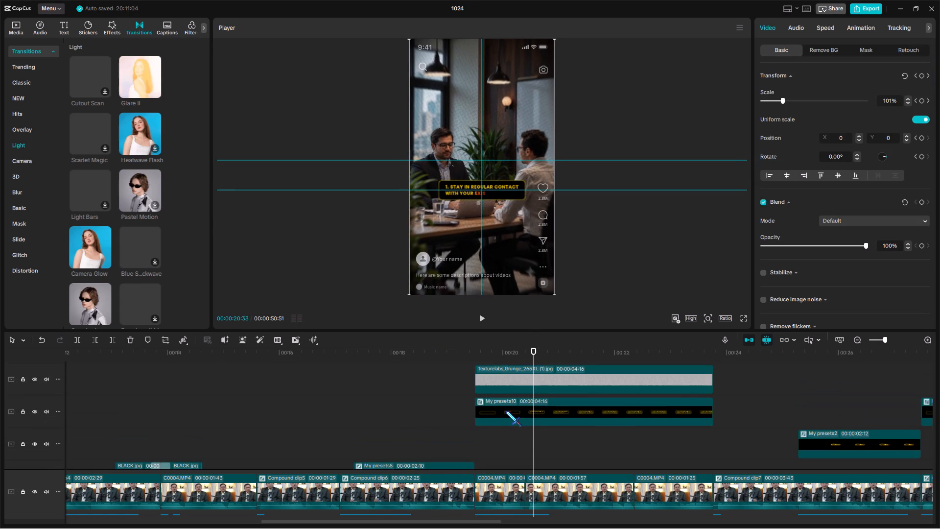
scroll(506, 411, down, 6)
drag(455, 419, 460, 363)
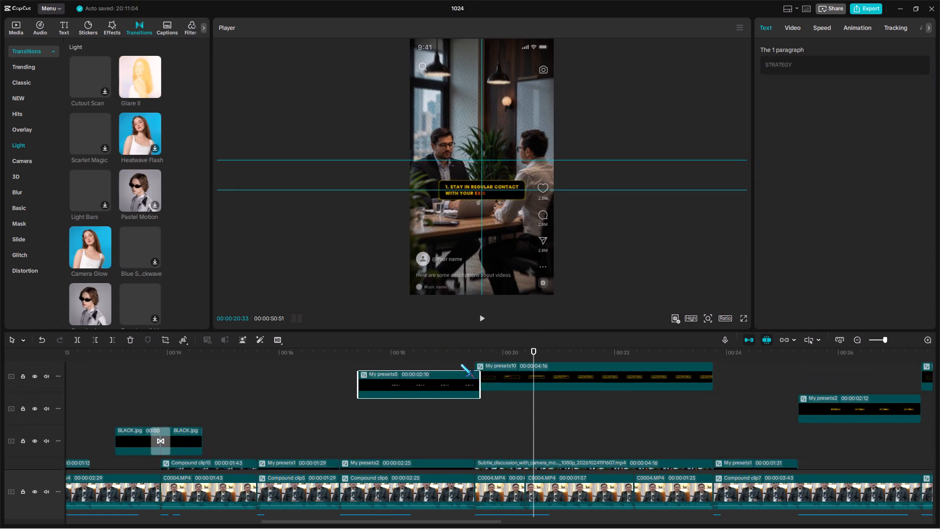
drag(460, 363, 454, 391)
drag(141, 71, 460, 392)
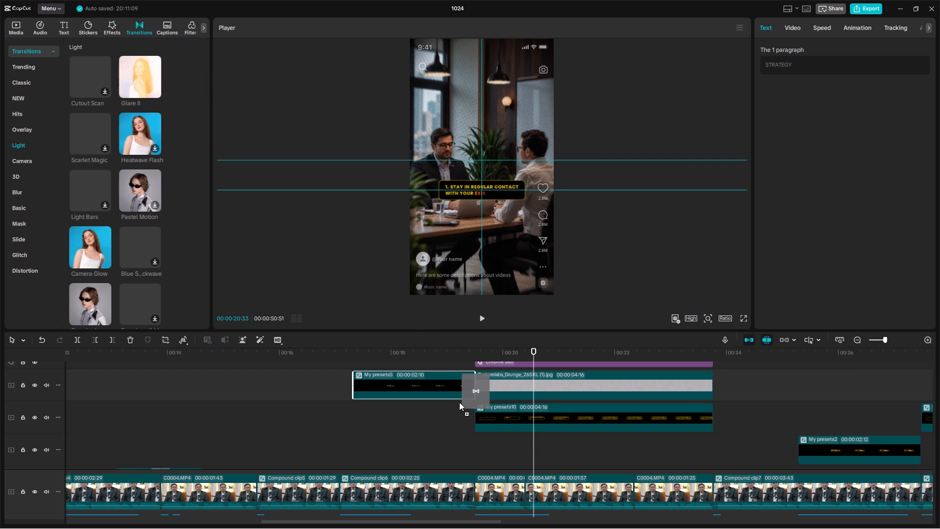
click(460, 408)
click(541, 435)
click(618, 440)
Preview the section from 25:10 to 27:46 to check the cut from Compound clip7 to Compound clip8.
drag(618, 440, 373, 439)
click(344, 433)
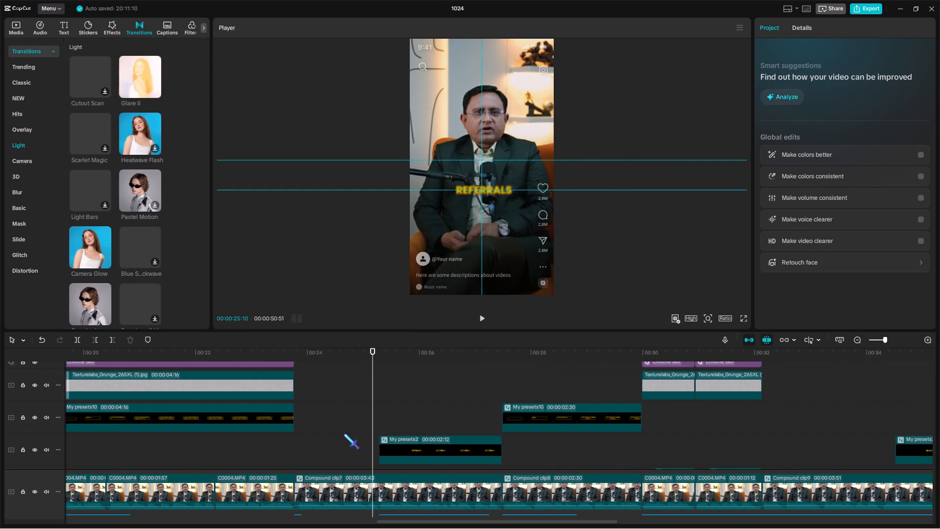
key(space)
scroll(495, 476, down, 4)
scroll(538, 439, up, 3)
drag(576, 441, 831, 446)
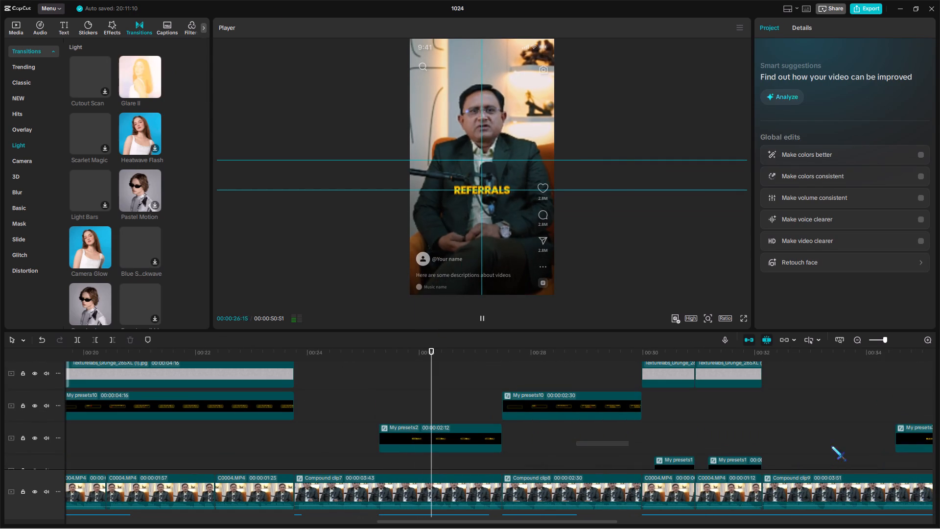
drag(831, 446, 455, 438)
scroll(454, 438, down, 2)
scroll(439, 435, up, 1)
key(space)
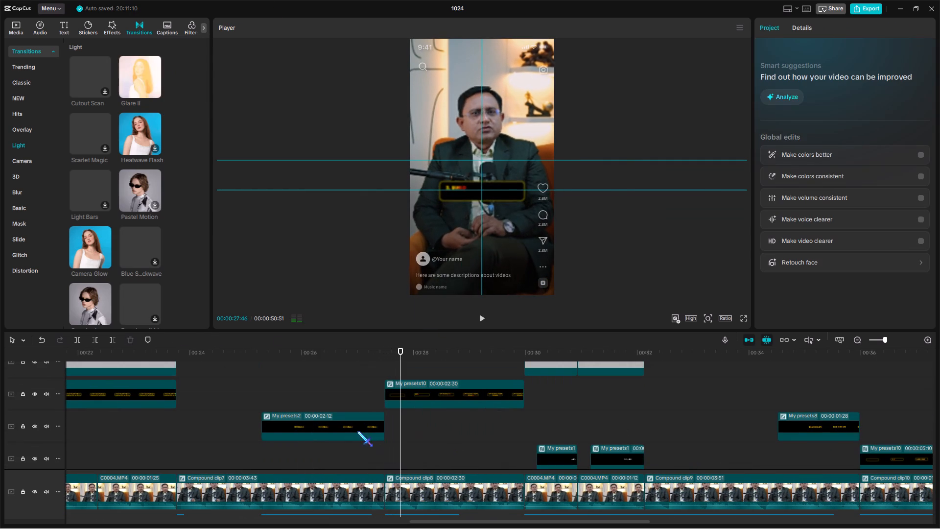
Move the My presets2 REFERRALS clip onto the following My presets10 clip's track and add the Glare II transition between them.
drag(357, 432, 355, 403)
drag(120, 73, 362, 397)
scroll(382, 408, up, 5)
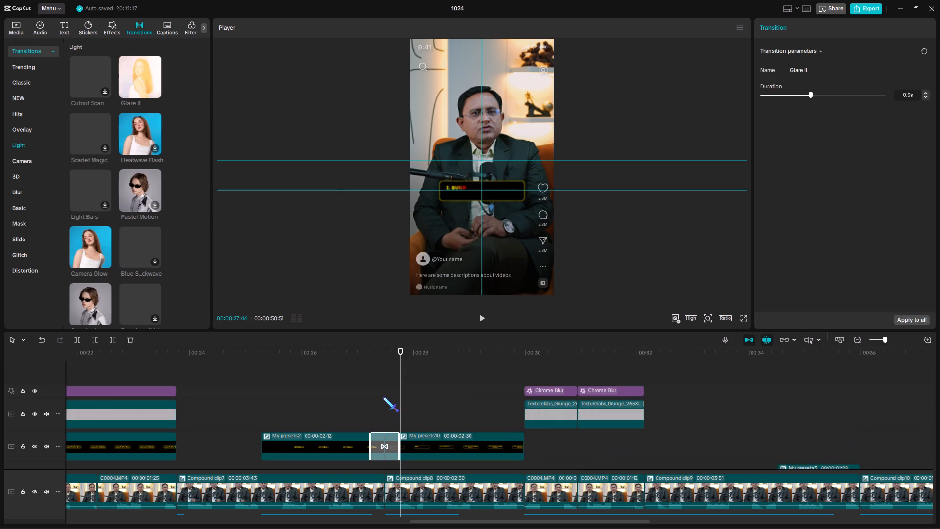
click(383, 397)
drag(383, 397, 300, 421)
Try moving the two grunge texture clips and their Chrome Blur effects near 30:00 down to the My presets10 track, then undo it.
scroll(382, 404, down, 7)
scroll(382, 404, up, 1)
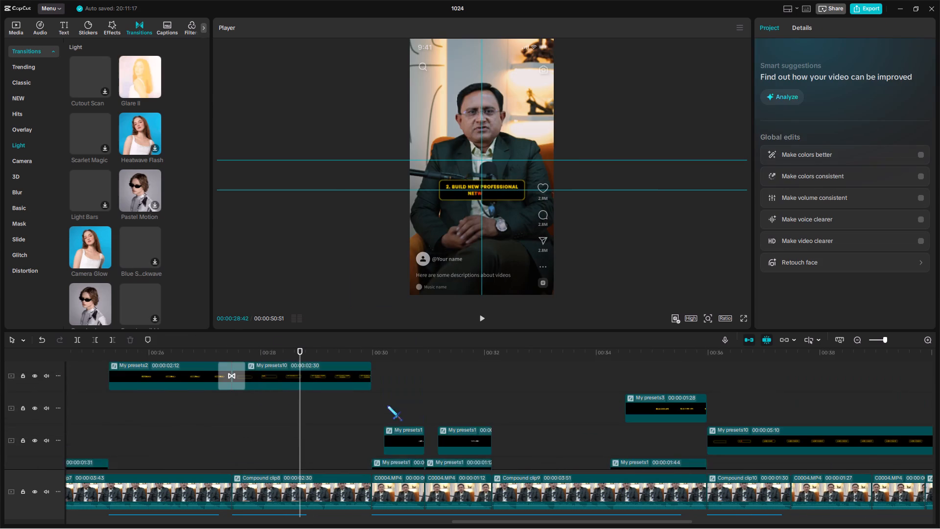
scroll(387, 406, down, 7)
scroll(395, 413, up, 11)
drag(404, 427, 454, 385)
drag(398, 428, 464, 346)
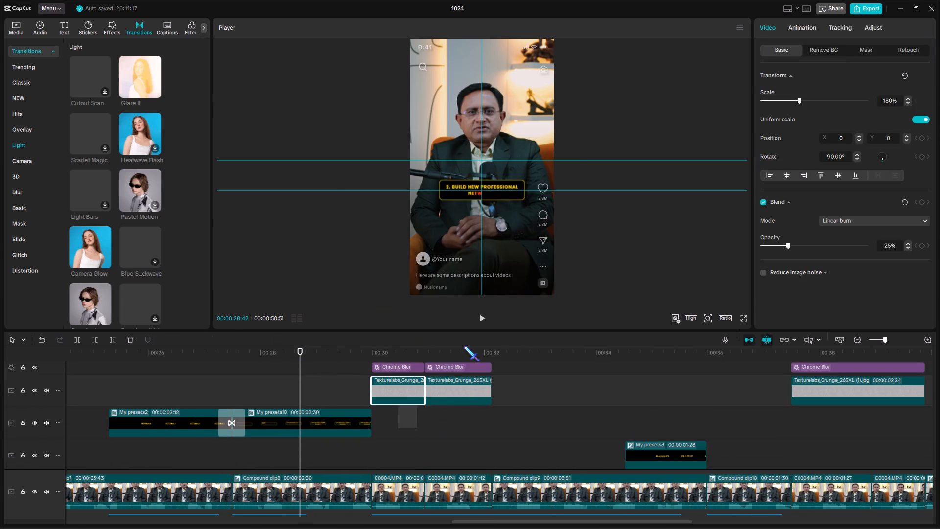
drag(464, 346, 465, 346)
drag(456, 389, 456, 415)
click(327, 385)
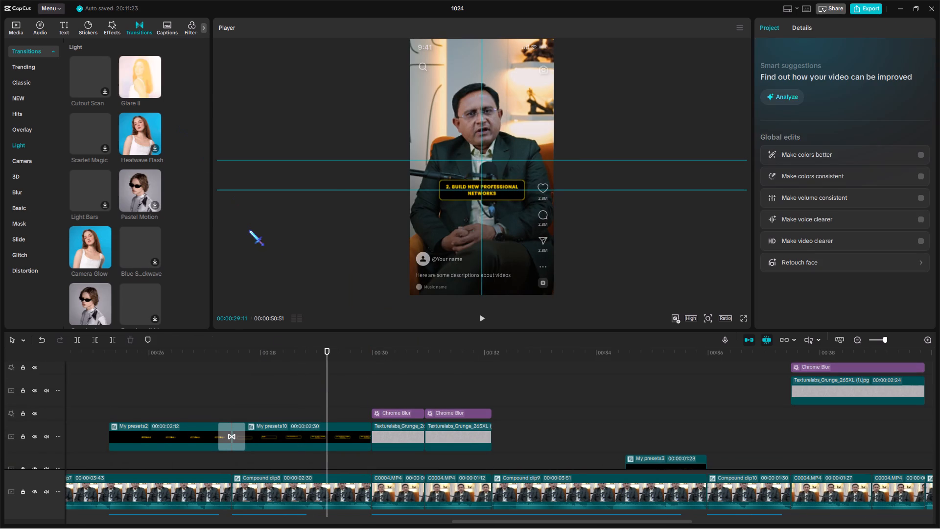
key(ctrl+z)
Move both grunge textures near 30:00 and their Chrome Blur effects beside My presets10, and add Glare II at its cut to the first texture.
drag(399, 439, 457, 371)
drag(461, 389, 460, 414)
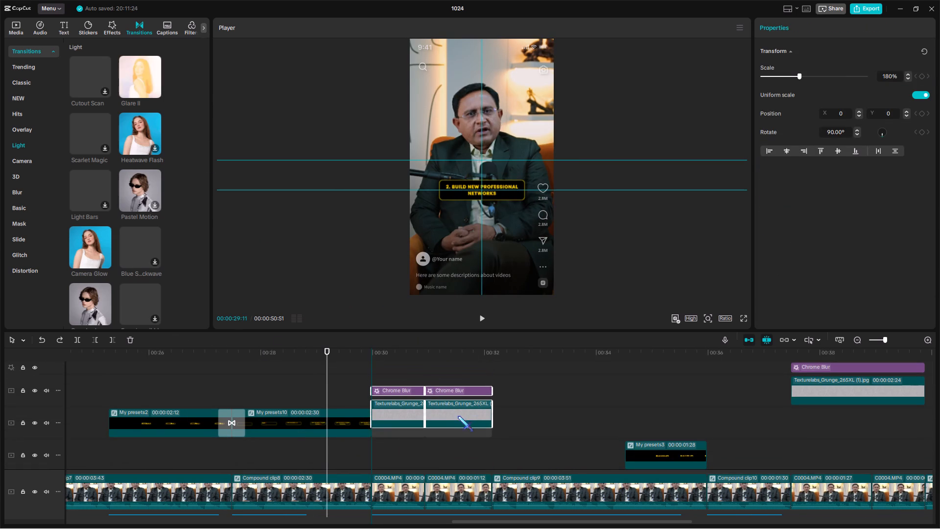
click(359, 390)
scroll(359, 390, down, 2)
drag(126, 68, 356, 408)
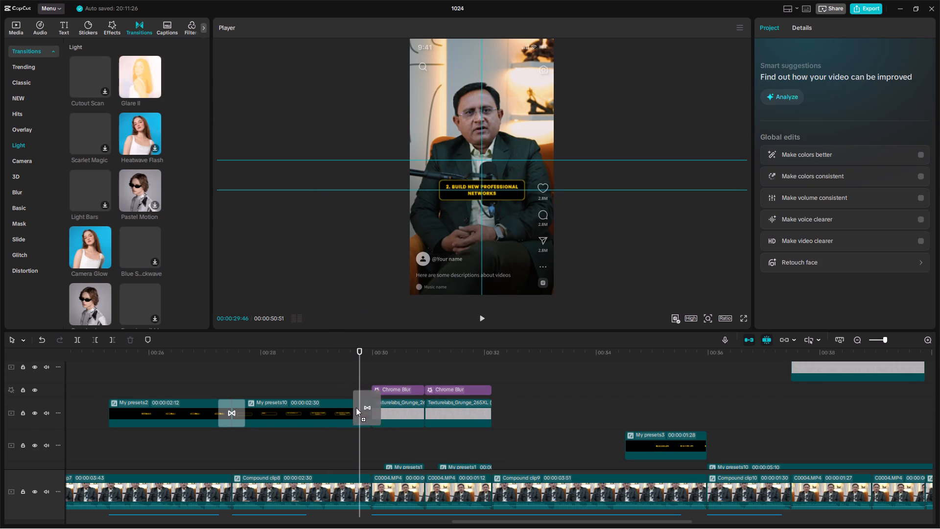
drag(356, 408, 356, 408)
click(528, 410)
Move the "3. SET A TARGET" My presets10 clip down onto the track of the My presets1 clip ending at 36:00.
drag(528, 410, 320, 416)
click(319, 416)
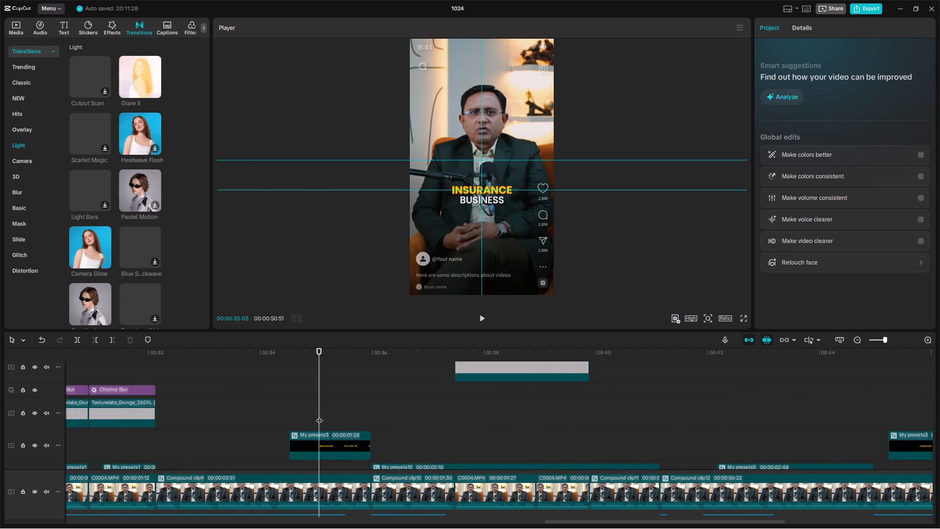
scroll(364, 403, down, 12)
scroll(387, 409, up, 5)
drag(390, 399, 390, 428)
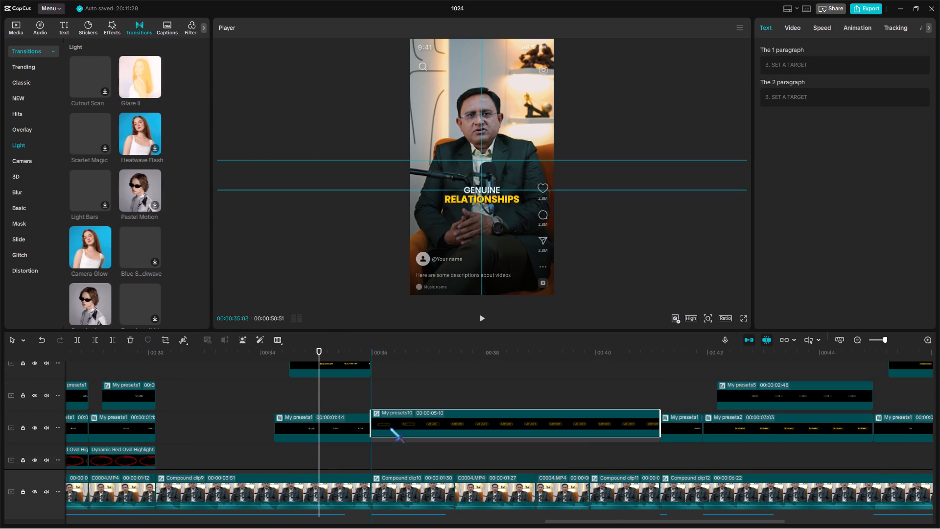
drag(390, 428, 390, 428)
Play the section between 34:15 and about 38:43 to examine the caption cut at 36:00 and the handshake B-roll.
click(376, 387)
click(339, 398)
key(space)
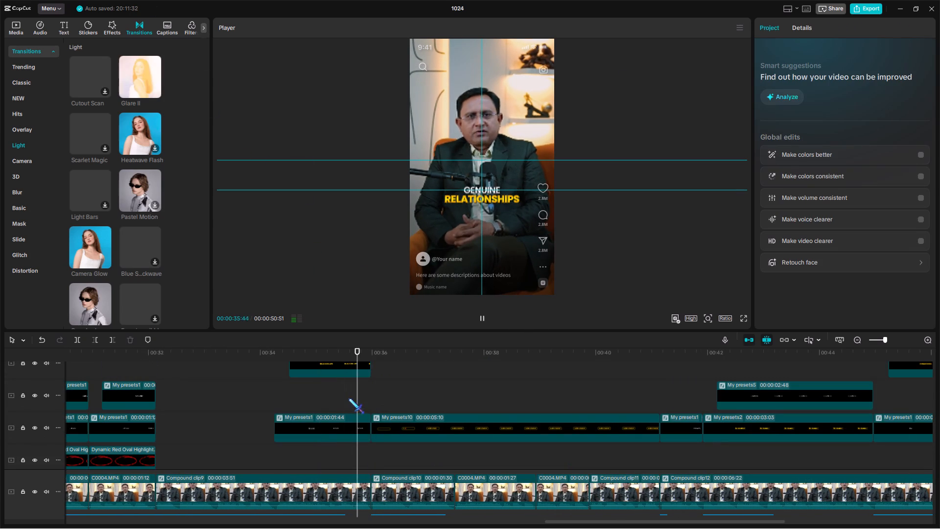
scroll(404, 398, down, 2)
key(space)
scroll(432, 396, down, 4)
key(space)
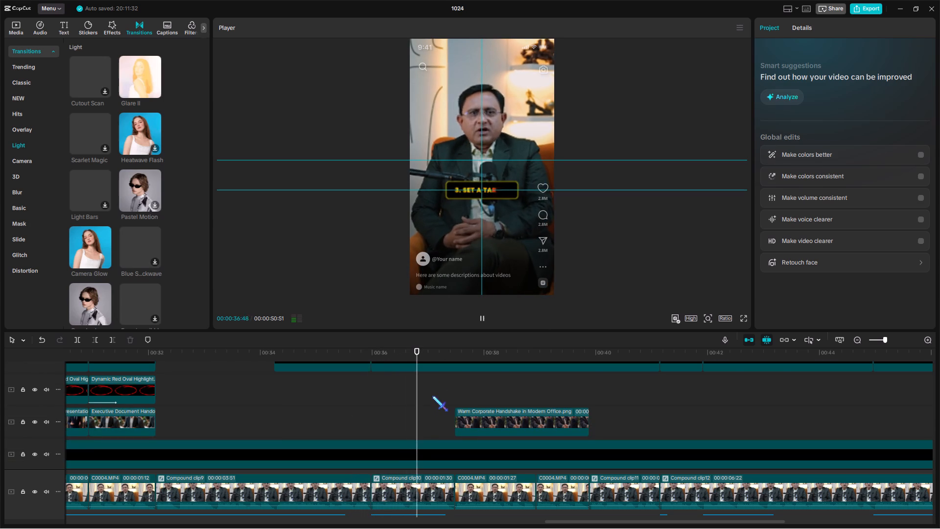
scroll(465, 412, up, 3)
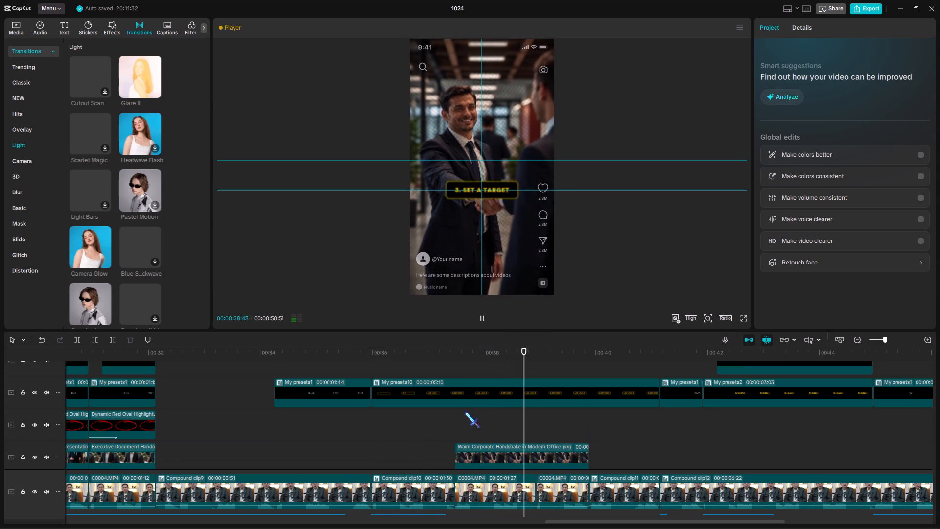
click(455, 417)
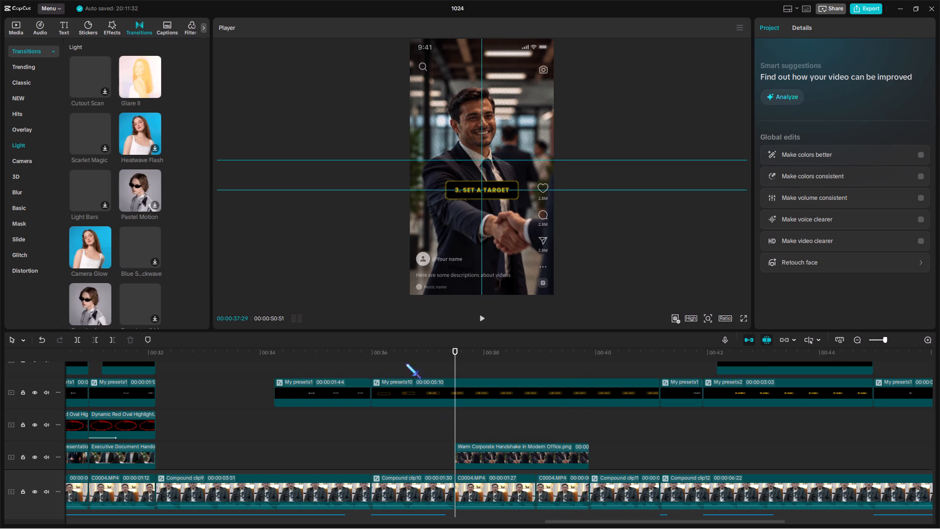
triple_click(376, 363)
click(374, 364)
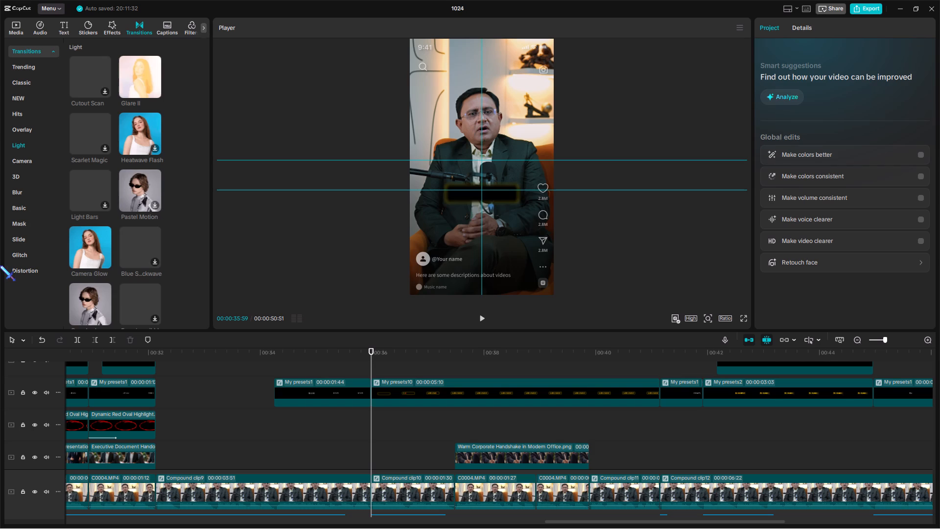
scroll(297, 455, up, 3)
click(275, 411)
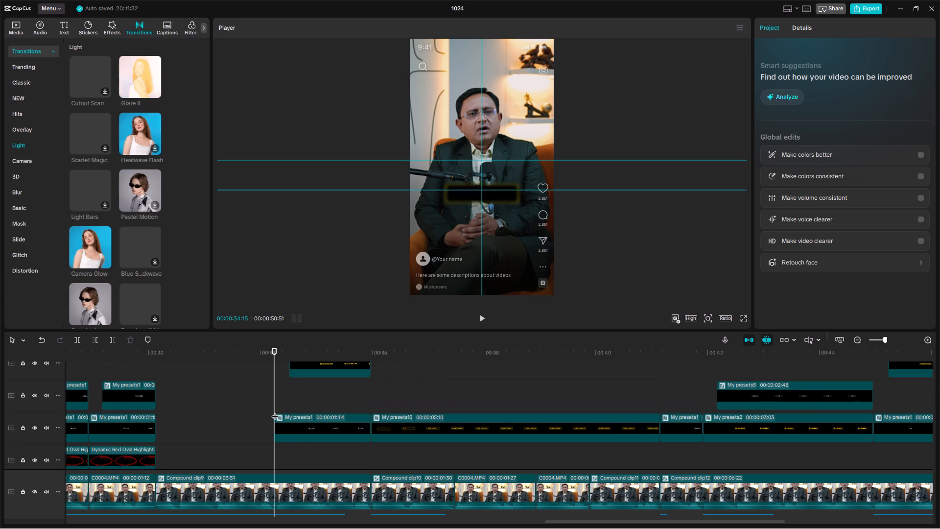
click(274, 407)
key(space)
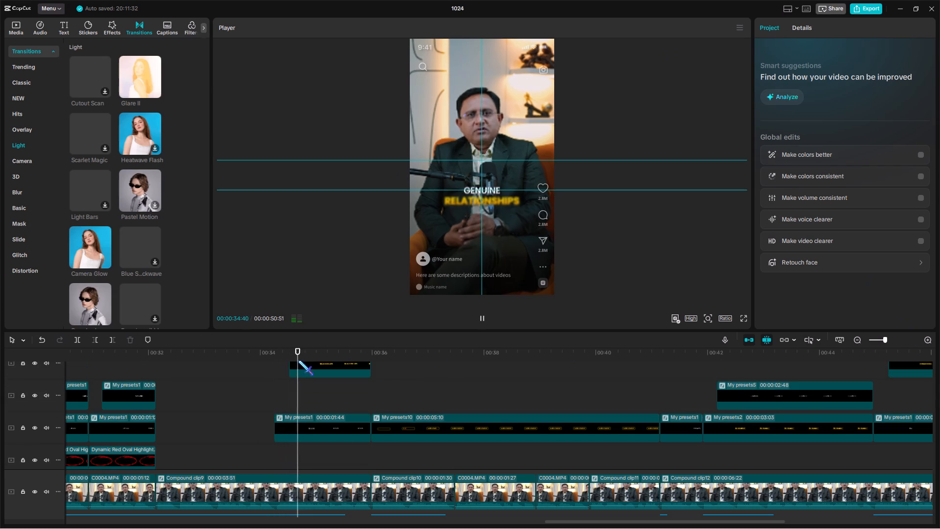
scroll(371, 406, down, 2)
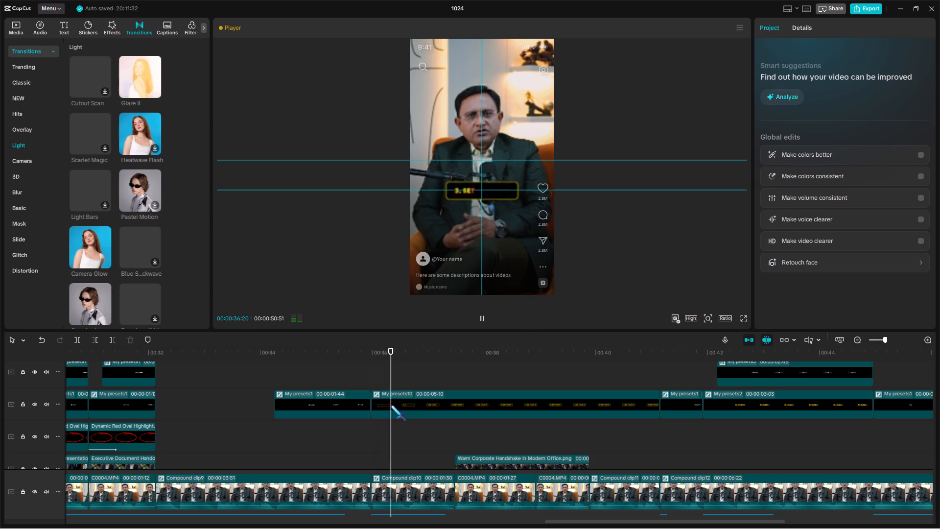
key(space)
Add the Glare II transition between the My presets1 clip and the "3. SET A TARGET" My presets10 clip.
drag(143, 83, 366, 399)
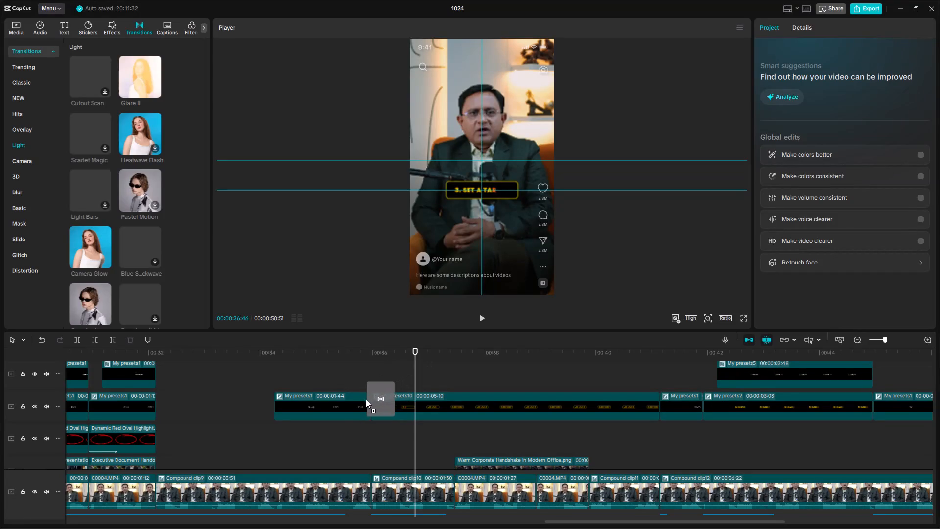
drag(366, 399, 366, 396)
click(452, 373)
click(457, 374)
Preview the rest of the video up to about 48:48, checking the remaining cuts for missing transitions.
key(space)
scroll(565, 393, up, 5)
click(566, 394)
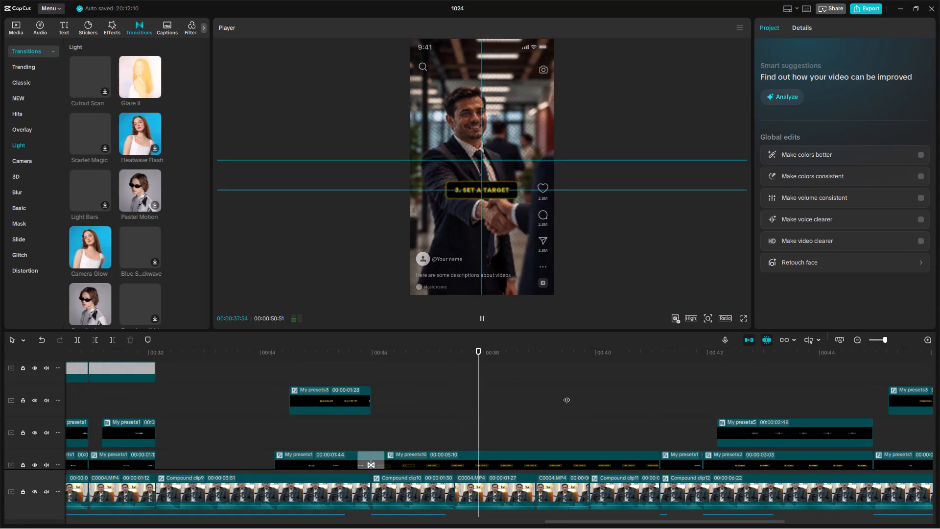
drag(566, 395, 436, 400)
click(448, 398)
key(space)
scroll(497, 393, down, 6)
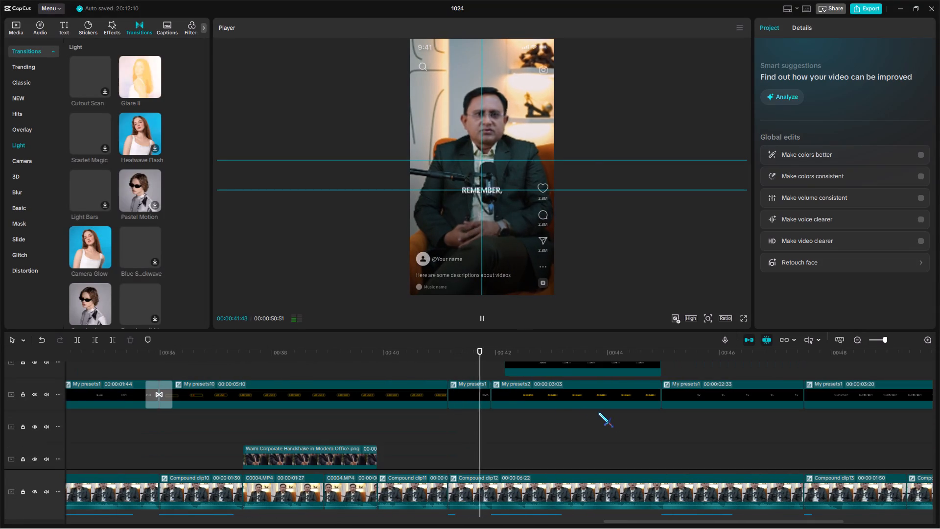
scroll(604, 415, up, 2)
drag(582, 449, 390, 461)
scroll(455, 459, down, 1)
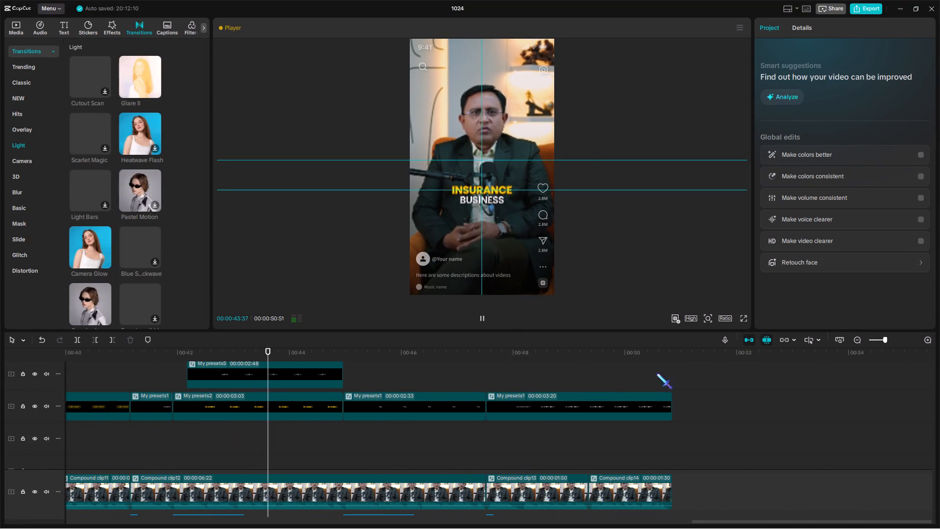
drag(884, 341, 882, 346)
scroll(605, 432, up, 2)
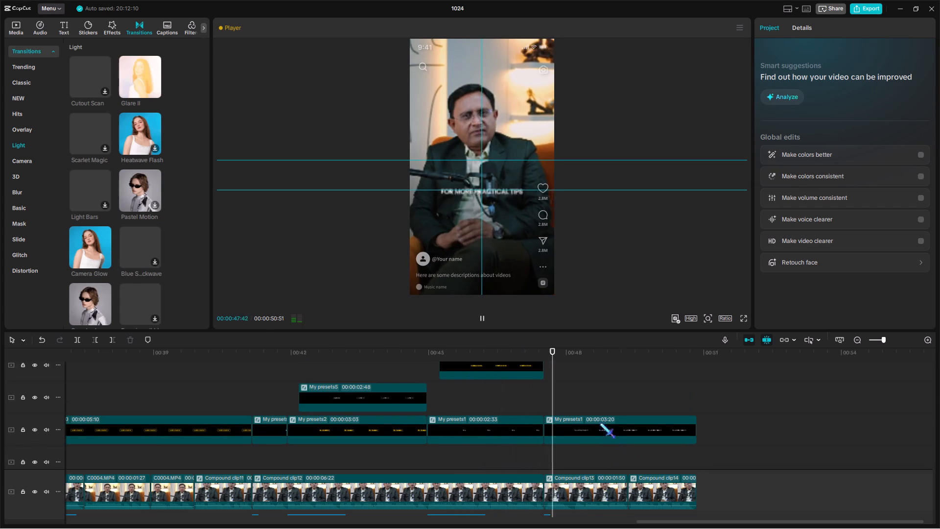
drag(138, 78, 182, 145)
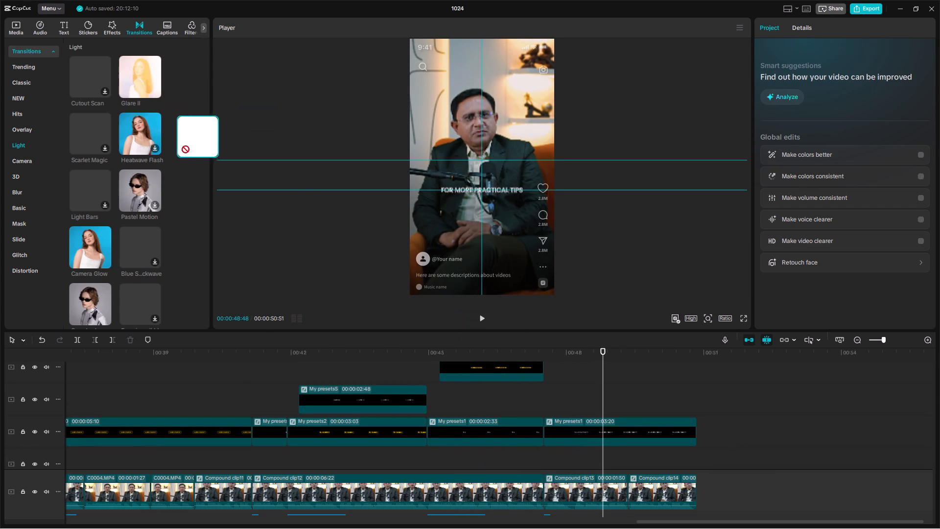
drag(182, 145, 177, 145)
Go back to the start of the video and import the cinematic wind swoosh sound, searching "SWOOSH" in the Downloads folder.
click(379, 353)
drag(379, 353, 0, 18)
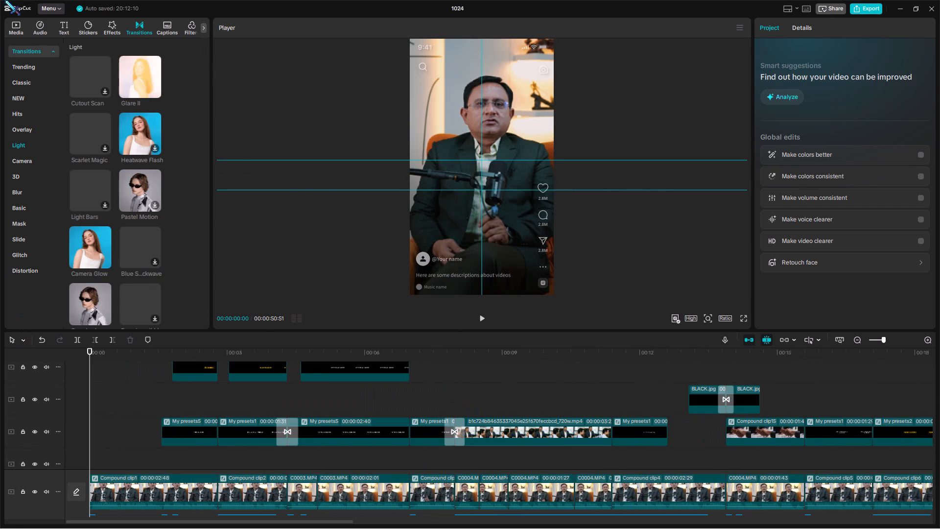
click(23, 27)
click(100, 57)
click(92, 51)
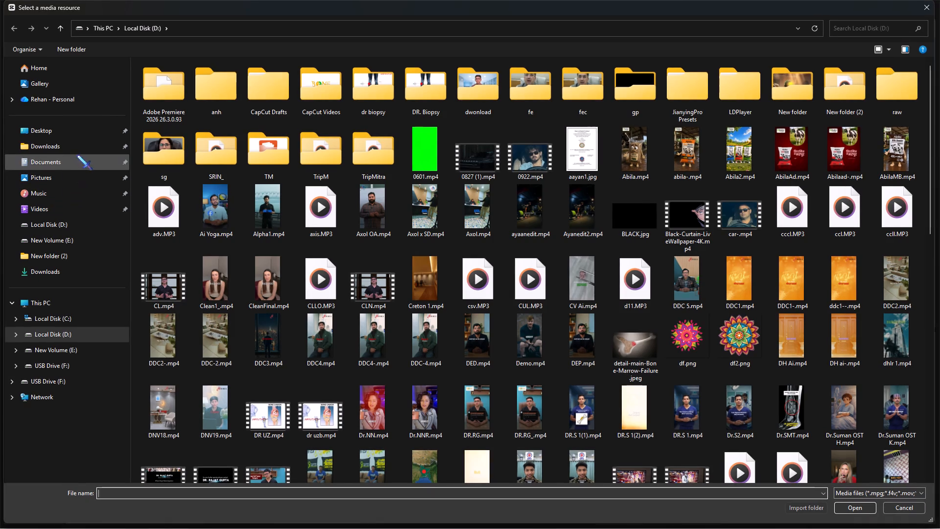
click(78, 149)
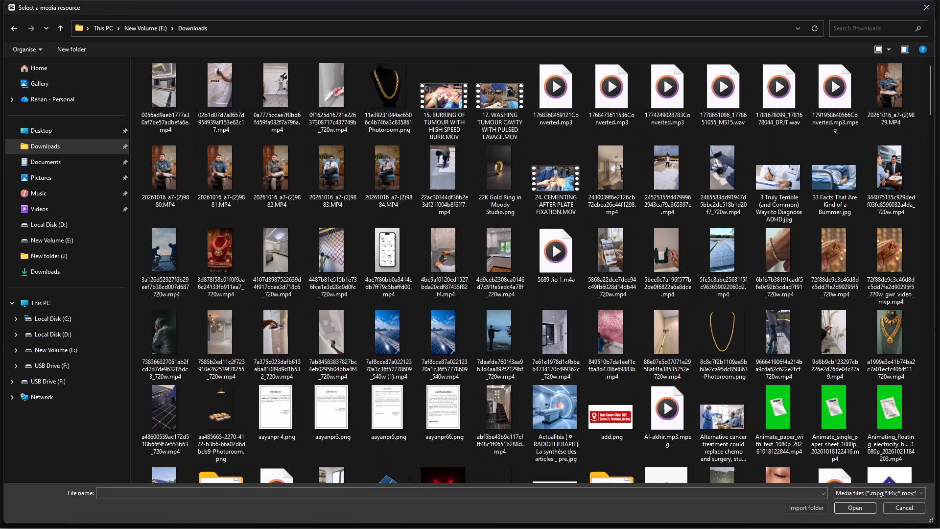
click(896, 29)
text(SWOOSH)
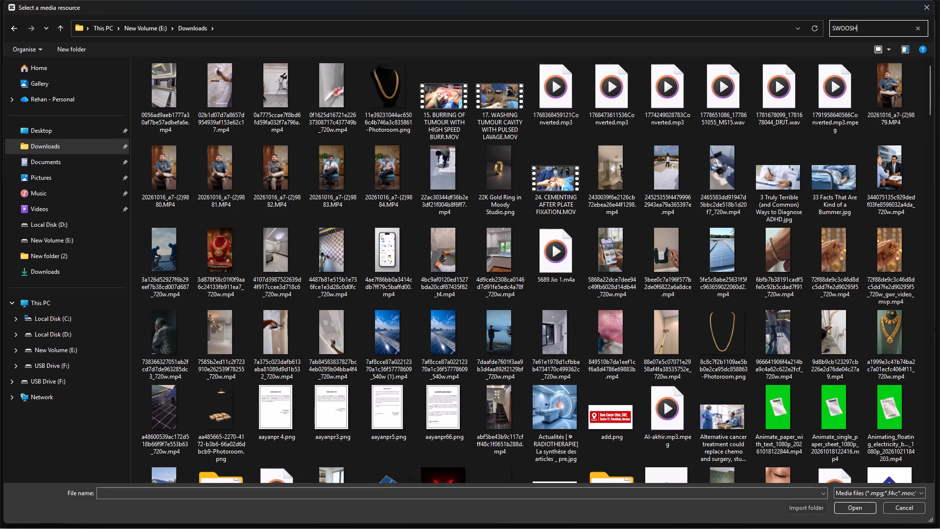
double_click(195, 122)
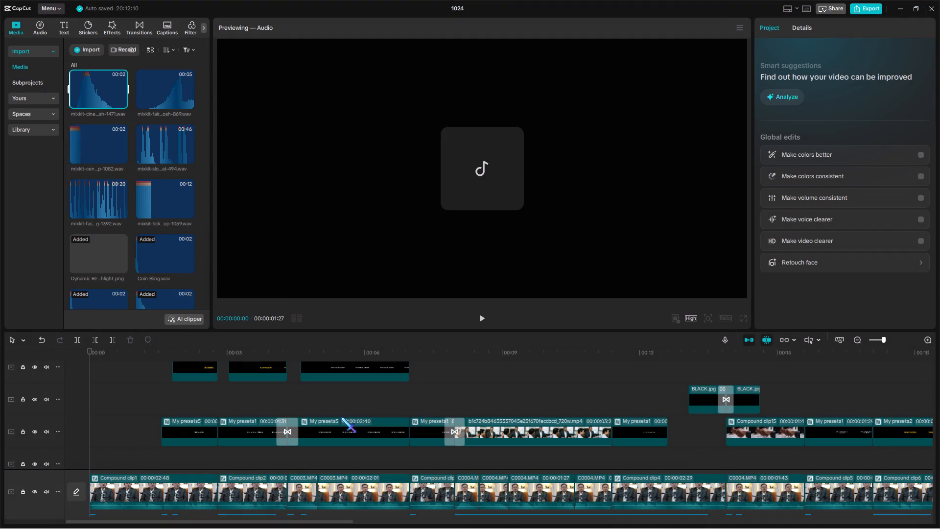
Add the cinematic wind swoosh sound to the audio track, beginning just before the first Glare II transition near 4:04.
drag(97, 97, 170, 148)
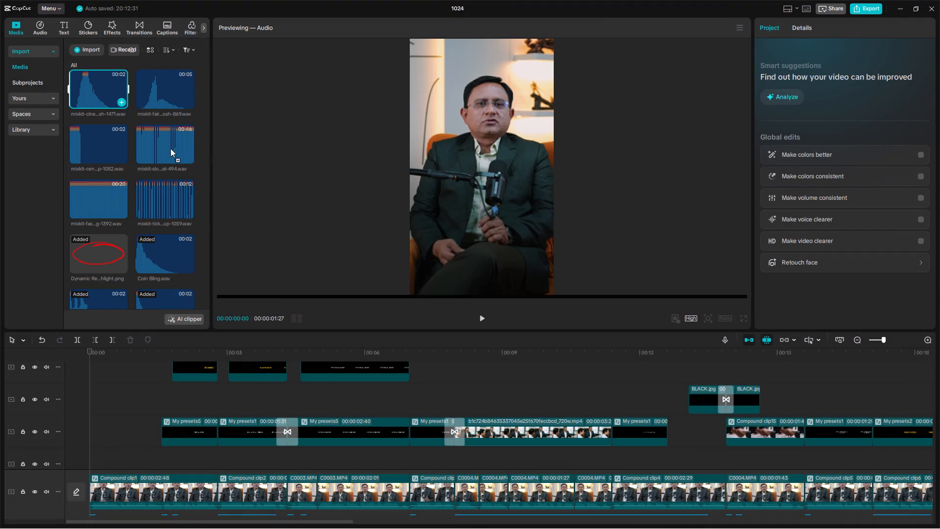
drag(170, 148, 260, 403)
click(274, 470)
scroll(801, 379, up, 5)
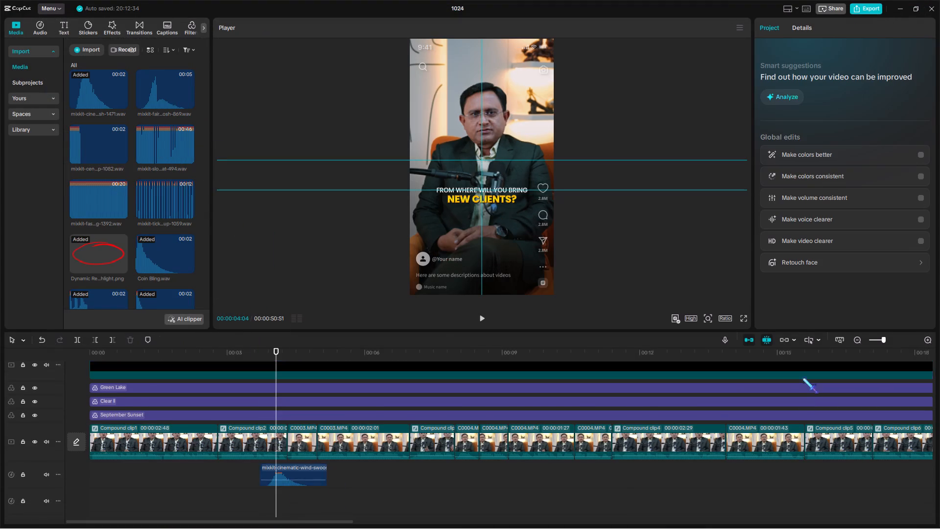
Trim the swoosh clip's start to about 4:04 so it begins with the first Glare II transition.
click(890, 337)
scroll(519, 441, up, 4)
scroll(292, 403, up, 5)
double_click(282, 373)
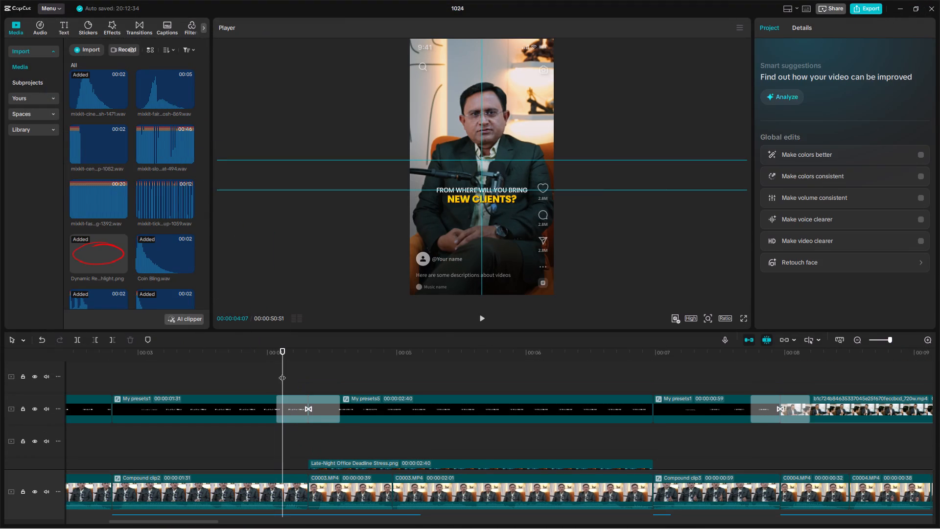
scroll(293, 384, down, 13)
drag(295, 464, 317, 465)
click(316, 463)
key(q)
scroll(317, 466, up, 9)
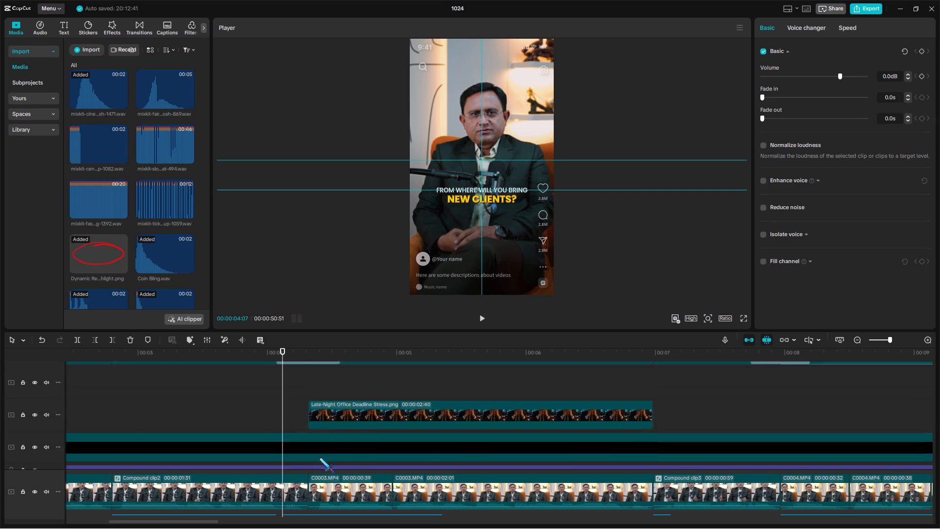
scroll(319, 457, up, 11)
scroll(319, 443, down, 6)
scroll(319, 442, down, 16)
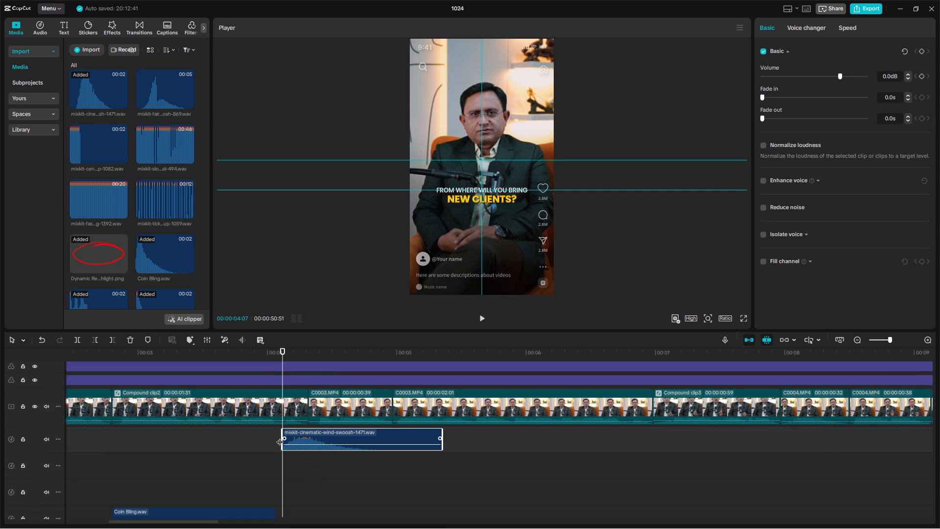
drag(281, 433, 279, 444)
scroll(300, 459, up, 19)
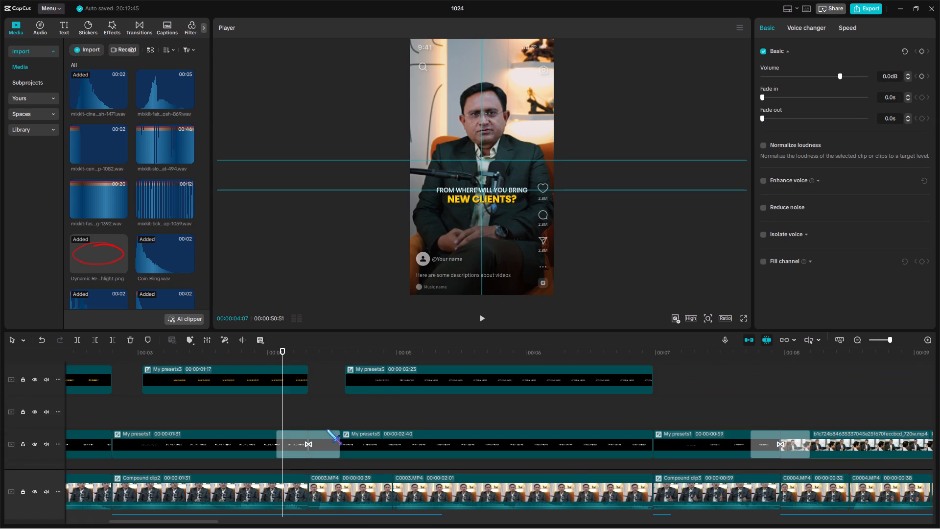
click(335, 396)
drag(335, 396, 339, 405)
scroll(348, 419, down, 15)
click(344, 481)
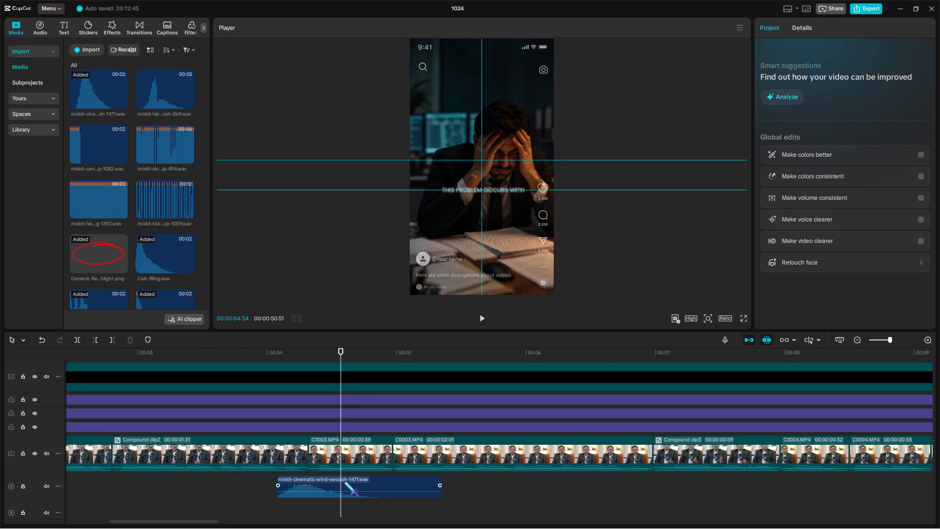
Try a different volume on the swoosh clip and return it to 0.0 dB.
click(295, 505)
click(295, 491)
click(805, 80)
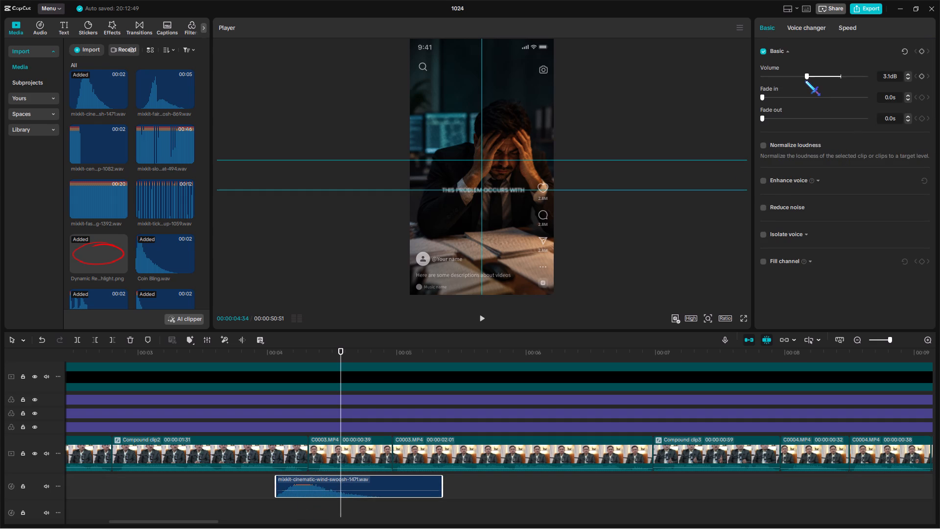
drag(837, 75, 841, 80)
Copy the swoosh clip and paste it at 7:44, at the start of the Glare II transition before the b1c724 B-roll.
key(ctrl+c)
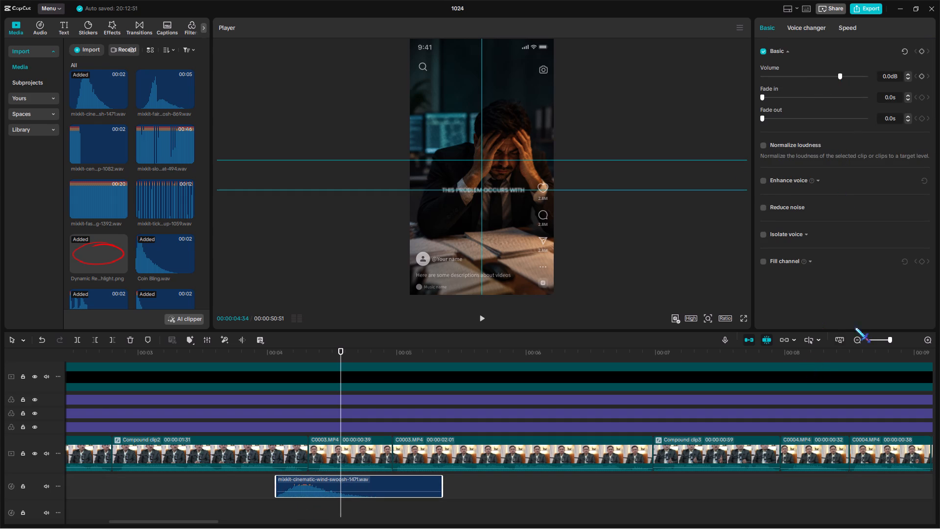
drag(882, 340, 888, 344)
scroll(507, 441, up, 14)
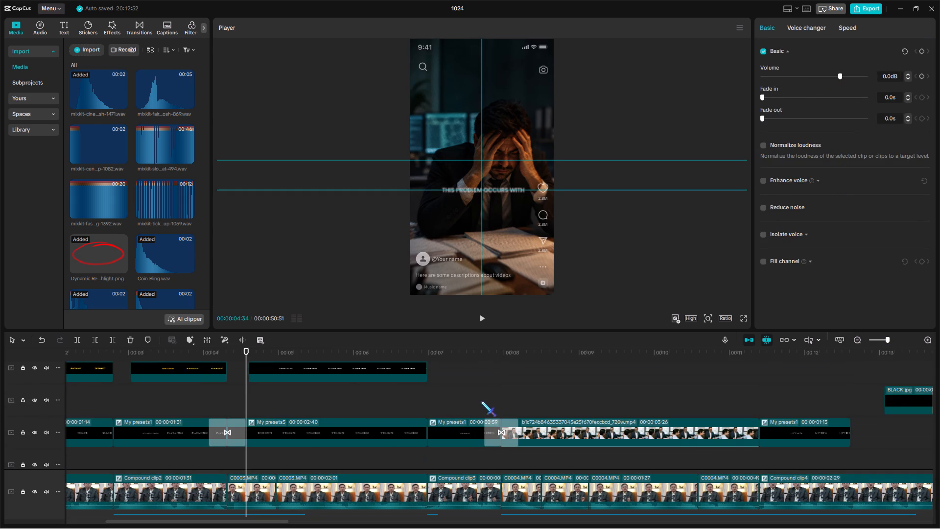
double_click(481, 401)
key(ctrl+v)
Paste the swoosh sound at 13:42, at the start of the transition between the BLACK.jpg clips.
scroll(539, 431, up, 18)
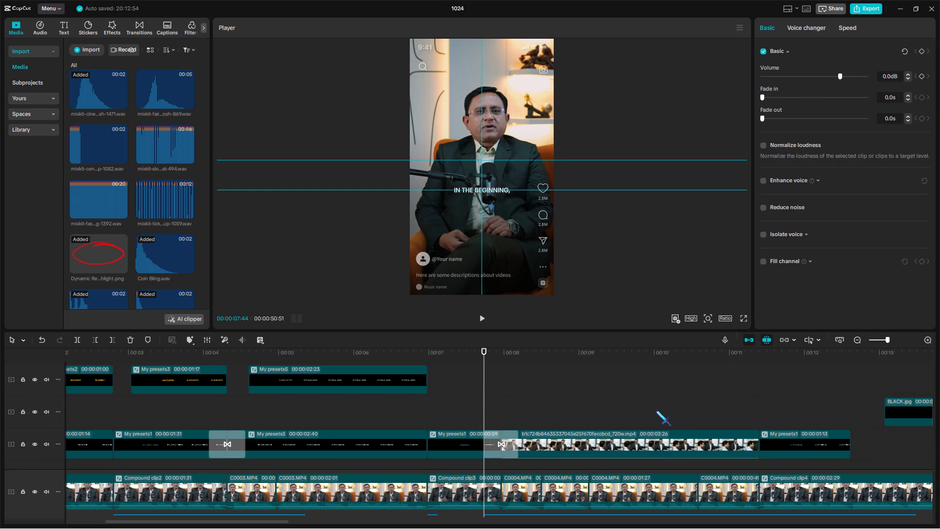
click(660, 410)
drag(660, 409, 305, 364)
key(ctrl+v)
click(891, 339)
Copy the swoosh clip again and paste it at 19:15, where the transition into the Texturelabs grunge overlay starts.
click(419, 445)
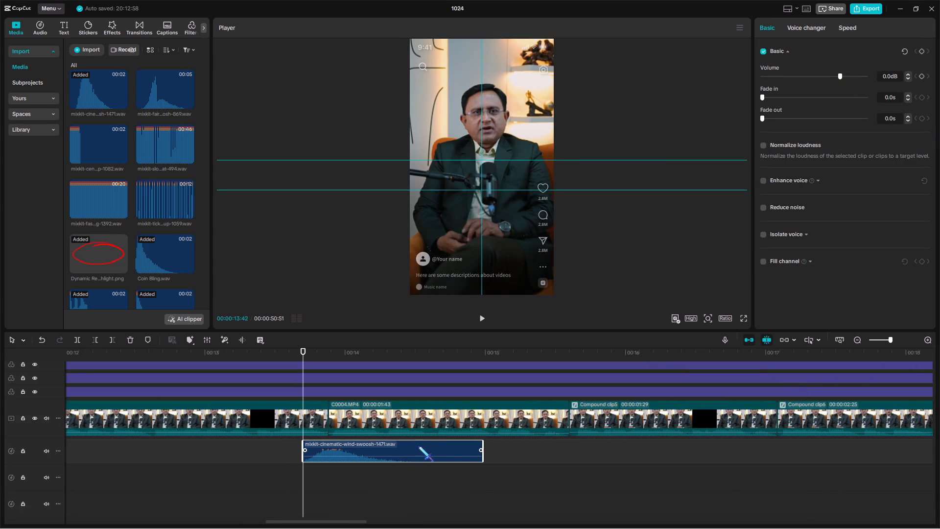
scroll(420, 455, up, 14)
key(ctrl+c)
scroll(557, 449, up, 7)
scroll(640, 432, down, 6)
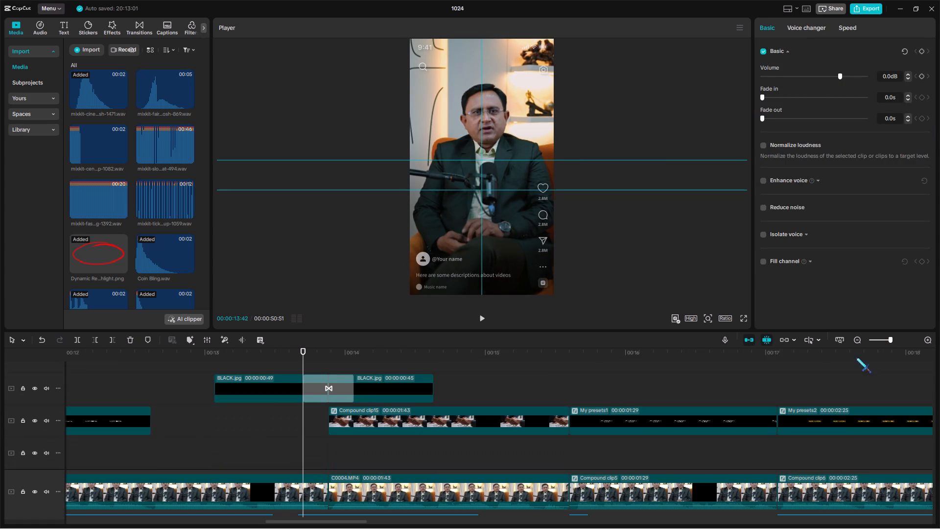
click(889, 339)
click(563, 391)
drag(563, 391, 923, 400)
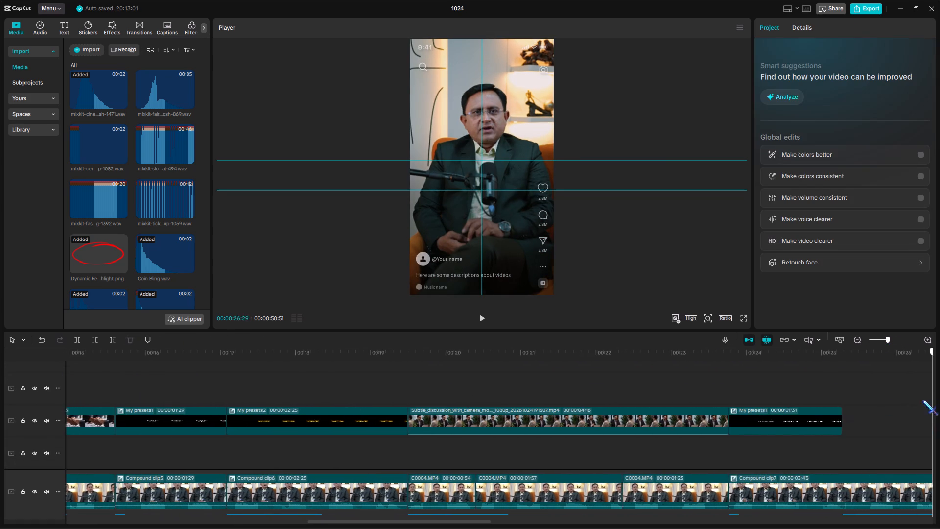
drag(923, 400, 349, 400)
scroll(393, 394, down, 8)
scroll(405, 397, up, 12)
key(space)
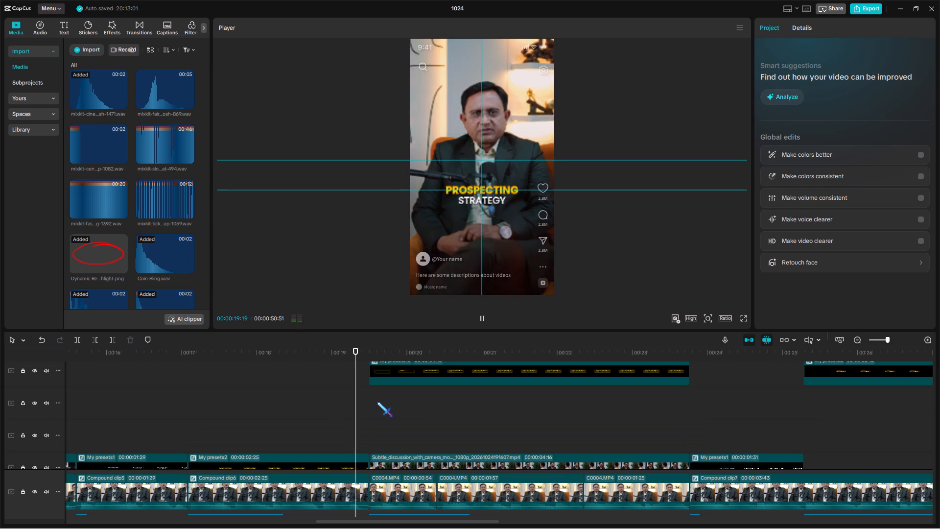
scroll(377, 402, down, 6)
scroll(399, 406, up, 13)
double_click(353, 378)
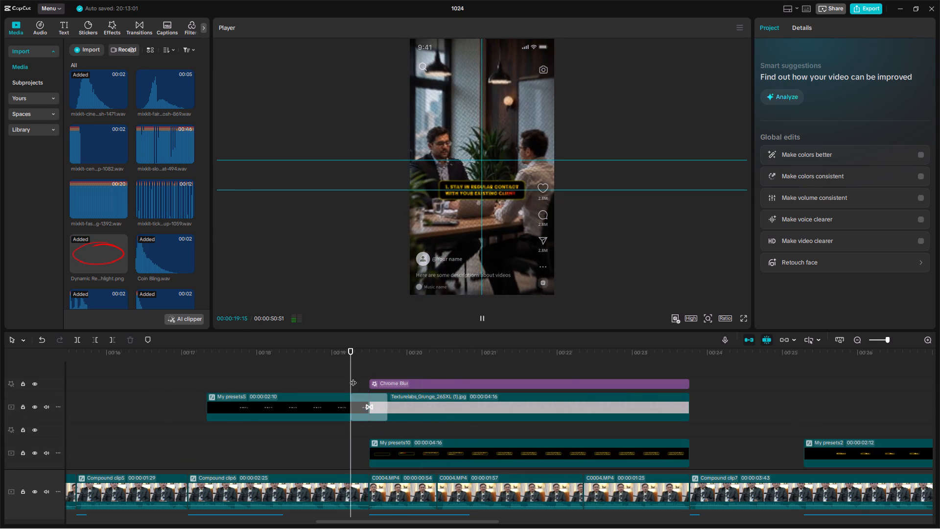
key(ctrl+v)
Paste the swoosh sound at 27:14, at the start of the transition between the My presets2 and My presets10 clips.
scroll(450, 436, up, 20)
scroll(450, 436, up, 1)
click(688, 424)
drag(688, 425, 689, 425)
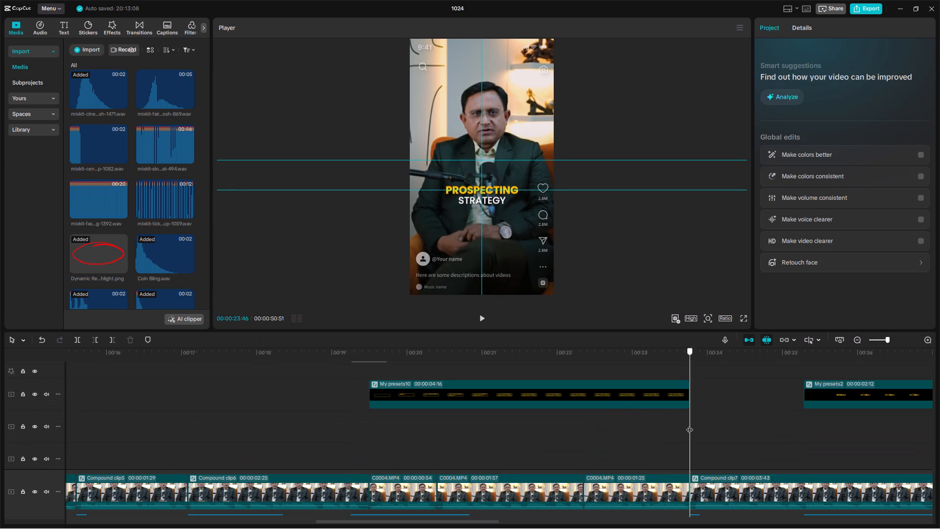
drag(689, 425, 507, 412)
key(ctrl+v)
Paste the swoosh sound at 29:45, at the start of the transition from My presets10 to the Texturelabs grunge overlay.
scroll(601, 457, up, 3)
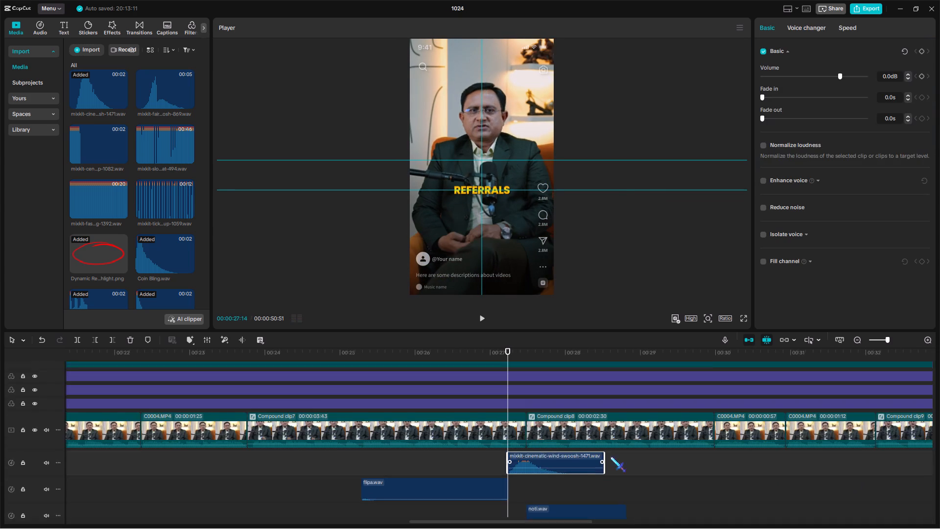
scroll(610, 457, up, 12)
click(712, 402)
scroll(711, 404, up, 7)
click(699, 370)
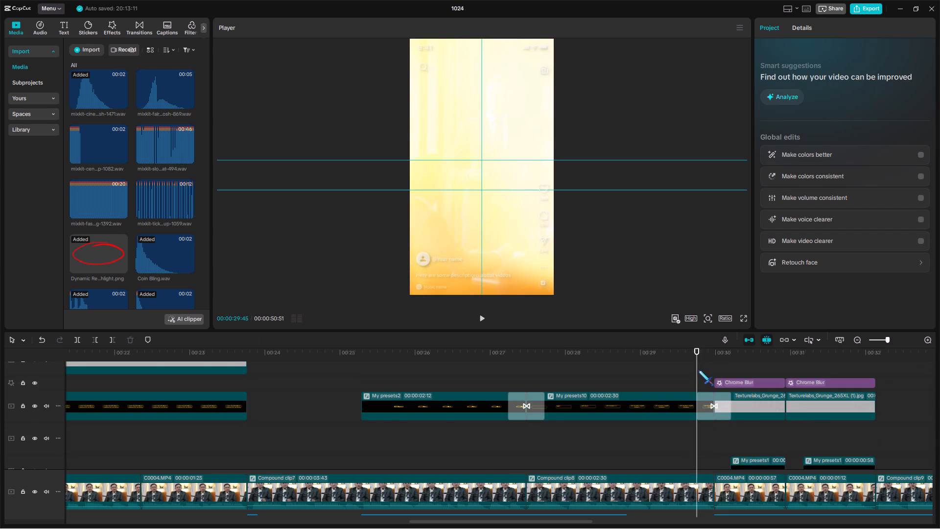
key(ctrl+v)
Paste the swoosh sound at 35:44, at the start of the transition into the "3. SET A TARGET" My presets10 clip.
scroll(798, 435, up, 15)
click(885, 340)
scroll(742, 433, up, 6)
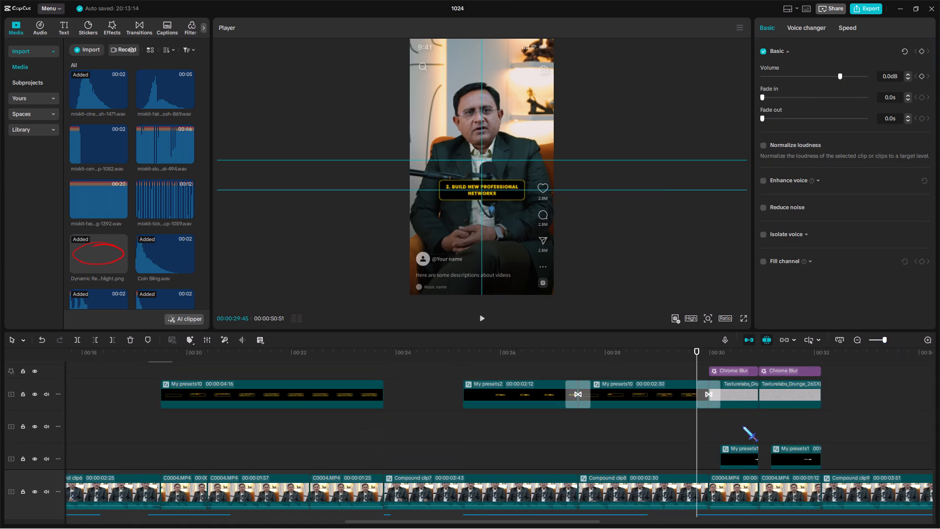
click(743, 426)
drag(743, 426, 358, 425)
scroll(460, 425, down, 16)
scroll(490, 435, up, 7)
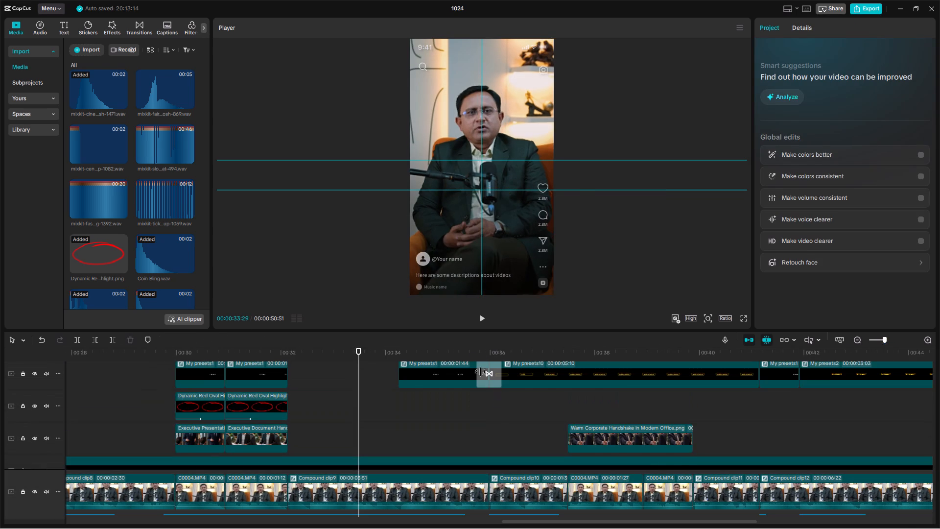
click(472, 354)
ctrl+drag(472, 353, 476, 358)
key(ctrl+v)
Check the remaining timeline for transitions, select all seven swoosh clips together and lower their volume to -24.2 dB.
scroll(619, 354, up, 20)
scroll(619, 354, up, 4)
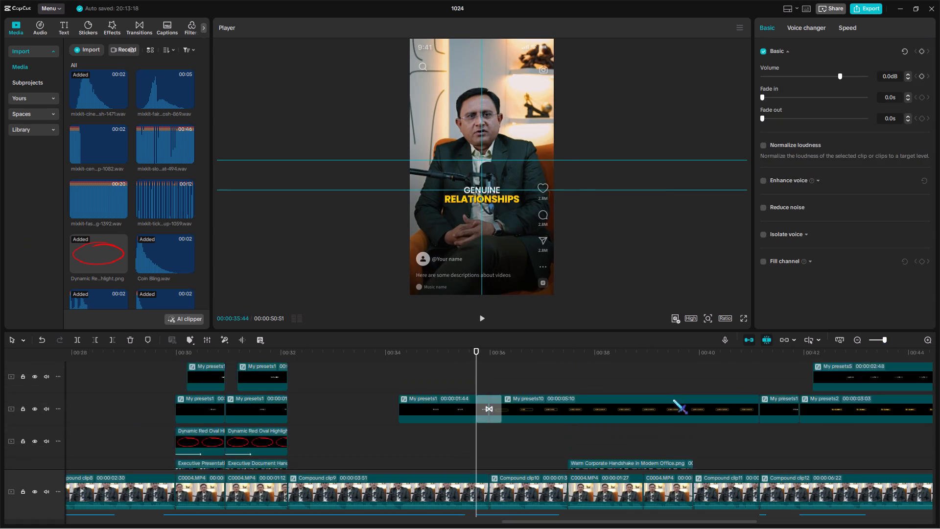
scroll(672, 399, up, 5)
click(624, 412)
drag(624, 411, 496, 427)
scroll(558, 417, down, 8)
scroll(561, 420, up, 5)
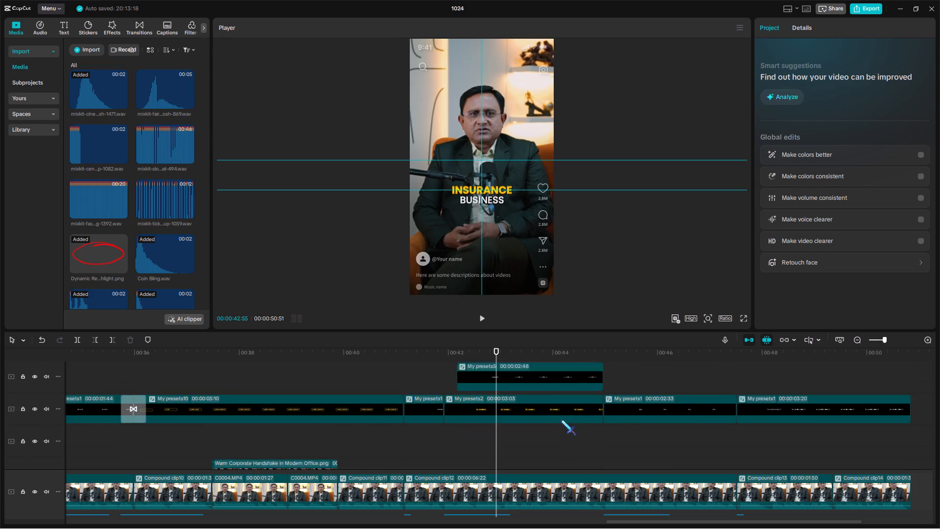
scroll(561, 420, up, 2)
click(880, 341)
scroll(747, 389, down, 20)
scroll(747, 389, down, 4)
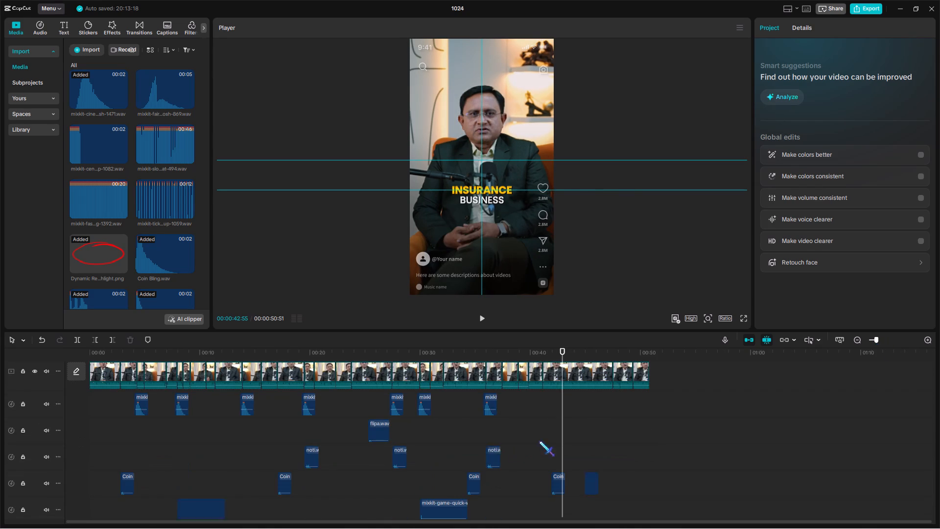
drag(515, 399, 105, 406)
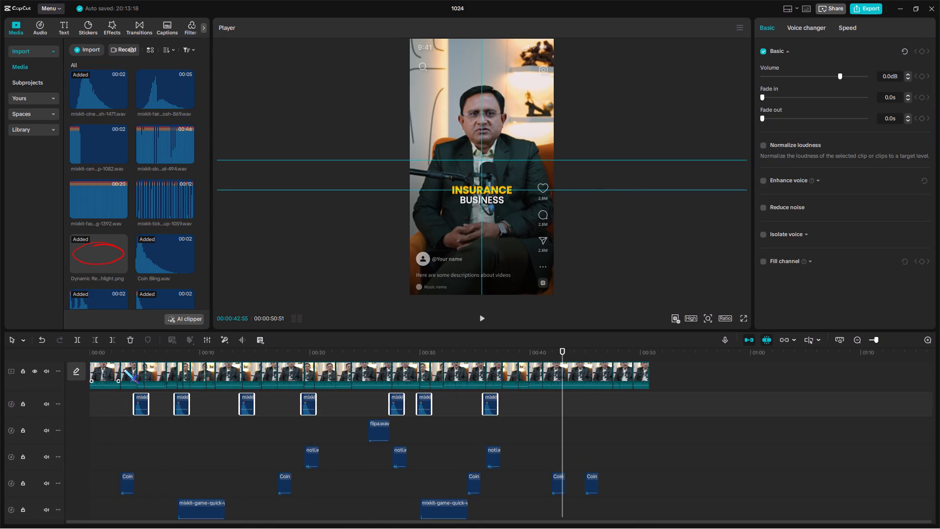
click(134, 355)
click(877, 340)
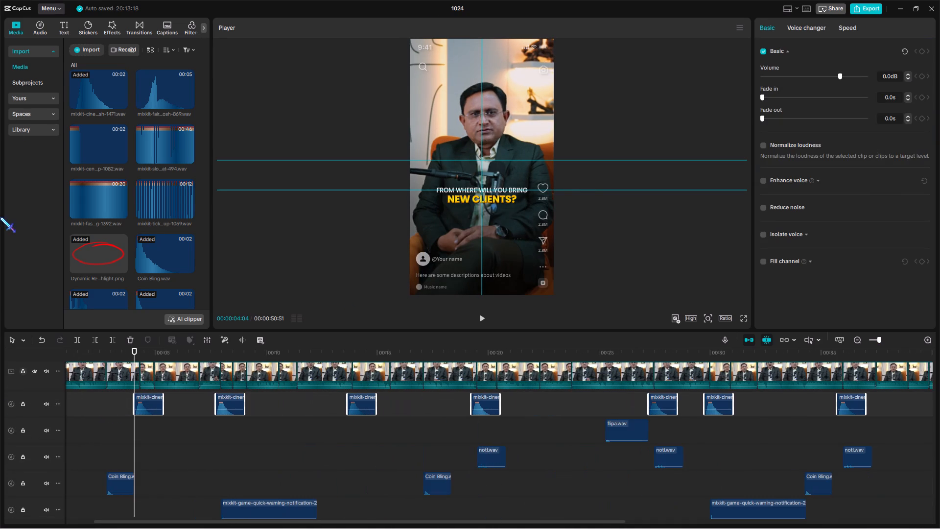
click(807, 78)
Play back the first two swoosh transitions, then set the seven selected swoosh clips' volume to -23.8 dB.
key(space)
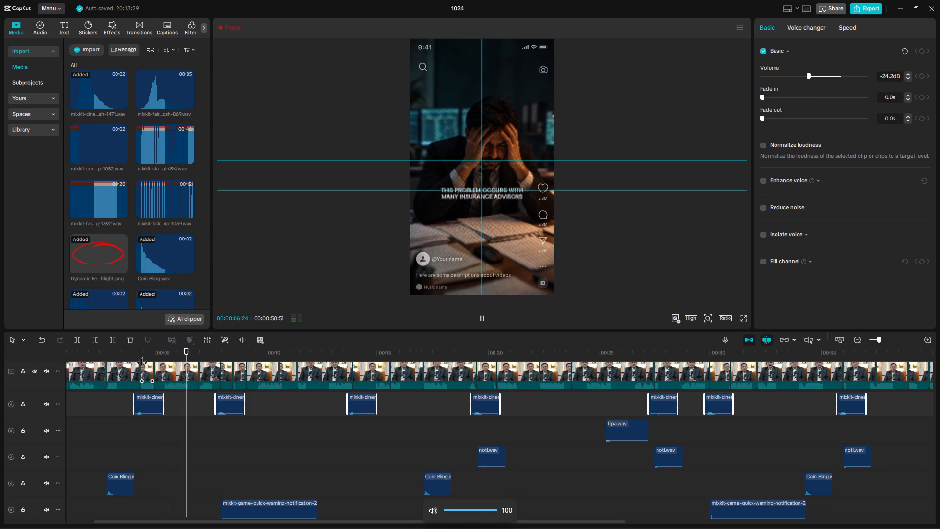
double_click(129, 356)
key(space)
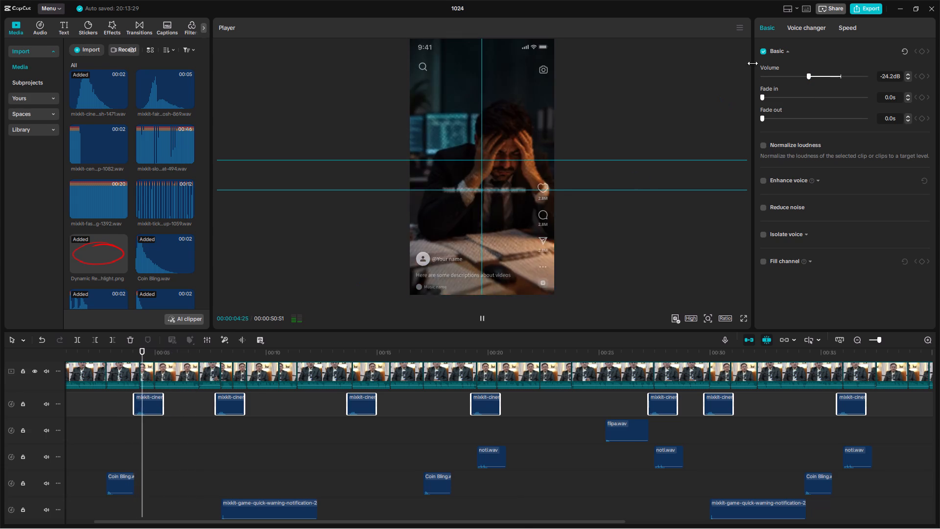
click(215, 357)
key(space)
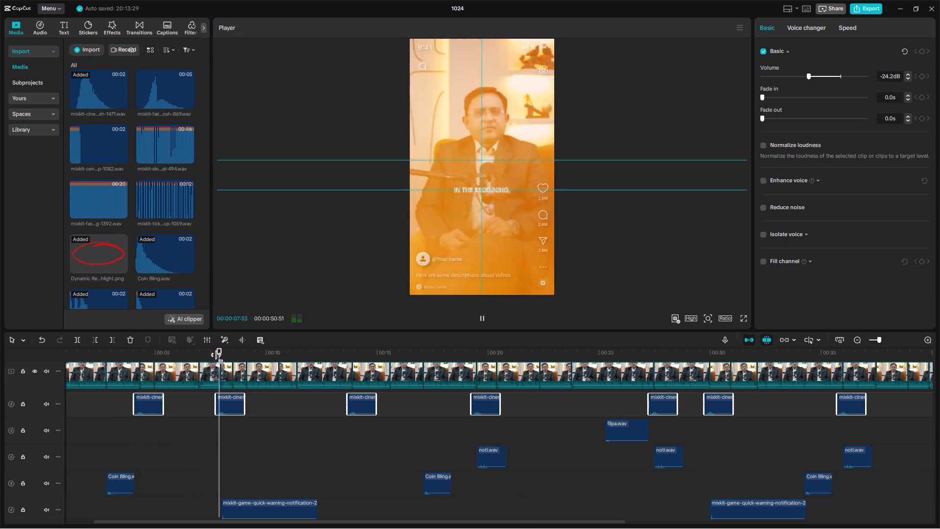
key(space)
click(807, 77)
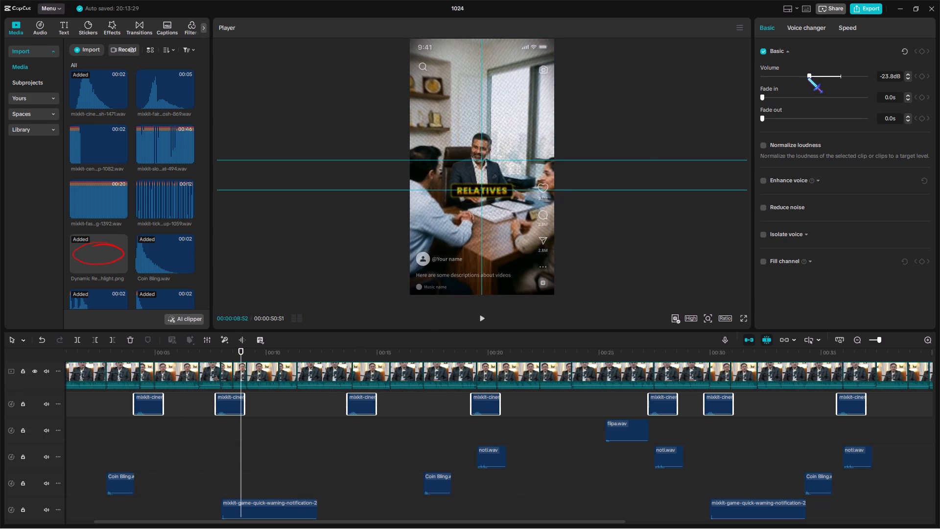
Select the five game quick-warning notification clips together and lower their volume in small stages past -22.6 dB, replaying them from about 8 seconds.
drag(878, 340, 874, 346)
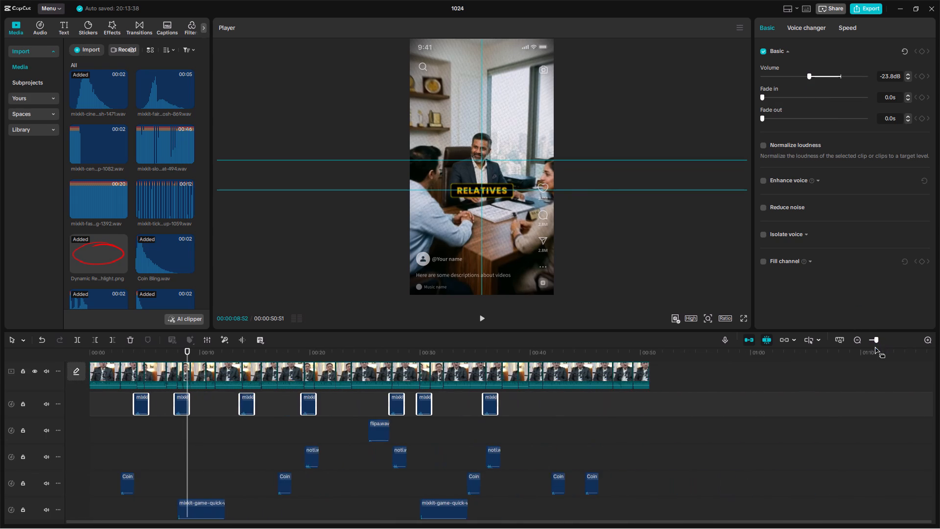
drag(874, 346, 875, 346)
scroll(582, 459, down, 8)
drag(160, 411, 454, 469)
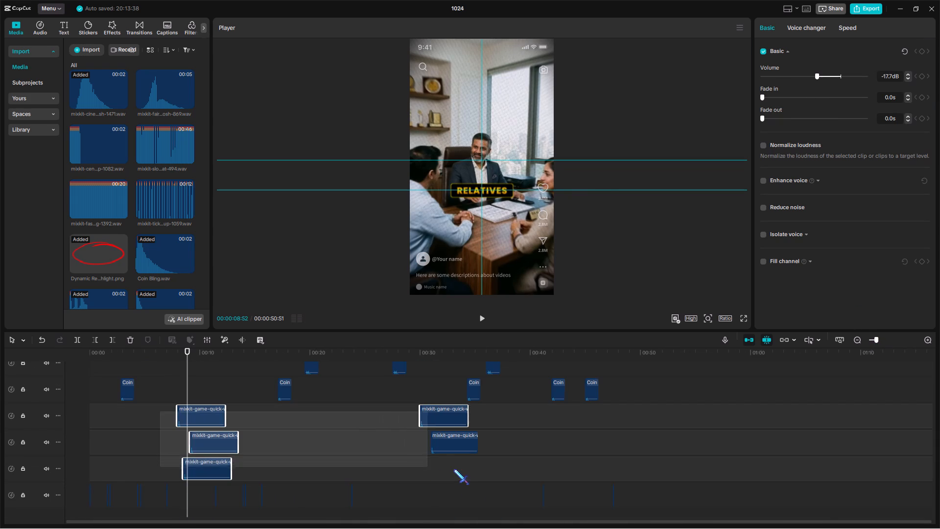
drag(454, 469, 458, 470)
click(813, 77)
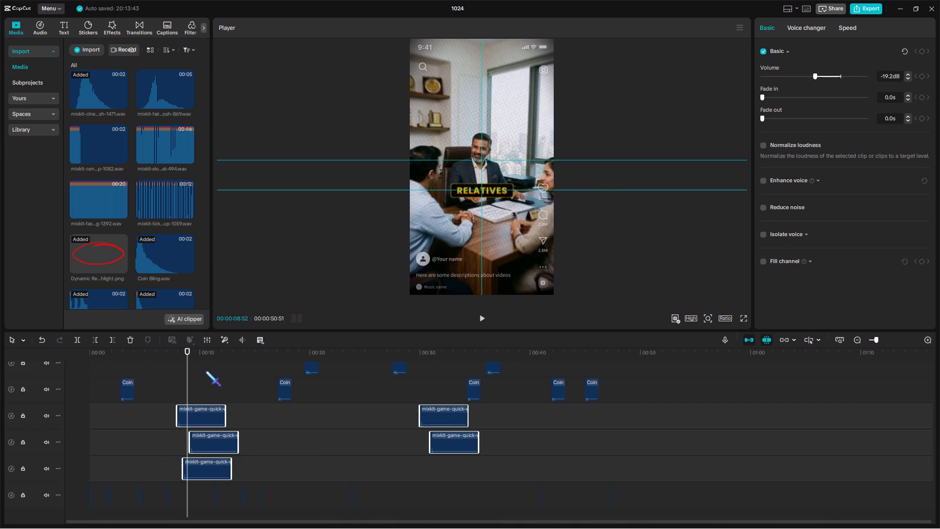
click(178, 354)
key(space)
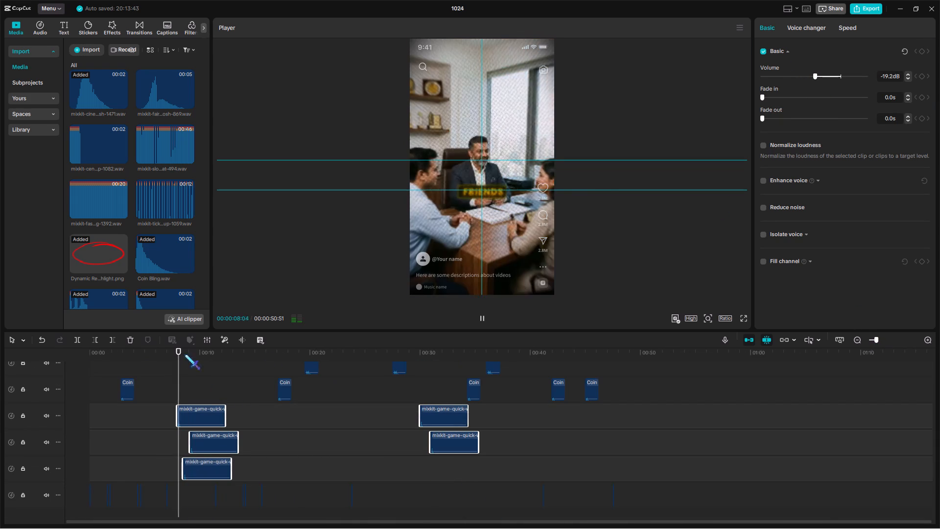
click(809, 75)
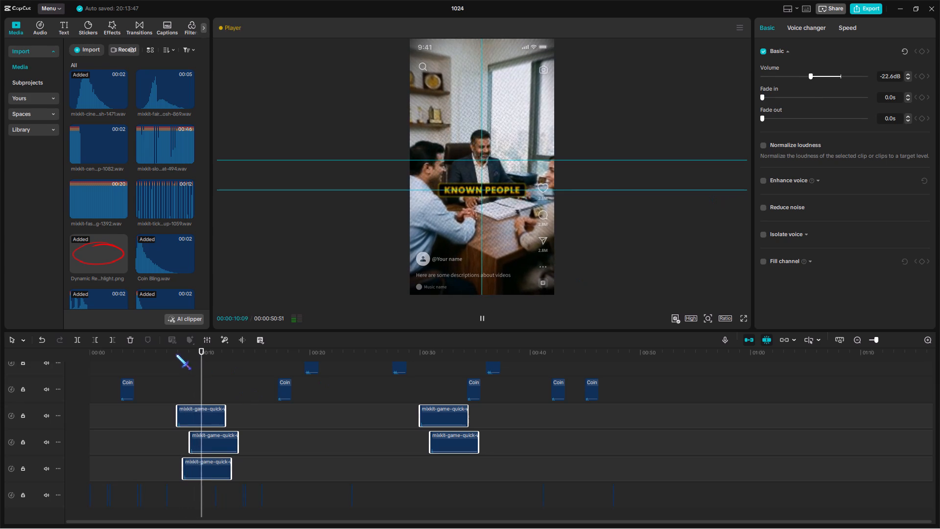
click(175, 354)
key(space)
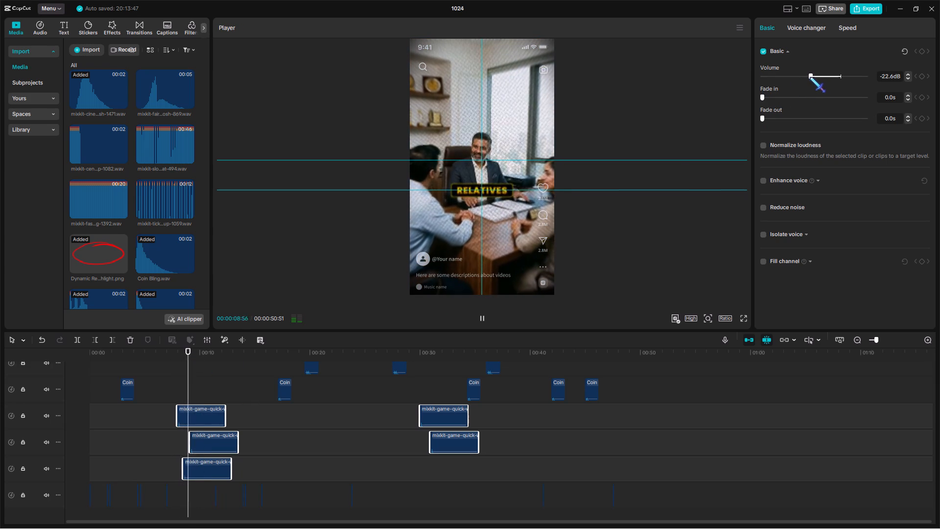
click(808, 76)
Select all five Coin Bling clips, lower their volume to -26.0 dB and replay the one at 17:05.
scroll(238, 461, up, 6)
drag(101, 459, 429, 460)
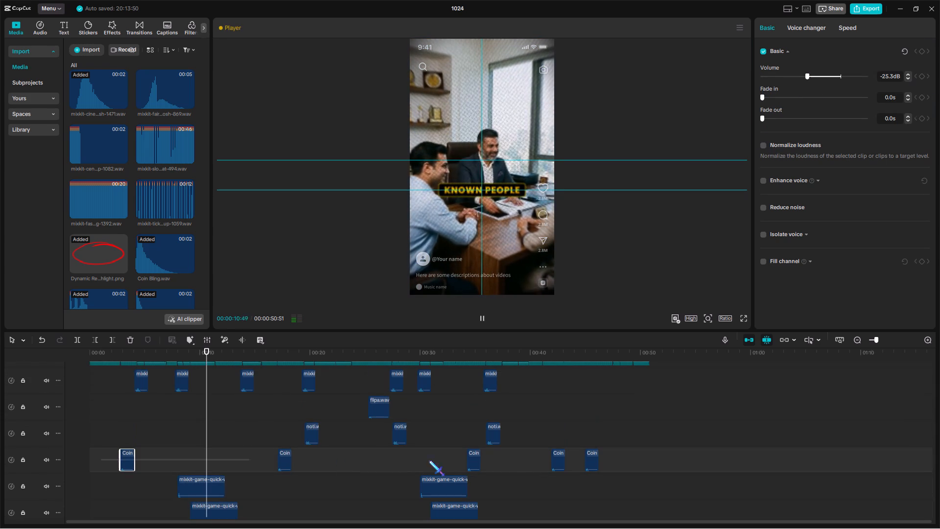
drag(429, 460, 632, 462)
click(274, 355)
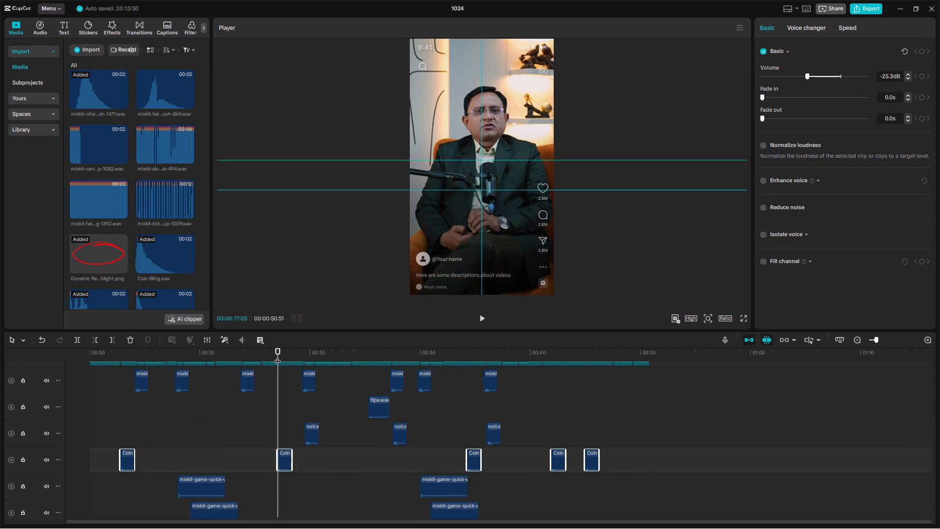
key(space)
key(space)
click(804, 77)
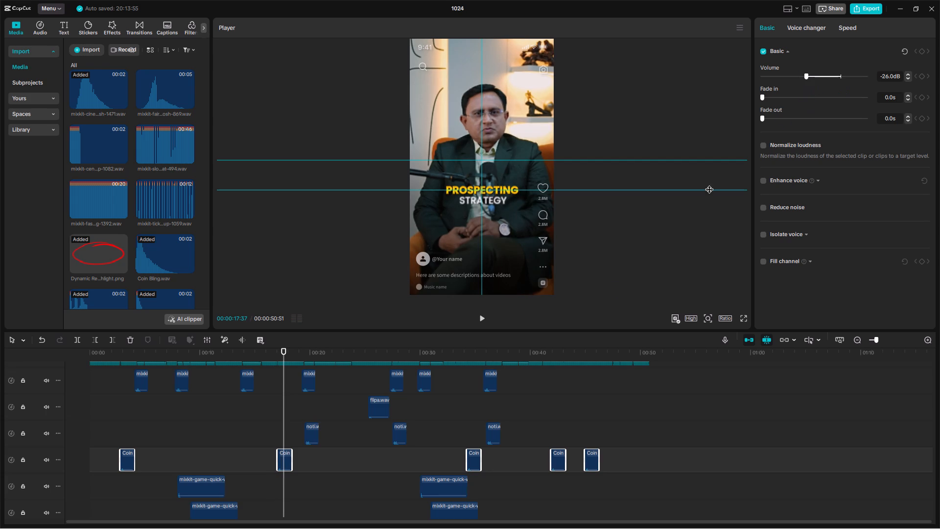
click(276, 355)
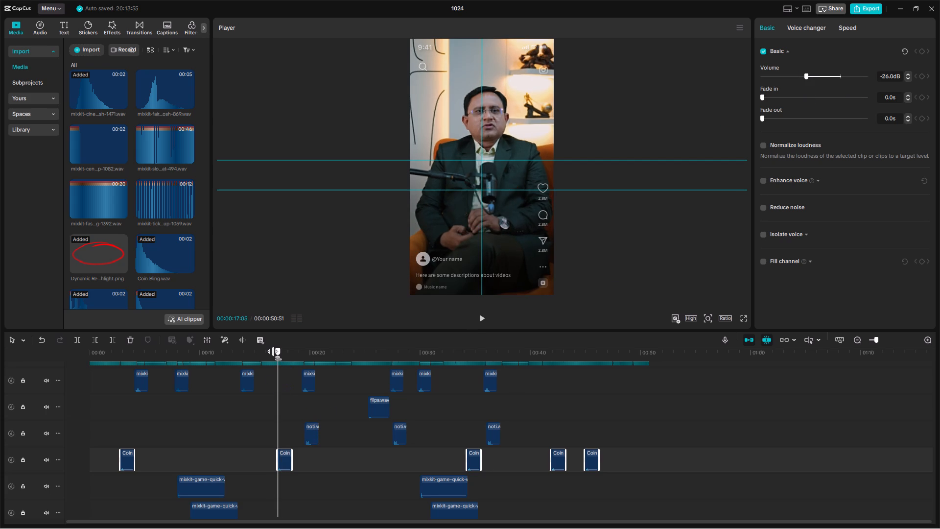
key(space)
key(space)
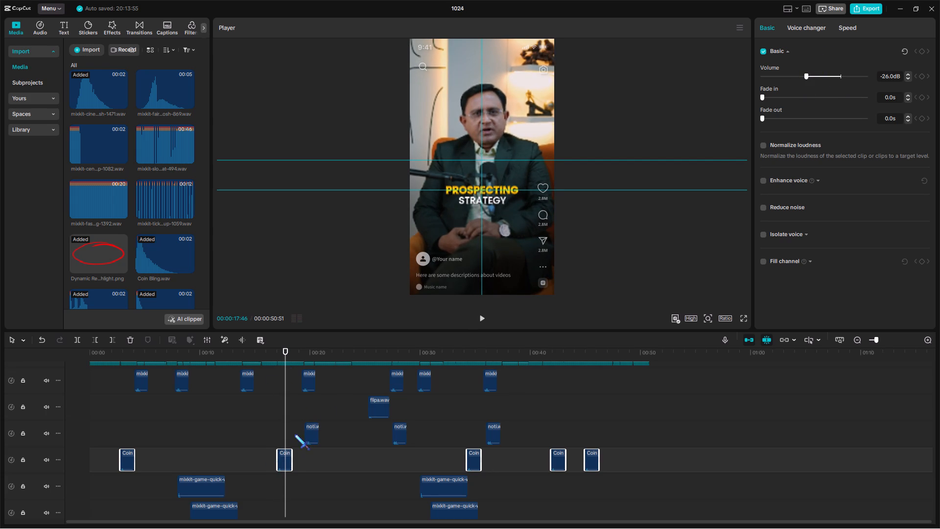
Select the three noti.wav clips together, set their volume to -25.7 dB and replay the first one from 19:30.
click(303, 415)
key(space)
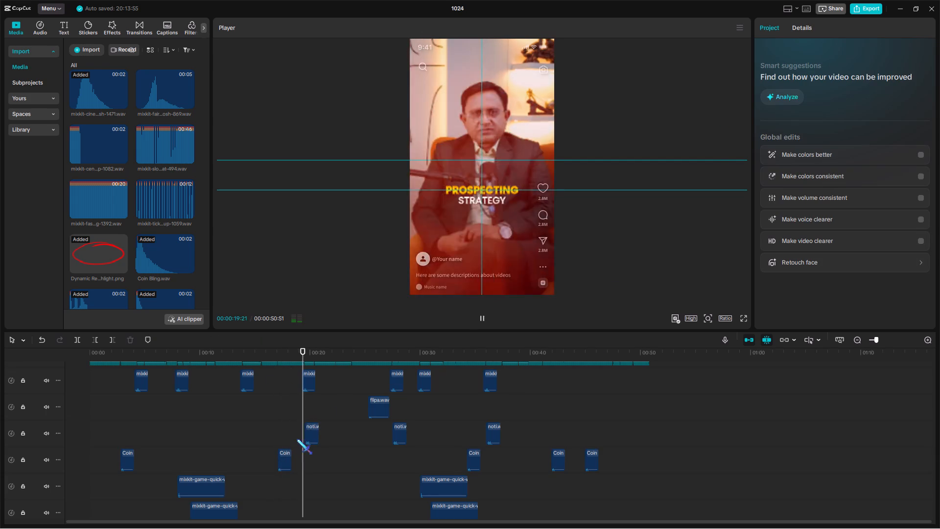
drag(282, 433, 556, 436)
key(space)
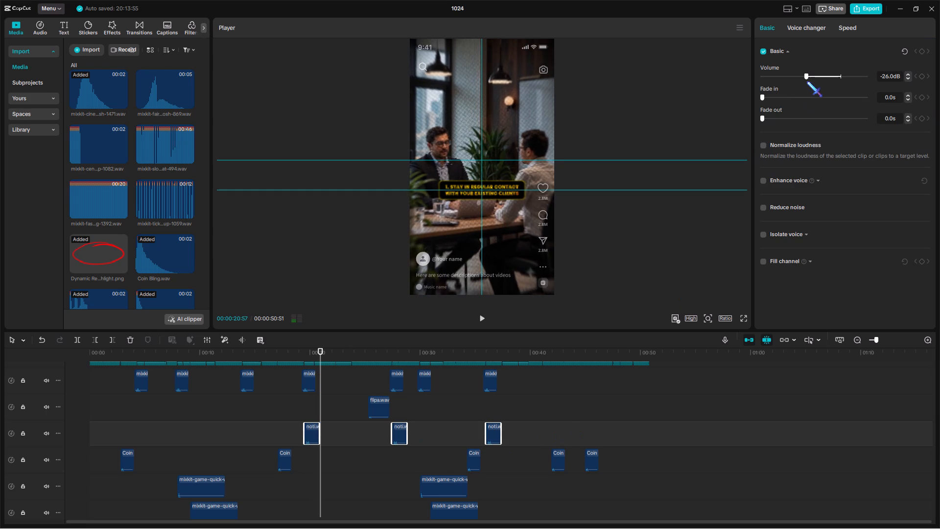
drag(808, 77, 805, 83)
click(306, 356)
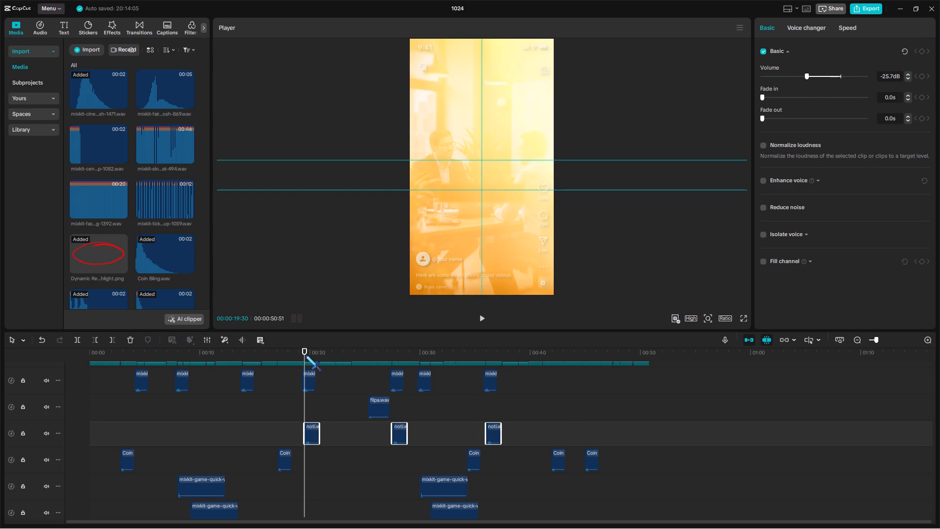
key(space)
key(space)
Listen to the flipa.wav clip from 25:17 and lower its volume to -30.9 dB.
click(367, 428)
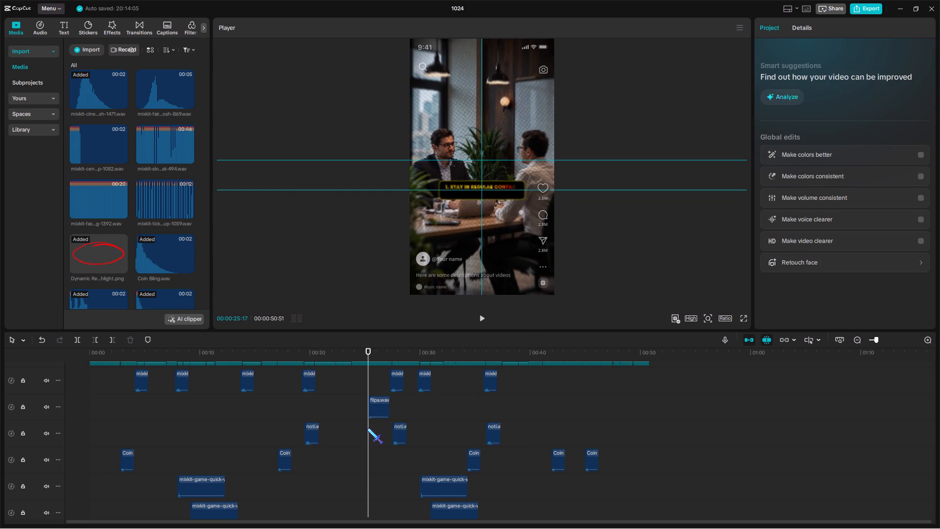
key(space)
click(375, 411)
key(space)
click(798, 78)
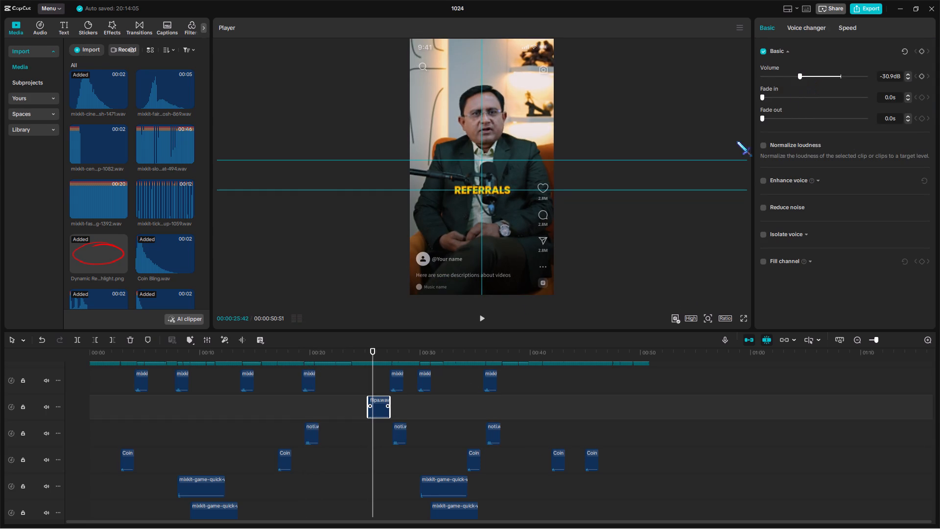
Reselect all seven swoosh clips, replay them from 27:15, nudge them slightly earlier and lower their volume to -26.8 dB.
drag(125, 382, 536, 385)
click(388, 352)
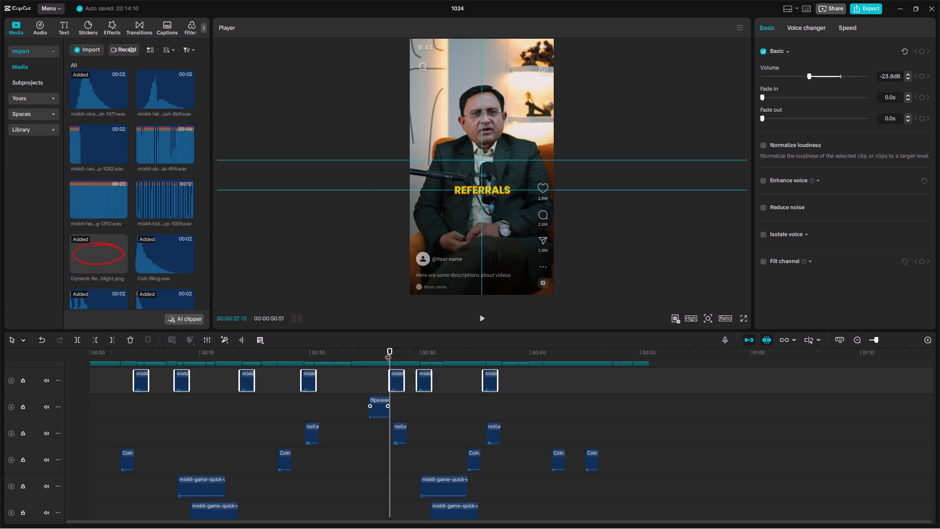
key(space)
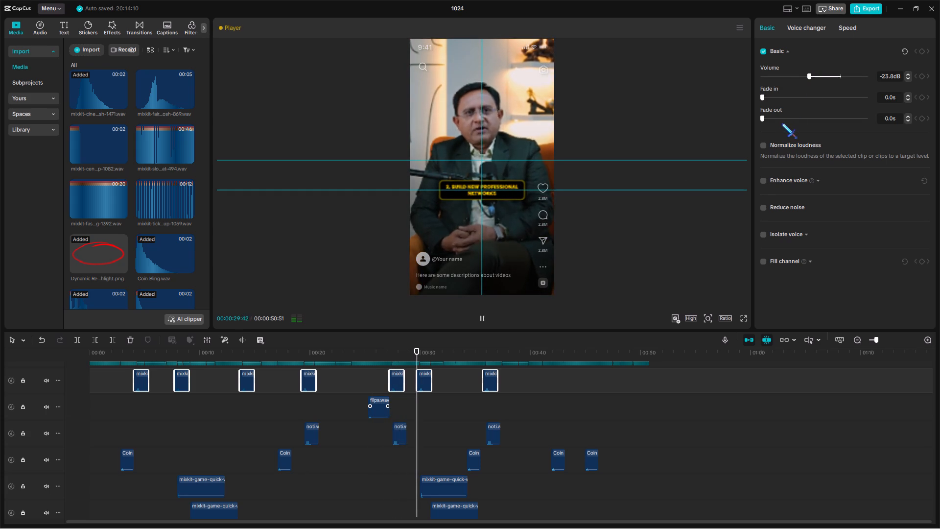
click(804, 76)
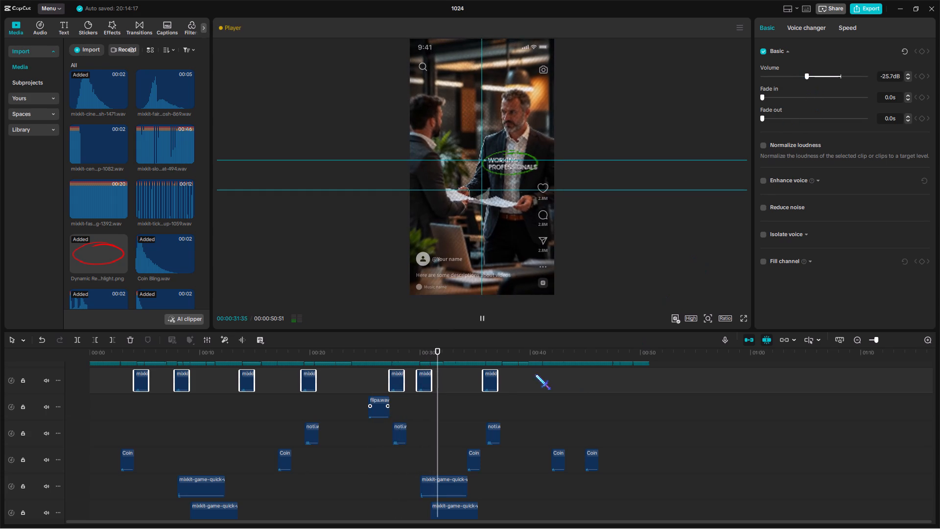
key(space)
click(482, 376)
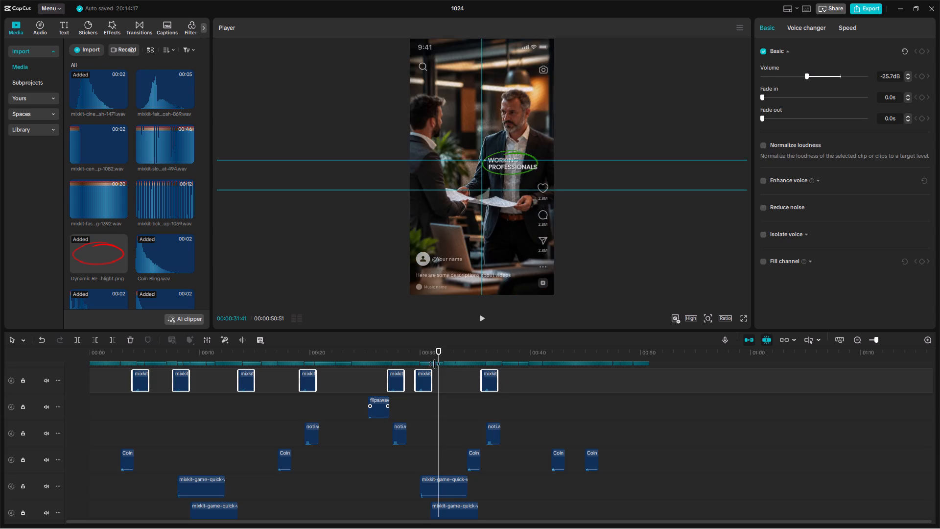
click(415, 356)
key(space)
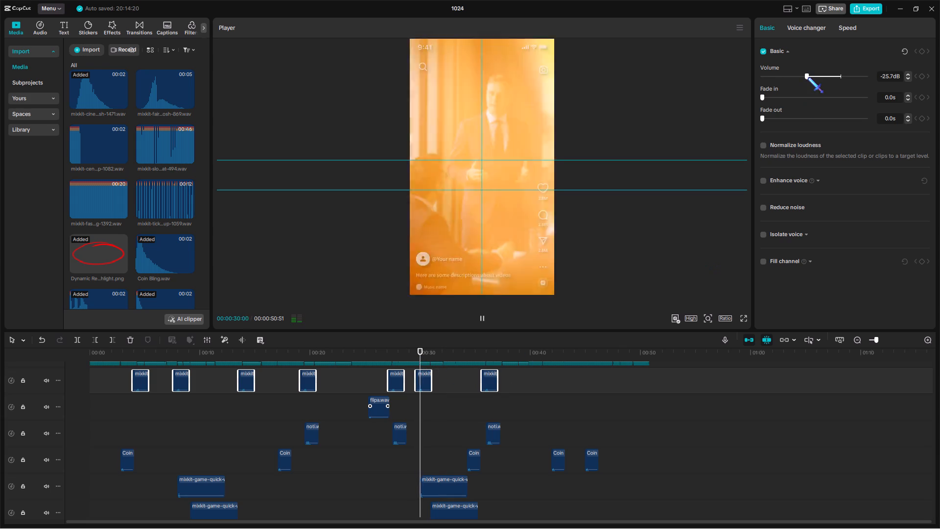
click(803, 77)
Return to the start of the timeline, search the media files for "LET" and import the Let Me Go nasheed background video.
scroll(801, 387, up, 20)
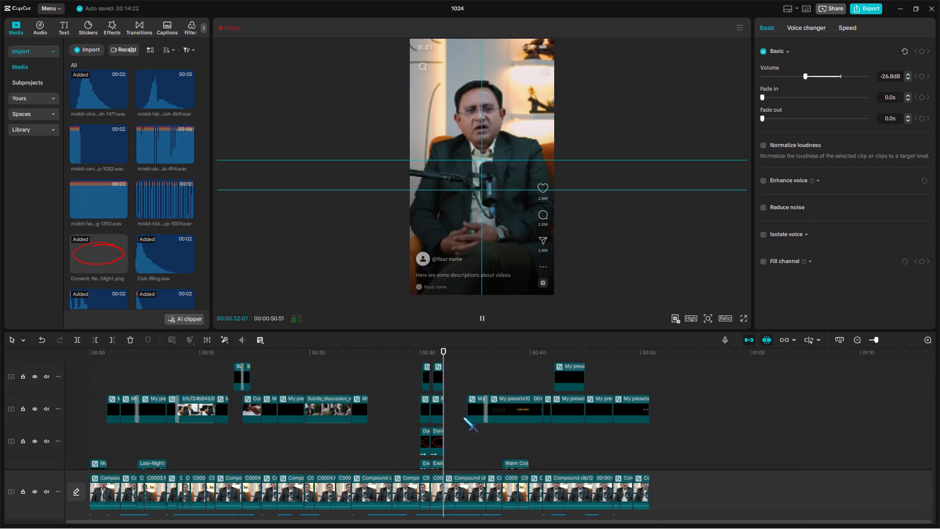
click(463, 417)
drag(463, 417, 0, 392)
click(74, 48)
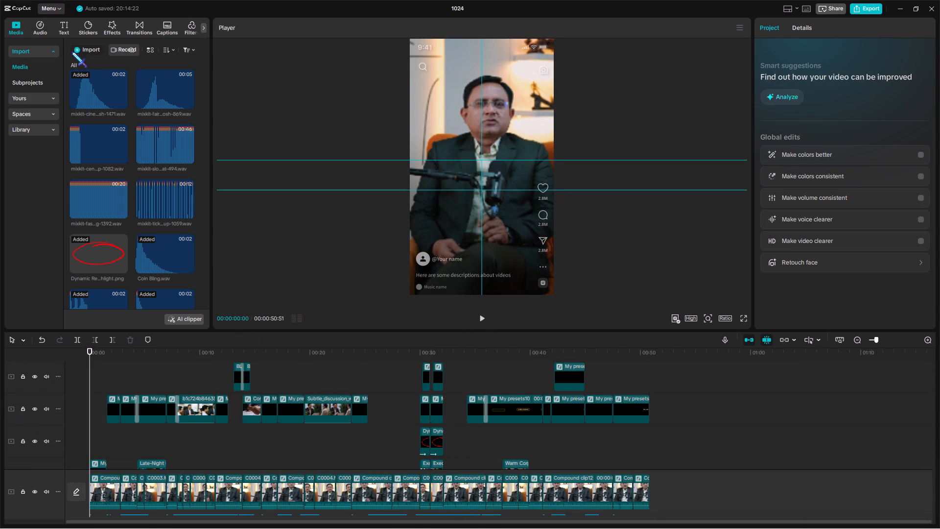
click(78, 70)
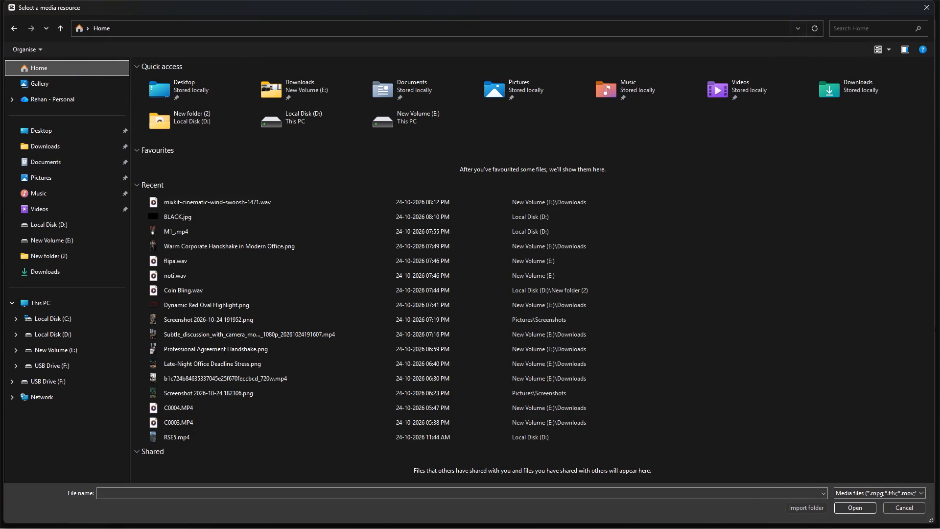
click(844, 28)
text(LET)
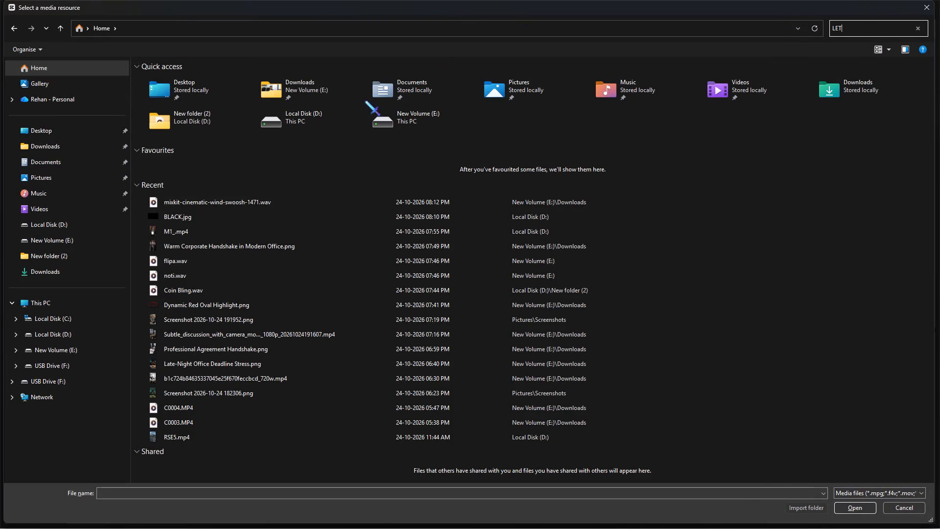
double_click(283, 75)
Place the Let Me Go video on a new track above all the overlays, starting at 00:00.
scroll(390, 382, up, 10)
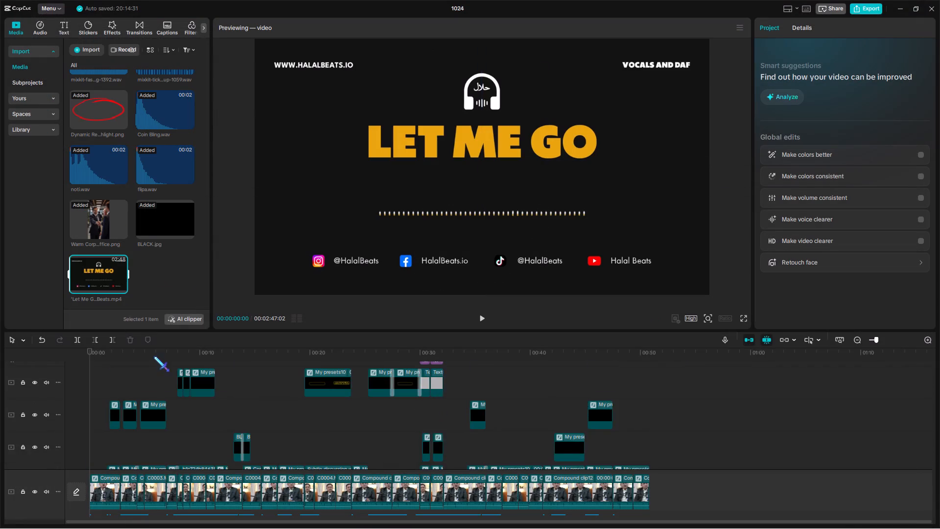
scroll(154, 356, up, 20)
scroll(154, 356, up, 3)
drag(100, 273, 76, 363)
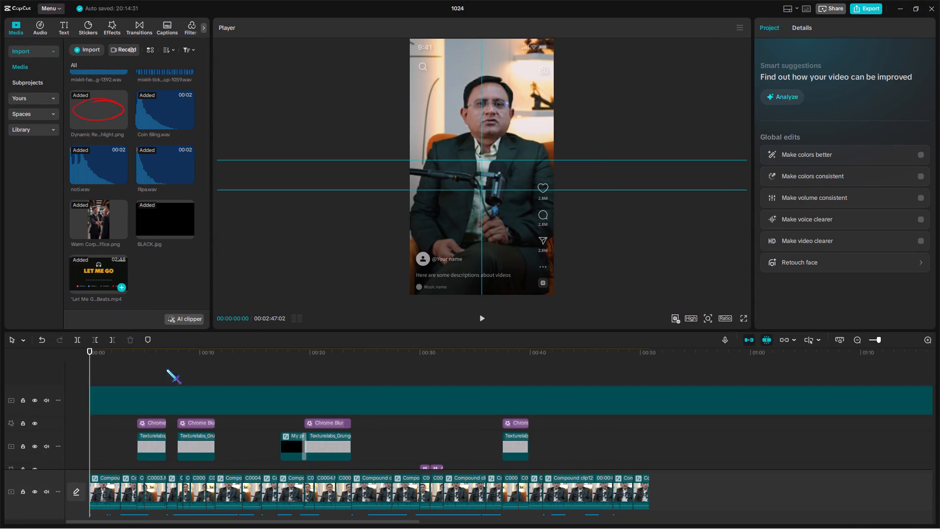
Trim off the part of the Let Me Go clip before 9:57 and move the remainder to the timeline start.
click(177, 368)
drag(177, 368, 198, 371)
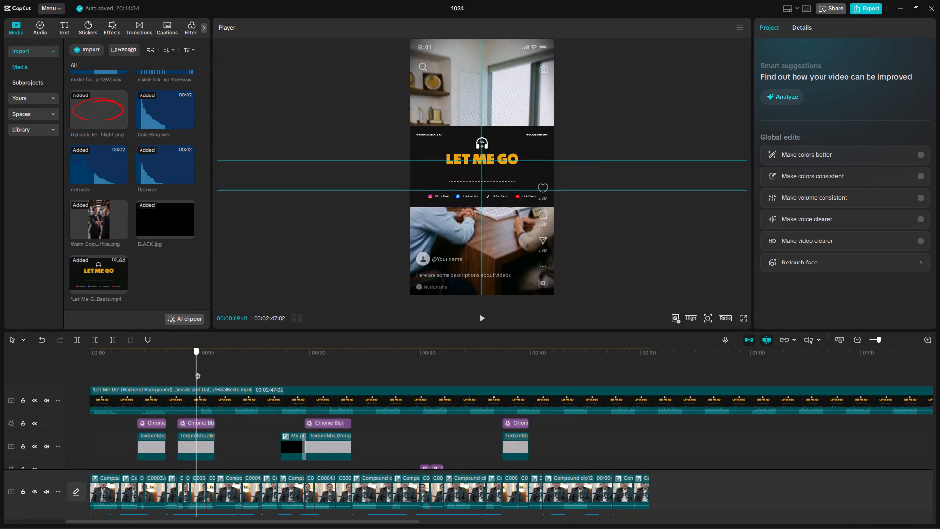
drag(198, 371, 199, 369)
click(198, 395)
key(q)
drag(247, 401, 98, 393)
Scale the Let Me Go clip to 75% and move it sideways out of the frame, to X position 1936.
click(80, 376)
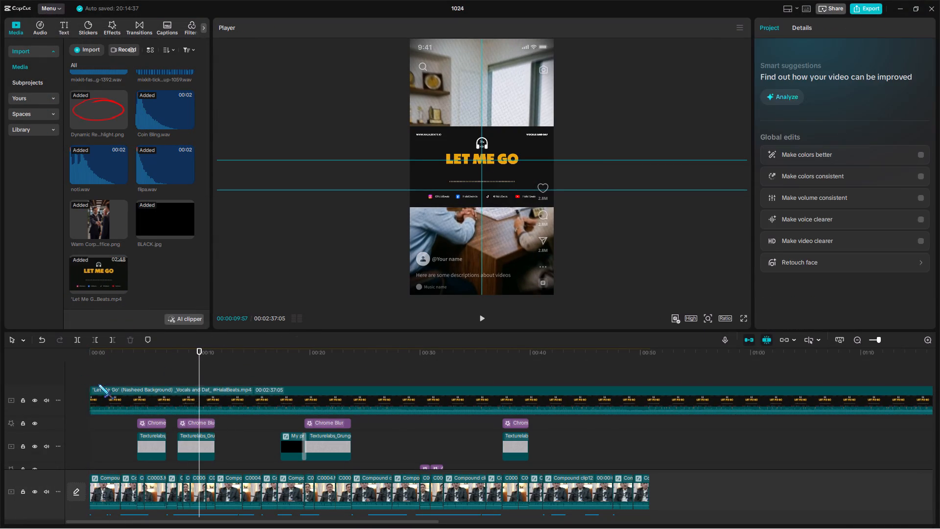
click(122, 396)
drag(556, 126, 529, 144)
drag(471, 168, 585, 169)
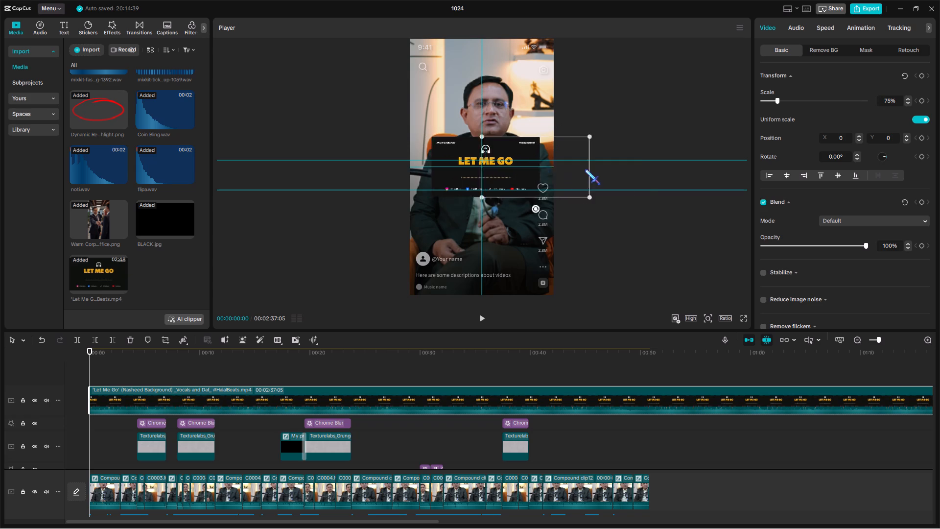
drag(585, 169, 601, 170)
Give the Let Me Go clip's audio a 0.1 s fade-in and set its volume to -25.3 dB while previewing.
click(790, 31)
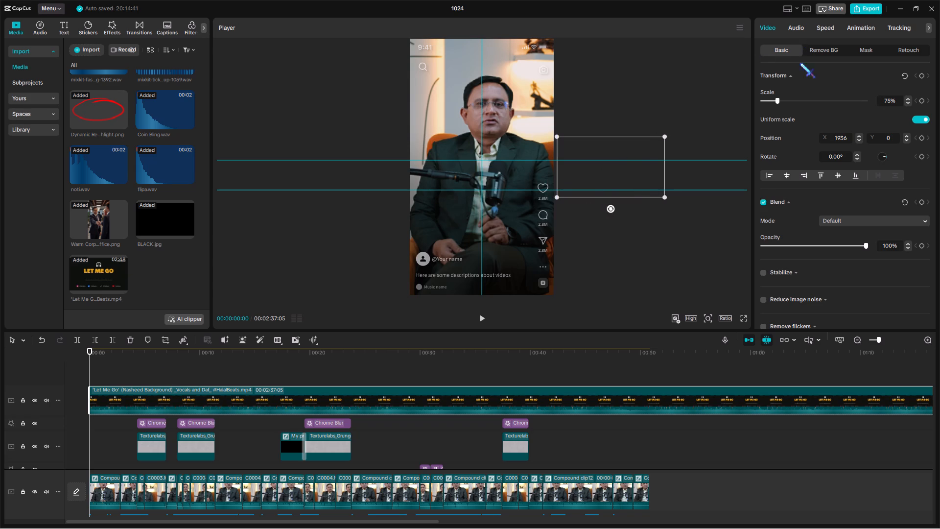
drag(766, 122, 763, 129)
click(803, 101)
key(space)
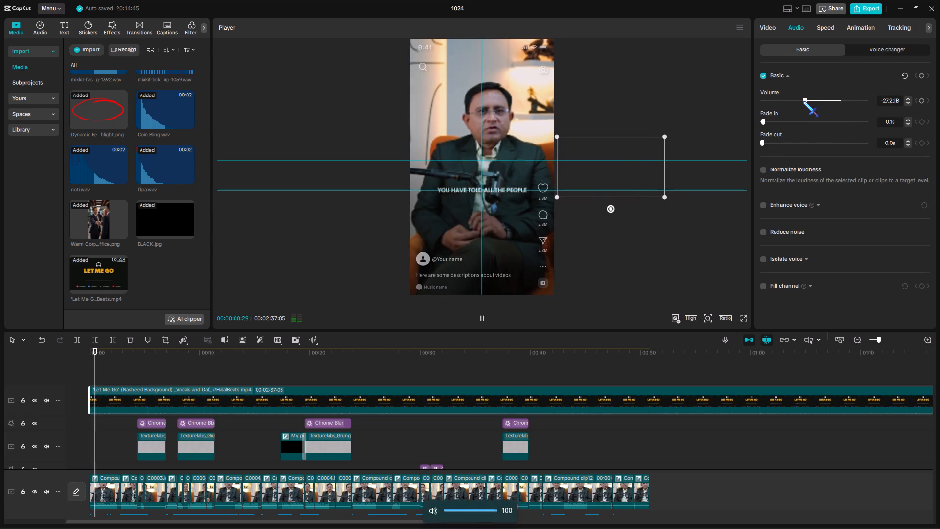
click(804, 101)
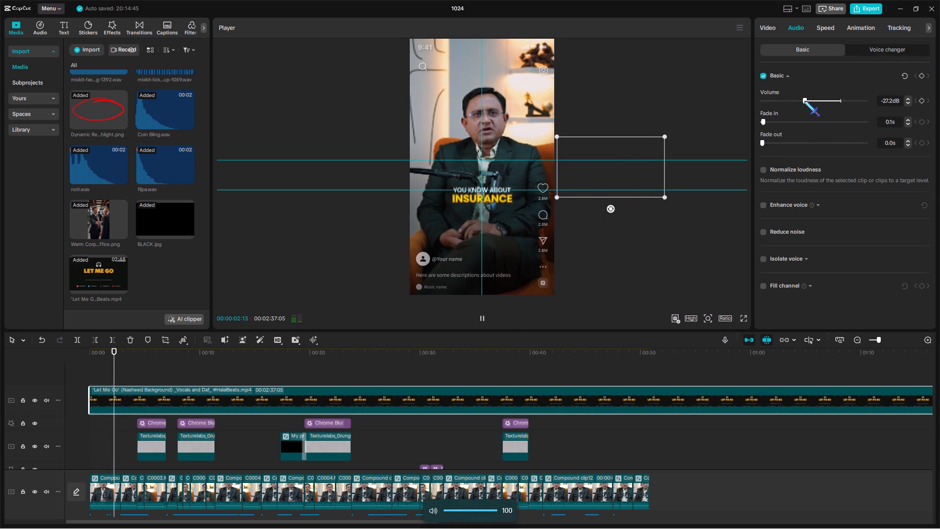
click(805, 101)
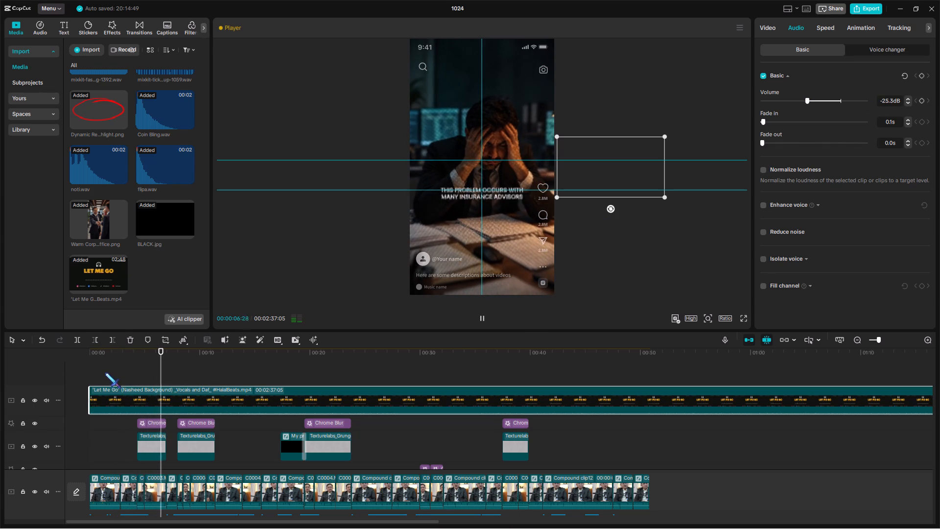
Trim about 1.8 seconds off the start of the Let Me Go clip, move it back to 00:00 and play.
click(105, 372)
drag(105, 372, 111, 385)
click(110, 398)
key(q)
drag(139, 398, 81, 394)
click(78, 390)
key(space)
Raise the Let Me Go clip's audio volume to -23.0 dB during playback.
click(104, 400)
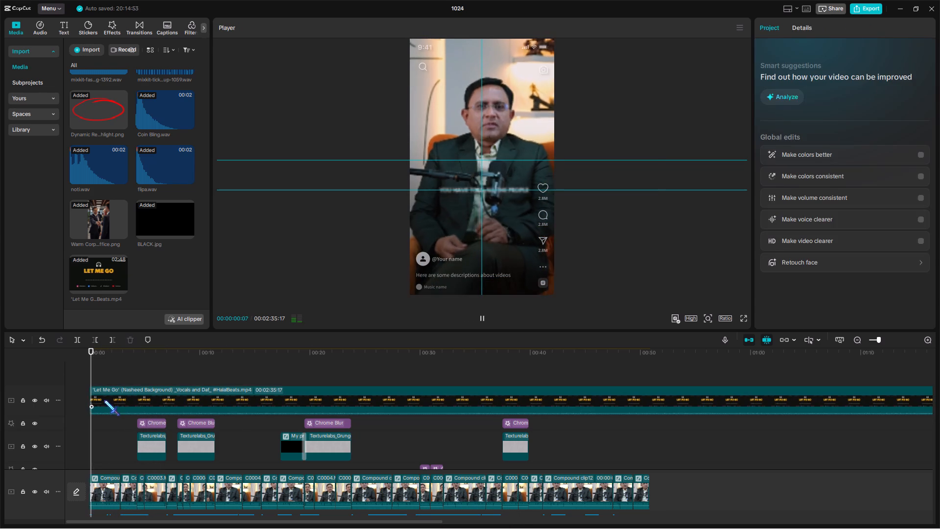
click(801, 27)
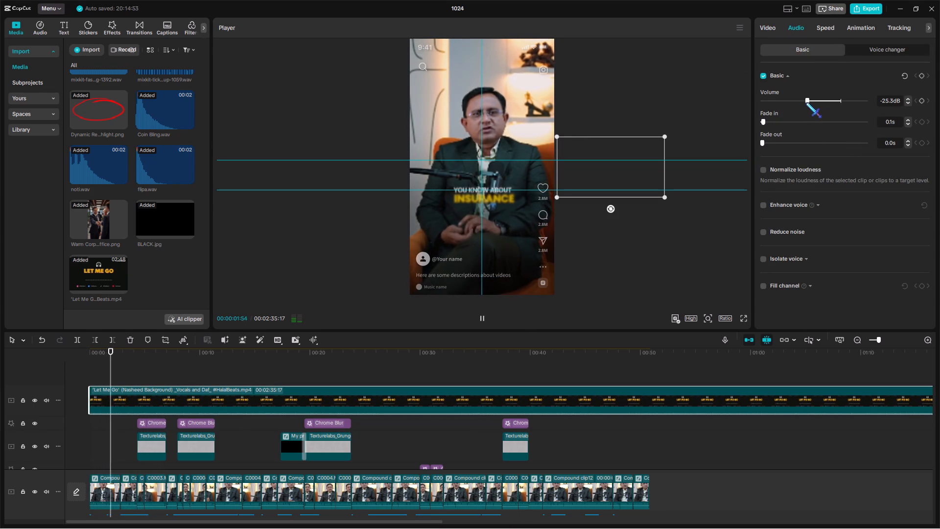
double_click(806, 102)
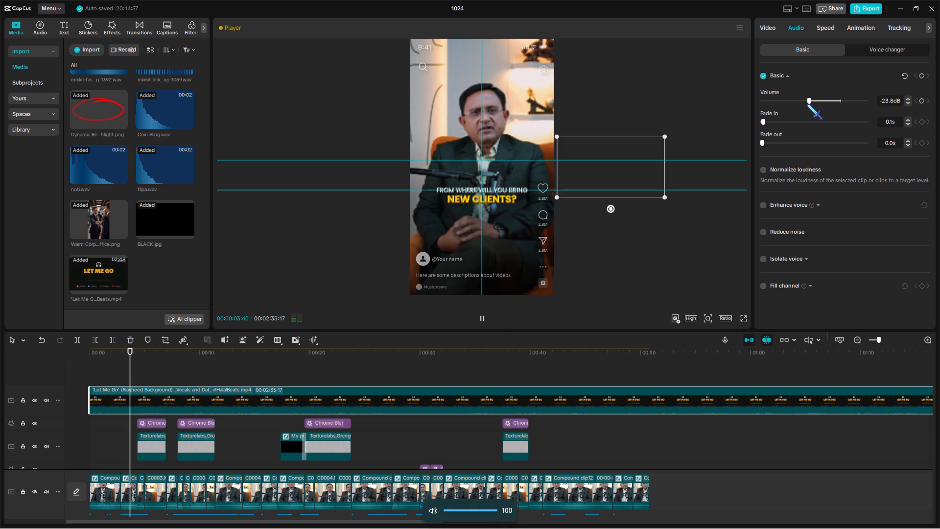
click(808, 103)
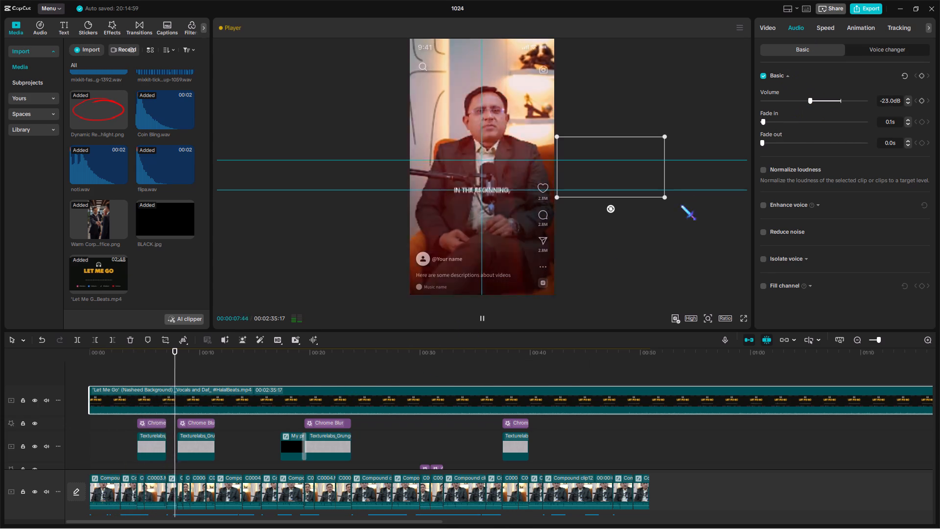
Trim the Let Me Go clip's start at 00:00:01:48, move the rest back to 00:00 and play from there.
click(103, 378)
drag(103, 378, 107, 390)
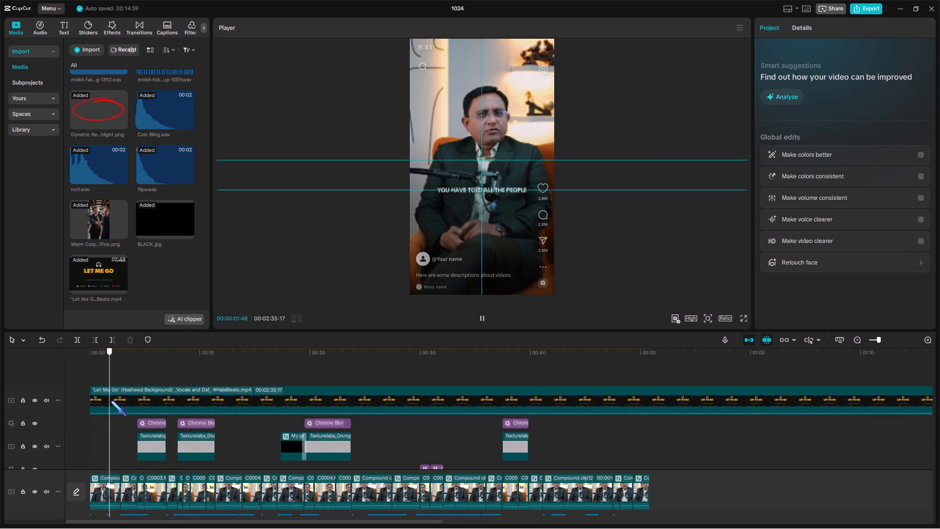
click(111, 401)
key(q)
drag(133, 401, 77, 392)
click(67, 381)
key(space)
Set the Let Me Go clip's audio fade-in to 0.3 s and its volume to -21.9 dB while previewing.
click(121, 396)
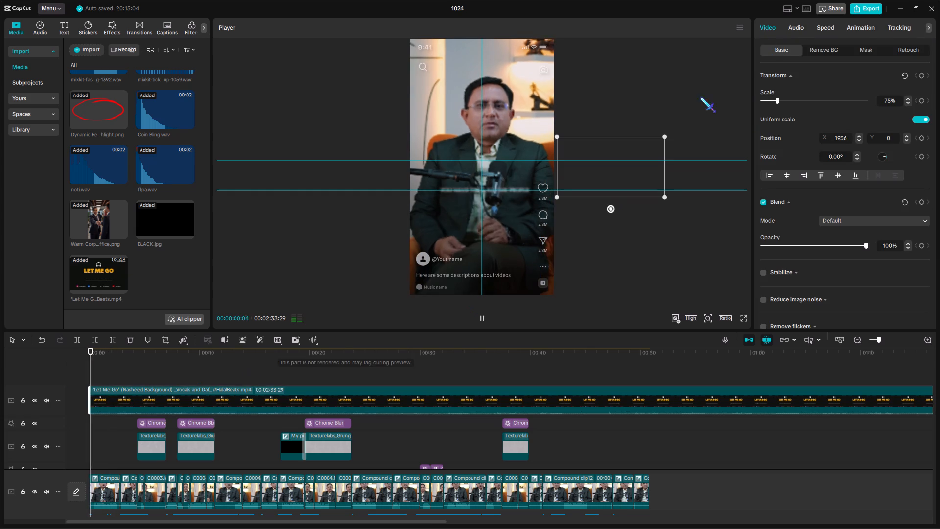
click(794, 29)
click(766, 122)
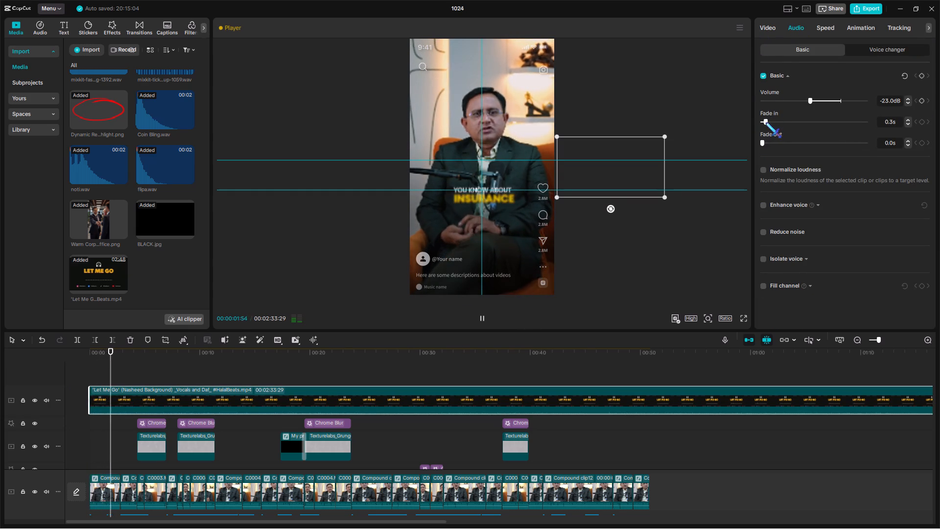
click(807, 101)
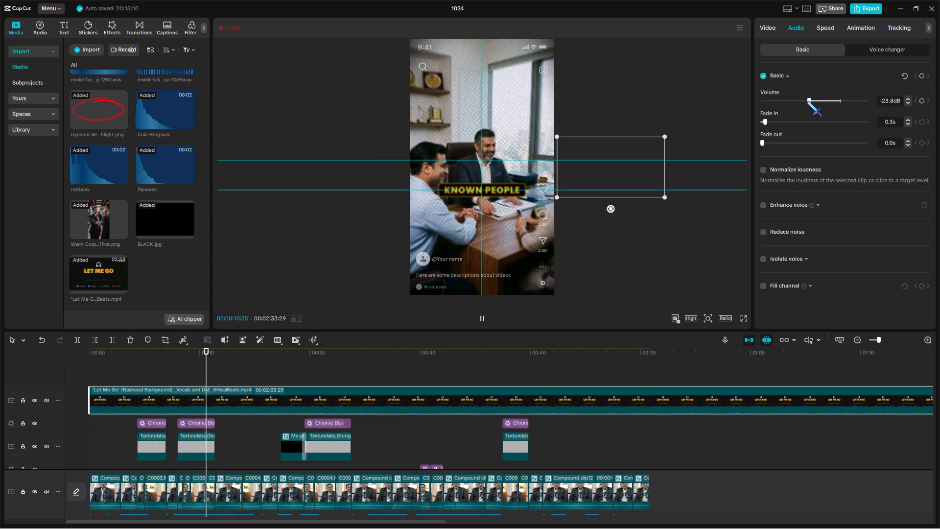
drag(807, 101, 809, 106)
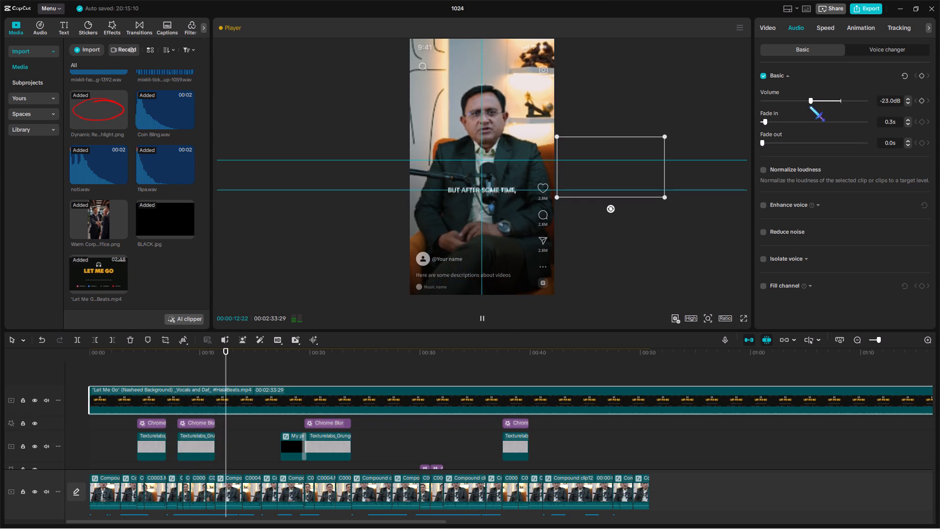
drag(809, 106, 809, 106)
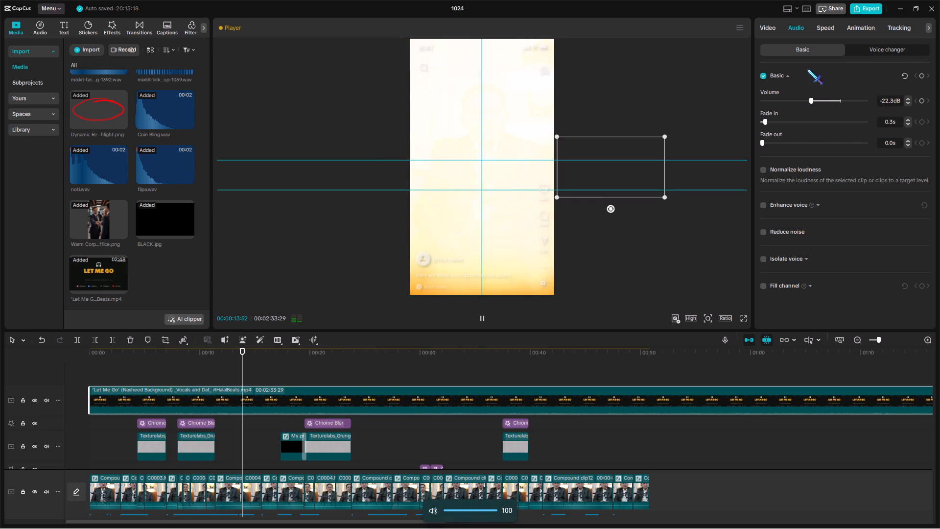
click(809, 103)
click(809, 102)
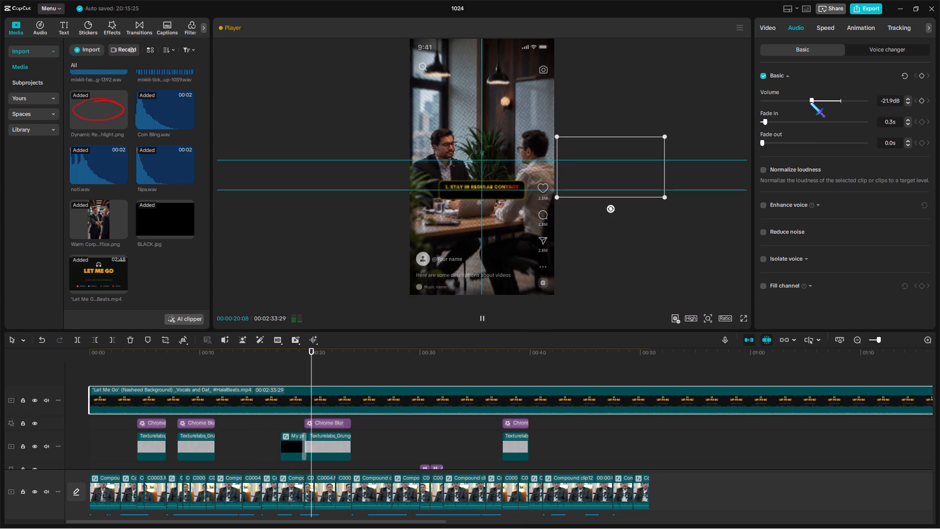
click(810, 102)
Trim off the Let Me Go clip beyond 00:00:50:51 so it ends with the main video.
drag(646, 356, 647, 359)
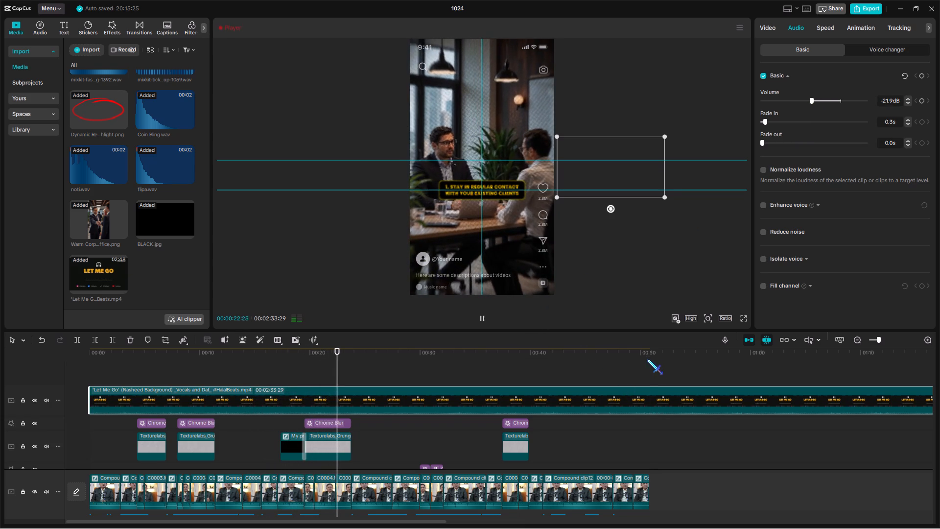
drag(647, 359, 649, 366)
key(w)
Select all the short sound clips on the lowest audio track, preview them from the start and slightly lower their volume.
scroll(641, 374, down, 20)
scroll(641, 374, down, 20)
scroll(641, 374, down, 10)
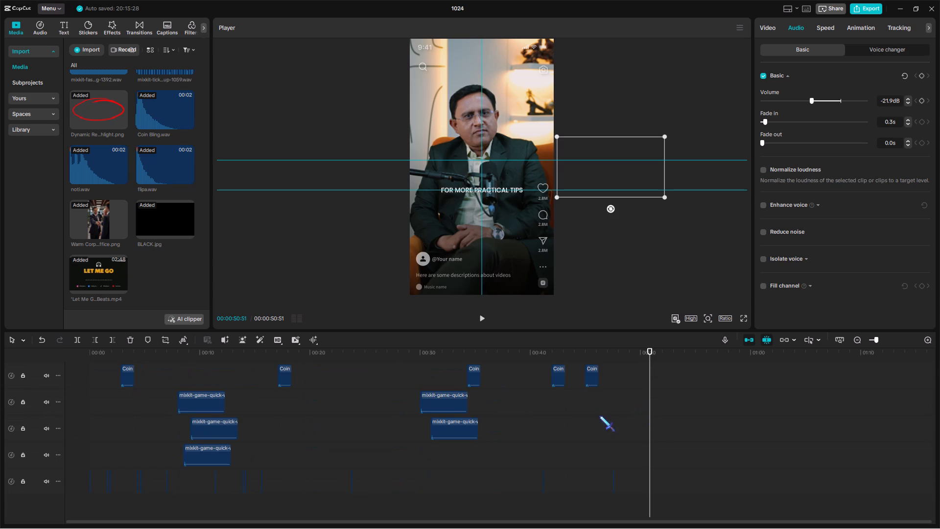
scroll(265, 507, up, 4)
scroll(272, 470, down, 6)
click(76, 485)
key(space)
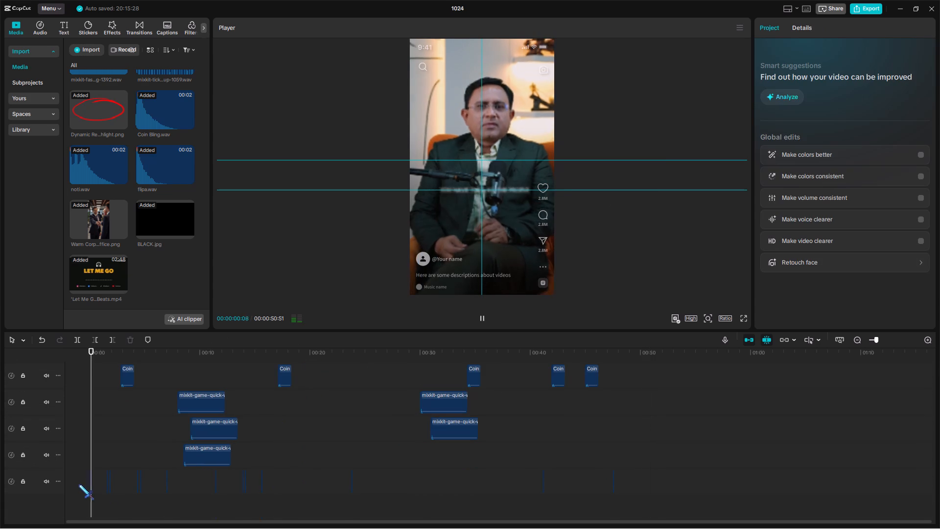
drag(81, 480, 588, 514)
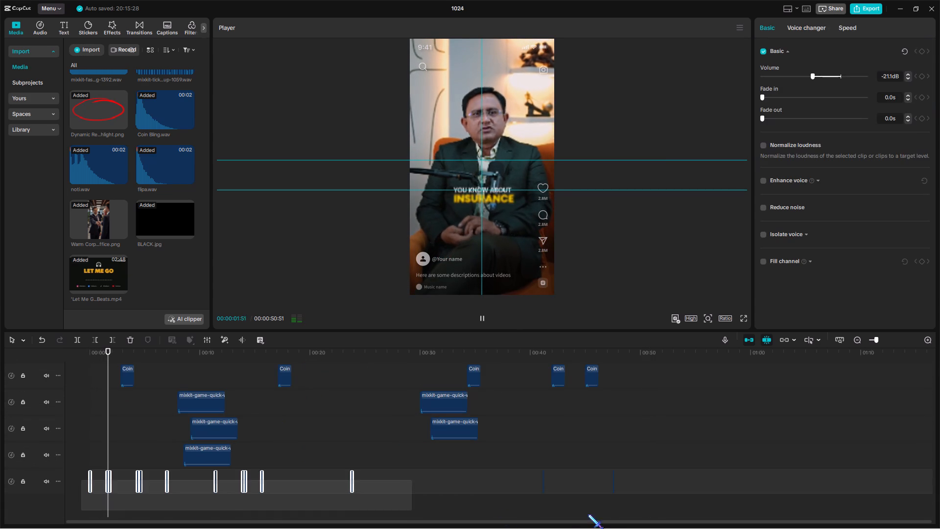
drag(588, 514, 642, 514)
click(101, 356)
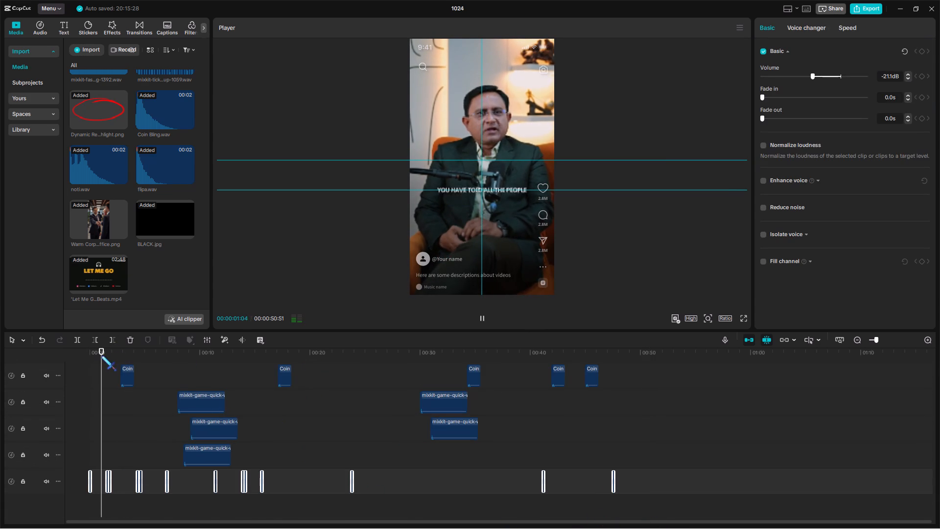
key(space)
key(space)
click(811, 77)
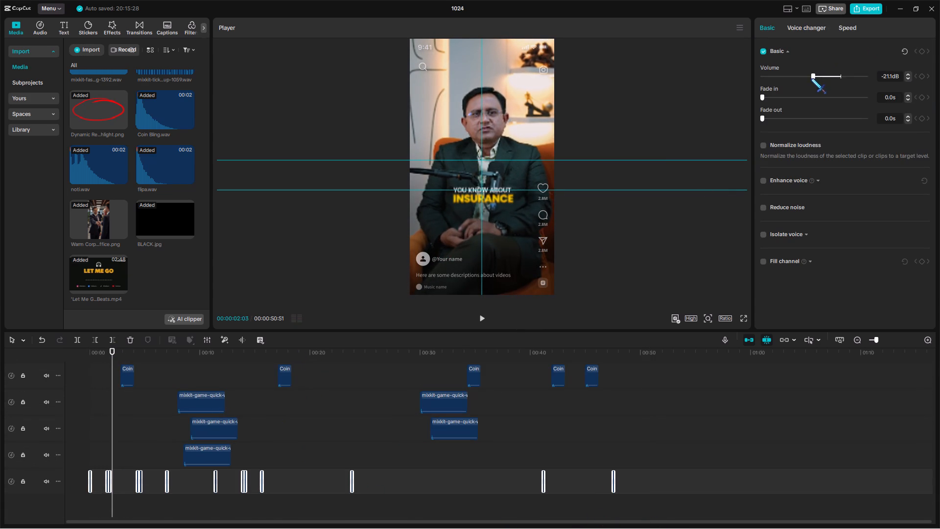
Select all five mixkit-game-quick sound clips and set their volume to -24.5 dB, previewing both places where they play.
click(177, 421)
drag(158, 402, 456, 442)
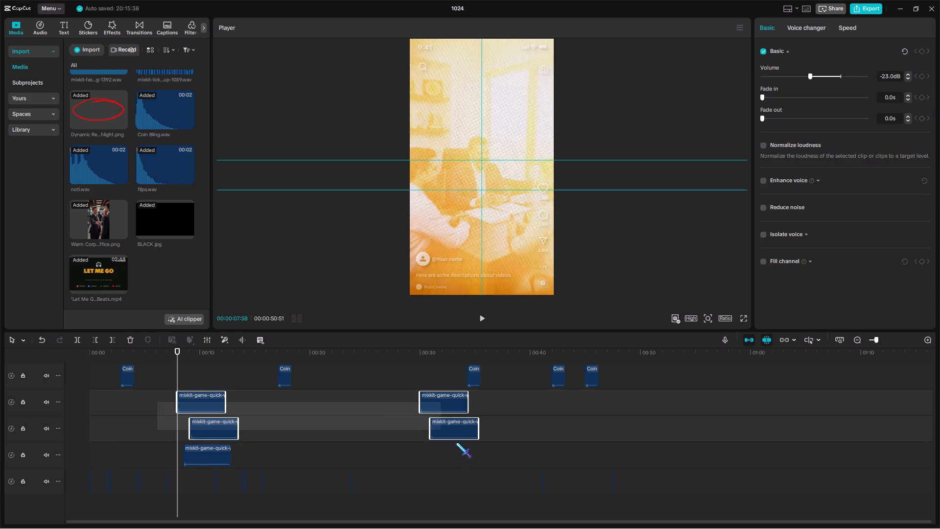
drag(456, 442, 475, 458)
key(space)
key(space)
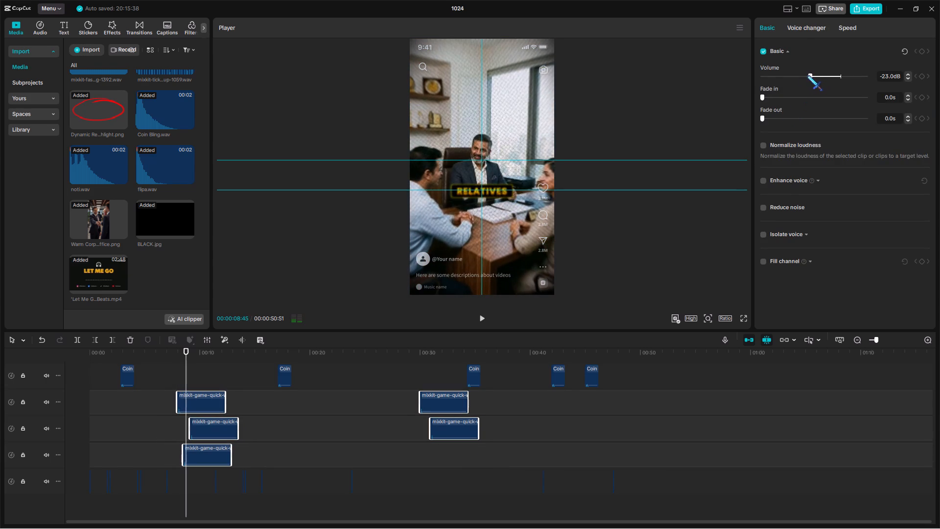
click(805, 75)
click(178, 353)
key(space)
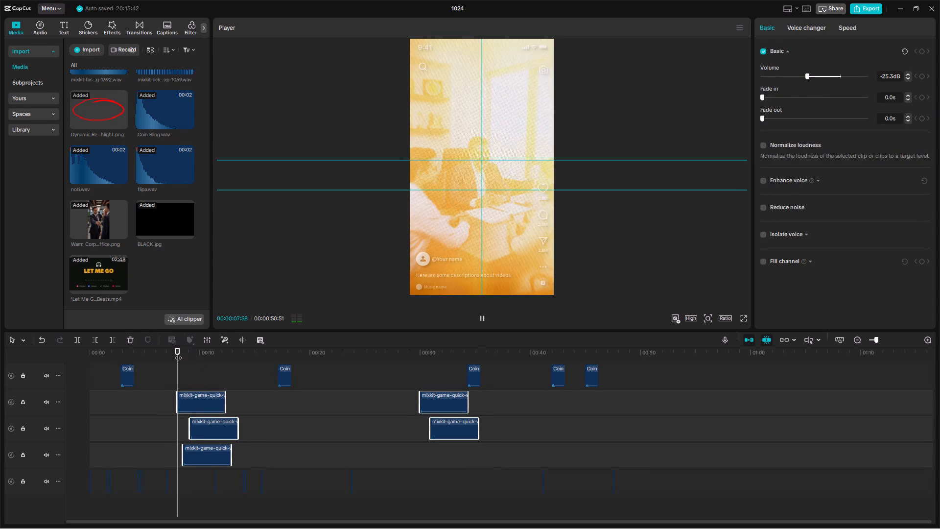
click(806, 77)
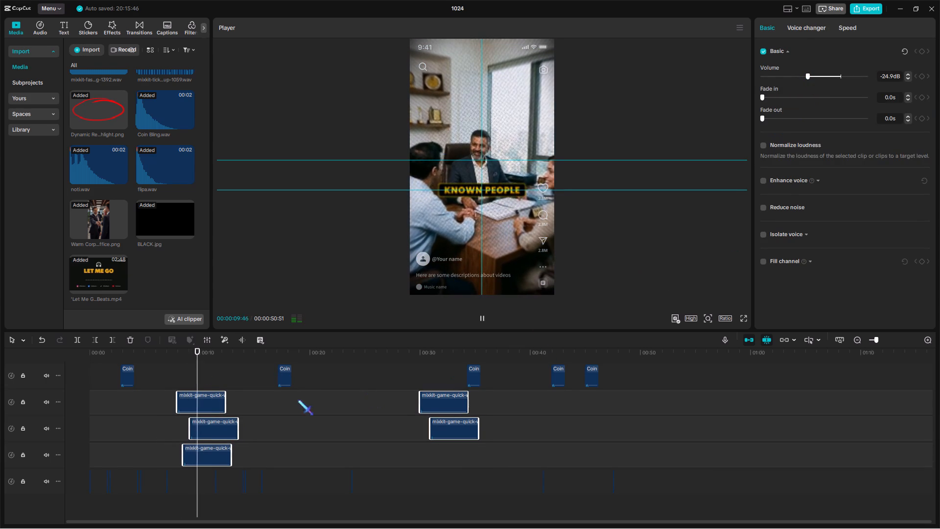
click(418, 353)
key(space)
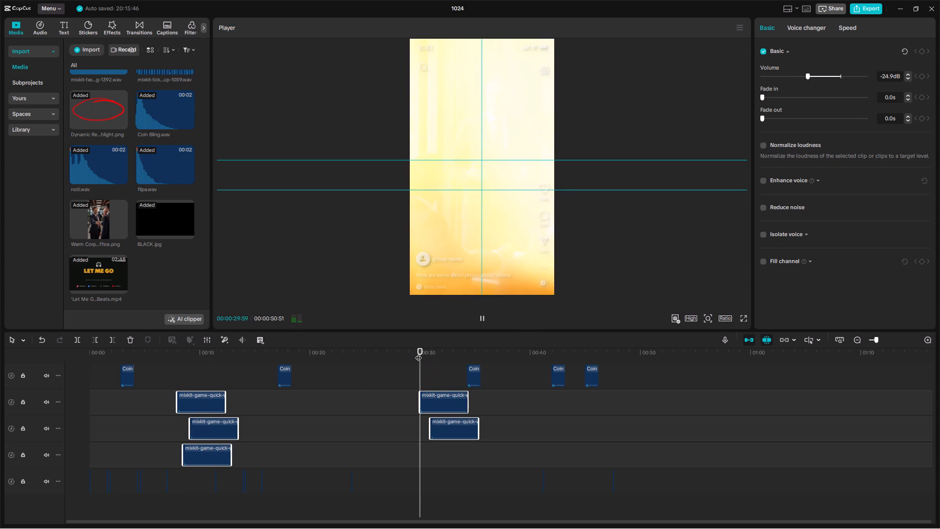
click(807, 77)
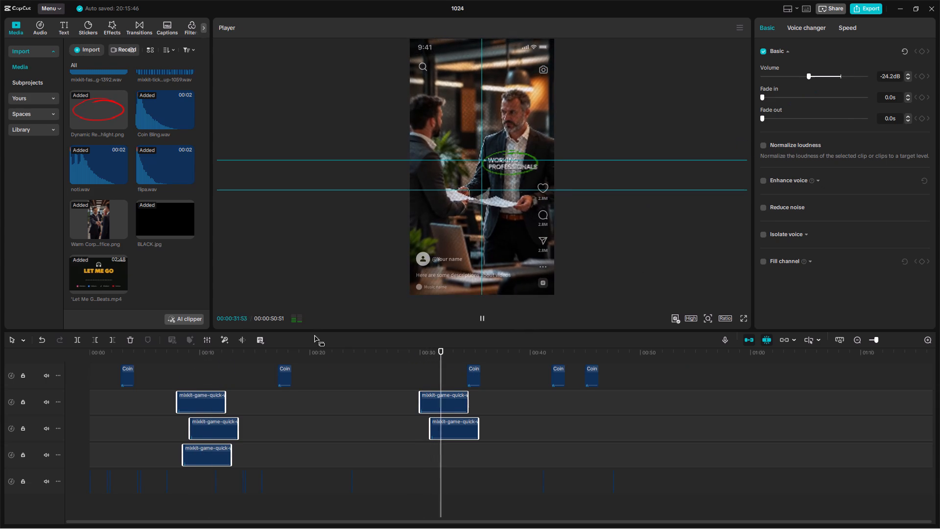
double_click(181, 357)
key(space)
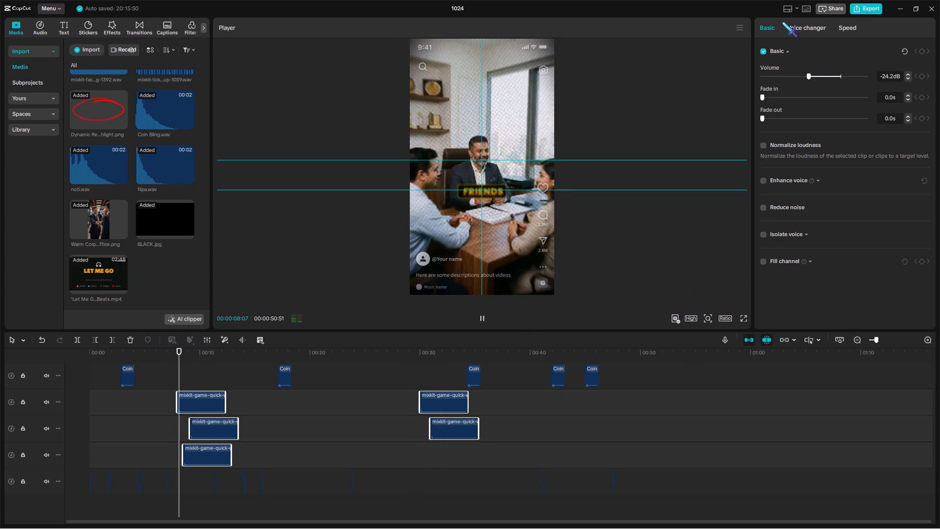
click(806, 78)
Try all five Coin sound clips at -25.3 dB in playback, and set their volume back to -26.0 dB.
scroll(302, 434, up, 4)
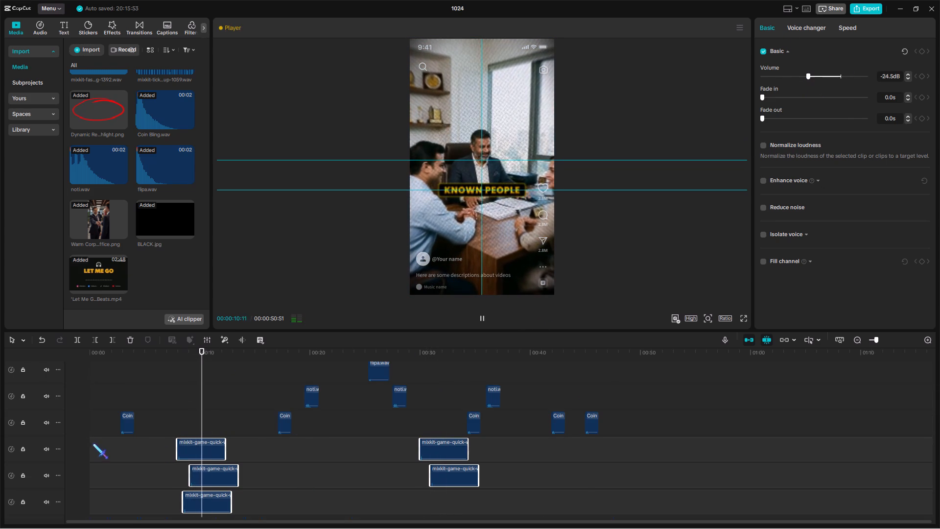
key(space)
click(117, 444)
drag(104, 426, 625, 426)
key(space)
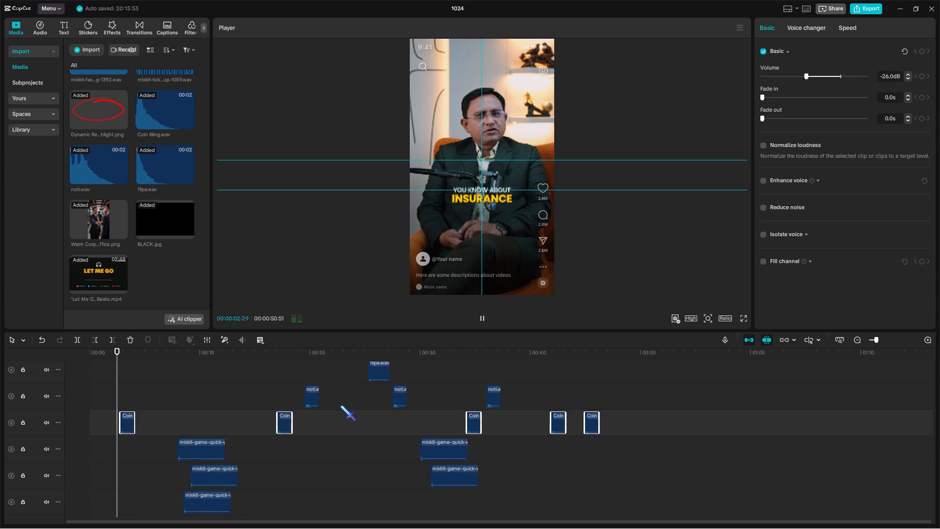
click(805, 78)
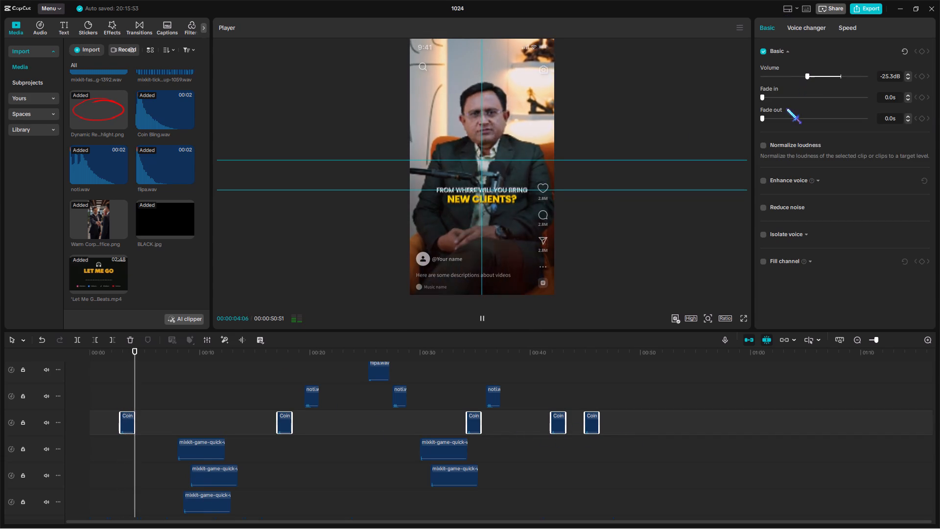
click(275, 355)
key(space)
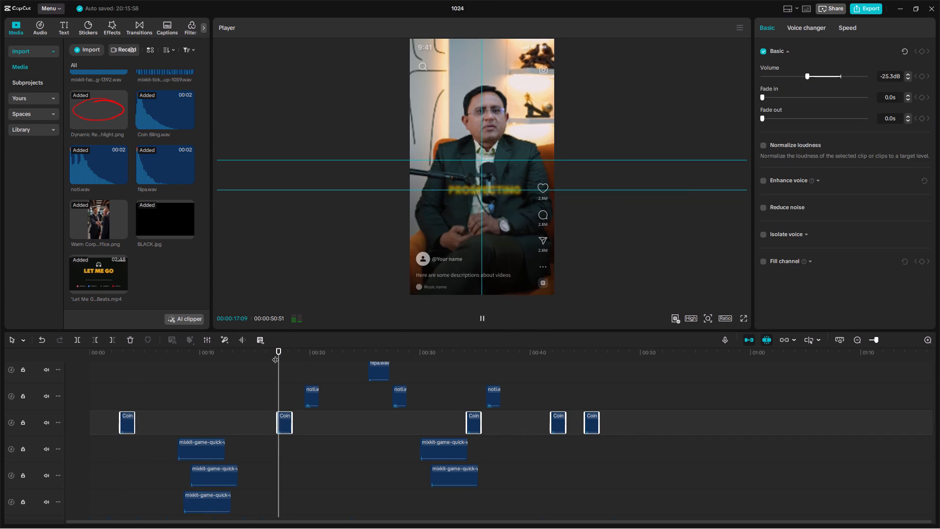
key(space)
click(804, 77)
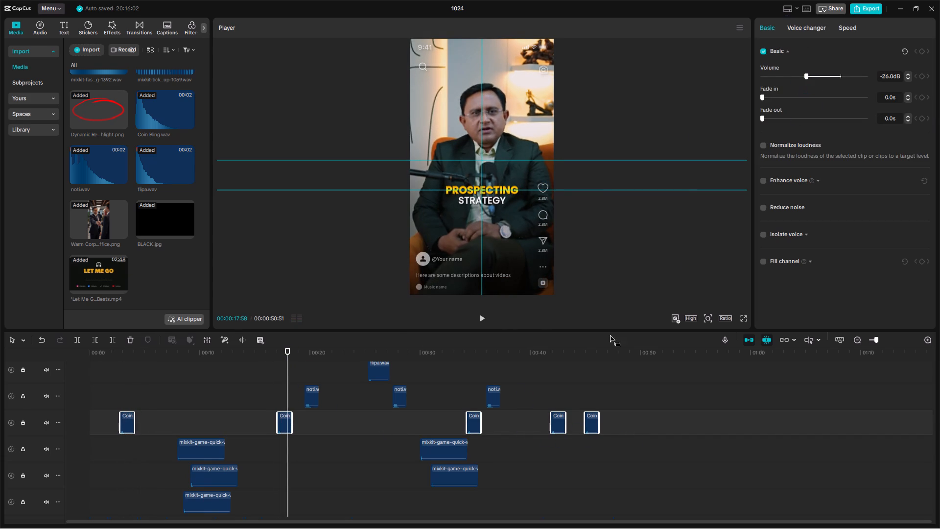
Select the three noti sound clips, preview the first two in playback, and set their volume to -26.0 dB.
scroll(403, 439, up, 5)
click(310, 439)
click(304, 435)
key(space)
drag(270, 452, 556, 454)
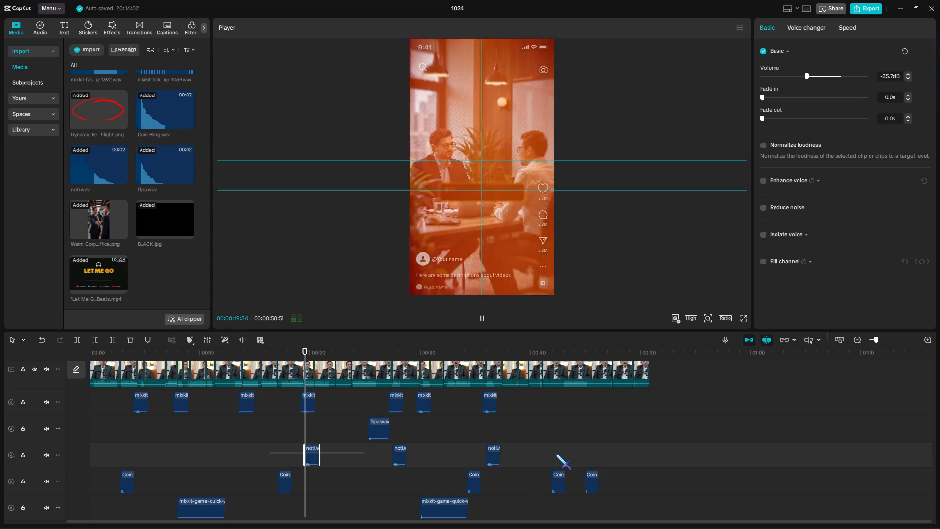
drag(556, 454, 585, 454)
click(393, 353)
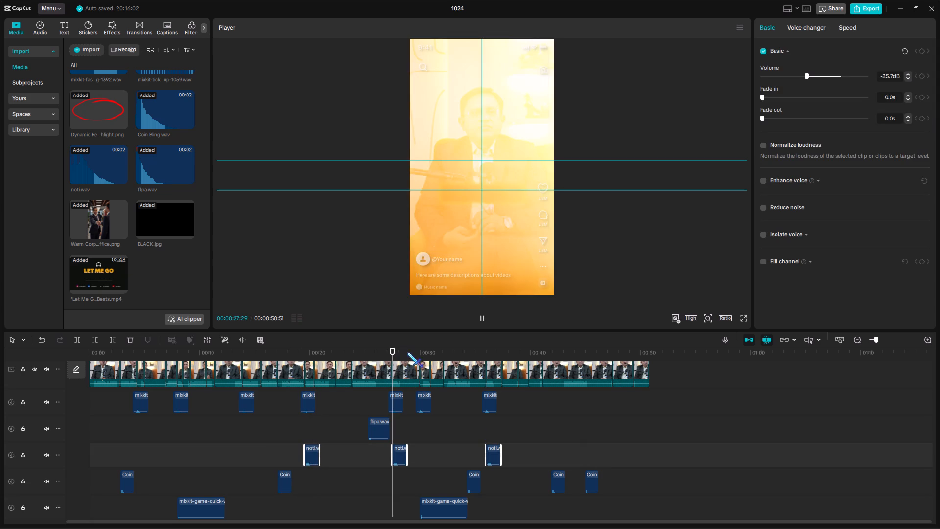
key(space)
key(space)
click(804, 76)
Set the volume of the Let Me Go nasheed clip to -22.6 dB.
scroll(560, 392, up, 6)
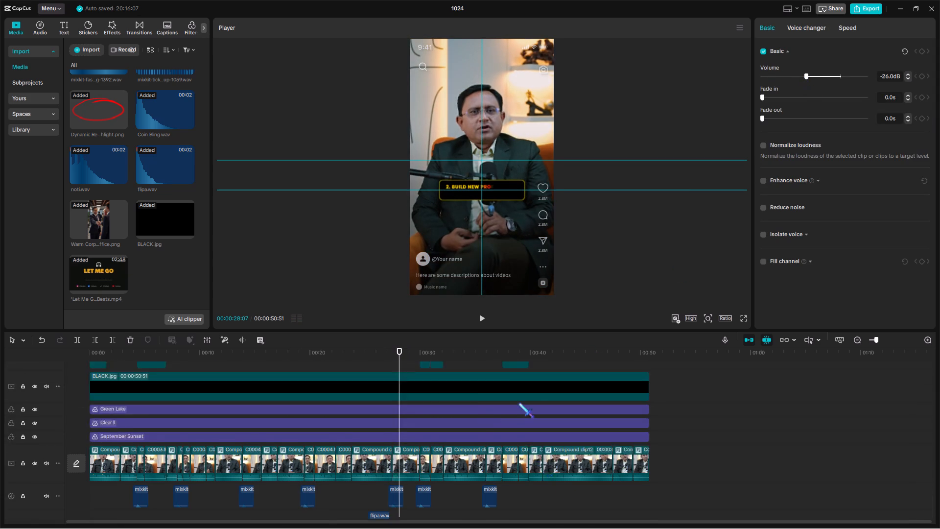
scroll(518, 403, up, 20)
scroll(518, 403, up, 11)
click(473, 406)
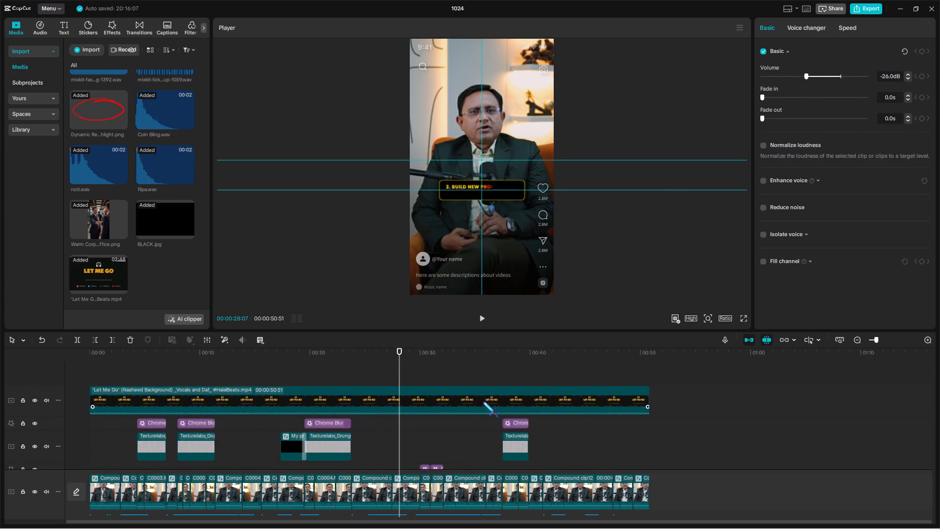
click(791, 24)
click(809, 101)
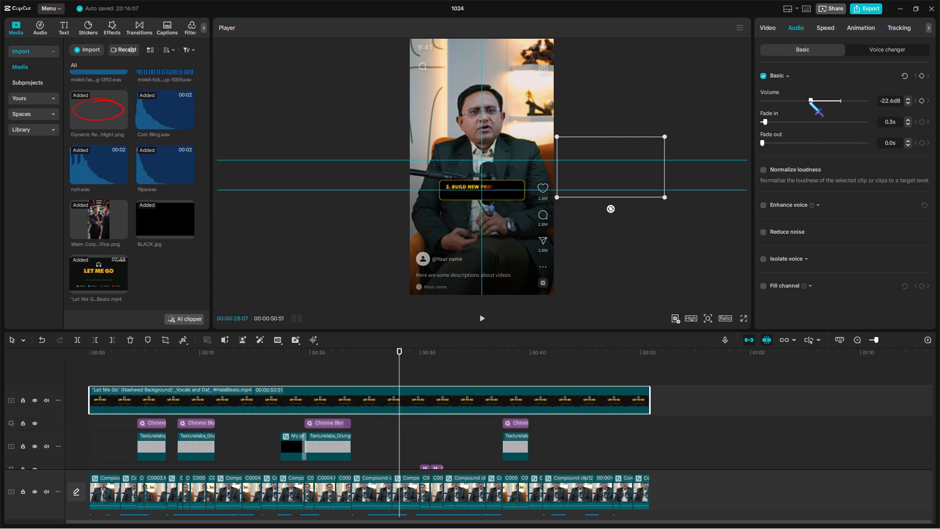
Play the video from the first noti clip against the music, and lower the Let Me Go clip's volume to -23.0 dB.
scroll(417, 453, down, 20)
scroll(417, 453, down, 14)
drag(290, 448, 501, 457)
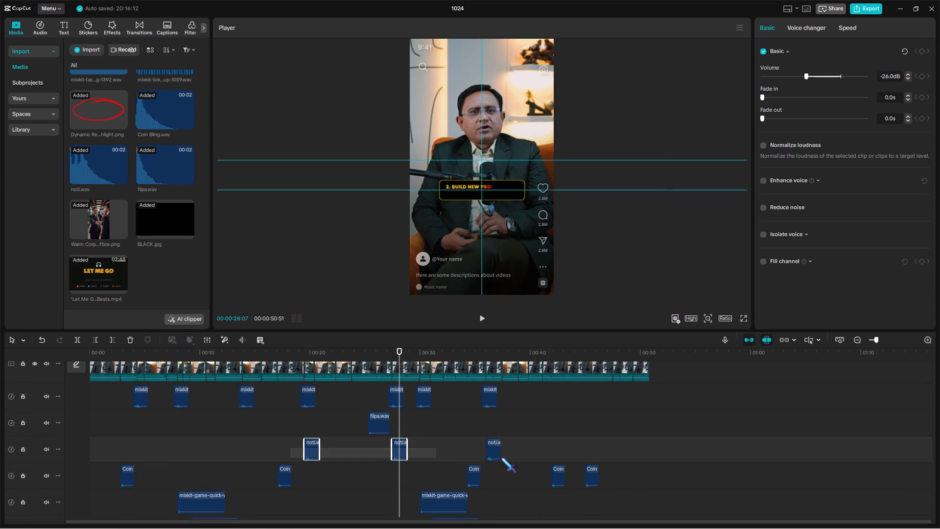
drag(501, 457, 534, 453)
click(305, 354)
key(space)
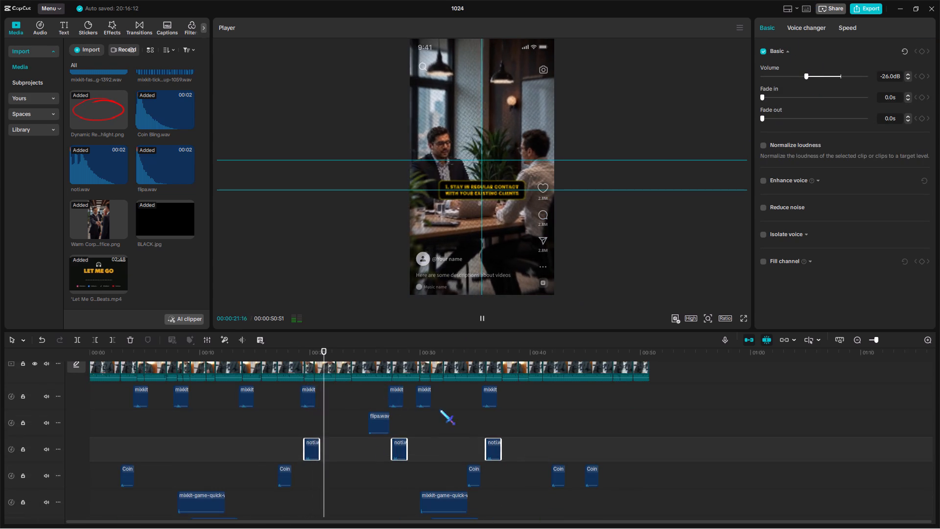
scroll(346, 468, up, 7)
scroll(392, 455, down, 5)
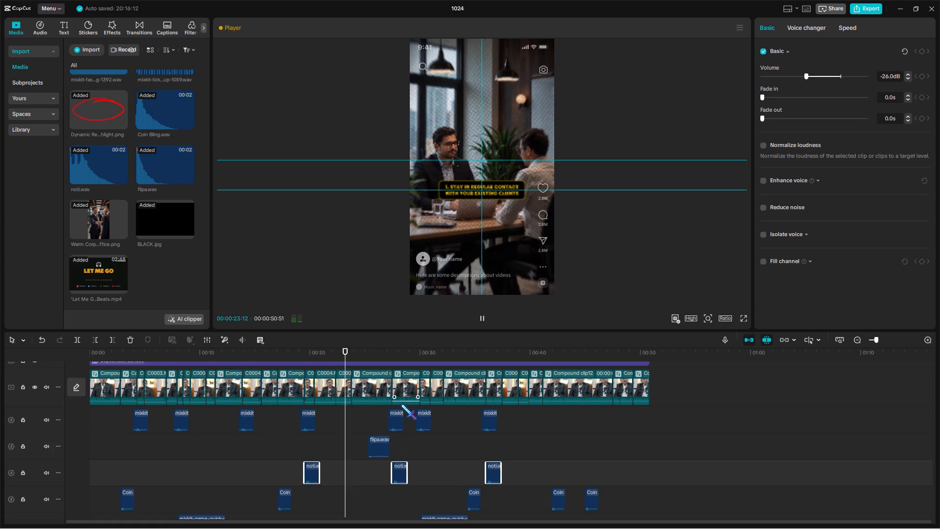
scroll(421, 441, up, 20)
scroll(421, 441, up, 16)
click(418, 405)
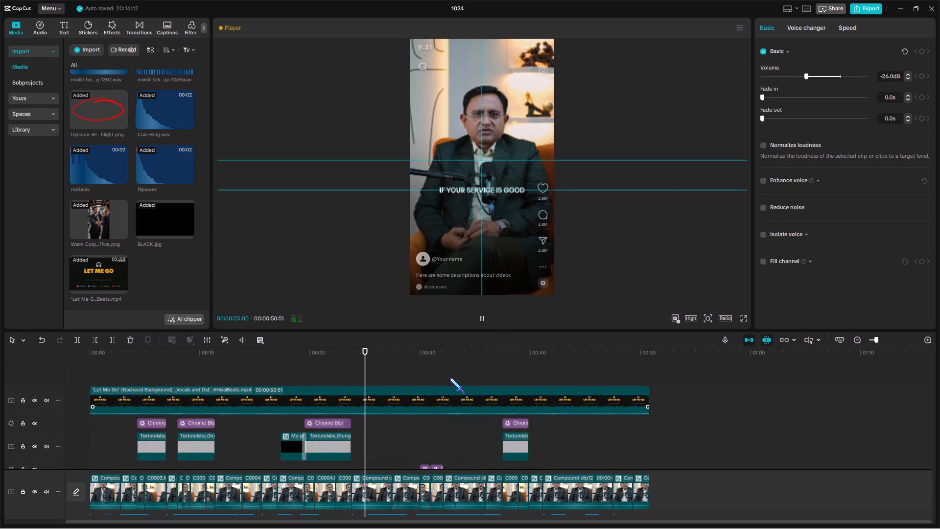
click(785, 35)
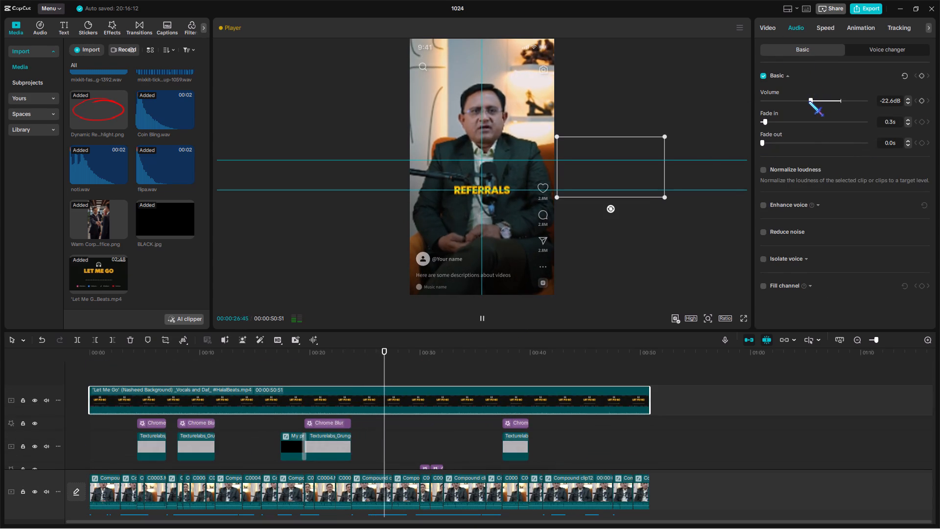
click(809, 101)
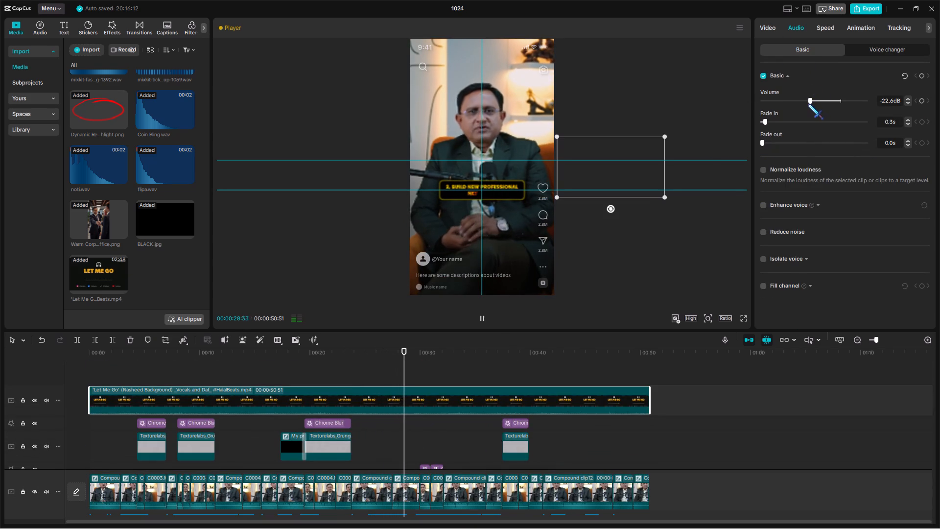
Select the three noti sound clips again, preview each place where they play, and raise their volume to -25.3 dB.
scroll(428, 458, down, 20)
scroll(428, 458, down, 15)
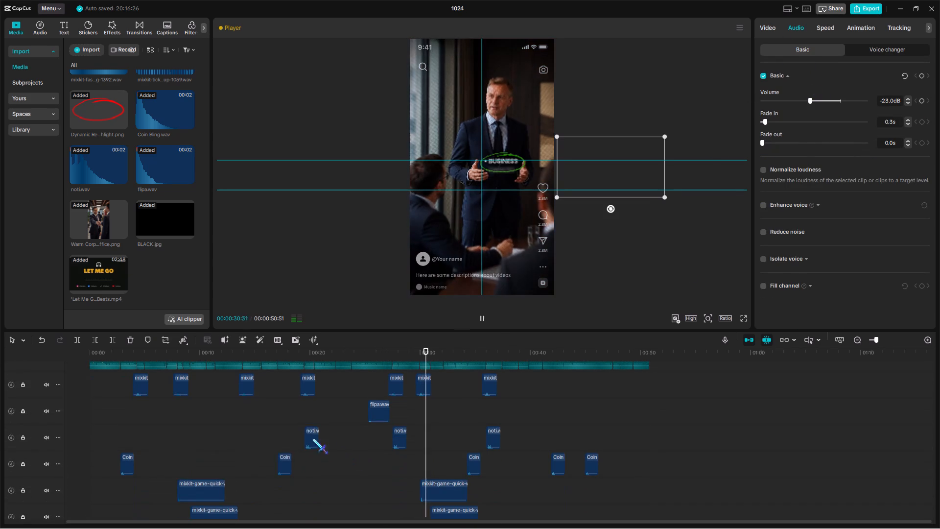
click(303, 424)
click(306, 422)
key(space)
drag(289, 433, 589, 436)
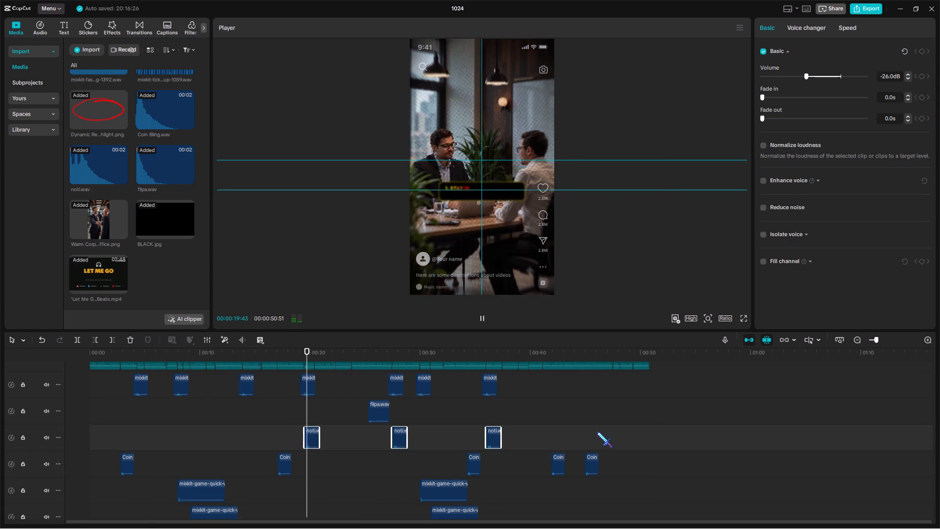
click(391, 355)
key(space)
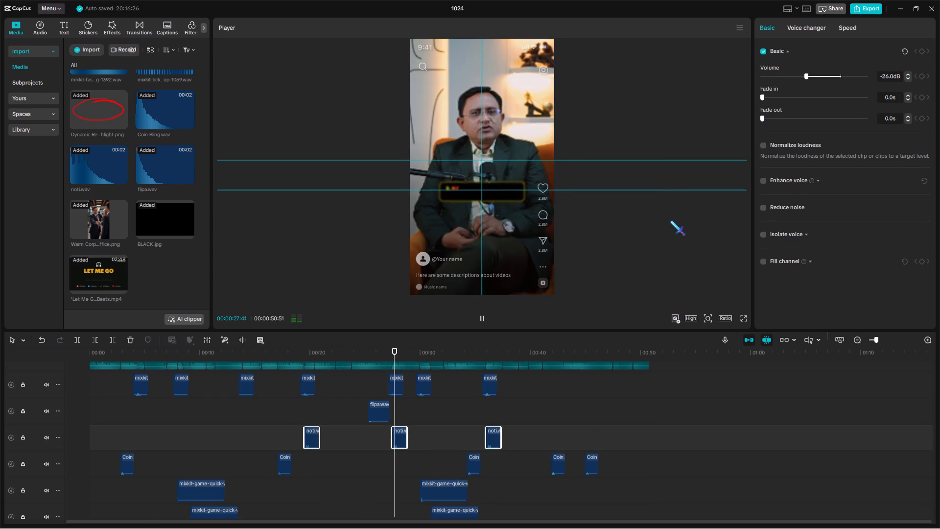
click(805, 77)
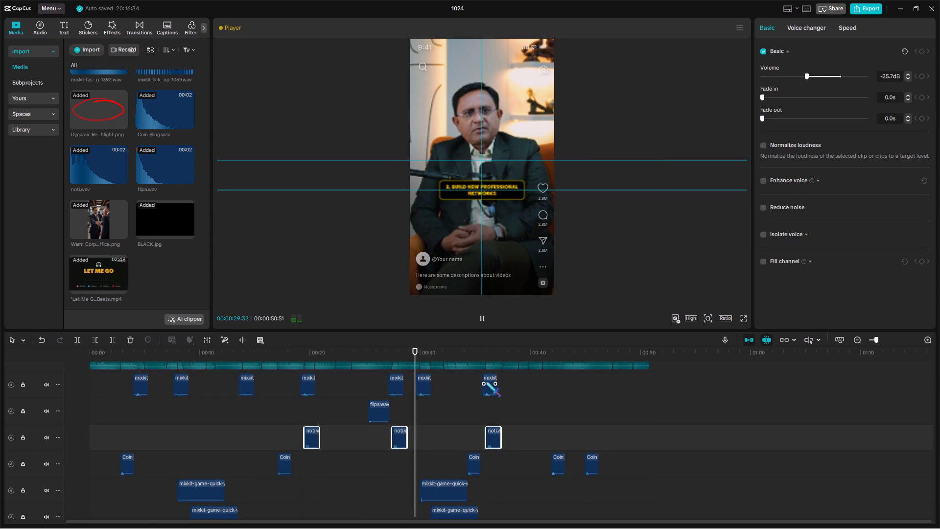
click(486, 353)
key(space)
key(space)
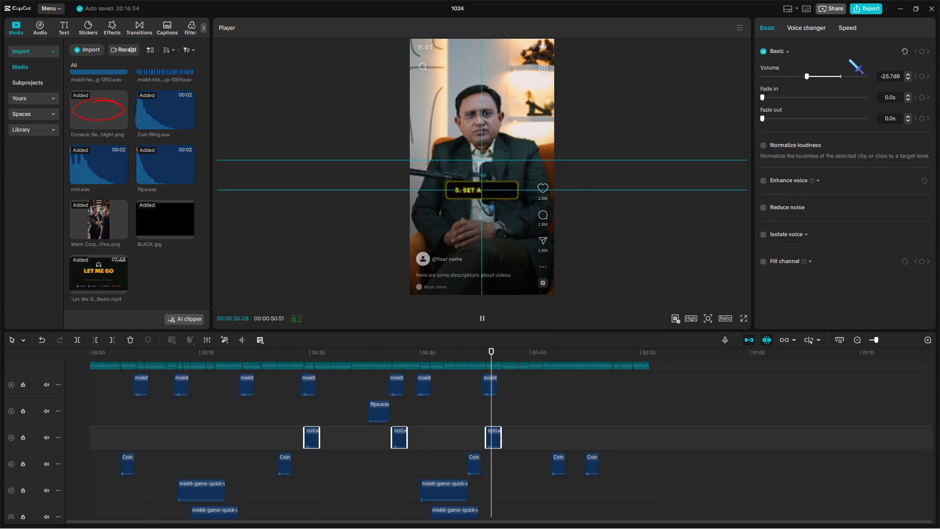
click(805, 79)
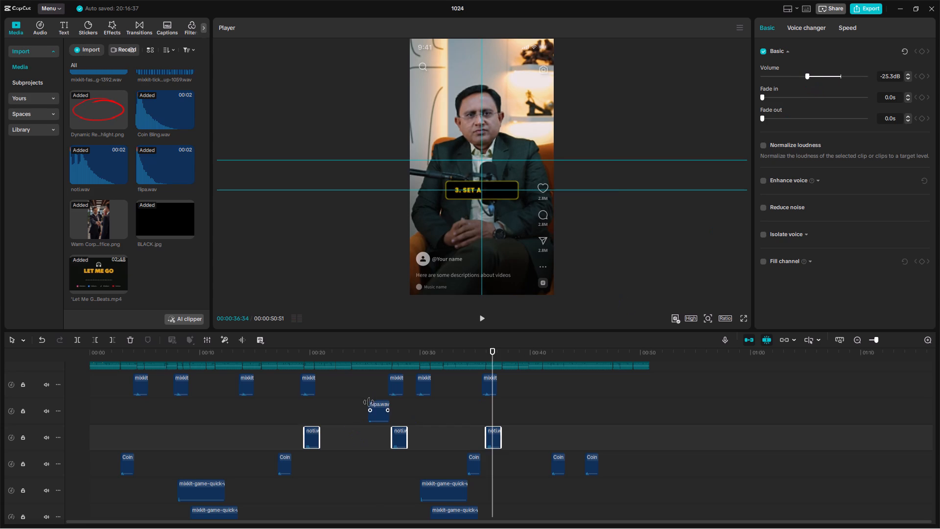
Preview the single sound clip starting near 00:00:25, above the noti clips, and set its volume to -28.7 dB.
click(366, 391)
key(space)
click(374, 410)
key(space)
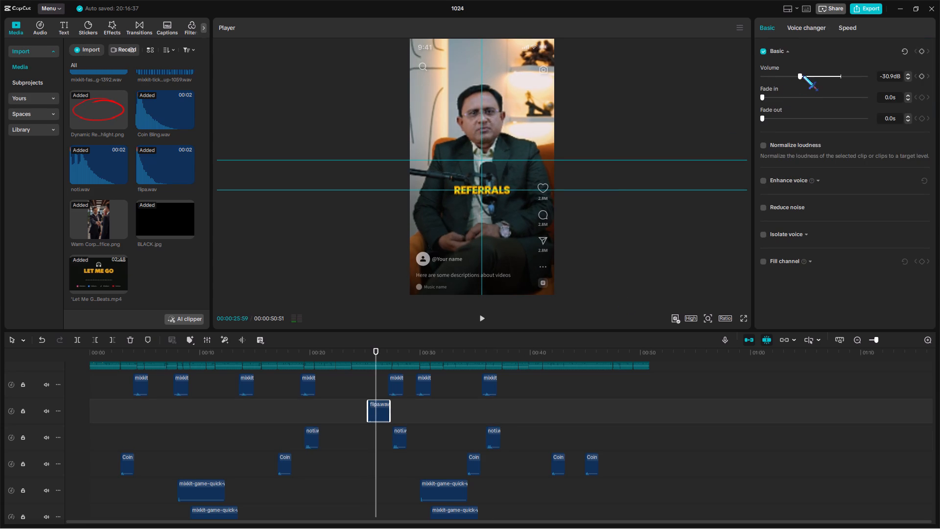
click(800, 78)
click(368, 388)
key(space)
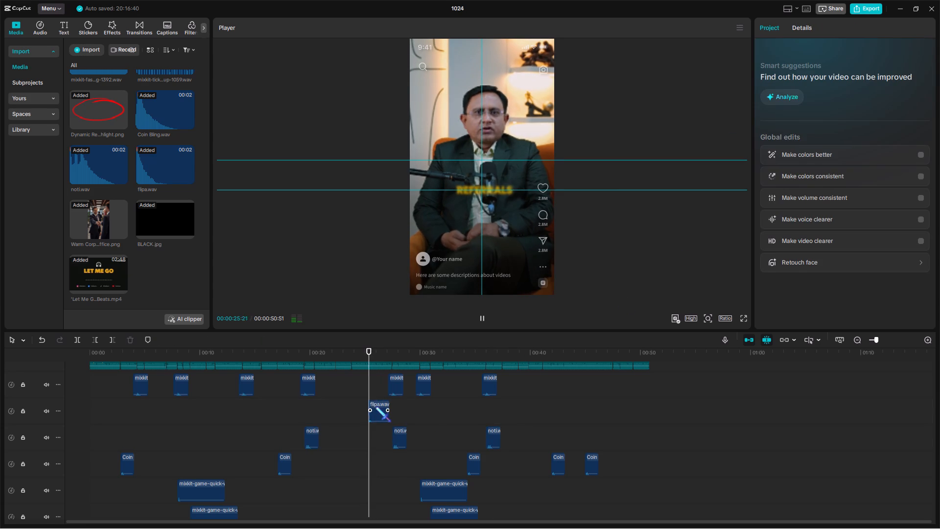
click(376, 407)
key(space)
drag(800, 78, 801, 82)
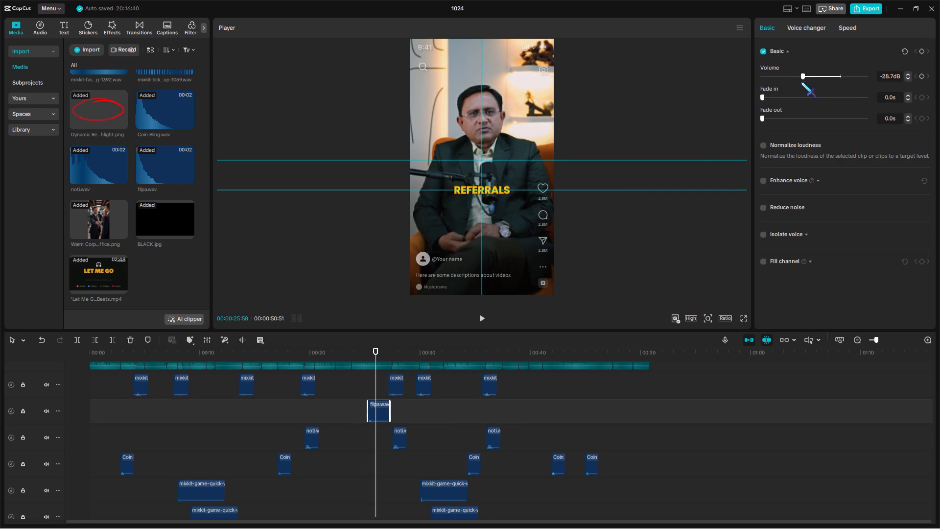
drag(801, 82, 801, 83)
Select all seven short mixkit clips directly below the main video and adjust their volume to -29.4 dB during playback.
drag(110, 382, 382, 383)
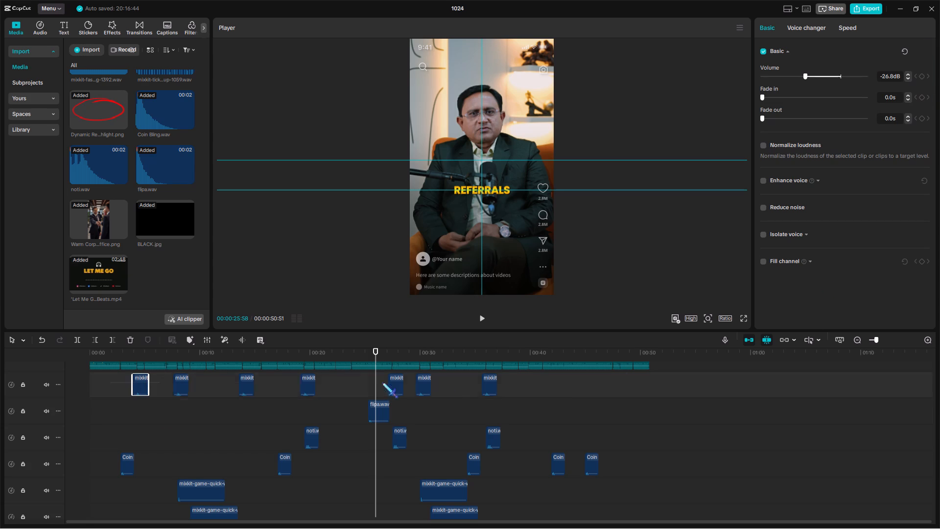
drag(382, 383, 557, 385)
click(799, 77)
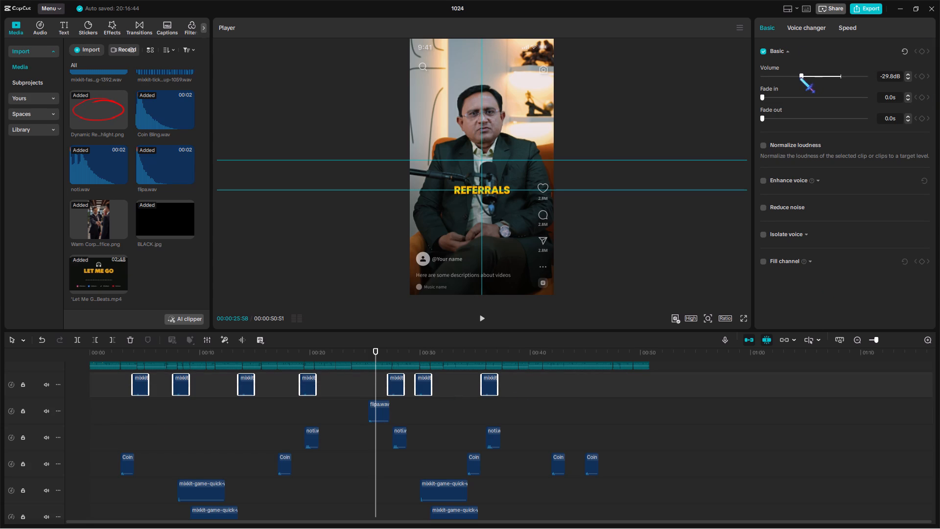
key(space)
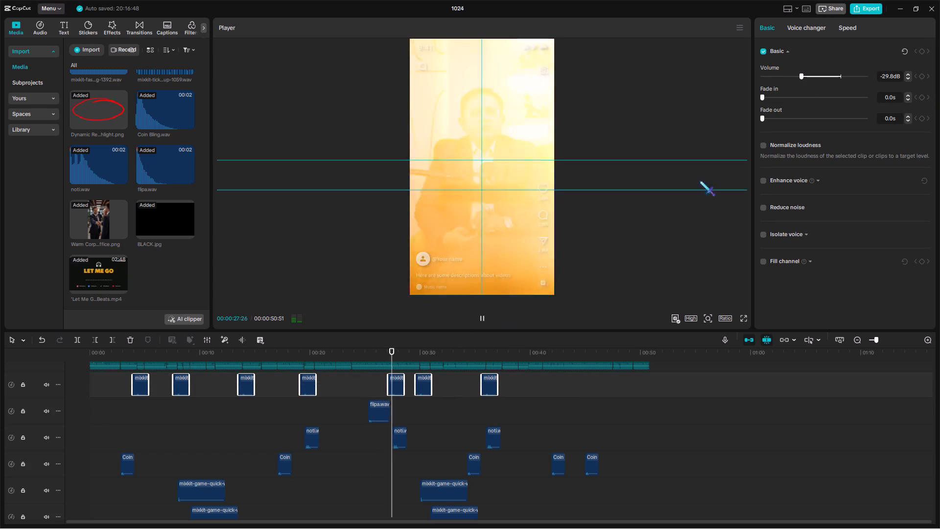
click(799, 78)
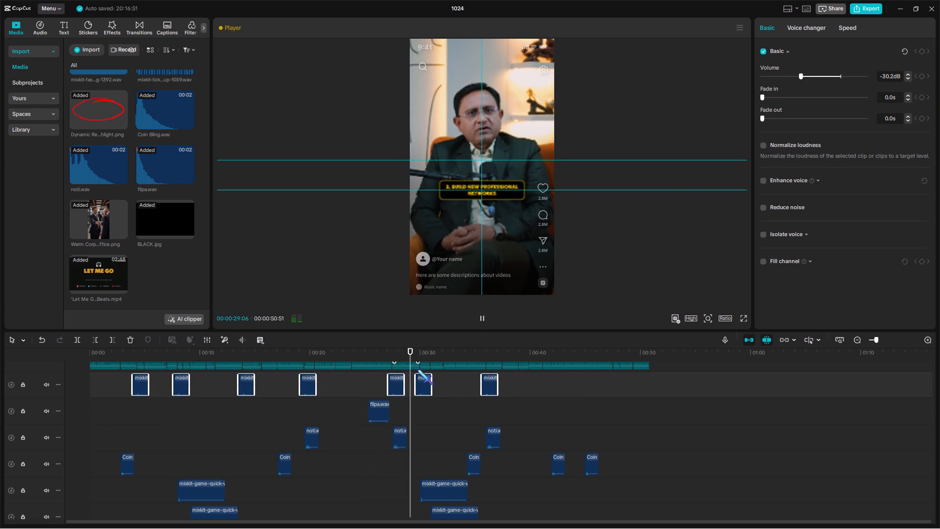
click(799, 78)
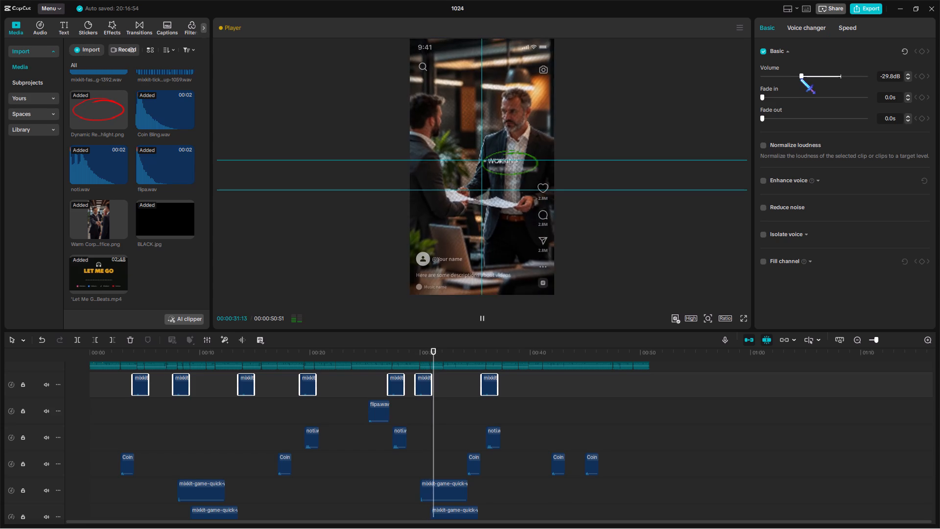
click(800, 78)
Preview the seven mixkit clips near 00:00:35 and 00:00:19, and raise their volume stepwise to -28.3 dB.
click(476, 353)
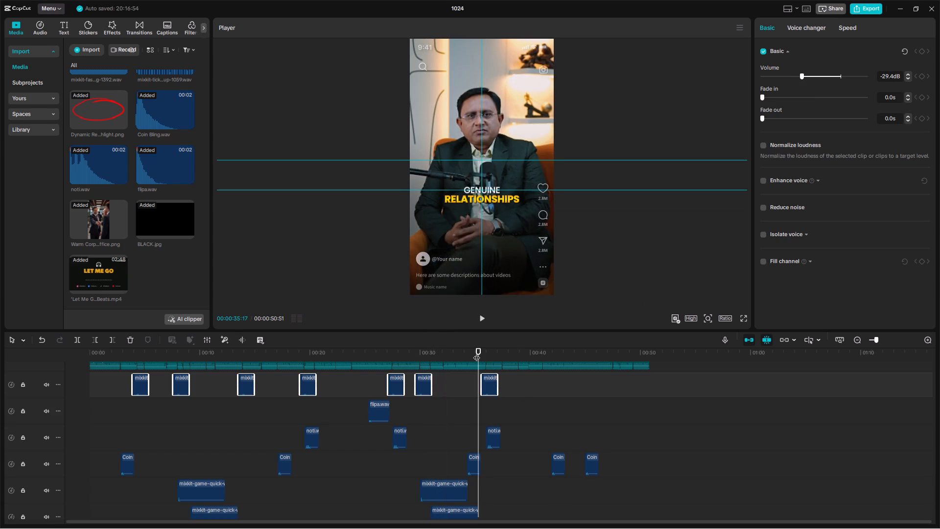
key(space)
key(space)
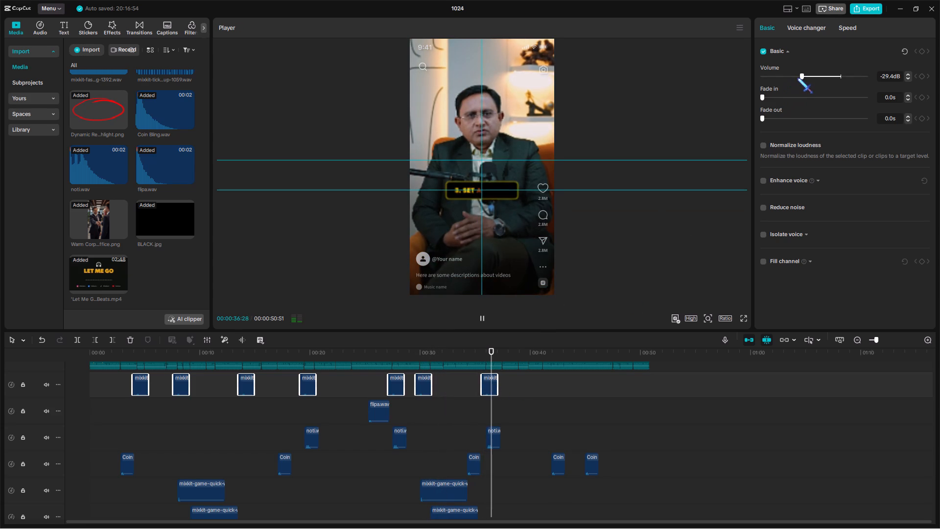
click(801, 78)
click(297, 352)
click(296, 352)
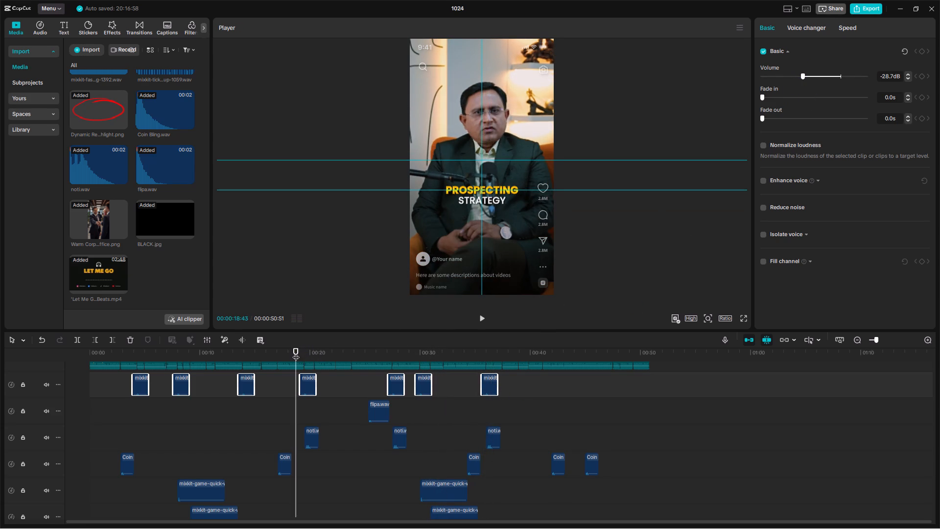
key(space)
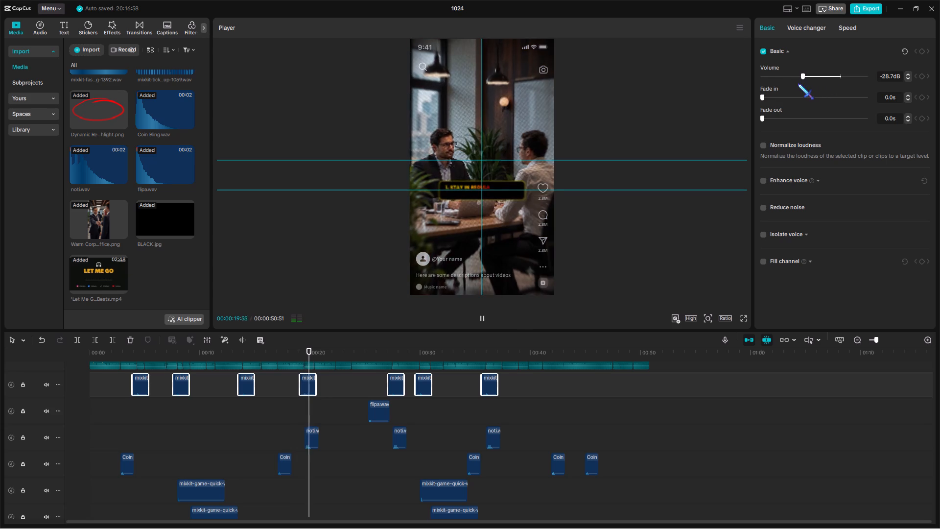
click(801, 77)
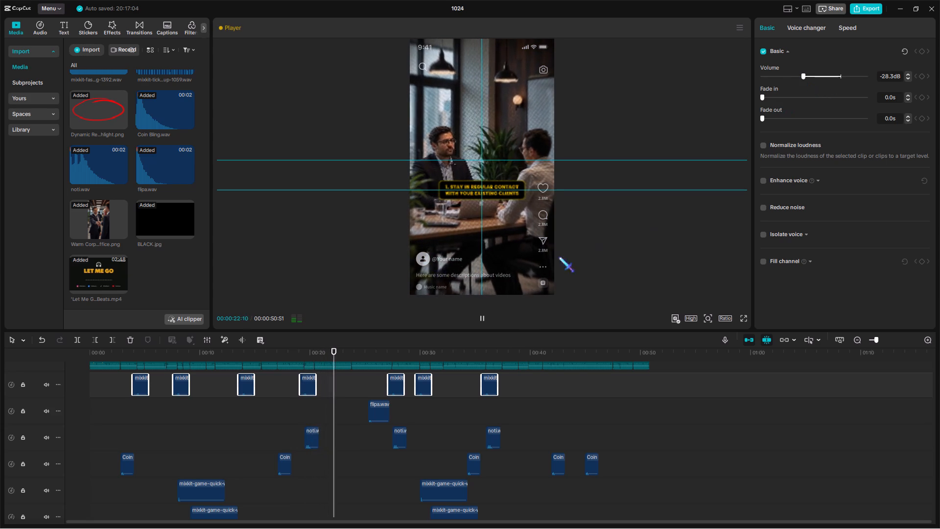
Preview the selected mixkit clips from about 00:00:26 and 00:00:35, and set their volume to -27.5 dB.
click(378, 355)
key(space)
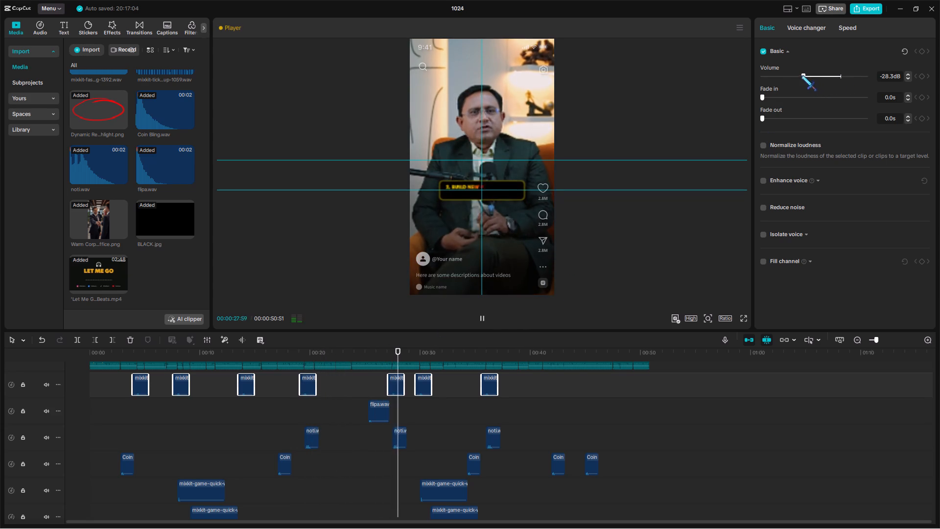
scroll(410, 396, up, 8)
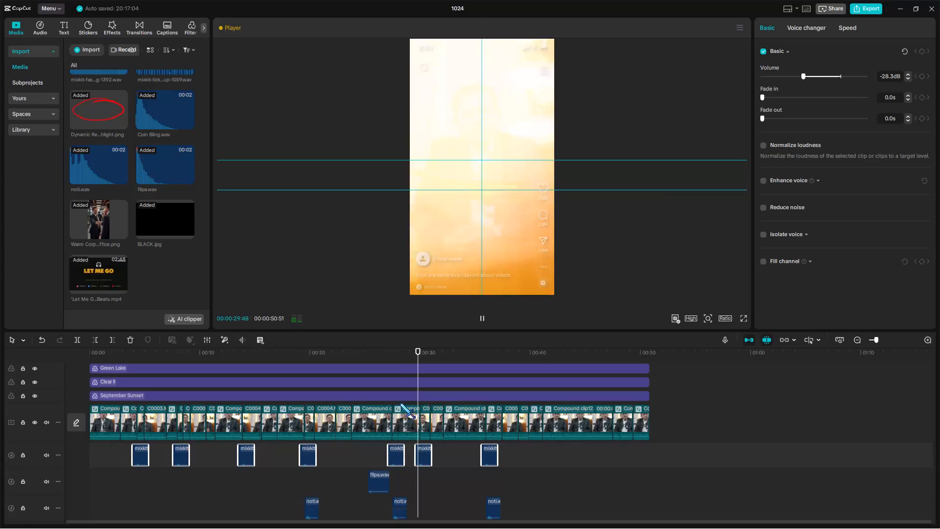
scroll(400, 403, up, 1)
scroll(419, 405, down, 1)
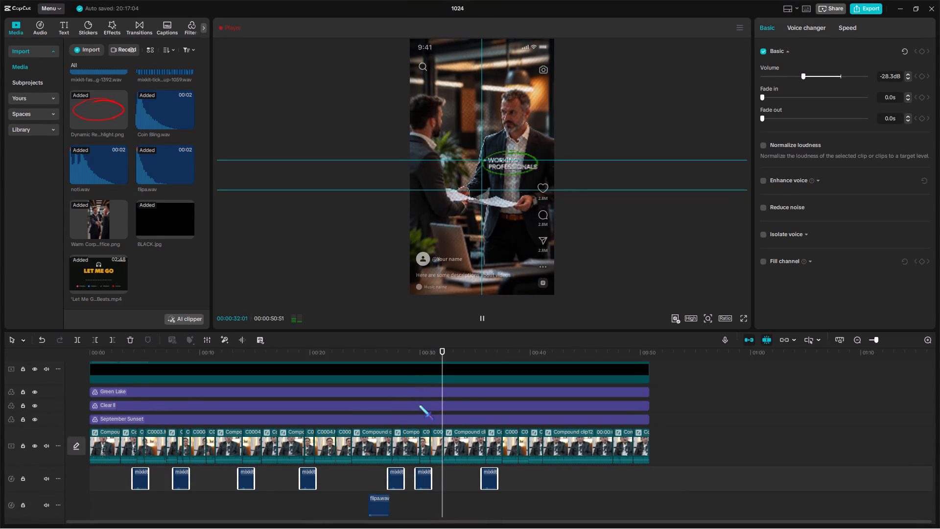
click(477, 353)
key(space)
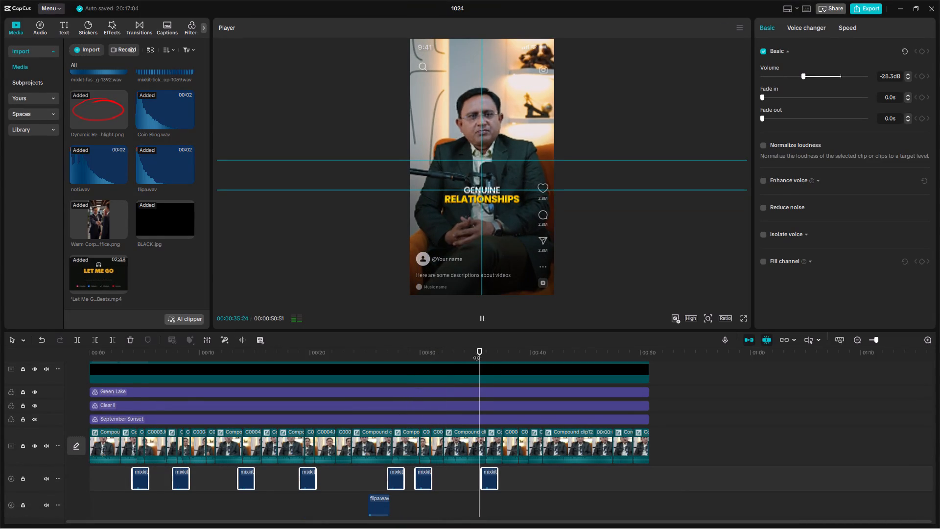
key(space)
click(802, 77)
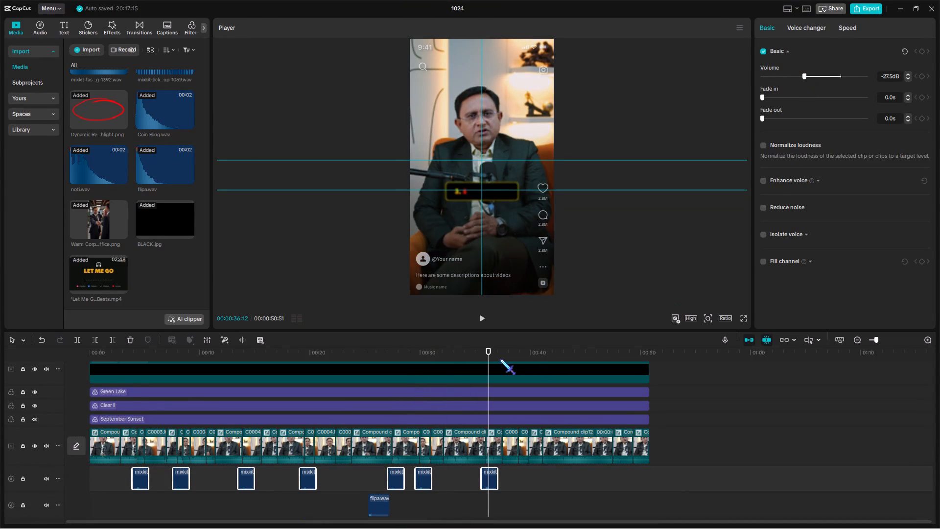
Preview the seven selected mixkit clips near 00:00:36 and 00:00:07, and raise their volume stepwise to -26.0 dB.
click(482, 353)
click(474, 352)
key(space)
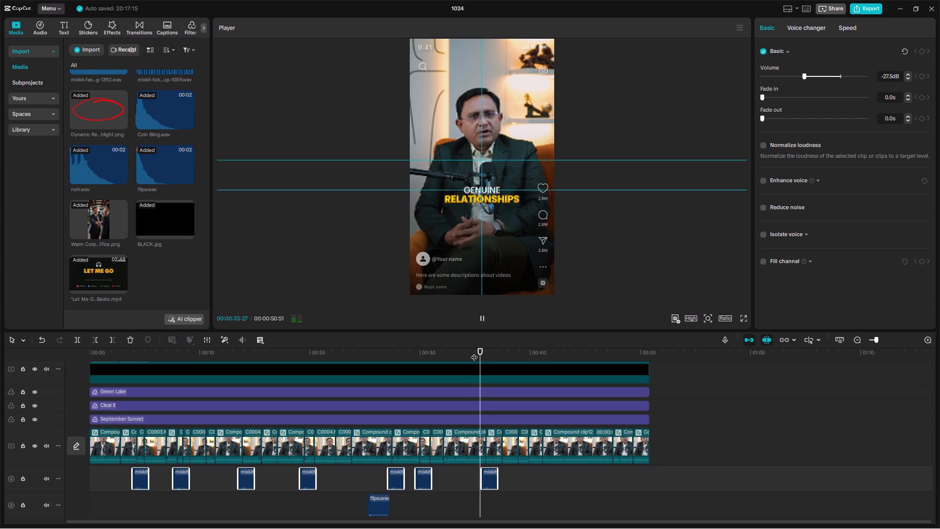
key(space)
click(481, 350)
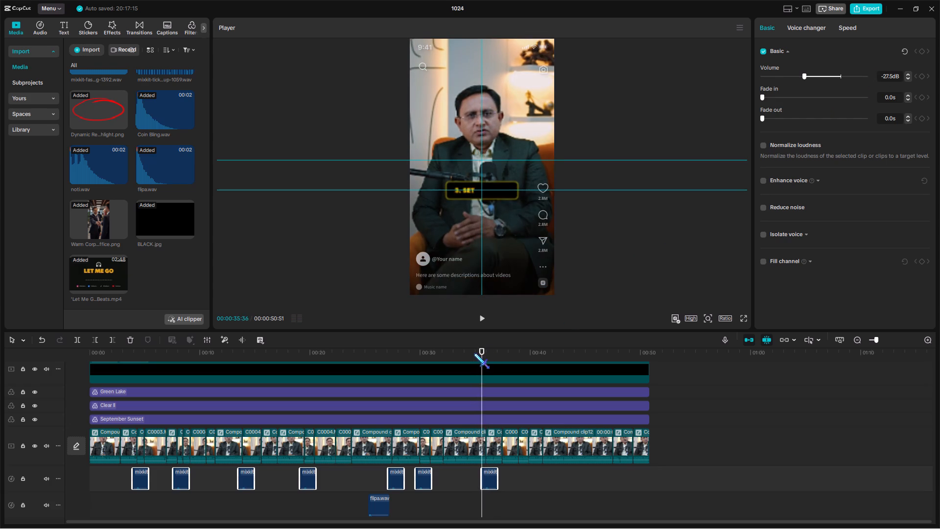
click(474, 353)
key(space)
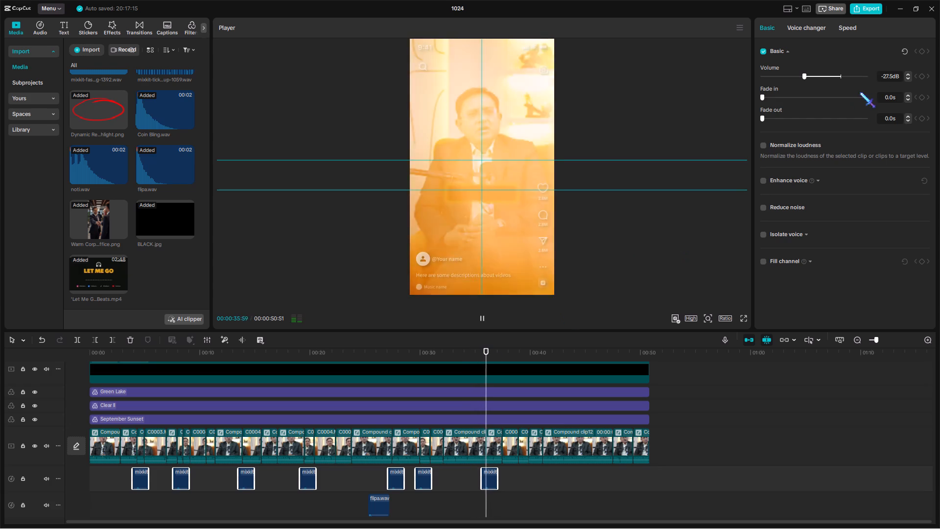
key(space)
click(803, 77)
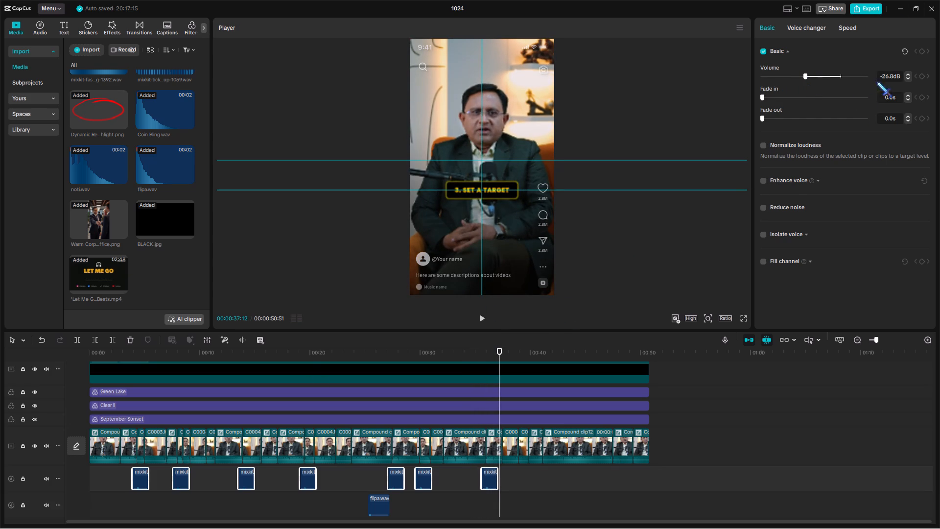
click(126, 355)
key(space)
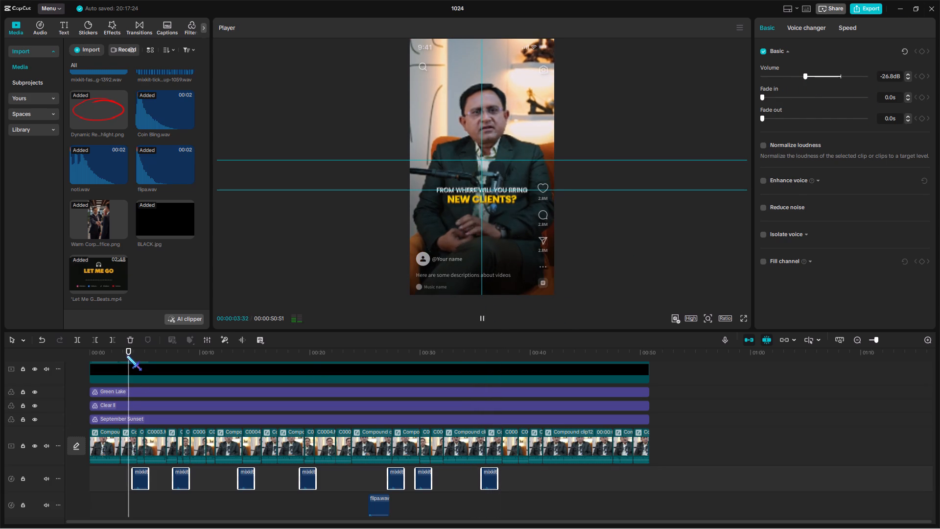
double_click(803, 77)
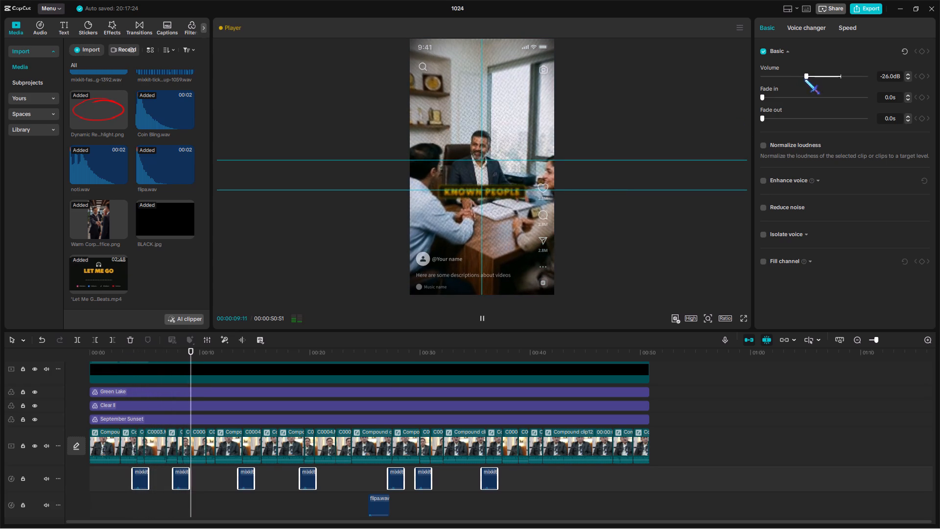
click(475, 354)
click(478, 354)
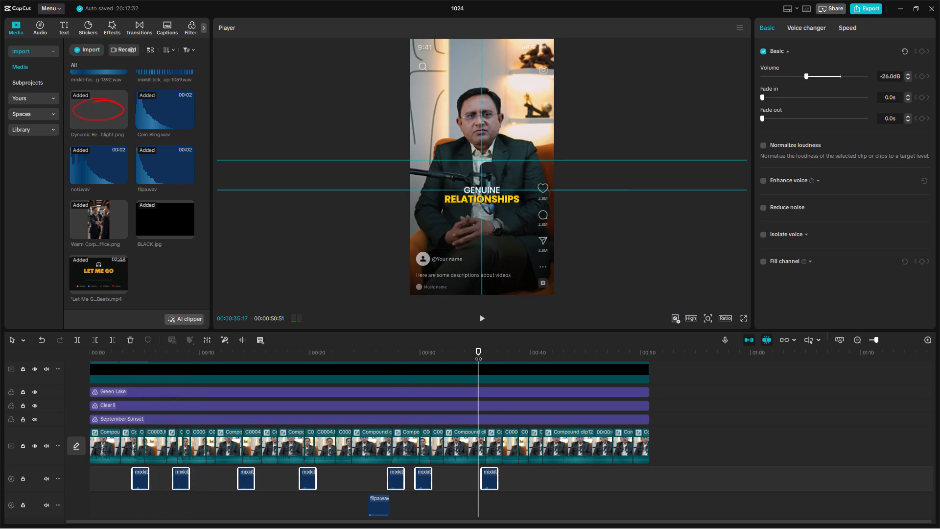
key(space)
key(space)
Search the computer for FOLLOW and import the Green Screen Footage for Follow Button video into the project media.
scroll(741, 438, up, 4)
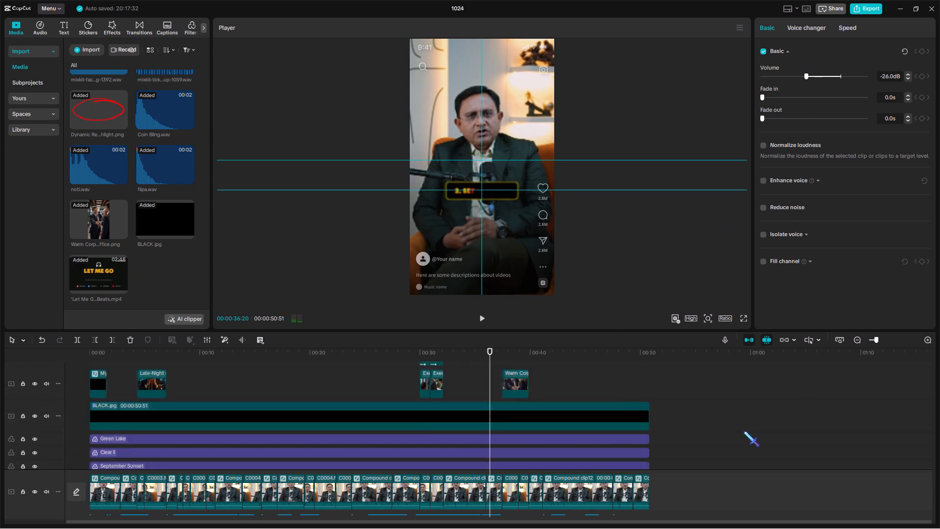
scroll(744, 431, up, 17)
click(619, 398)
click(883, 340)
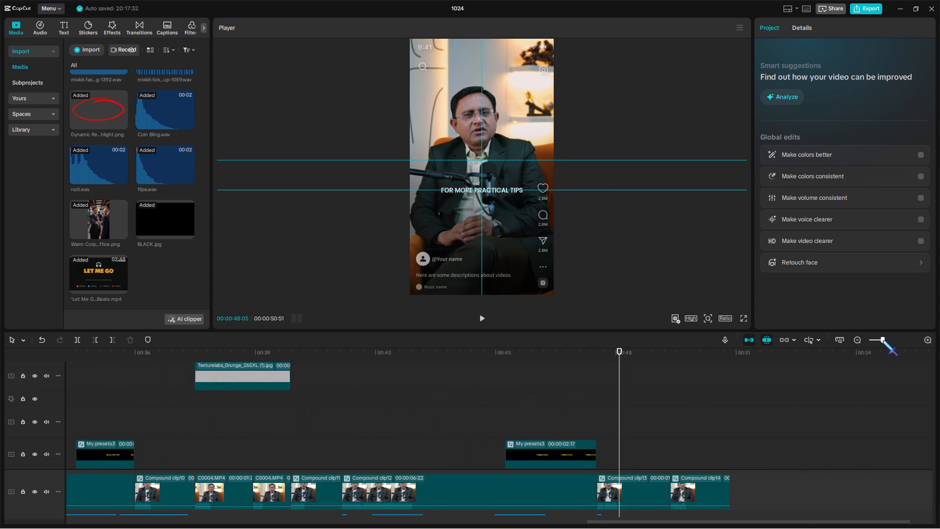
drag(636, 407, 446, 376)
click(86, 52)
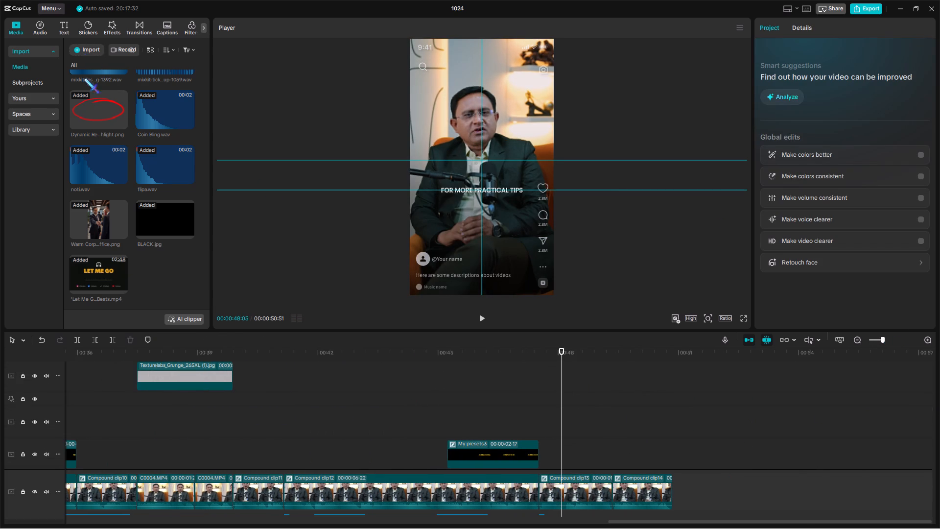
click(86, 68)
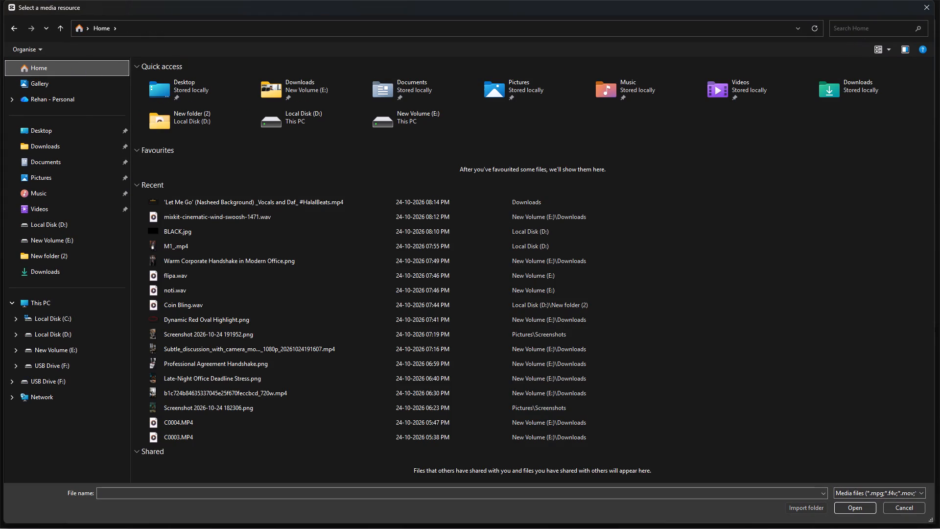
click(854, 29)
text(FOLLOW)
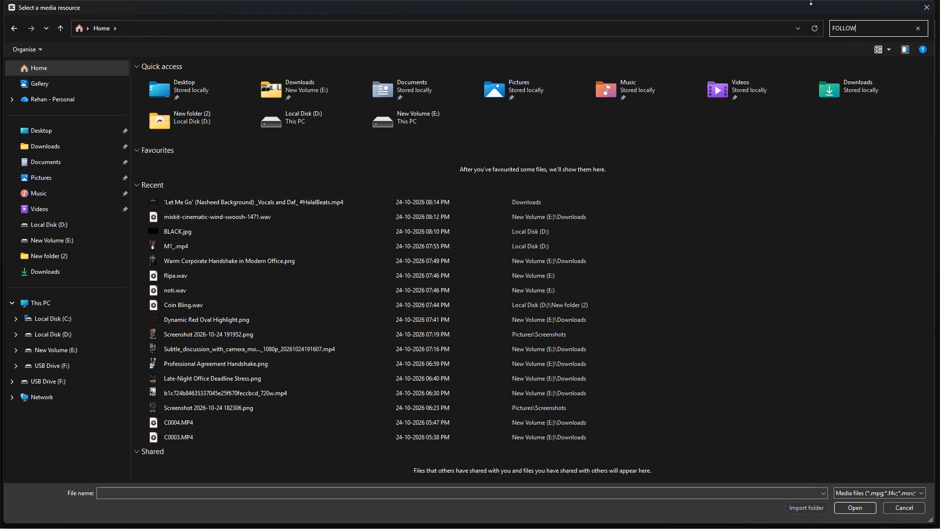
double_click(242, 78)
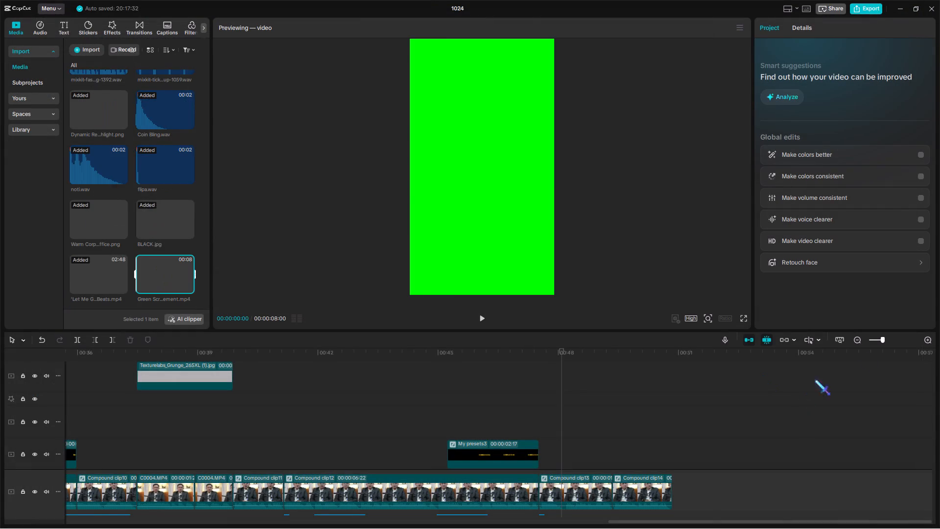
Find the closing "For more practical tips" line and place the green-screen Follow clip above it, starting with Compound clip13.
click(886, 339)
drag(532, 396, 414, 385)
click(455, 382)
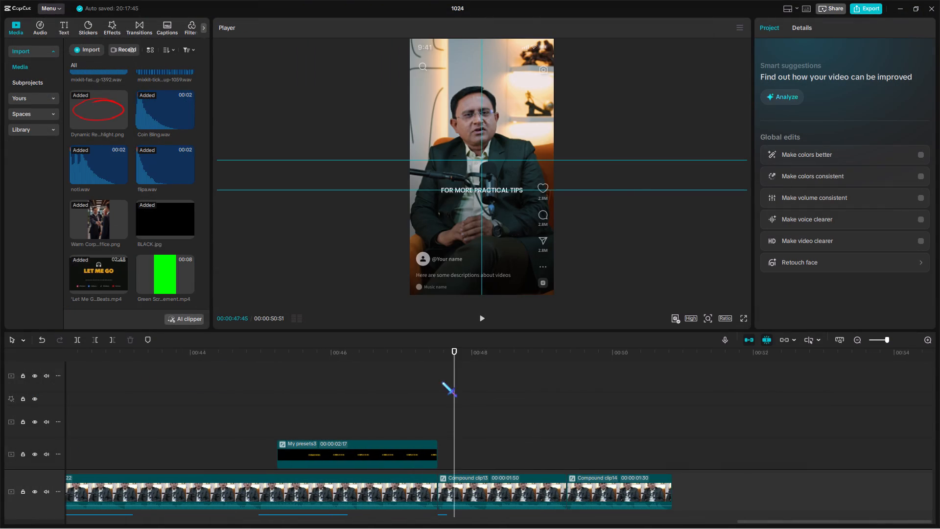
click(442, 382)
click(507, 386)
key(space)
scroll(528, 384, down, 7)
click(545, 381)
drag(545, 381, 567, 400)
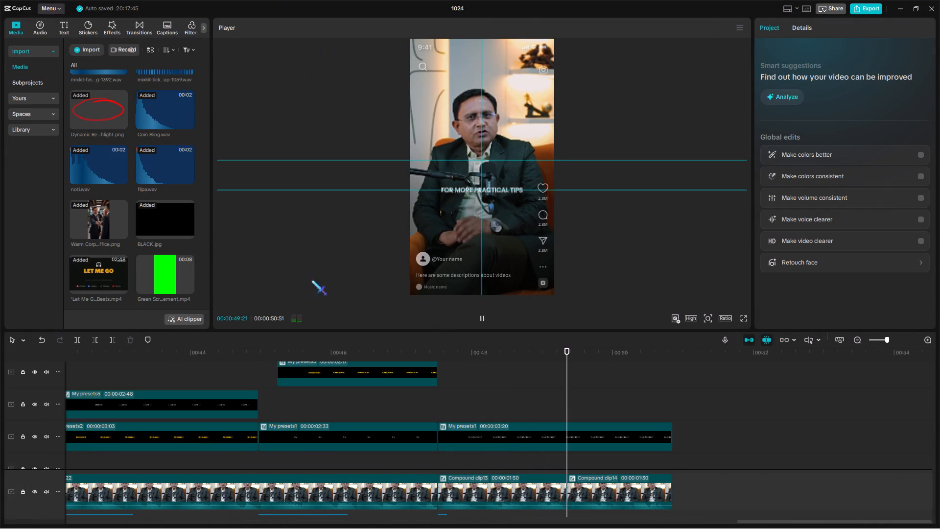
drag(162, 271, 436, 405)
Trim the empty opening frames off the Follow clip and align its start with the beginning of Compound clip13.
drag(437, 357, 471, 376)
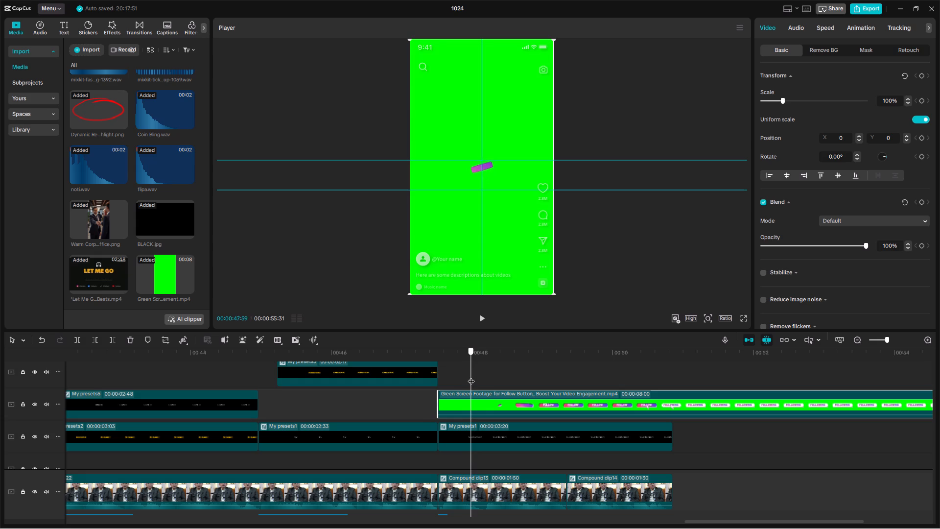
drag(471, 376, 459, 387)
key(q)
drag(487, 406, 461, 407)
click(461, 407)
drag(462, 405, 464, 406)
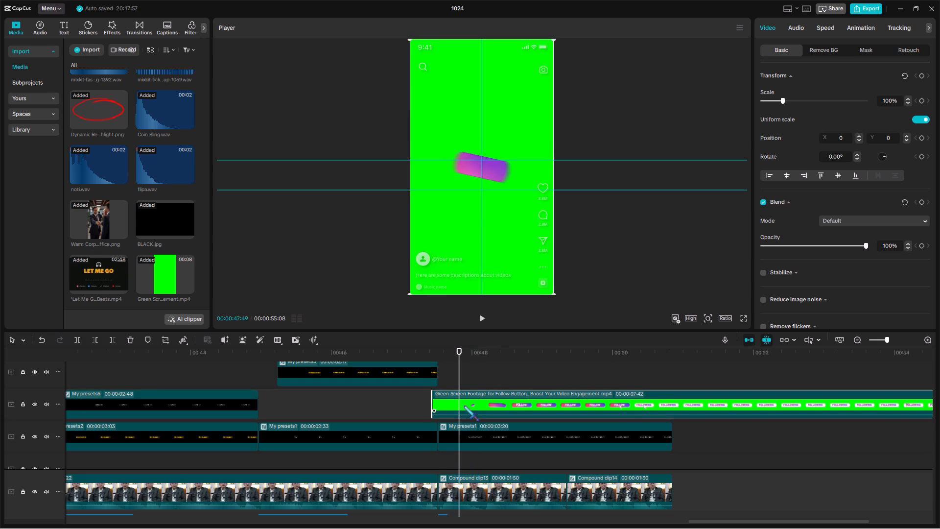
drag(464, 406, 467, 406)
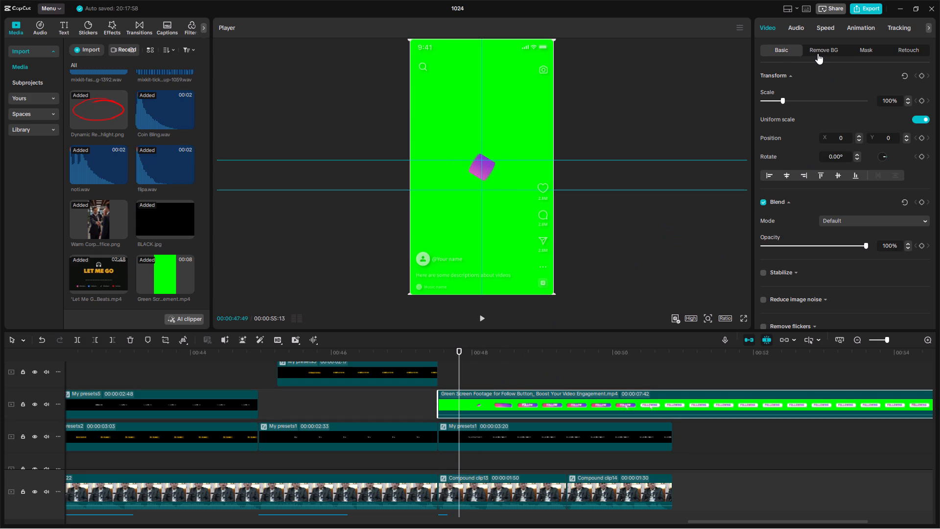
Remove the Follow clip's green background with Chroma key, picking the green colour and setting the intensity to 57.
click(817, 53)
click(761, 99)
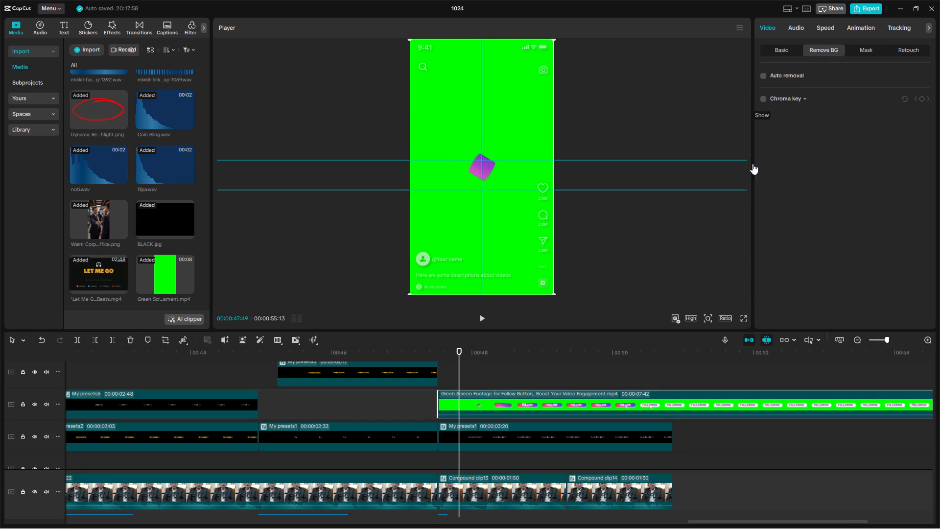
drag(475, 353, 506, 358)
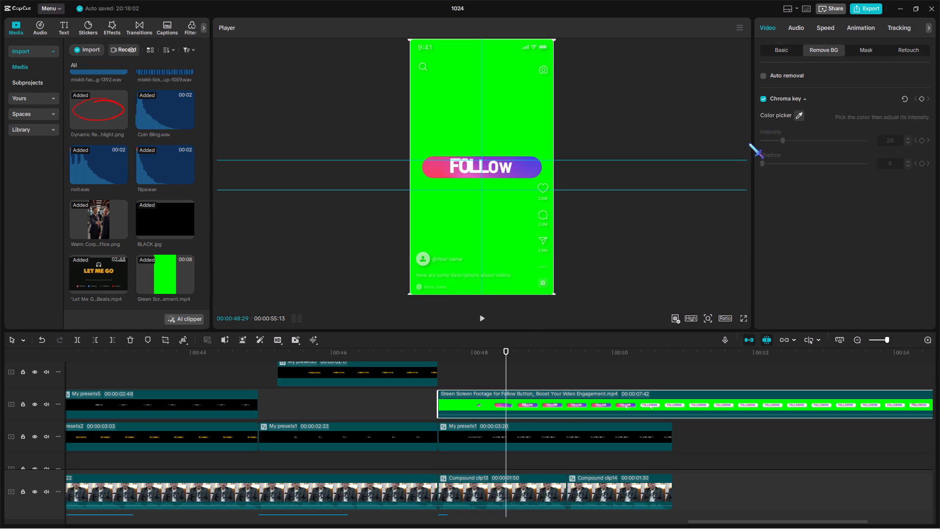
click(761, 105)
click(761, 99)
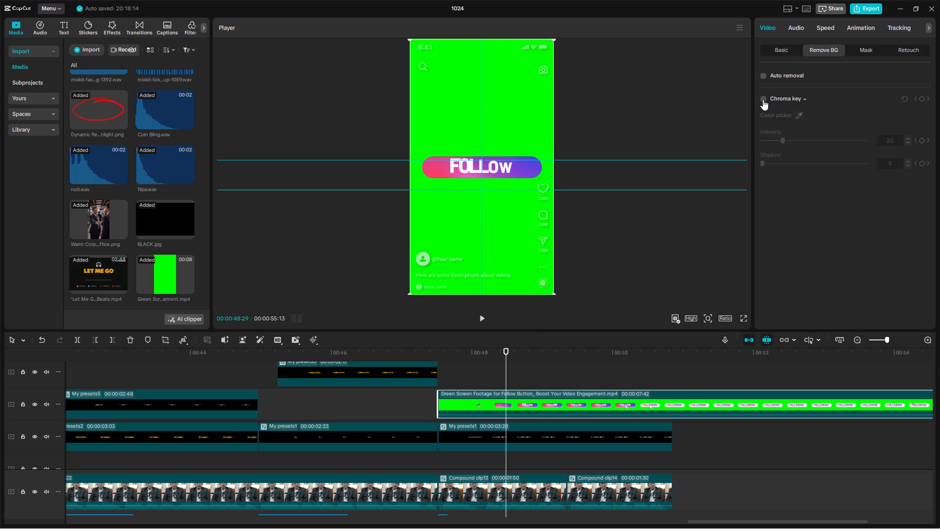
click(763, 99)
click(764, 98)
click(535, 103)
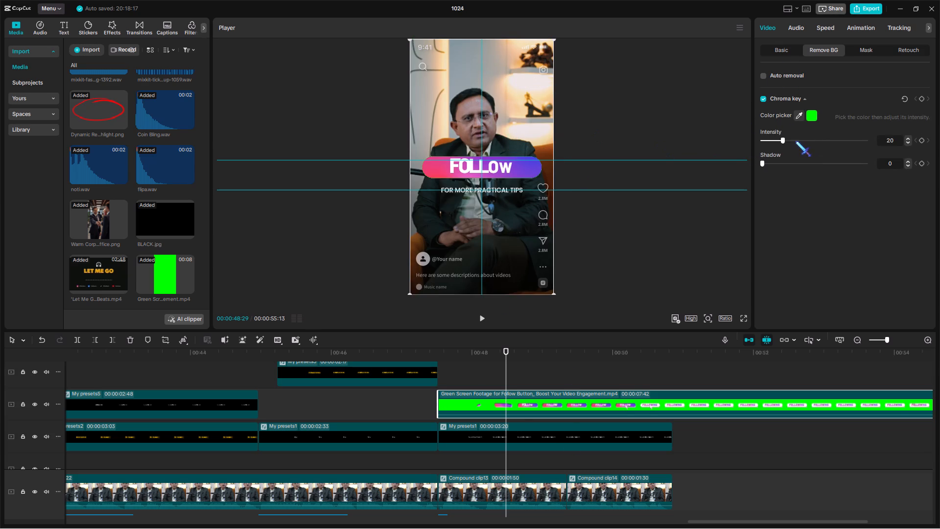
drag(798, 141, 821, 145)
Scale the Follow clip down to about 52% and place it centred just below the caption, at about Y -613.
drag(554, 41, 525, 105)
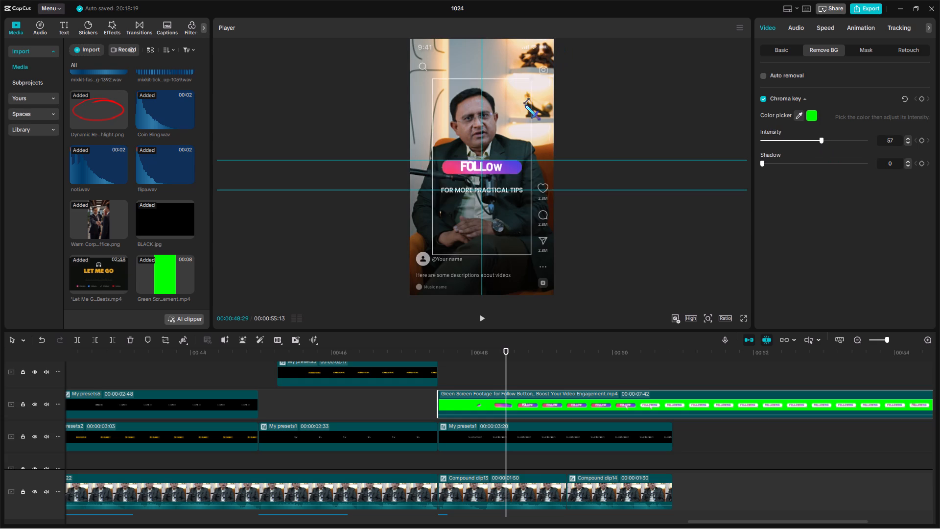
drag(525, 105, 514, 135)
drag(504, 177, 506, 216)
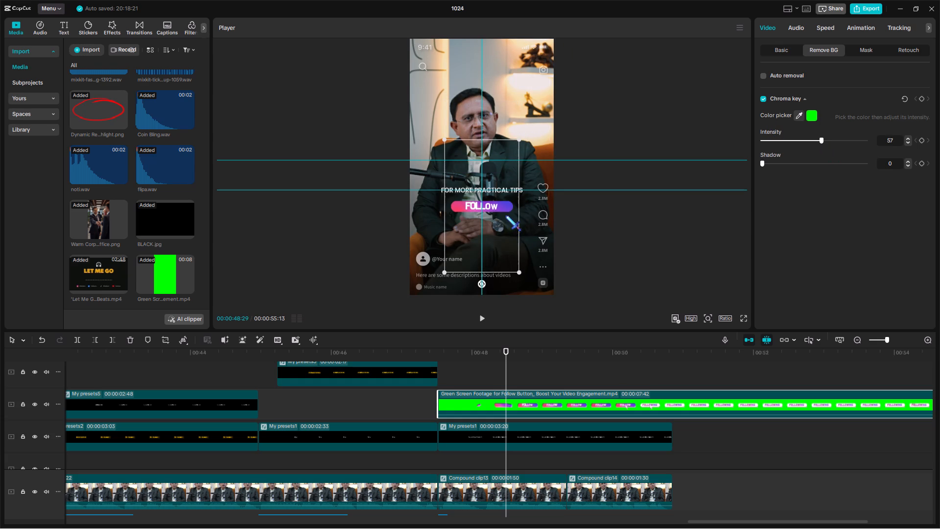
drag(506, 216, 506, 214)
drag(517, 136, 545, 137)
click(511, 200)
drag(524, 282, 517, 270)
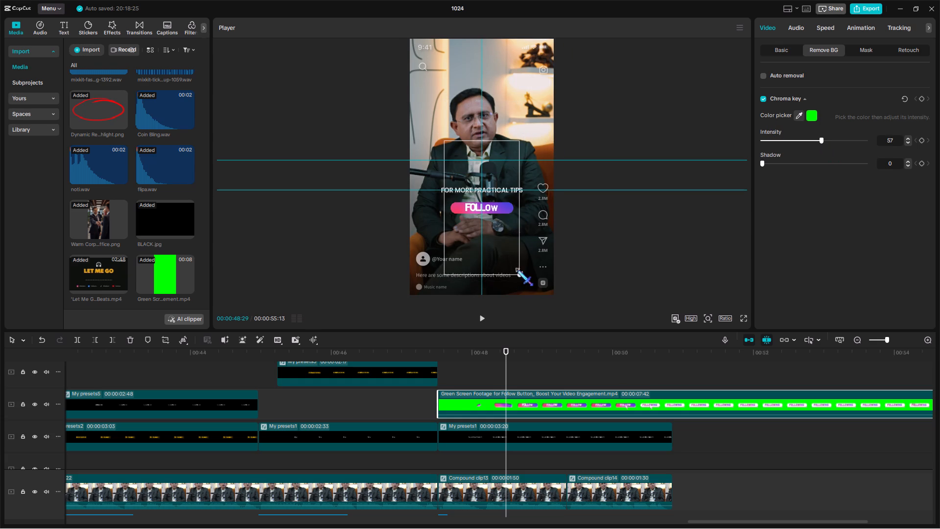
drag(517, 270, 517, 270)
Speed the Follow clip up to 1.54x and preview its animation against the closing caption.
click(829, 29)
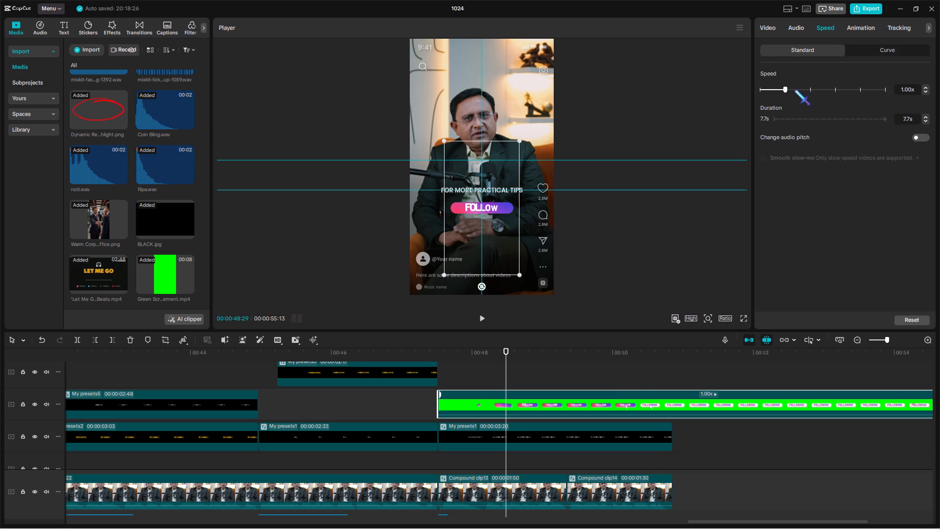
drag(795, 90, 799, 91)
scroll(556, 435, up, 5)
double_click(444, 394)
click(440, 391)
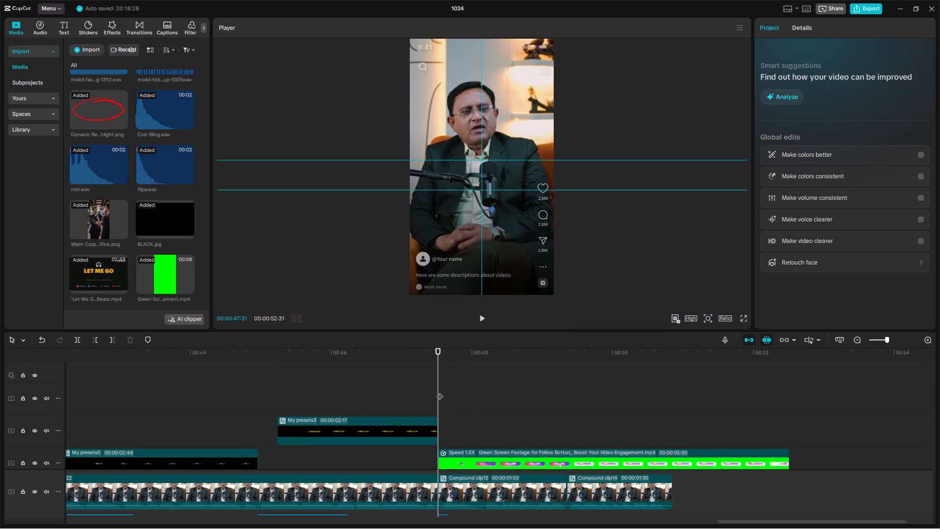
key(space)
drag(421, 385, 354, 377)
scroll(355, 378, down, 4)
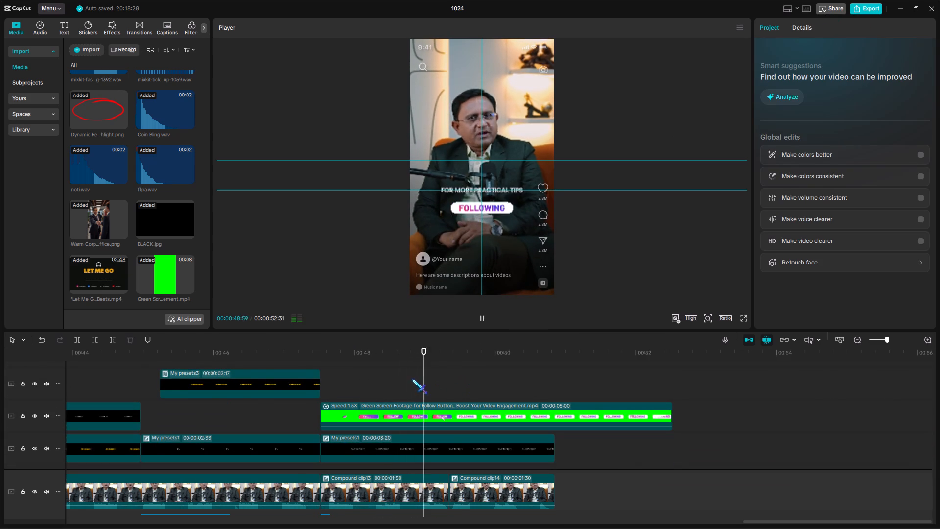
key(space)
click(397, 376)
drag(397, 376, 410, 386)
Set the Follow clip's speed to 1.13x and preview the animation again.
click(417, 405)
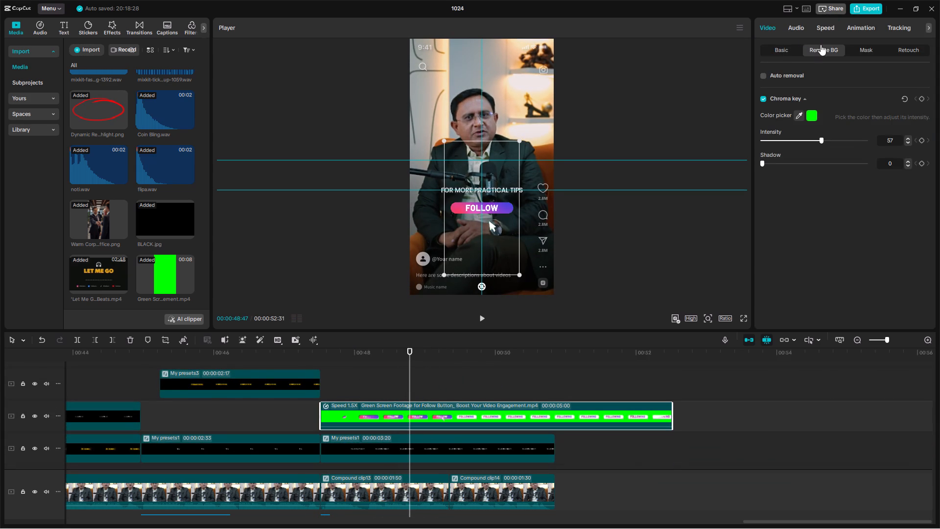
click(789, 48)
click(825, 32)
click(788, 88)
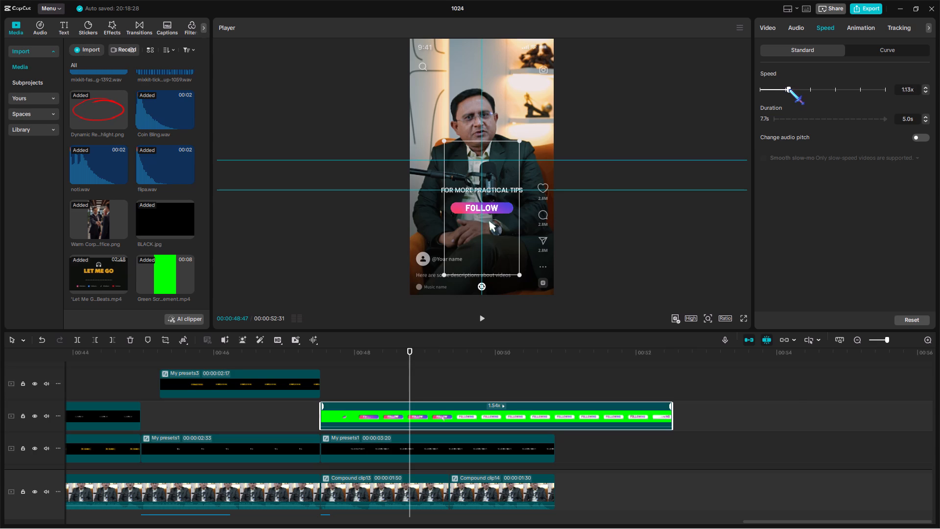
key(space)
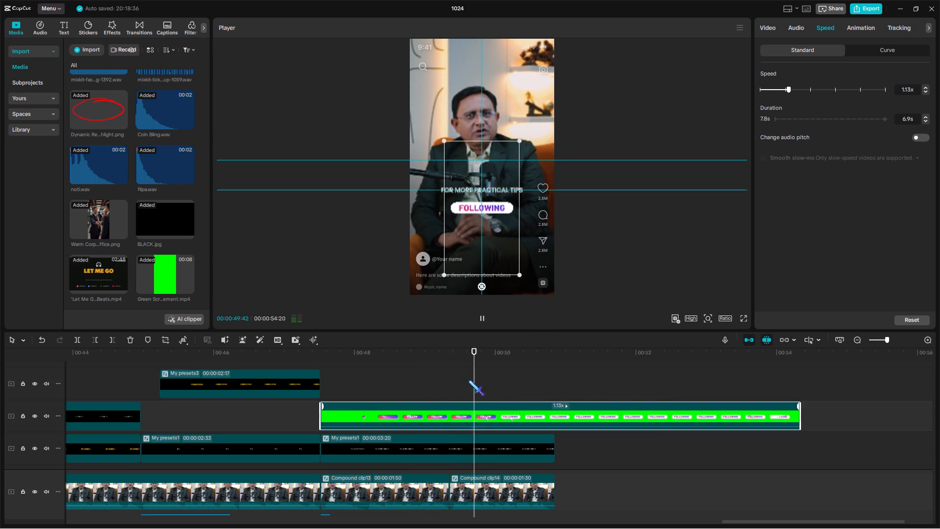
Trim the end of the Follow clip to where the main video ends.
drag(543, 355, 409, 377)
key(w)
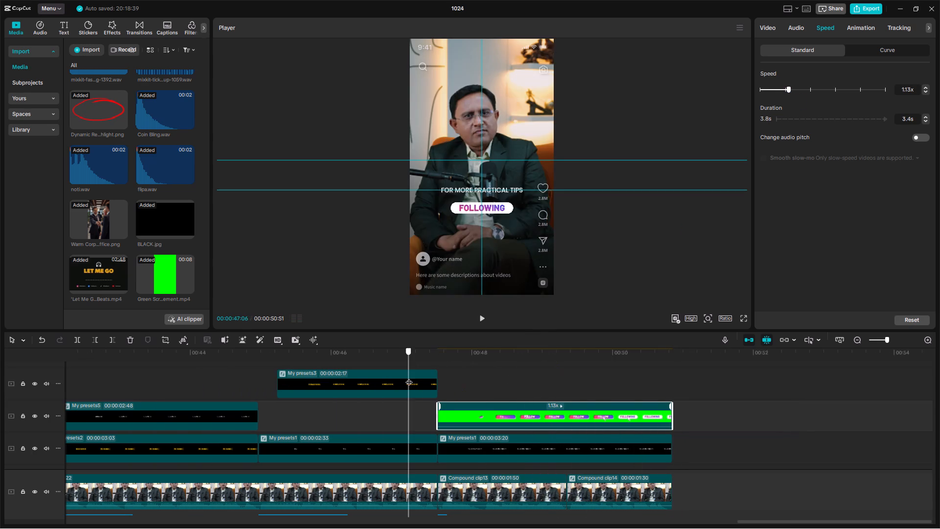
Duplicate the Follow clip onto the track above, starting at the beginning of Compound clip13.
drag(409, 377, 438, 357)
key(ctrl+c)
key(ctrl+v)
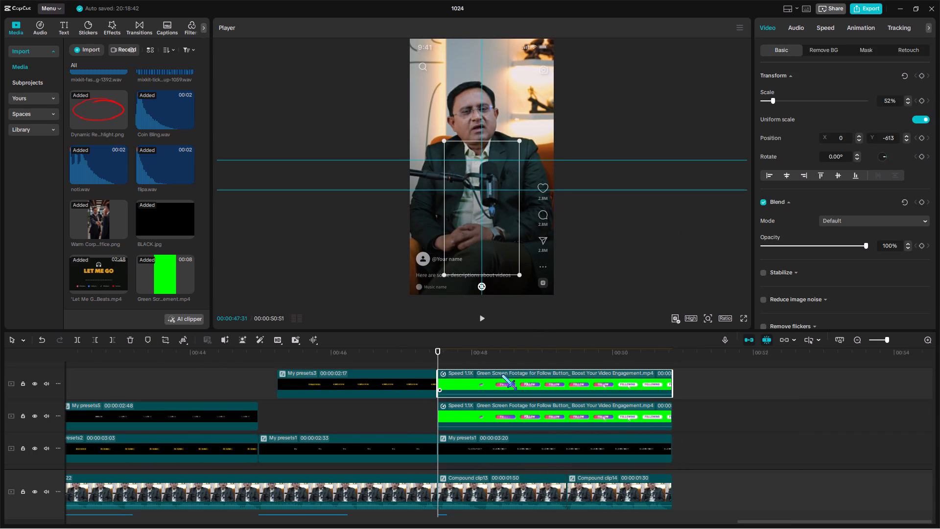
Offset the lower Follow clip from the upper one to position X 25, Y -632, as a drop-shadow layer.
scroll(523, 373, up, 3)
click(522, 377)
click(530, 441)
click(706, 319)
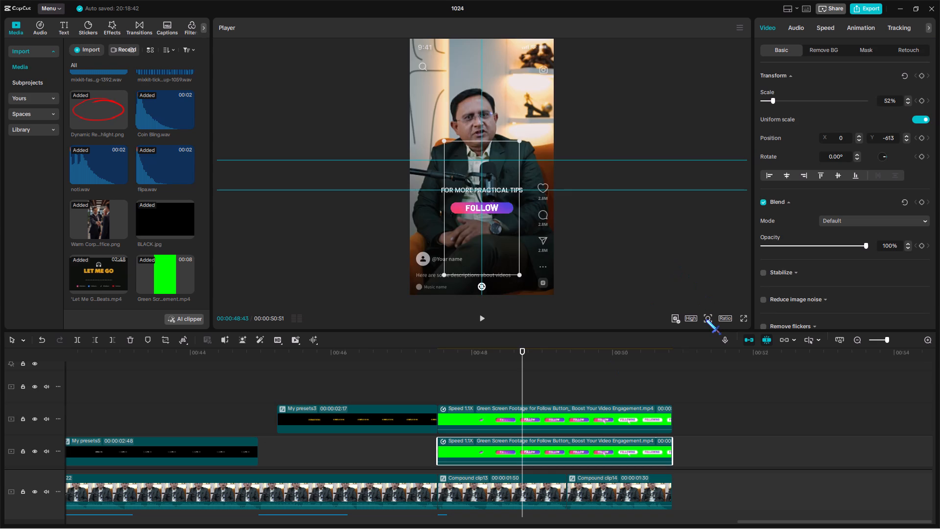
drag(706, 331, 714, 332)
click(737, 278)
drag(575, 241, 577, 242)
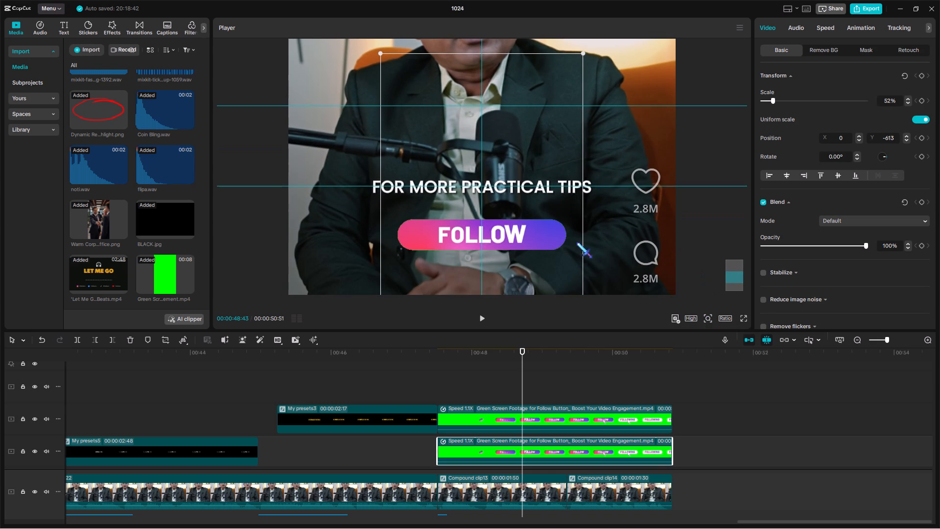
drag(577, 242, 580, 244)
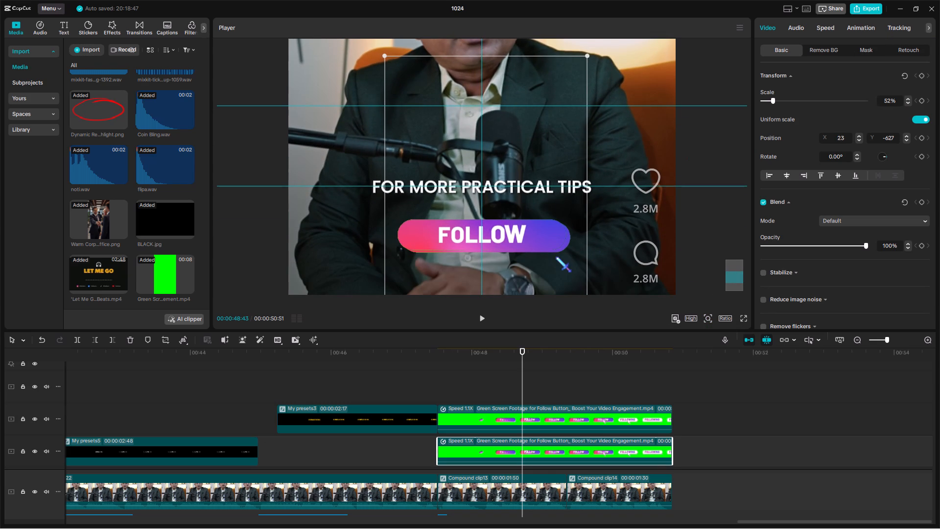
click(564, 251)
Darken the lower Follow clip by pulling the bright end of its Luma curve all the way down.
drag(859, 29, 829, 29)
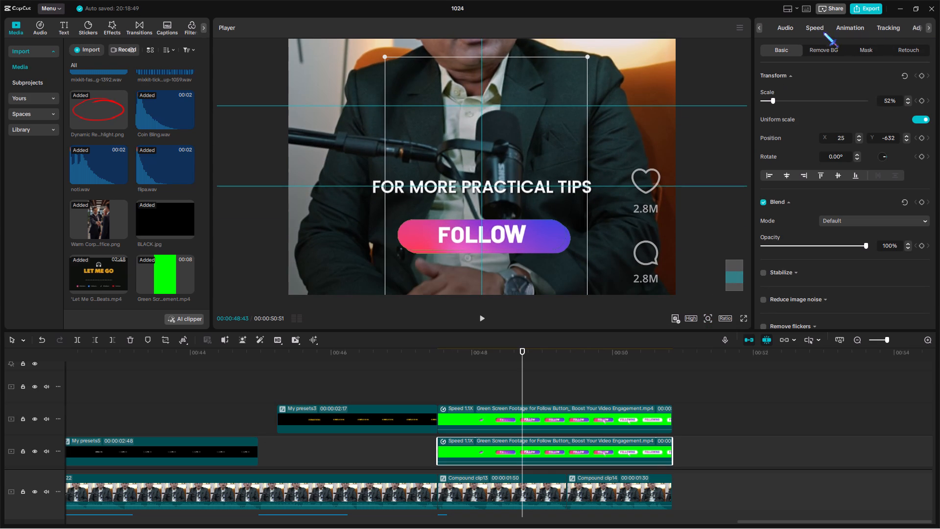
click(914, 27)
click(849, 49)
drag(928, 99, 922, 218)
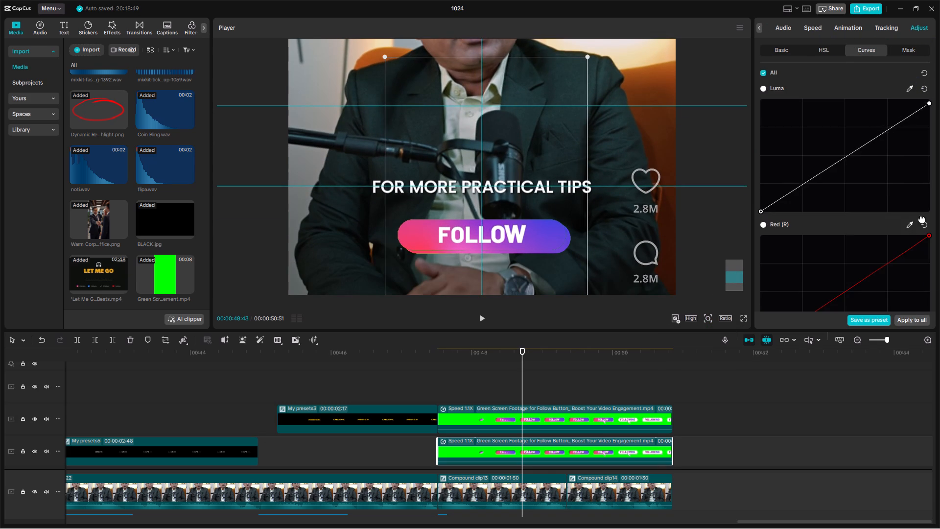
drag(922, 218, 931, 346)
Set the lower Follow clip's Exposure and Shadow adjustments to -50.
click(775, 49)
scroll(838, 183, down, 18)
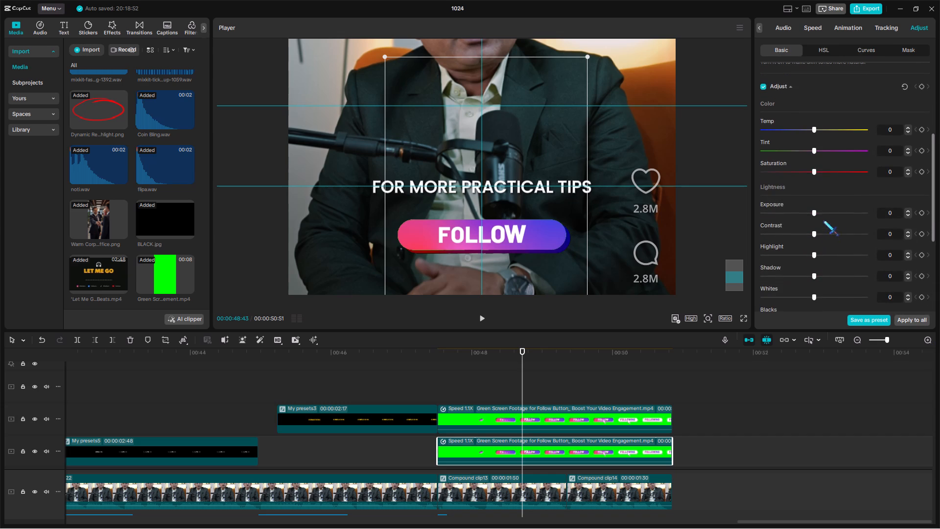
drag(824, 218, 656, 216)
scroll(786, 262, down, 2)
drag(801, 222, 579, 208)
Add a Blur video effect between the two Follow clips and fit it to their full length.
click(115, 25)
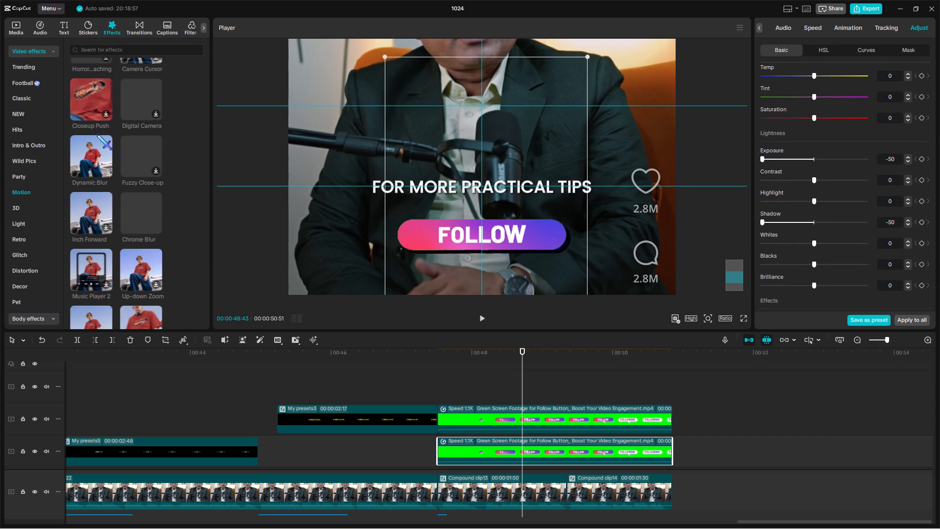
scroll(82, 210, up, 8)
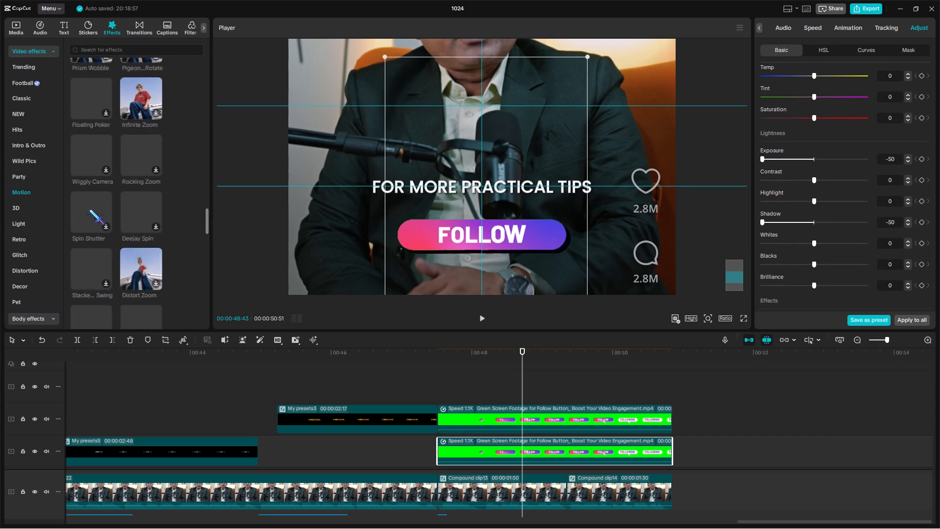
scroll(89, 209, up, 20)
scroll(89, 209, up, 2)
scroll(93, 206, down, 6)
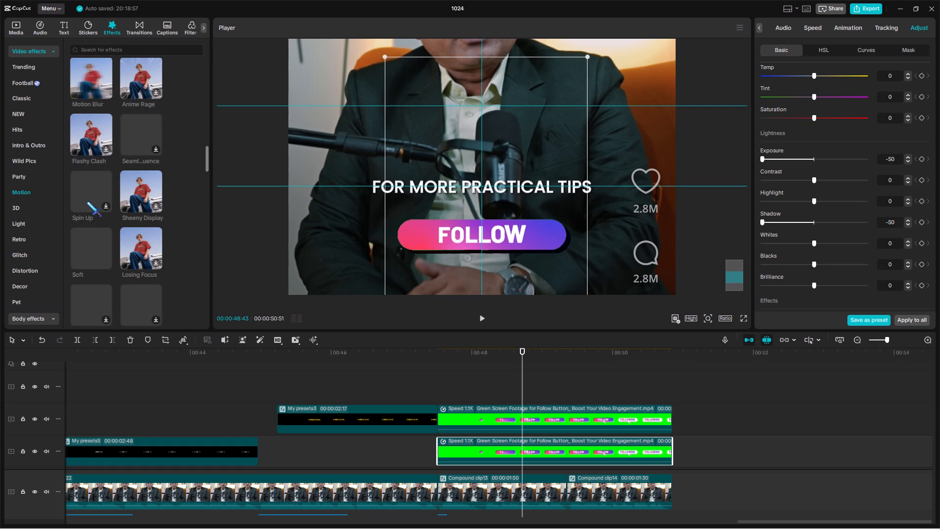
click(35, 78)
click(31, 95)
click(33, 110)
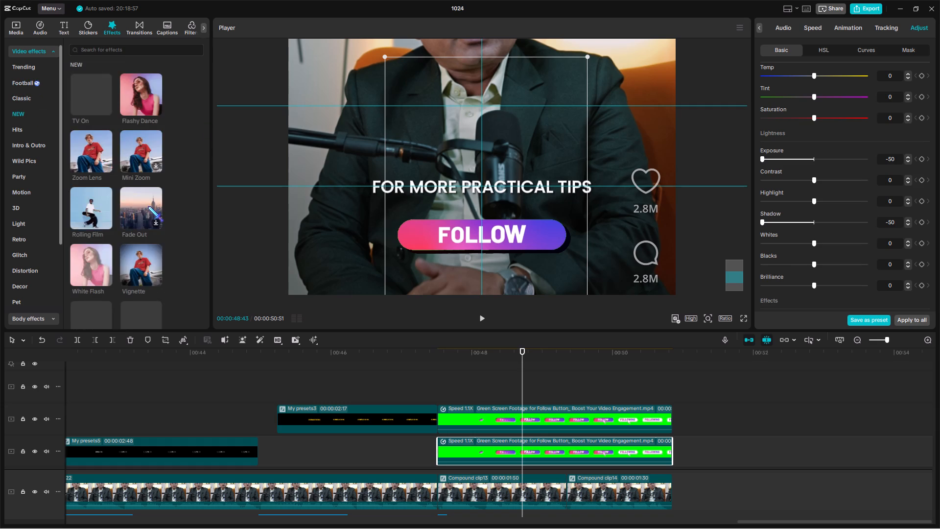
scroll(148, 206, down, 6)
drag(87, 162, 435, 442)
drag(651, 442, 671, 446)
Reduce the Blur effect's strength to about 11.
click(650, 390)
click(647, 445)
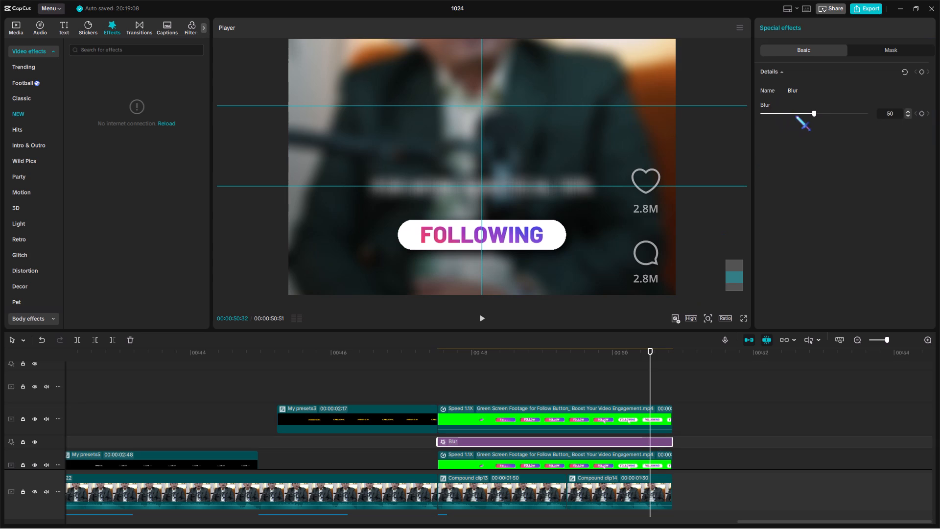
drag(796, 116, 776, 133)
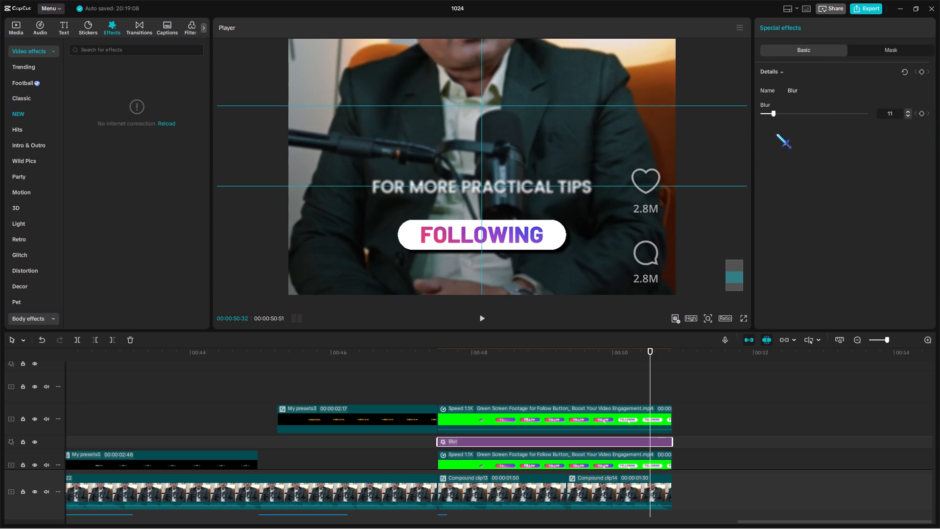
drag(776, 133, 777, 133)
Combine both Follow clips and the Blur effect between them into one compound clip.
drag(695, 409, 656, 454)
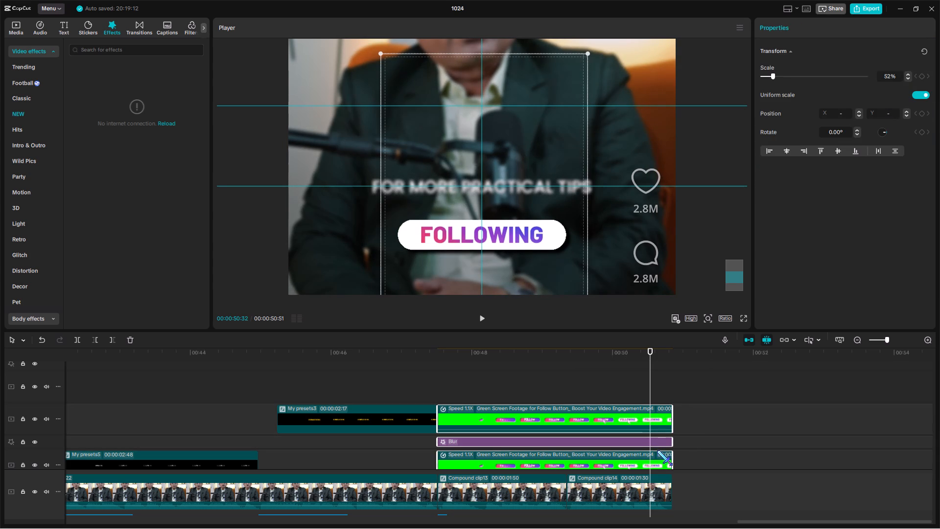
key(alt+g)
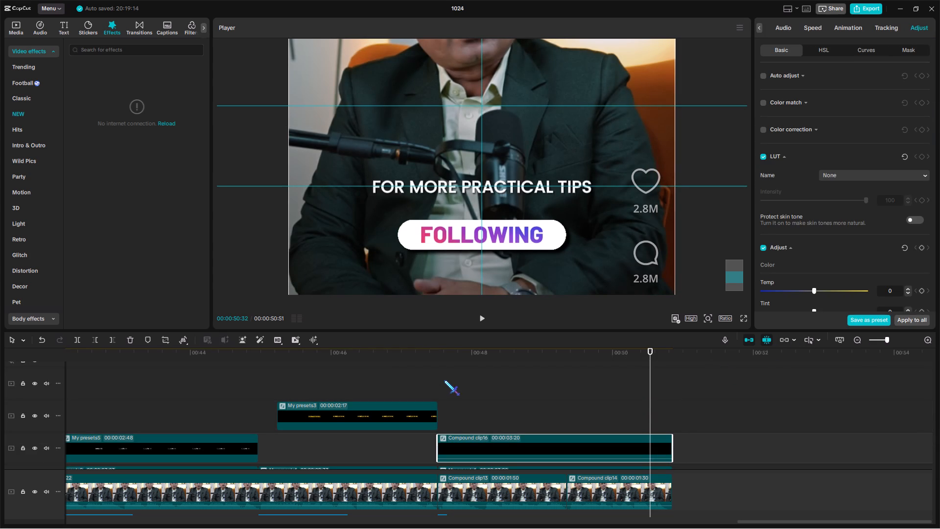
Apply a Fade In entrance animation of 0.2 s to the combined Follow compound clip.
click(440, 372)
click(466, 447)
click(850, 32)
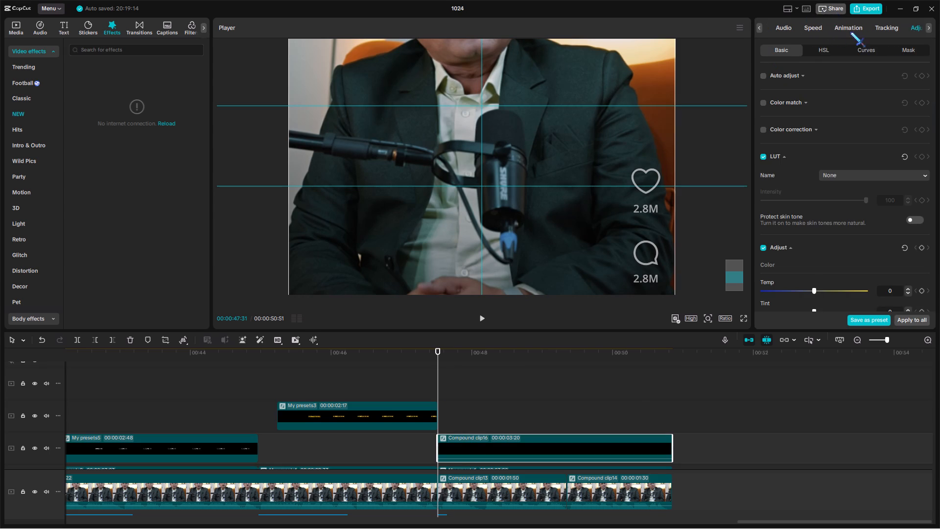
scroll(799, 194, up, 14)
click(817, 149)
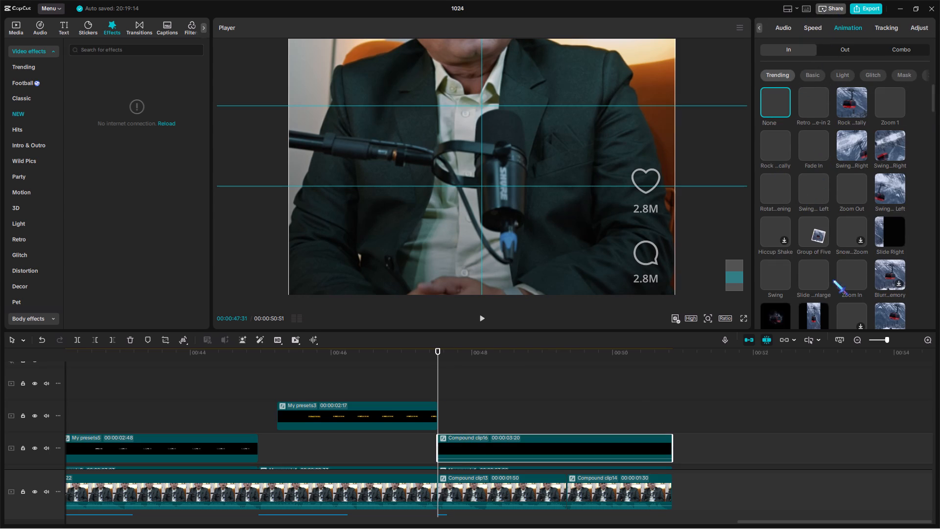
click(884, 341)
click(837, 319)
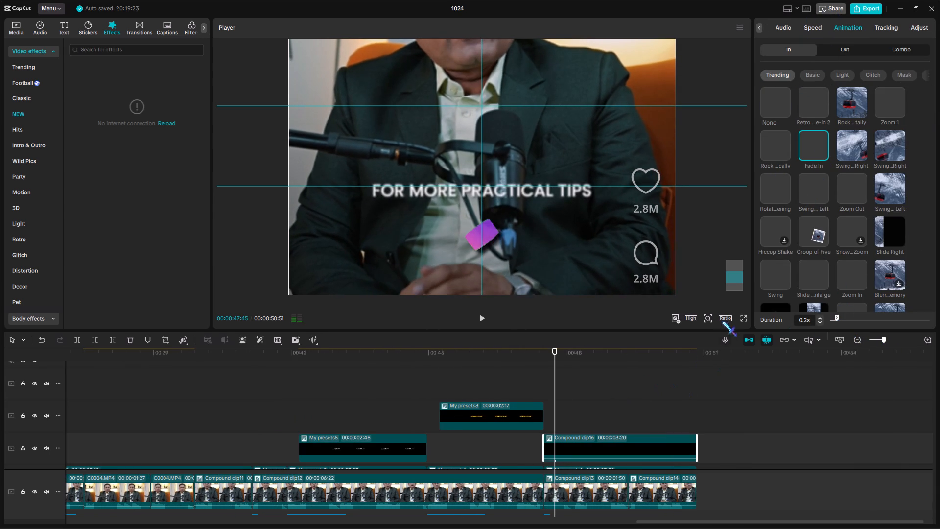
Fit the whole frame in the preview and play the closing section to check the Follow animation.
click(710, 315)
drag(701, 332, 691, 351)
key(space)
drag(594, 407, 939, 415)
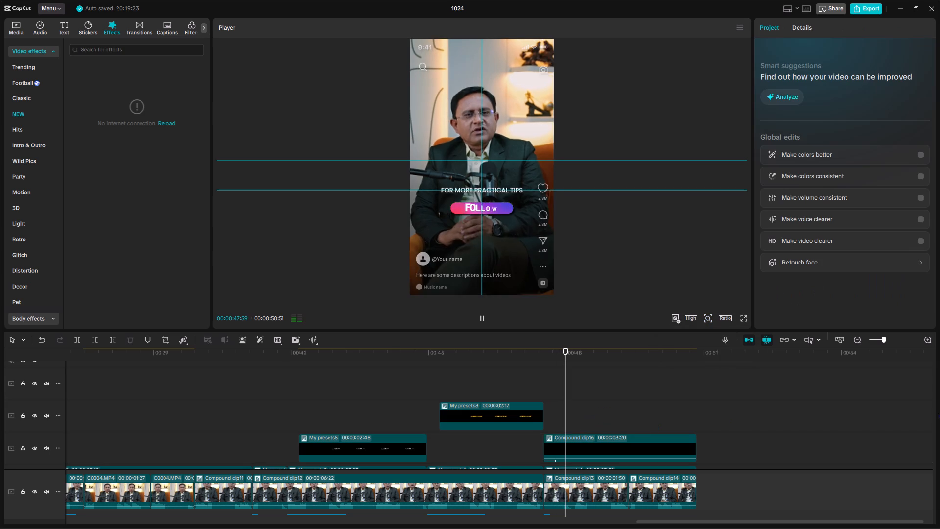
drag(939, 415, 599, 398)
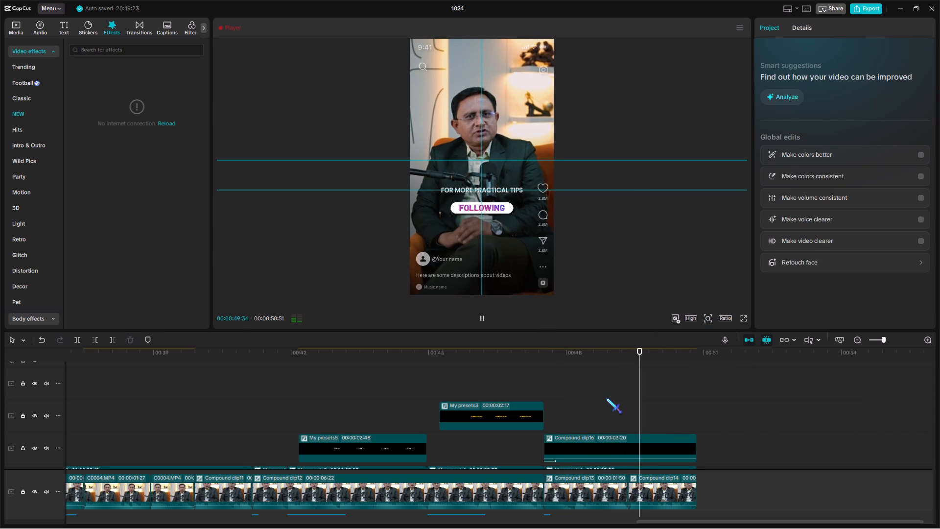
Cut the "FOR MORE PRACTICAL TIPS" caption off at the start of Compound clip14 and paste a copy there.
double_click(631, 398)
scroll(618, 408, down, 5)
click(620, 418)
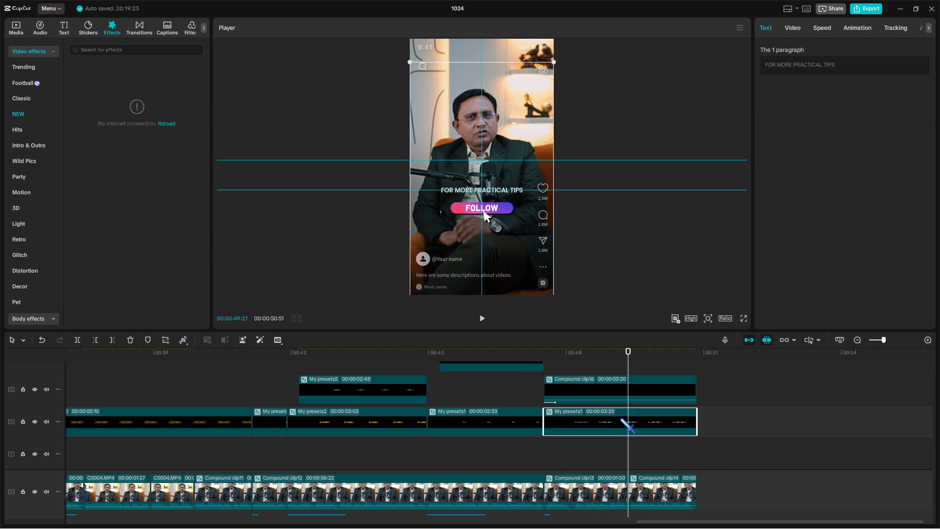
key(w)
key(ctrl+c)
key(ctrl+v)
Trim the end of the pasted caption to where the main video ends.
key(space)
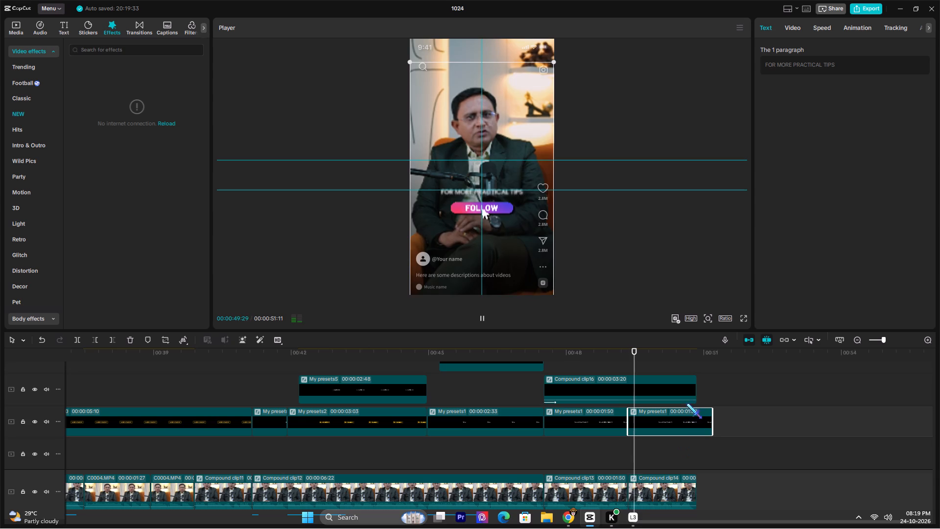
drag(693, 359, 681, 366)
key(w)
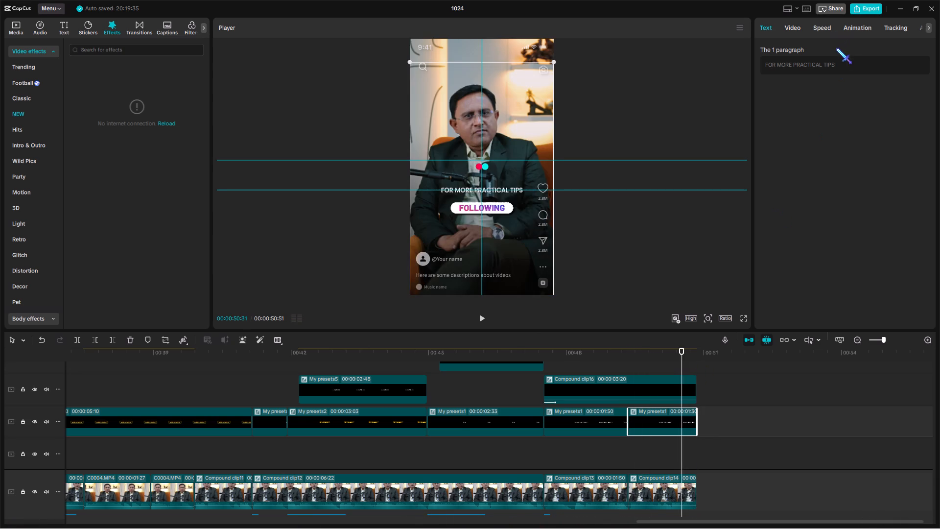
Replace the pasted caption's text with wording that begins "FOLLOW TULJA ASSOCIA".
drag(863, 67, 750, 56)
text(FO)
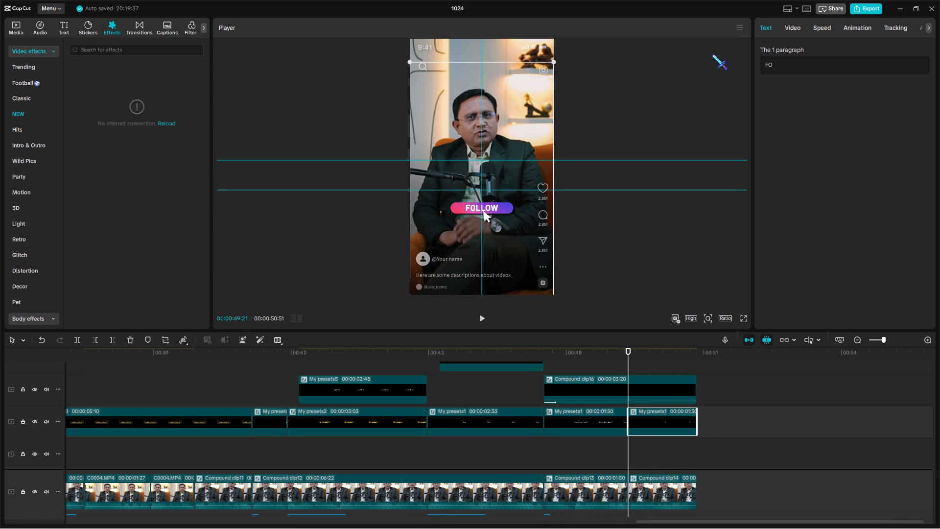
text(LLOW TU)
text(LJA A)
text(SSOCIA)
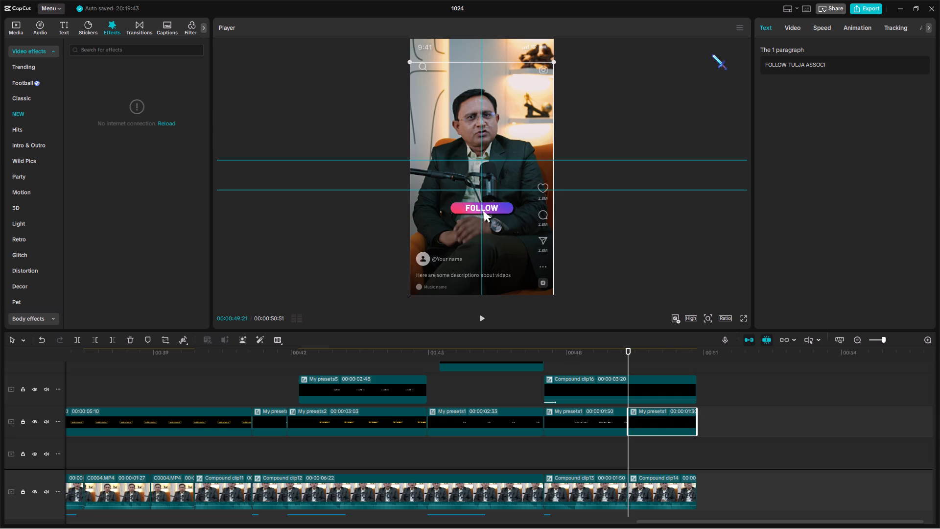
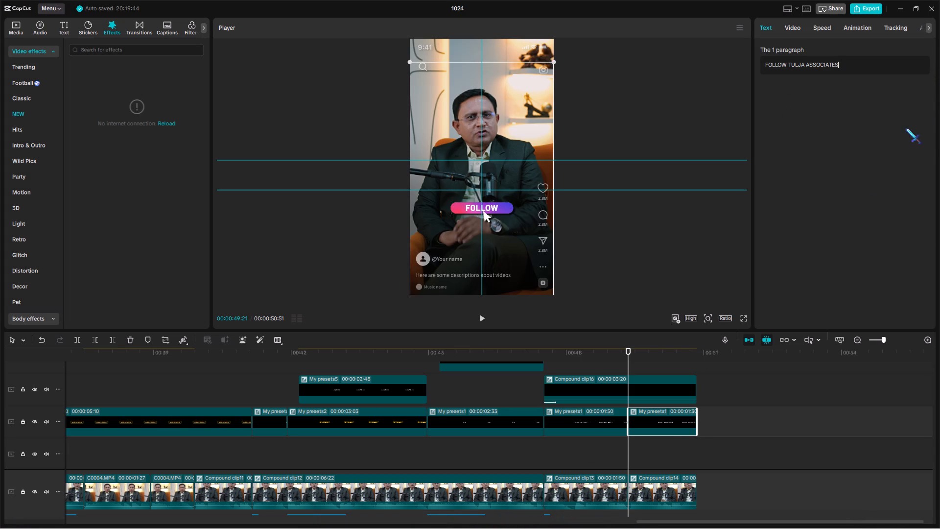
Play the final seconds to check the closing caption against the Follow animation, and return the playhead to the video's start.
click(647, 453)
key(space)
click(665, 453)
drag(666, 453, 761, 441)
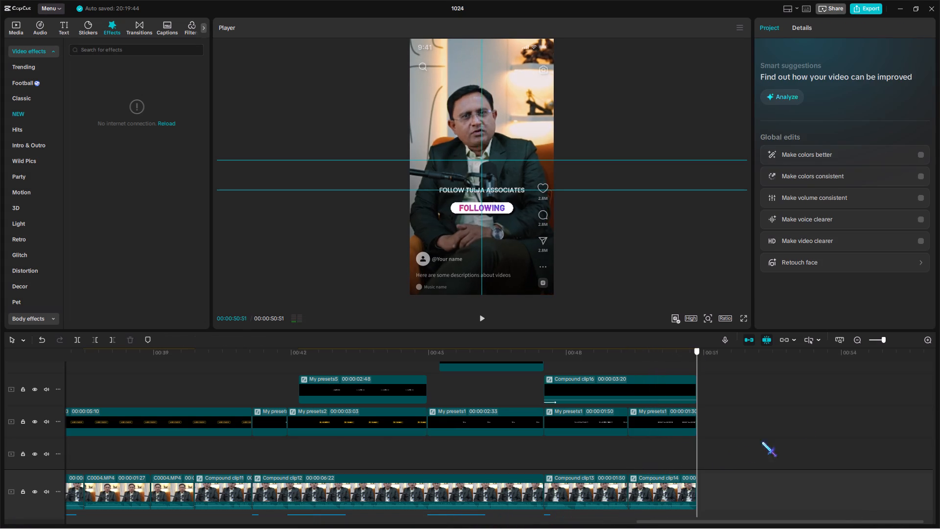
drag(761, 441, 770, 438)
click(876, 339)
scroll(522, 447, up, 20)
scroll(522, 447, up, 1)
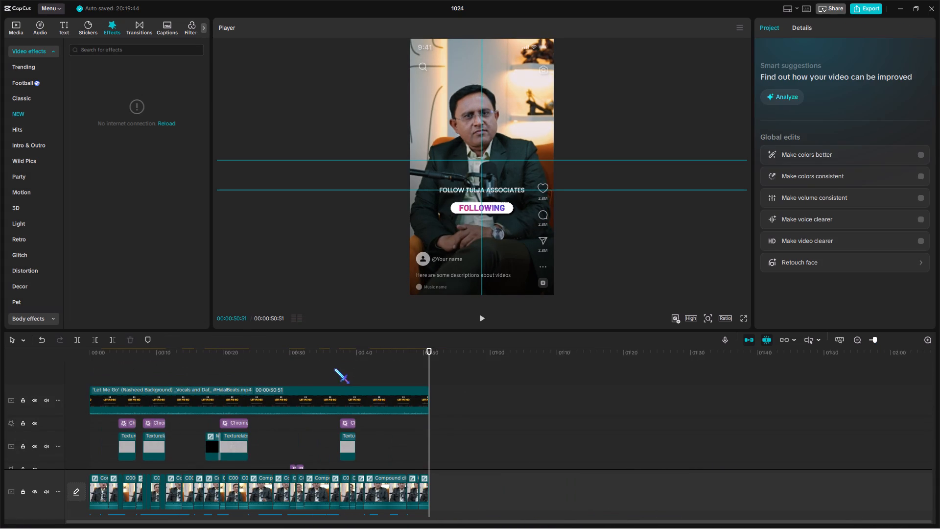
click(334, 366)
drag(334, 366, 8, 387)
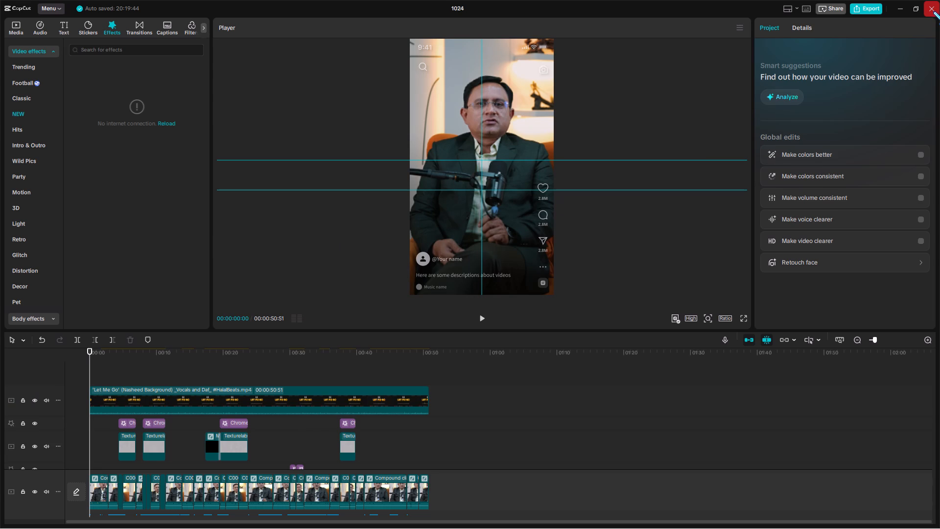
Close the 1024 project and restore the deleted M9 project from the trash.
click(933, 11)
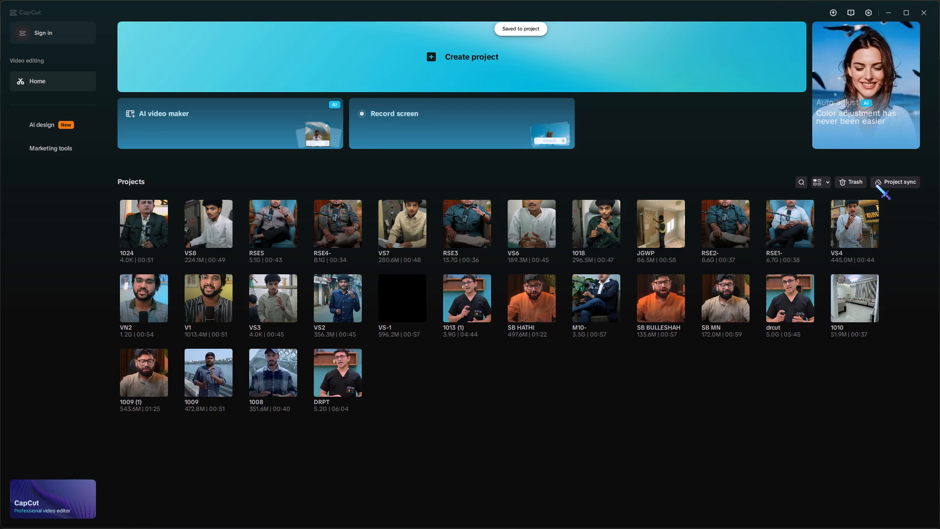
click(850, 181)
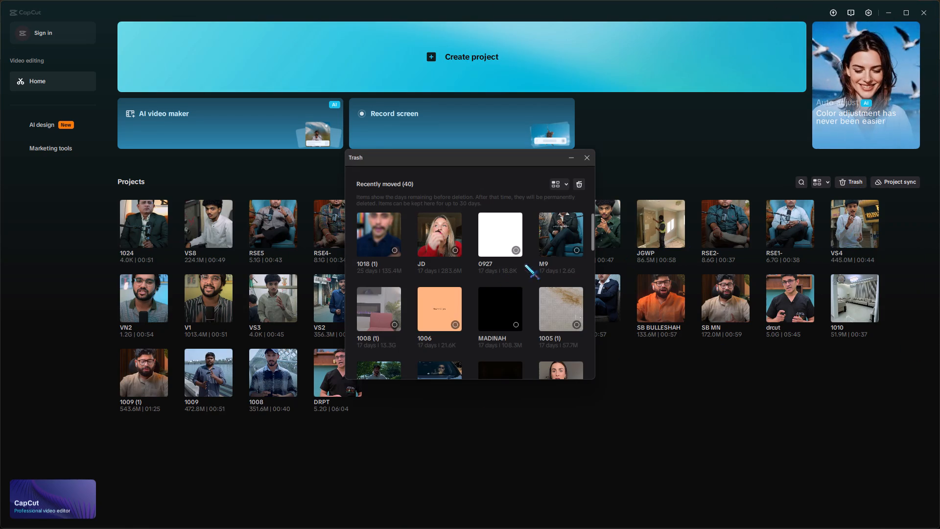
click(575, 250)
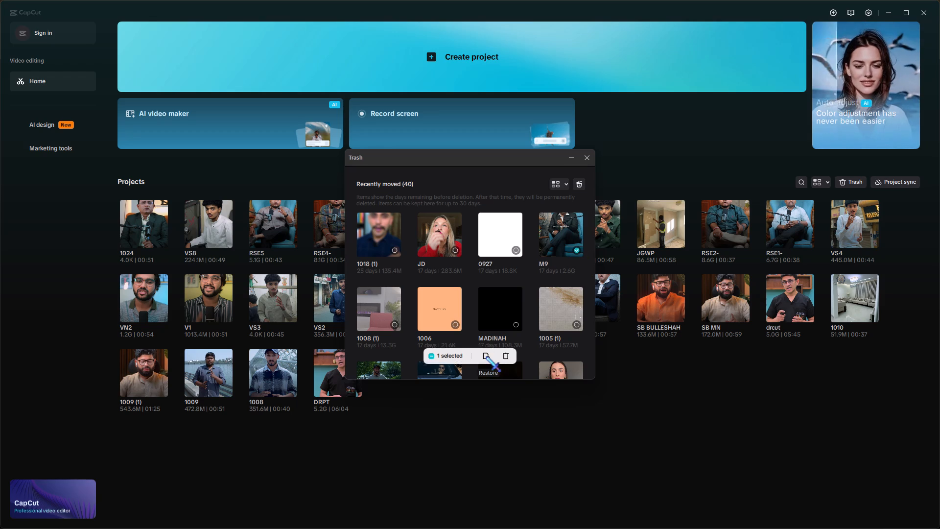
click(486, 357)
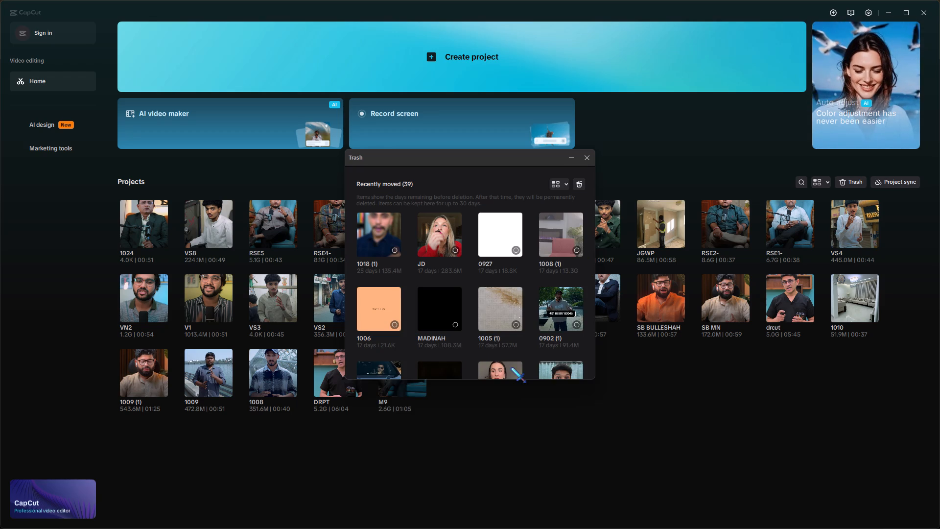
click(585, 156)
Open the restored M9 project without relinking its missing media.
click(406, 372)
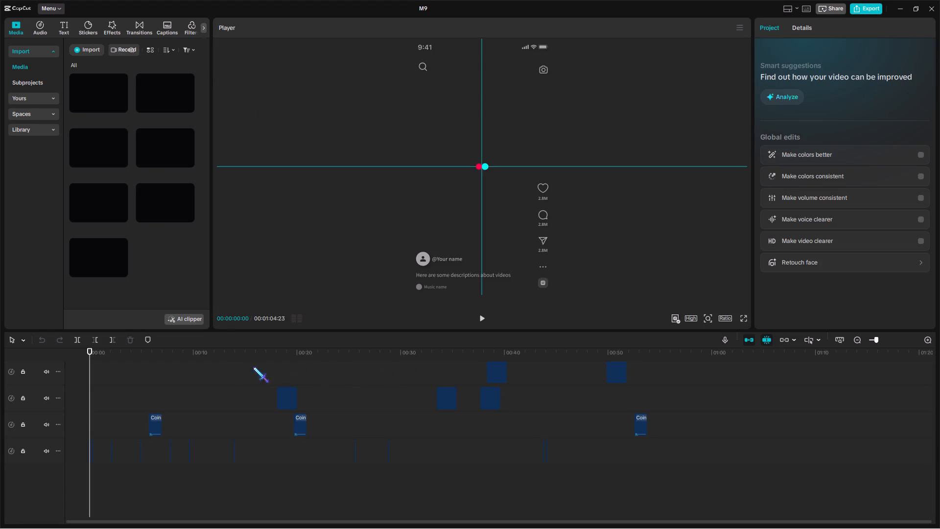
click(583, 362)
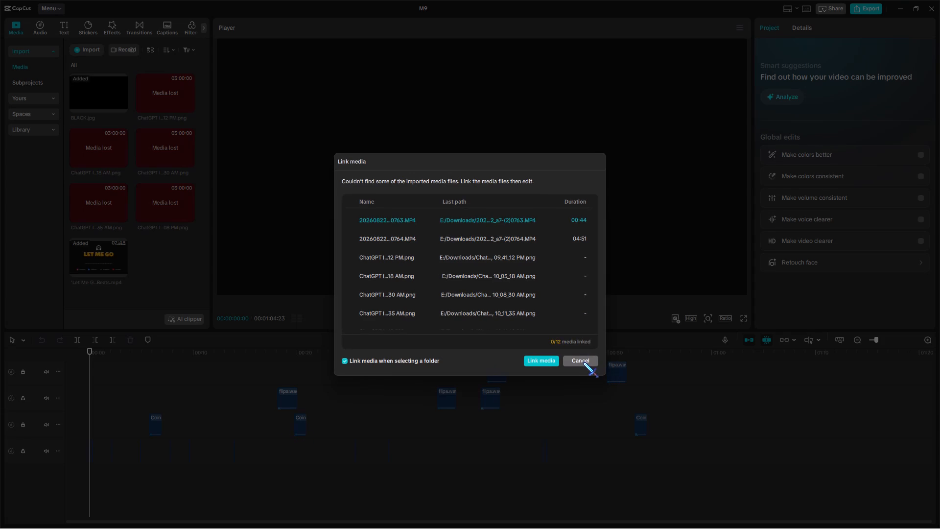
scroll(198, 450, up, 19)
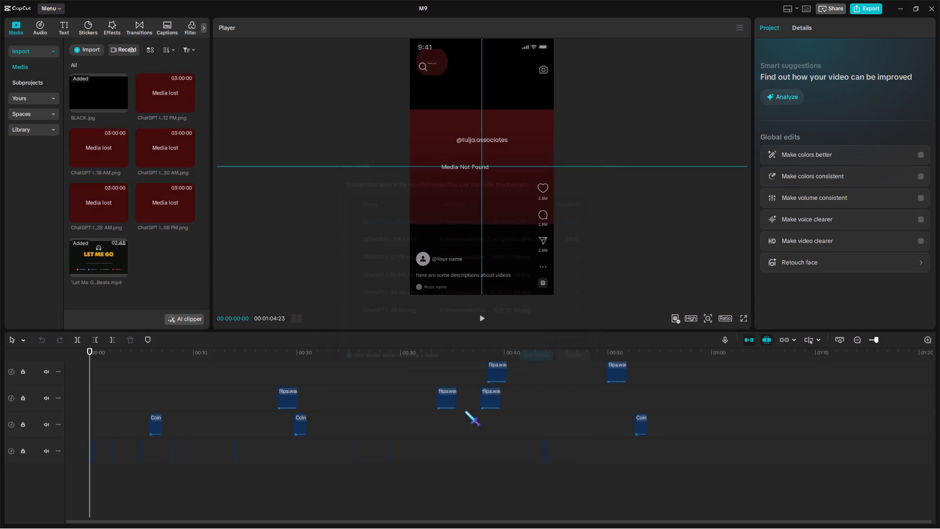
scroll(381, 455, up, 20)
scroll(381, 455, up, 20)
scroll(381, 455, up, 3)
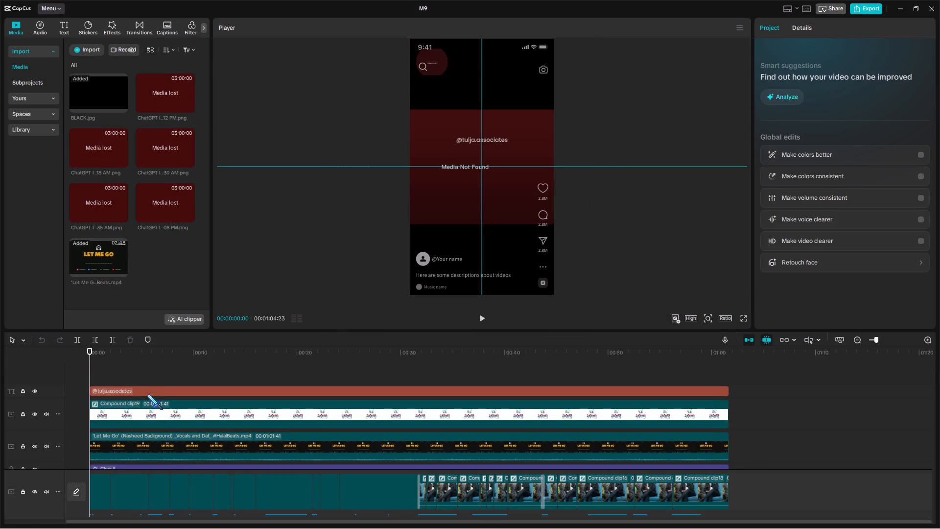
click(136, 377)
right_click(142, 389)
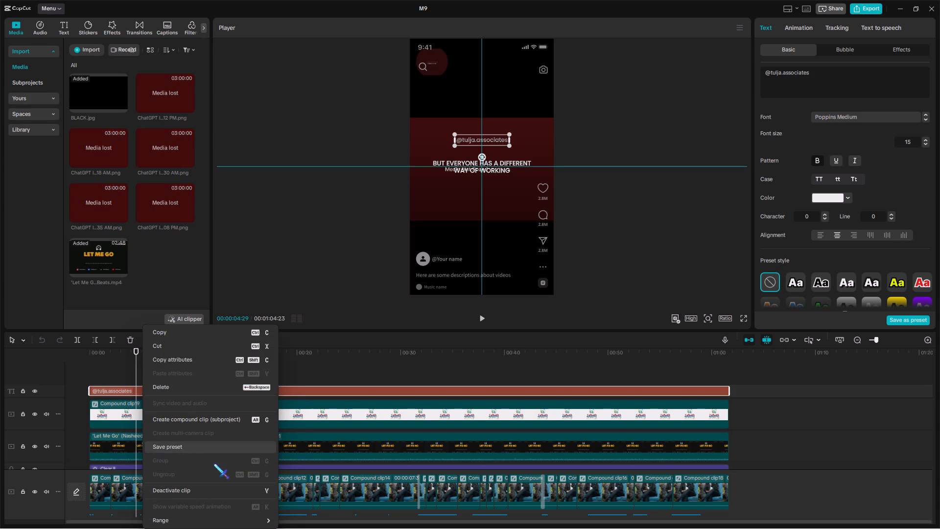
click(193, 446)
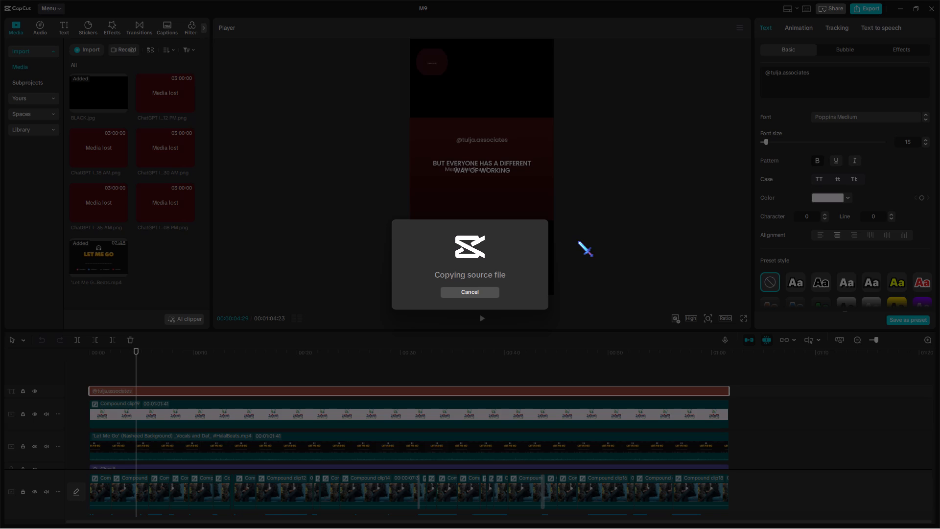
click(471, 292)
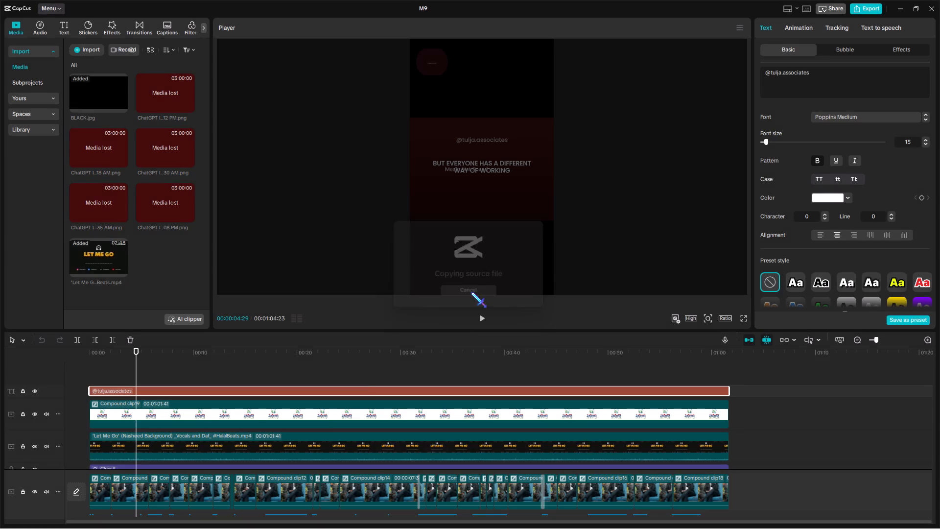
right_click(323, 392)
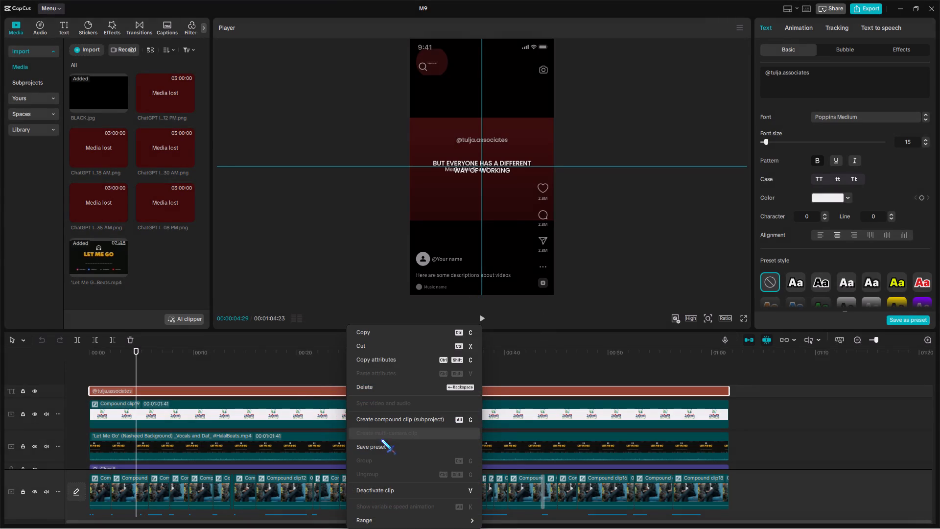
click(388, 444)
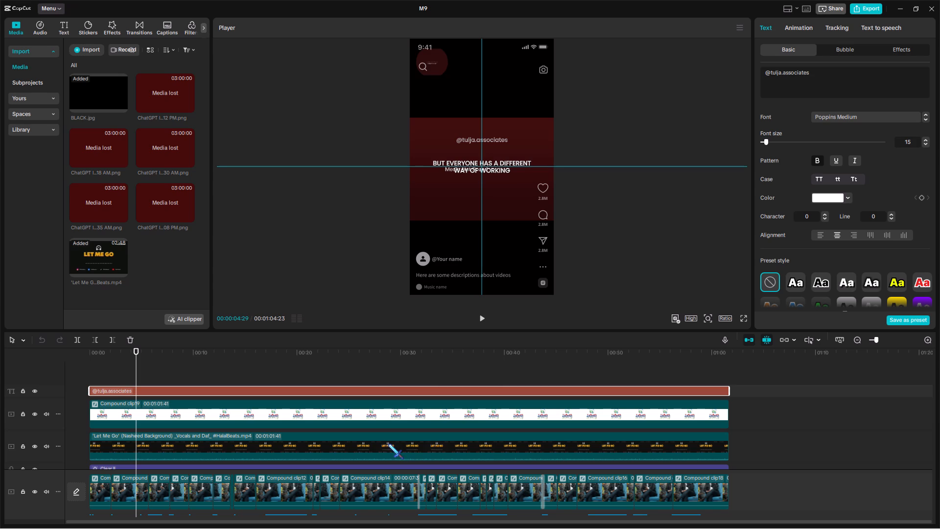
Close the restored M9 project.
click(929, 10)
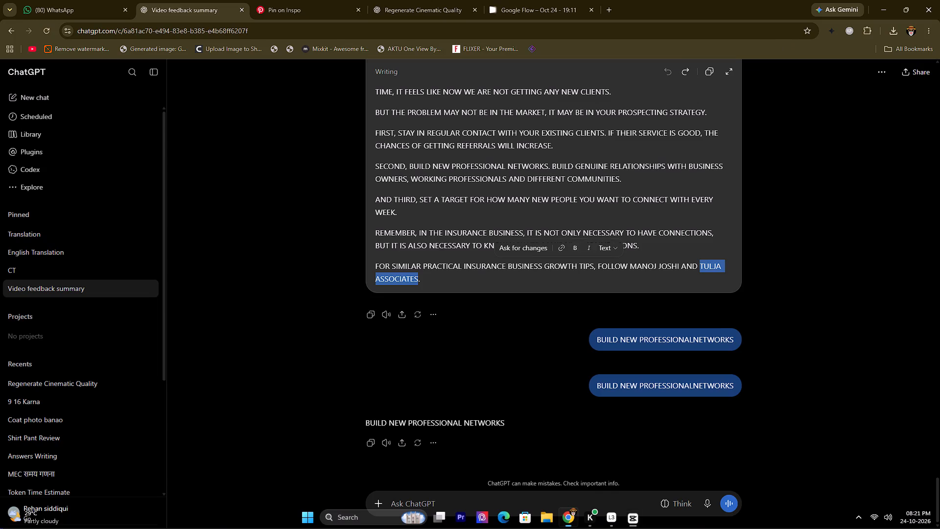
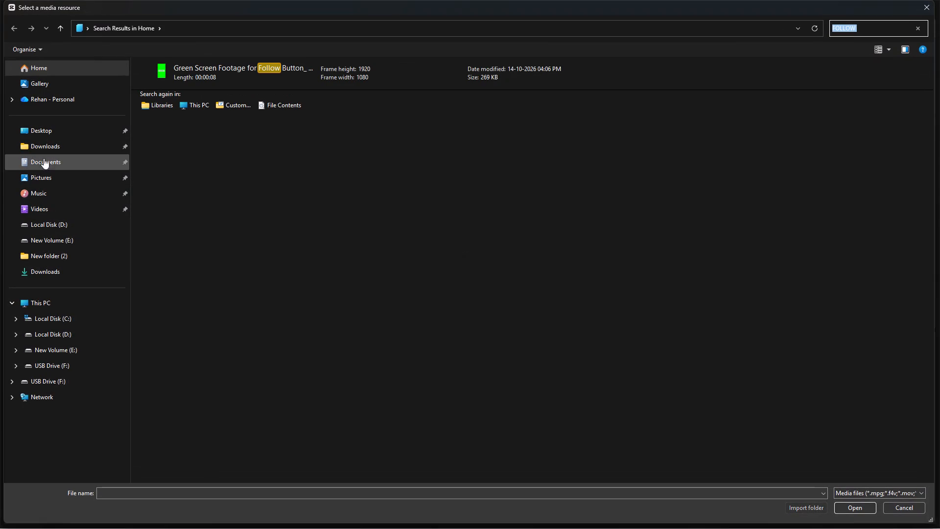
Search the Downloads folder for WHAT and for PNG, browse the matching media, and close the file picker without importing anything.
click(67, 150)
click(861, 27)
text(WHAT)
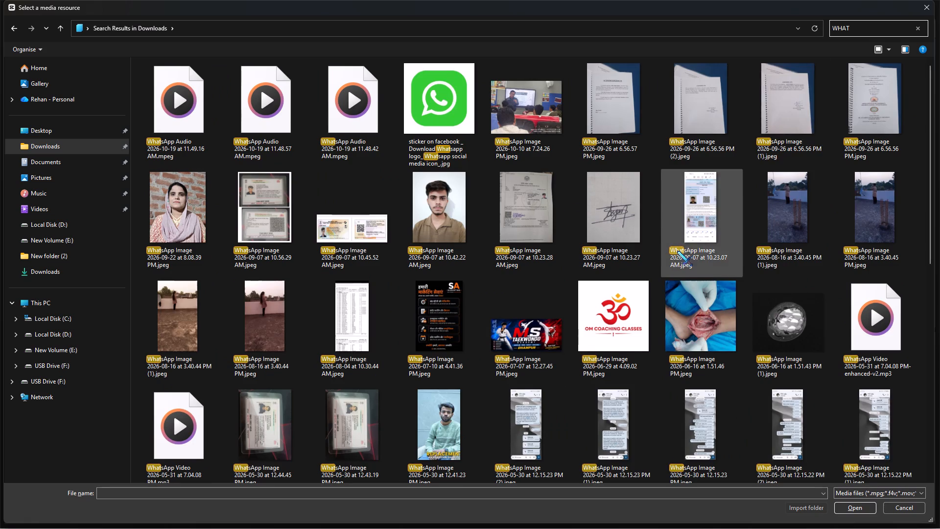
scroll(677, 251, down, 2)
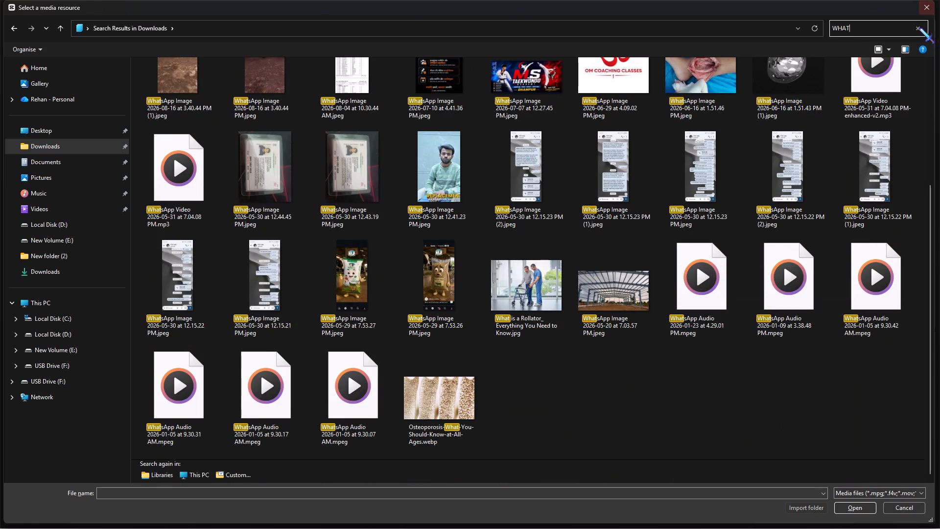
click(918, 28)
text(PNG)
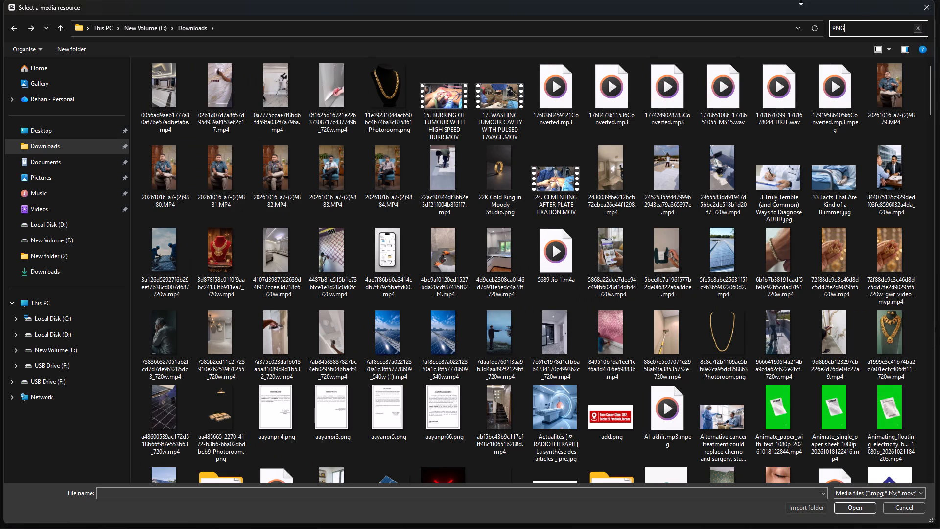
scroll(551, 241, down, 4)
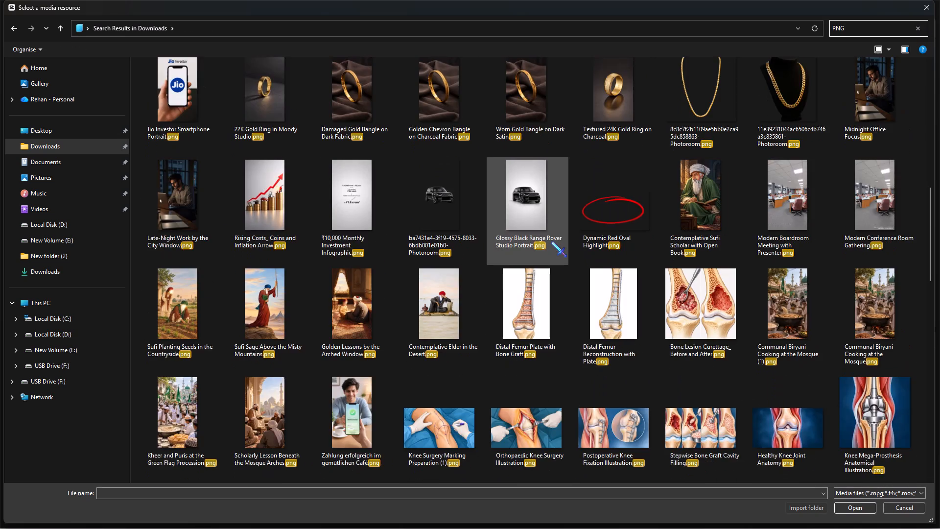
scroll(551, 241, down, 2)
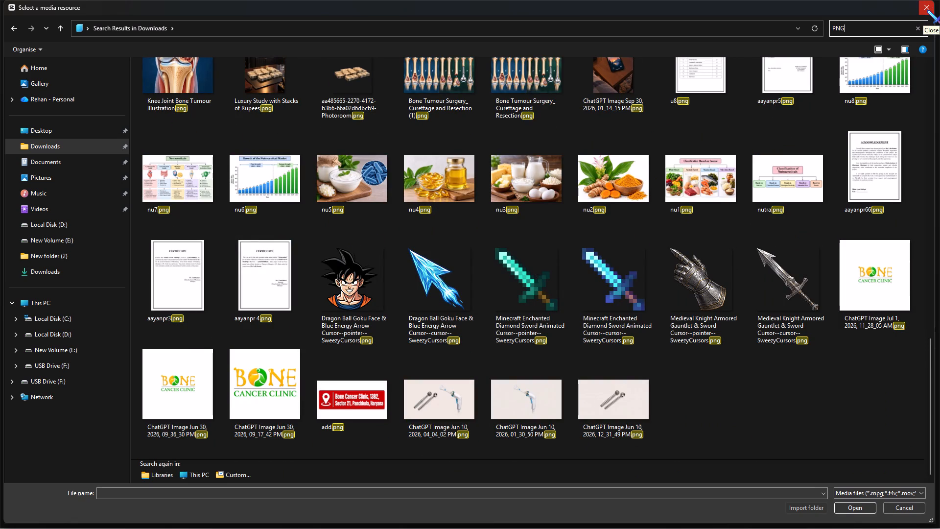
click(927, 10)
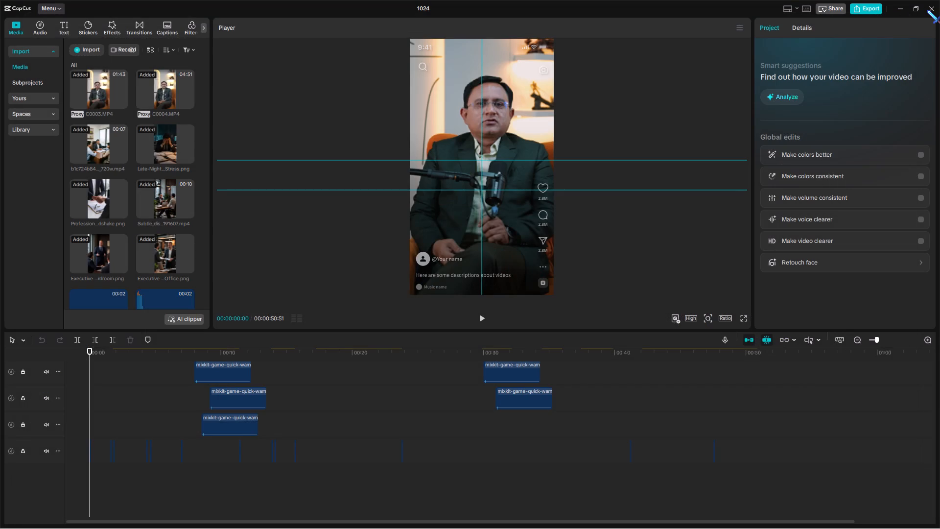
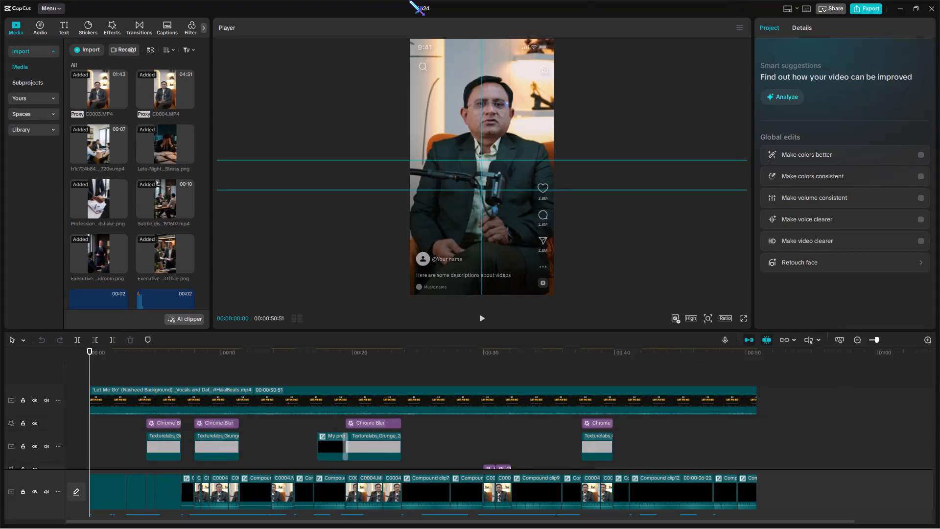
Search the Downloads folder on drive E for JPG and import the plain white image download (8).jpg.
click(84, 48)
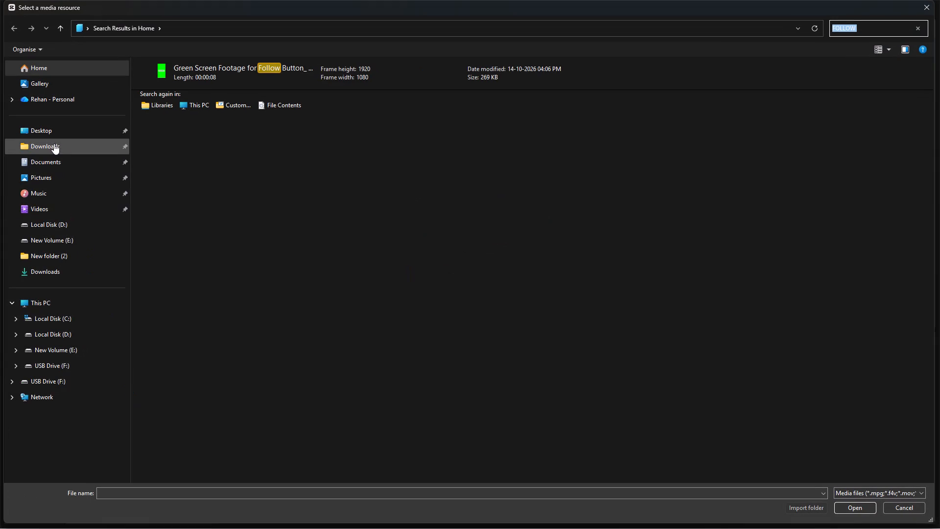
click(87, 346)
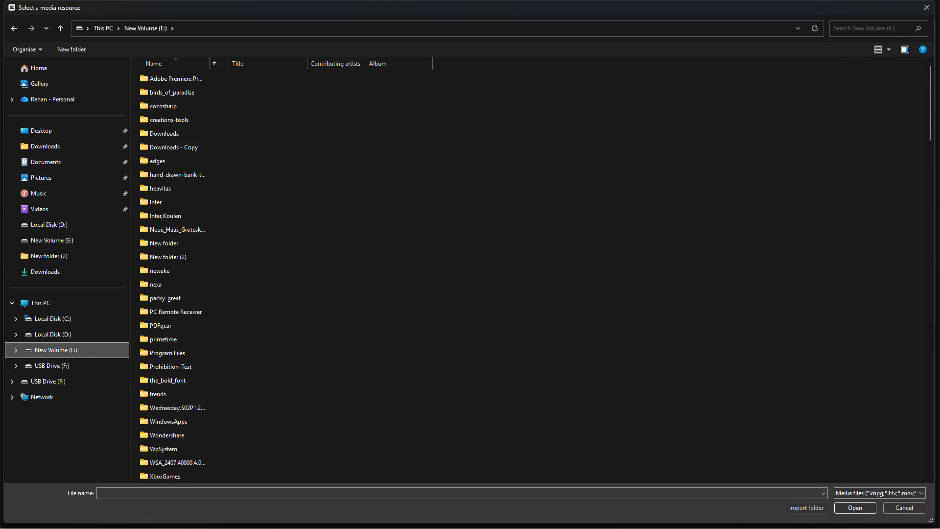
click(846, 29)
click(81, 142)
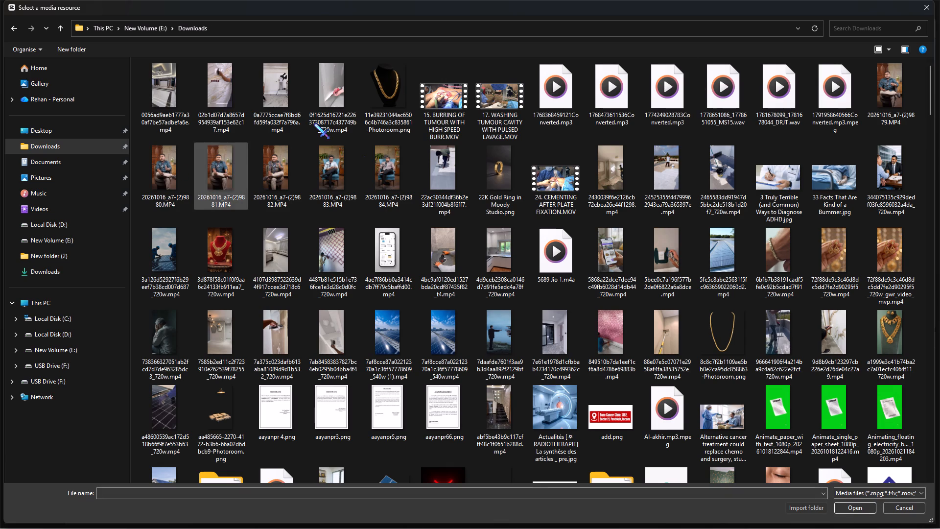
click(874, 32)
click(874, 29)
text(JPG)
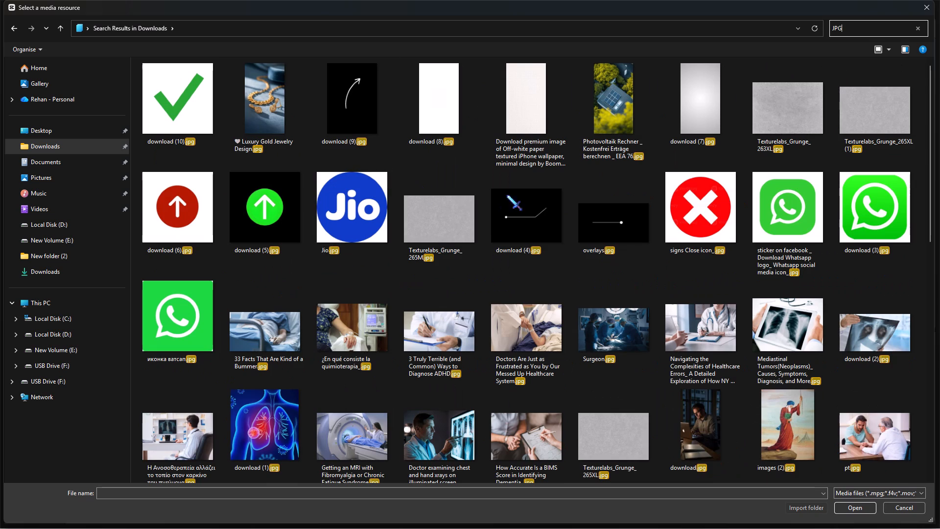
double_click(446, 119)
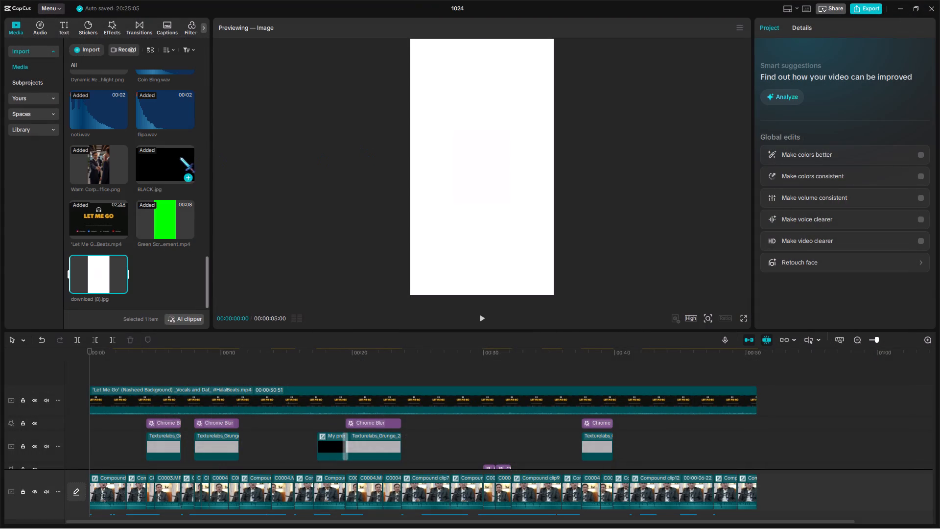
Place the white image on a new top track from the start and extend it to the video's full 00:00:50:51.
drag(101, 278, 72, 362)
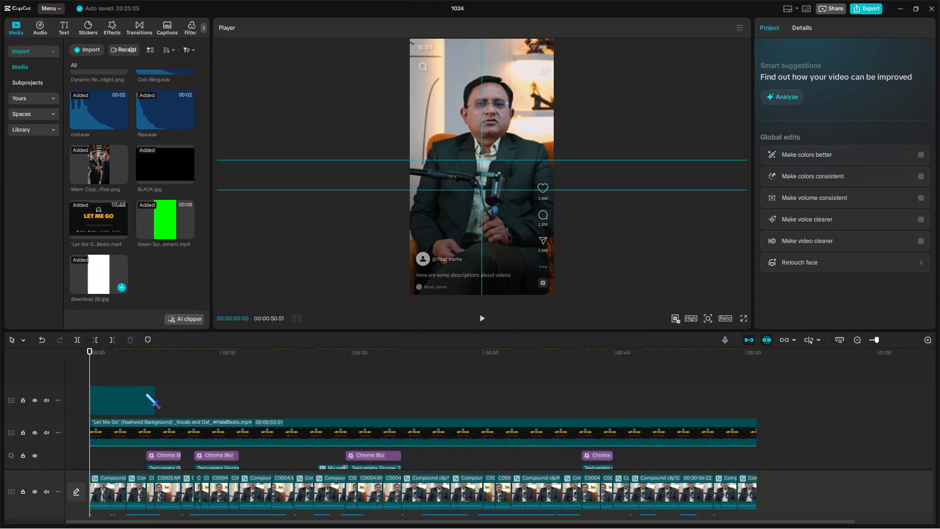
drag(141, 398, 121, 392)
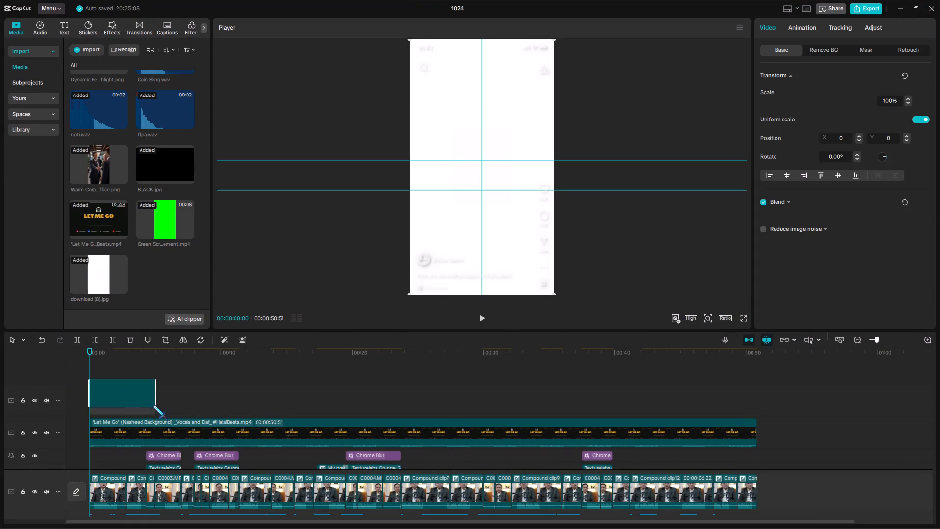
drag(154, 394, 755, 385)
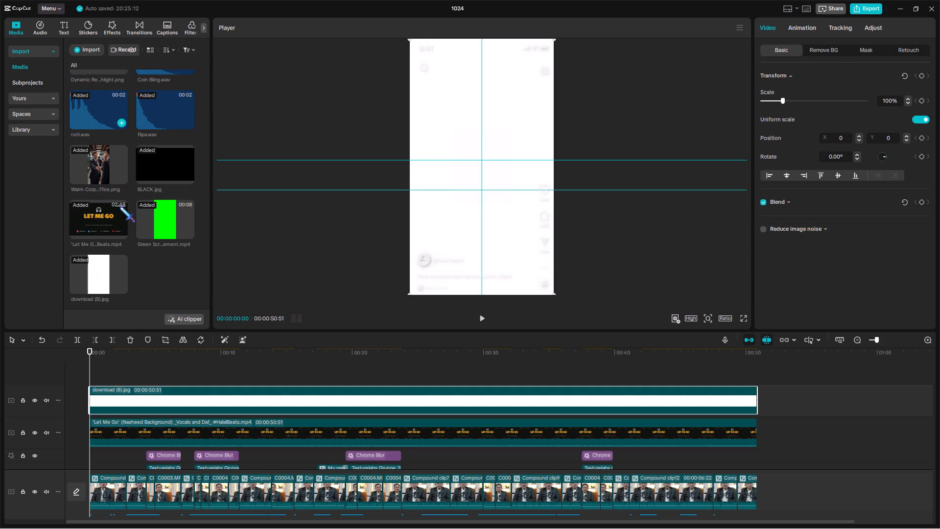
Search the Downloads folder for WHA and import the Tulja Associates logo image.
click(85, 52)
click(85, 144)
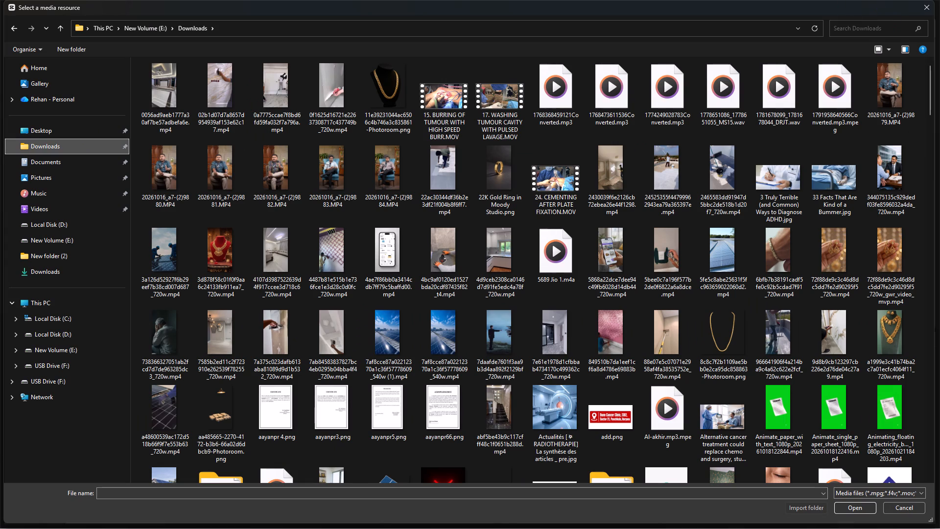
click(882, 29)
text(WHA)
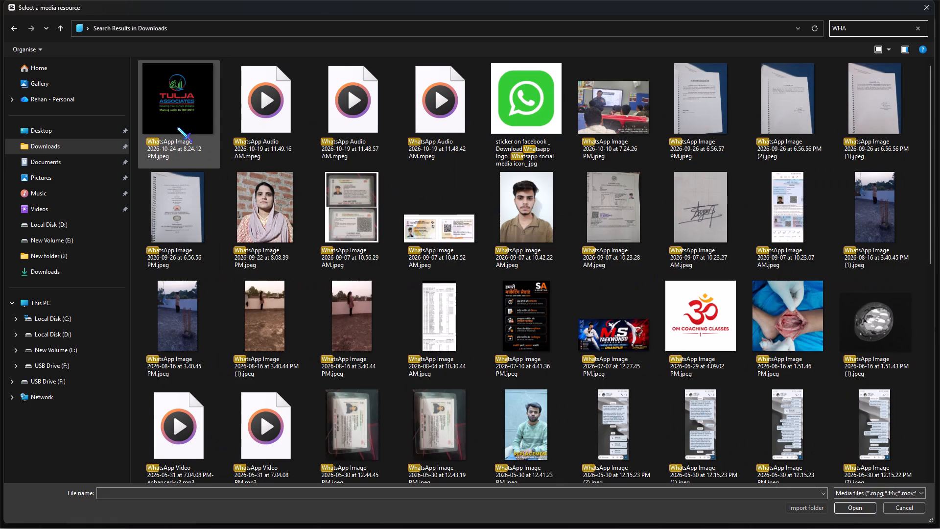
double_click(185, 118)
Place the logo image on a new track above the white image from the start and extend it to 00:00:50:51.
drag(159, 275, 59, 372)
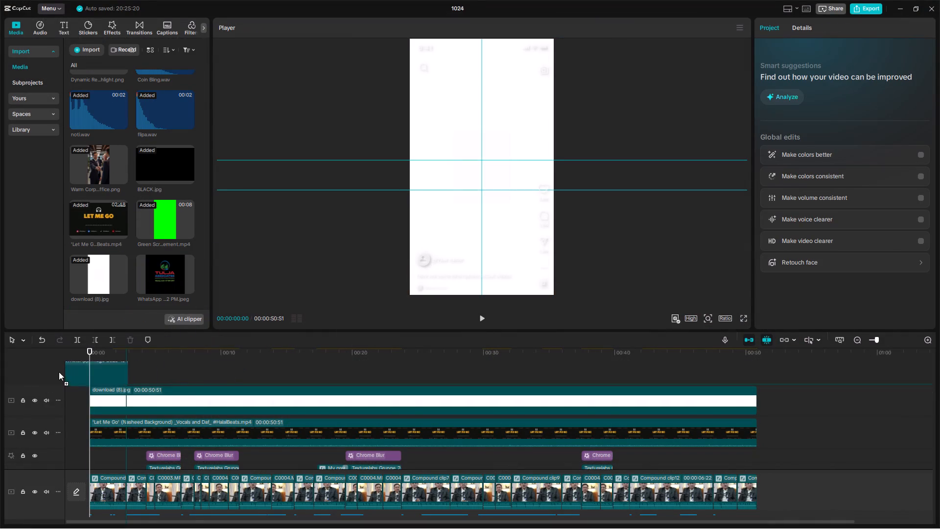
drag(59, 372, 59, 371)
drag(135, 395, 124, 396)
drag(155, 388, 753, 391)
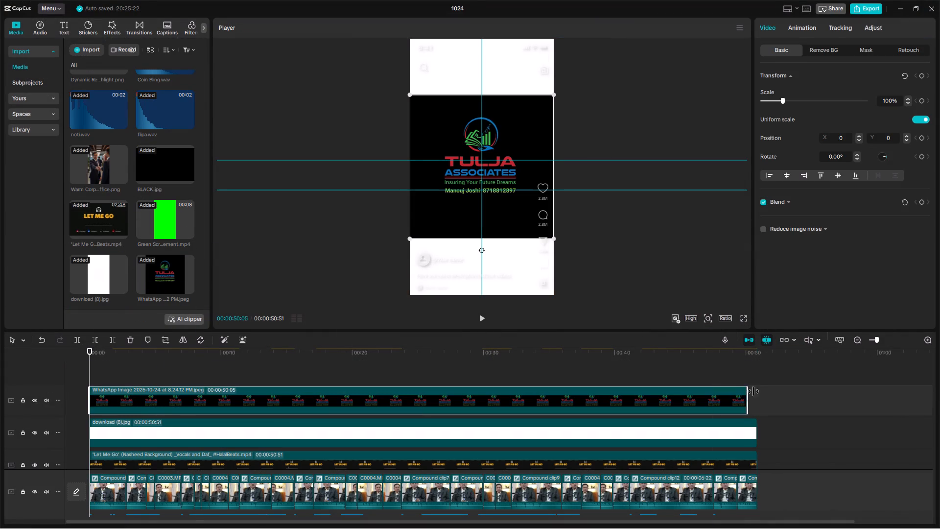
drag(753, 391, 754, 388)
Remove the logo's black background with a chroma key on black at intensity 59.
click(821, 46)
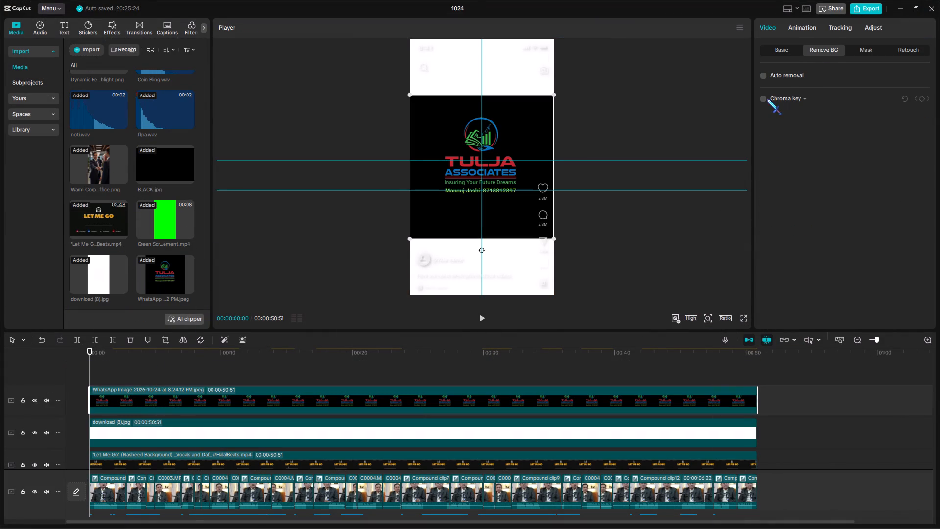
click(764, 98)
click(524, 128)
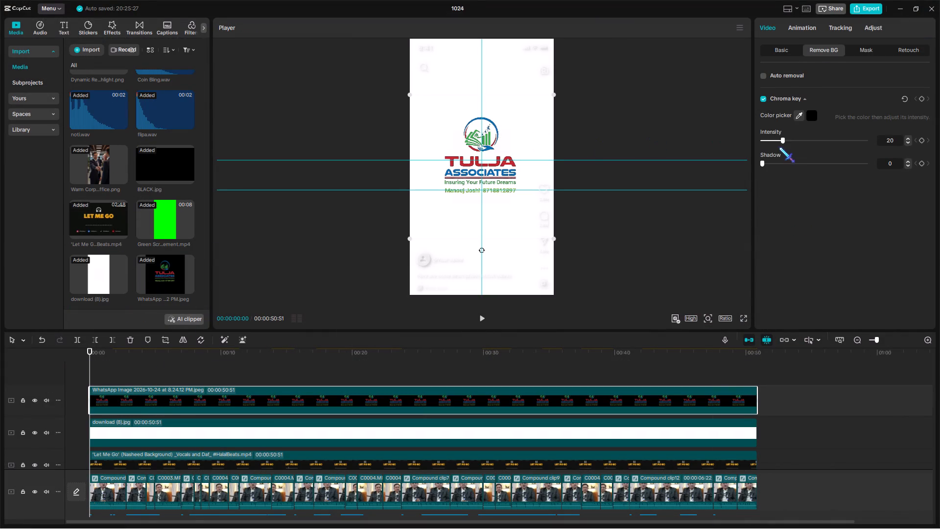
drag(792, 141, 804, 149)
click(708, 317)
click(708, 331)
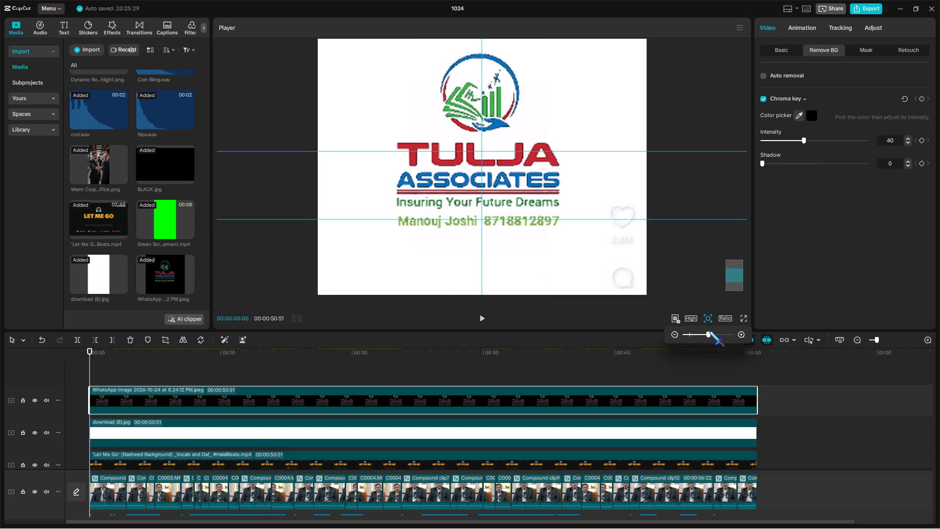
drag(816, 139, 831, 144)
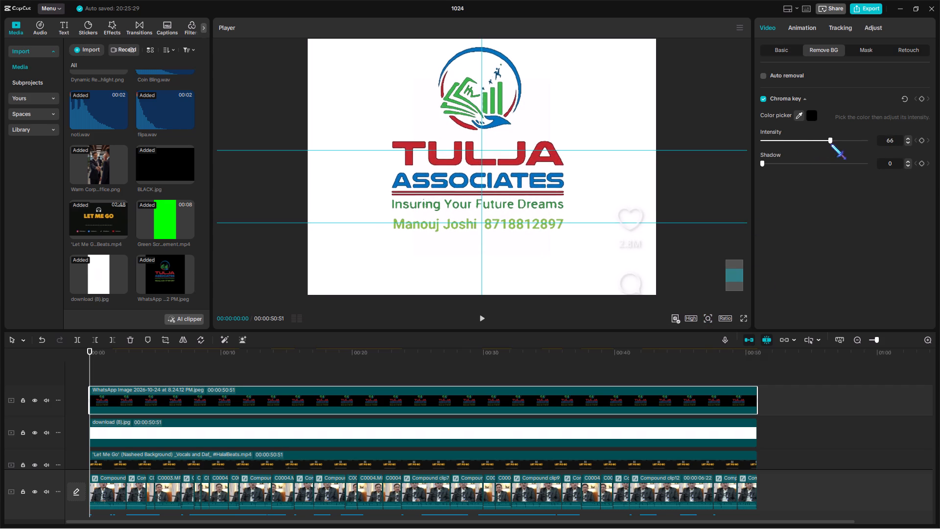
drag(831, 144, 824, 147)
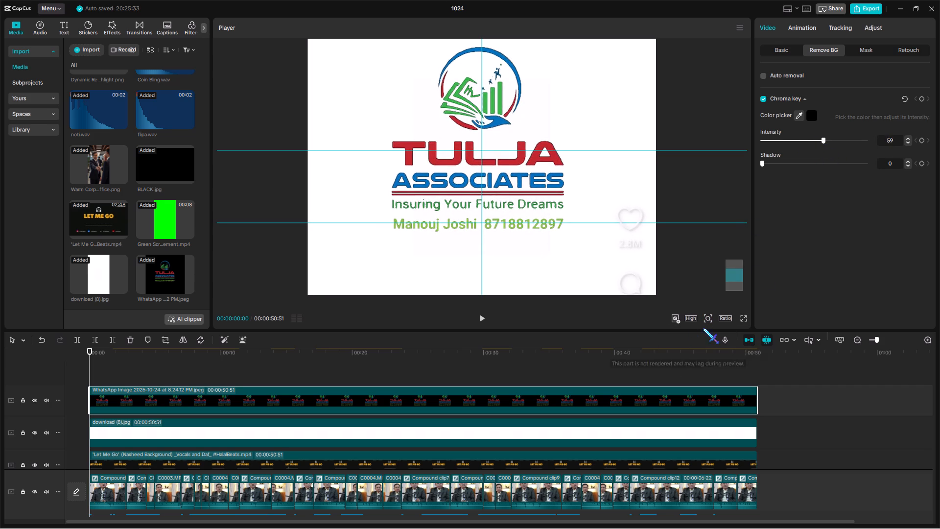
click(707, 323)
drag(703, 332, 691, 356)
Apply a circle mask to the white image behind the logo, about 539 by 537 in size, at Y 22.
click(242, 434)
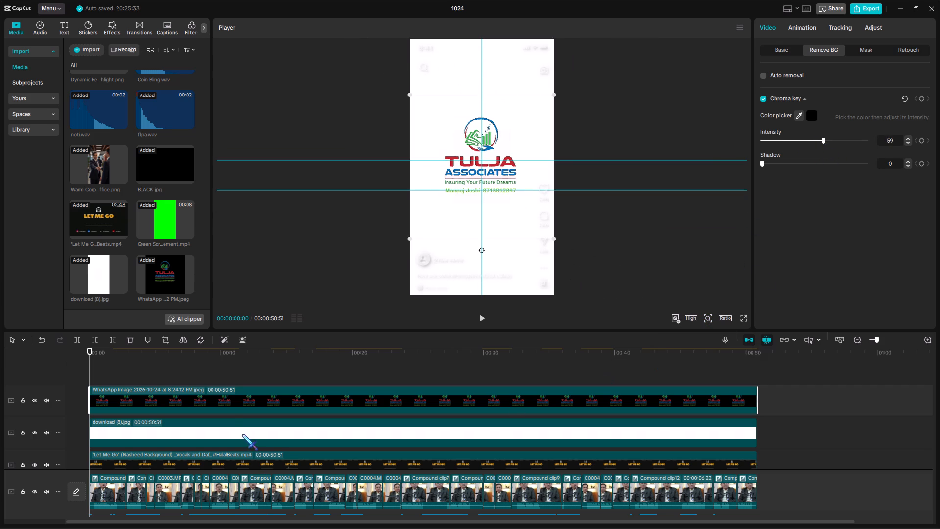
click(877, 49)
click(797, 91)
click(854, 124)
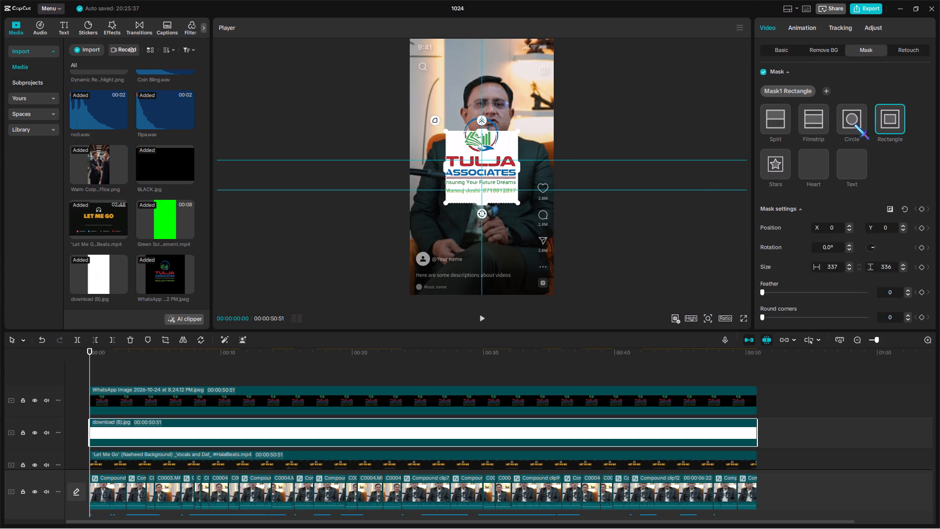
drag(517, 202, 531, 213)
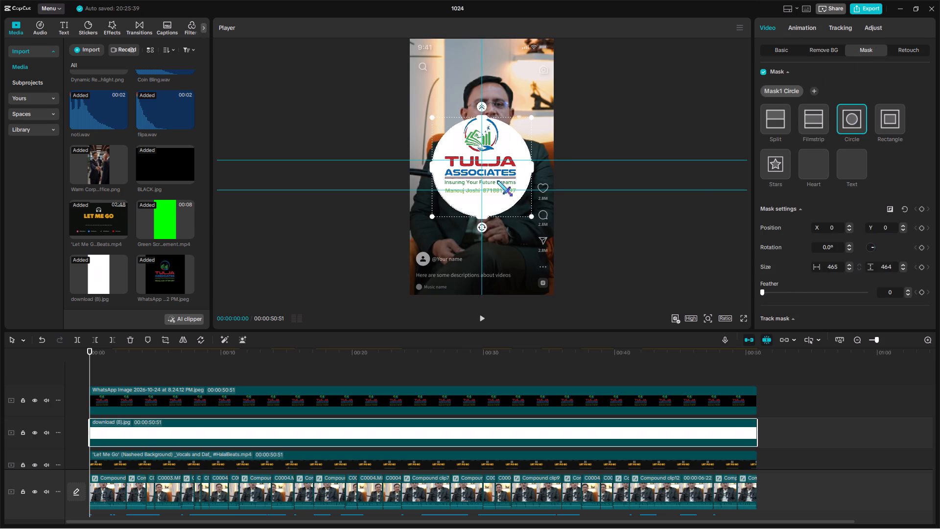
drag(497, 180, 498, 175)
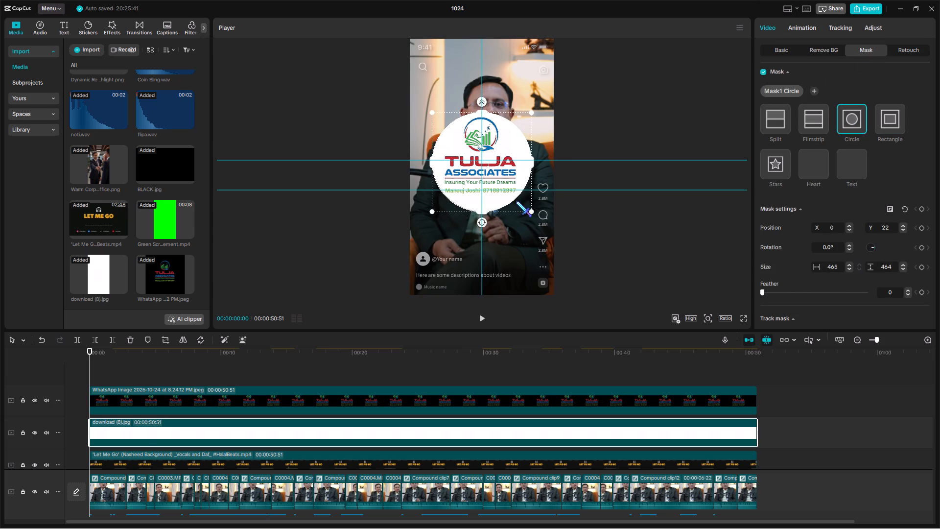
drag(532, 211, 540, 218)
click(517, 126)
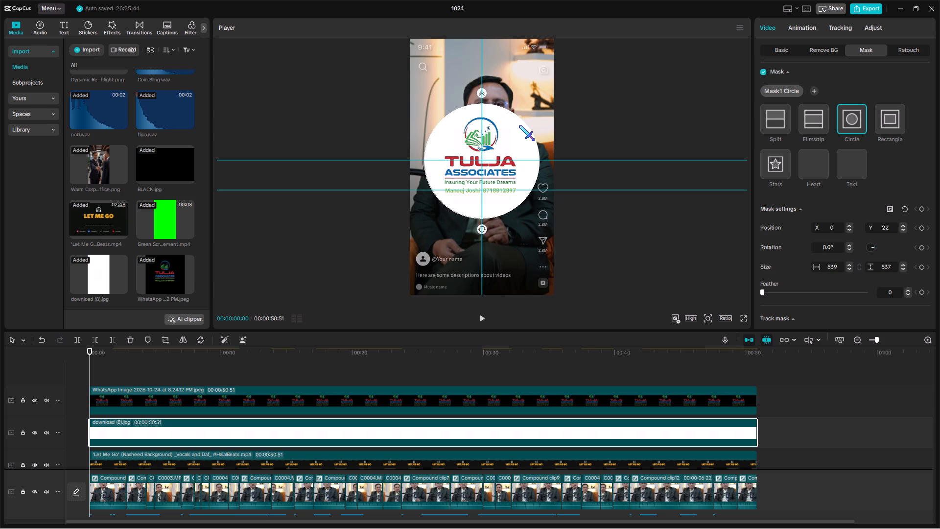
Scale the logo and the masked white image down together to 33%.
click(782, 53)
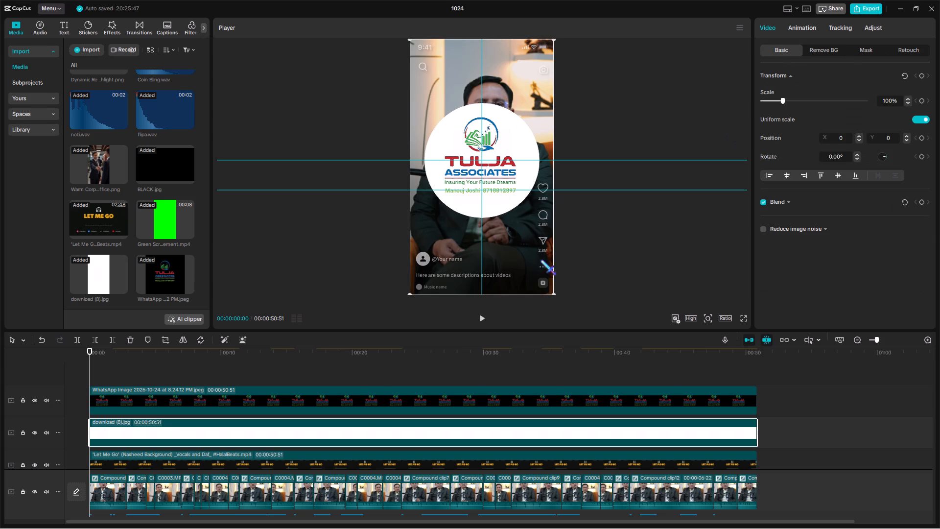
drag(327, 375, 312, 428)
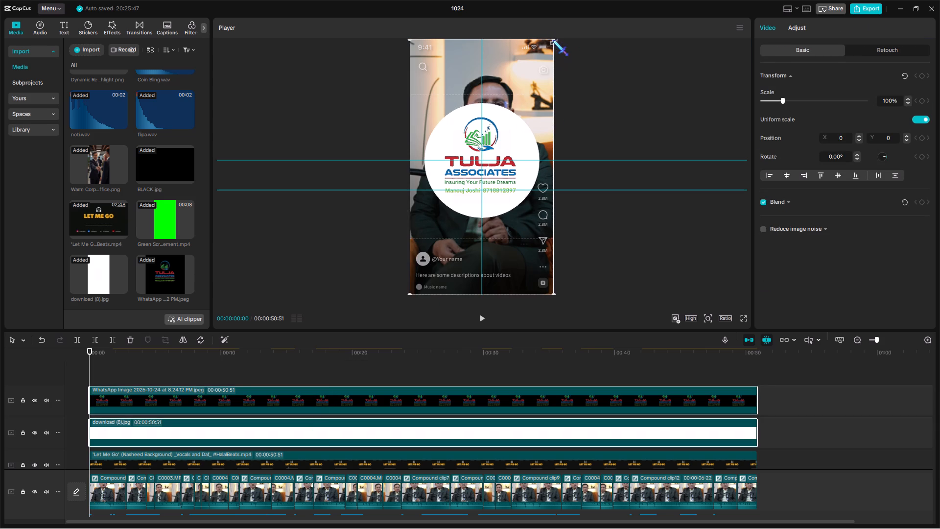
drag(553, 40, 491, 168)
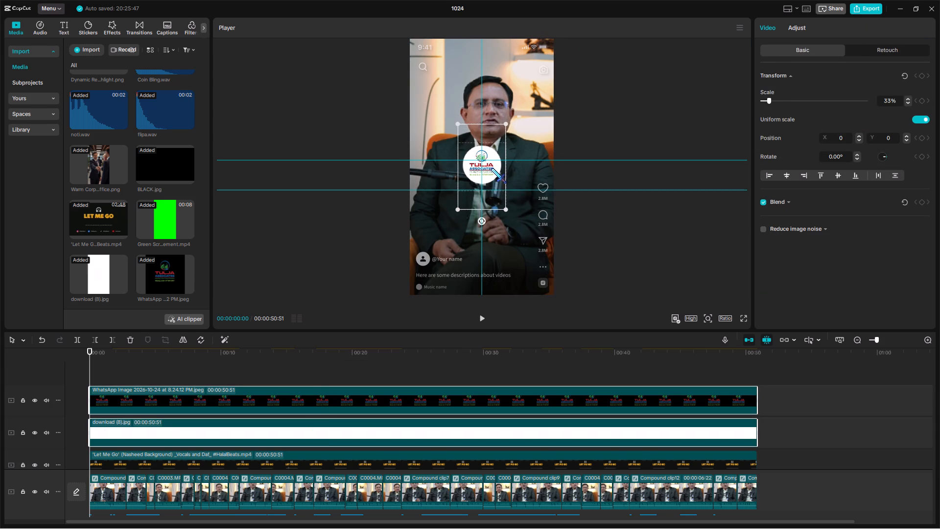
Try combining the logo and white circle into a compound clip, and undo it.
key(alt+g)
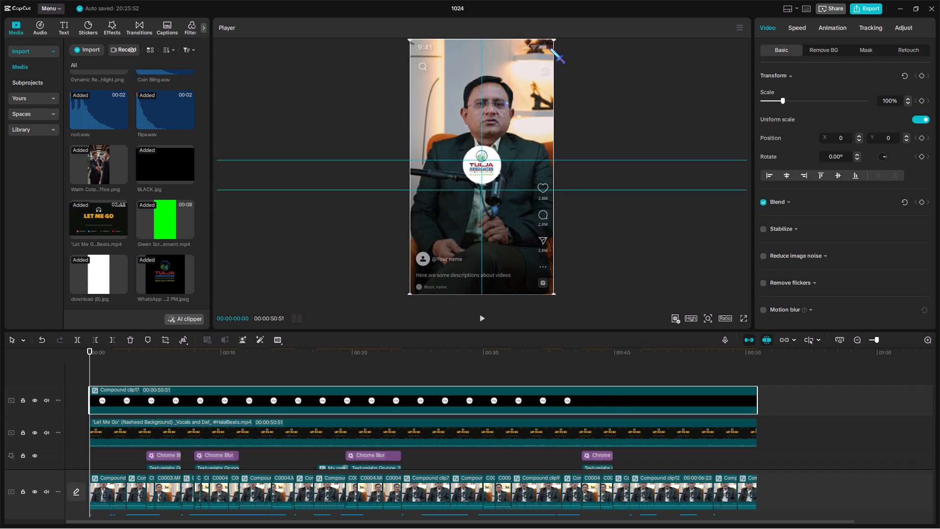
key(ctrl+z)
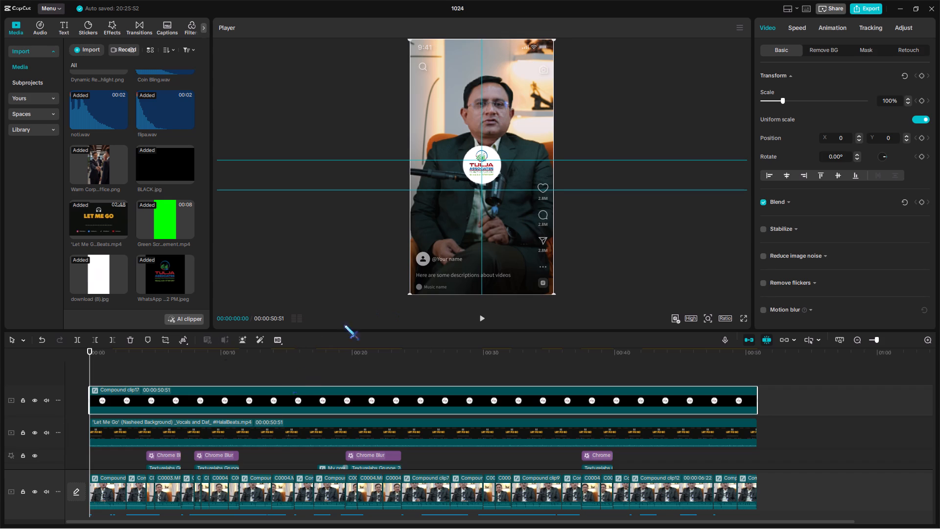
Shrink the logo and white circle together slightly more and combine them into one compound clip.
drag(504, 124, 499, 134)
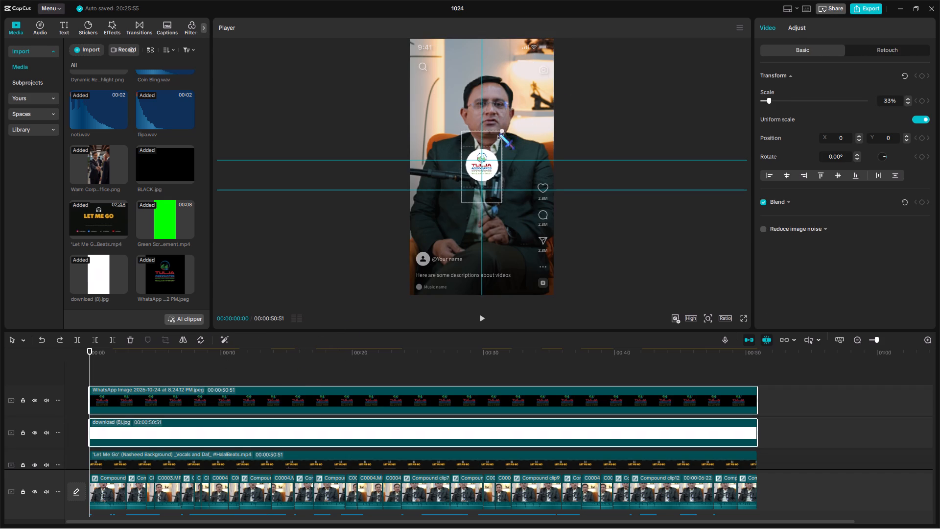
drag(499, 134, 499, 136)
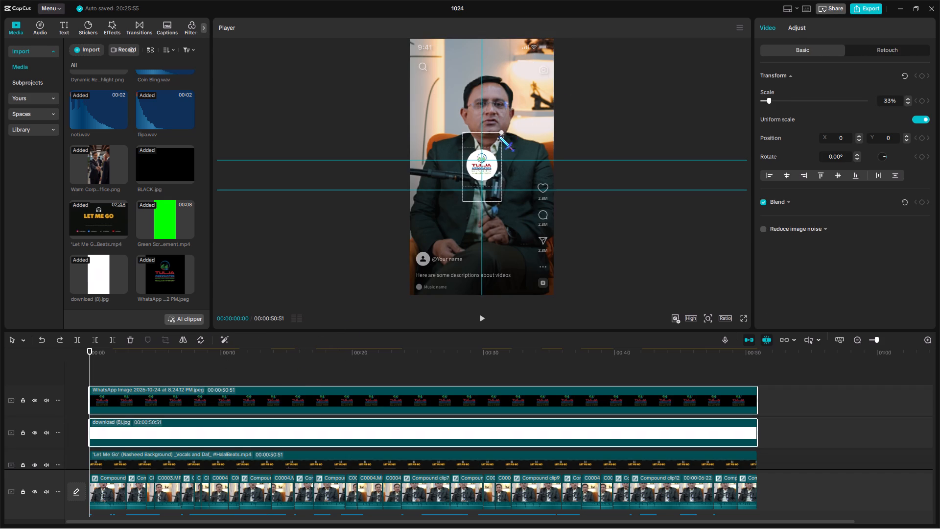
drag(499, 136, 498, 137)
key(alt+g)
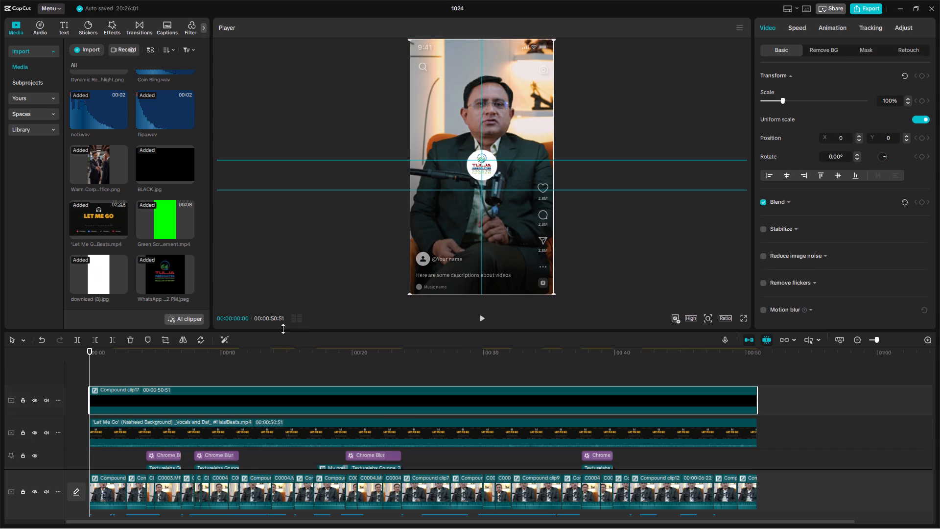
Move the logo compound clip to the upper-left corner of the video frame, at about X -746, Y 1516.
drag(525, 231, 477, 130)
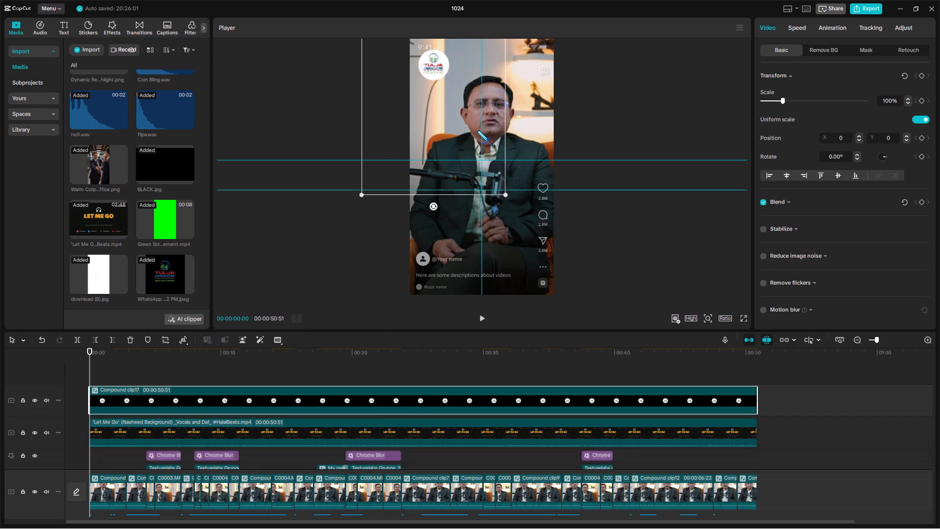
drag(477, 130, 476, 129)
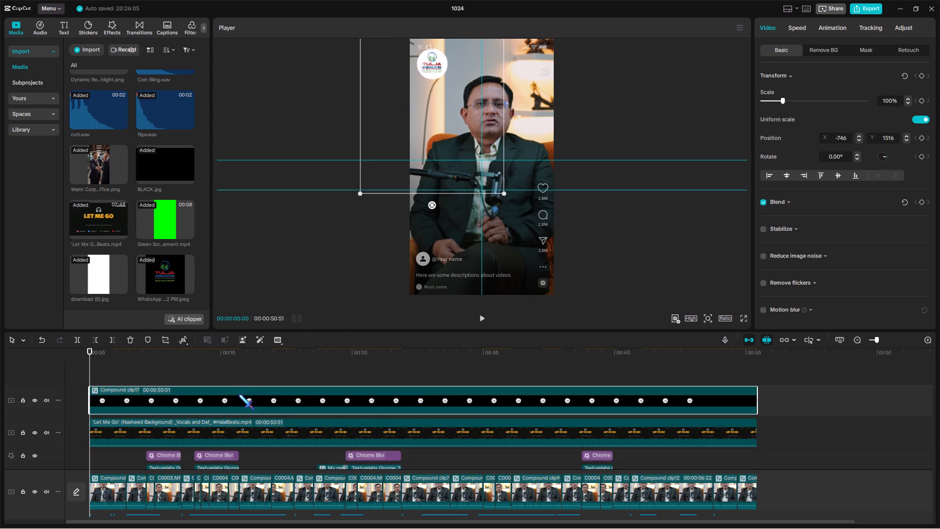
Reduce the logo compound clip's blend opacity to 83%.
right_click(239, 394)
double_click(811, 205)
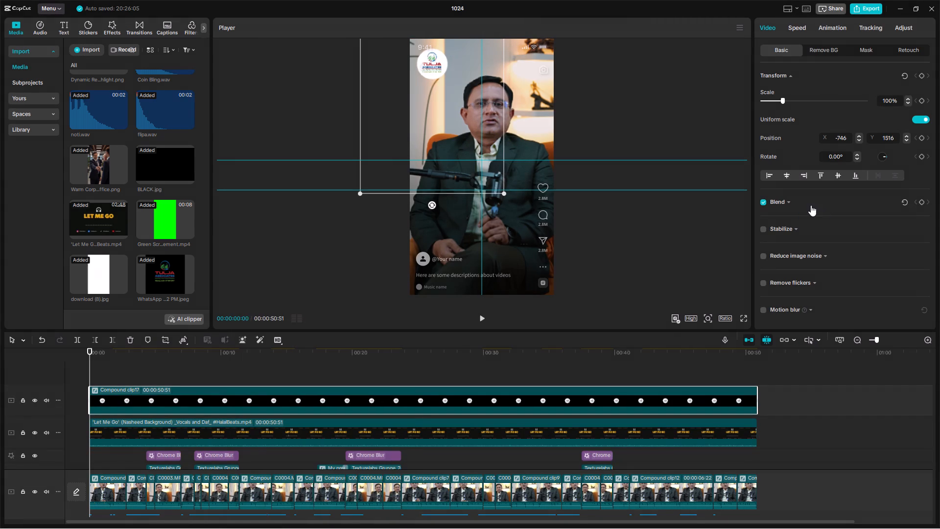
click(804, 202)
drag(852, 245, 847, 247)
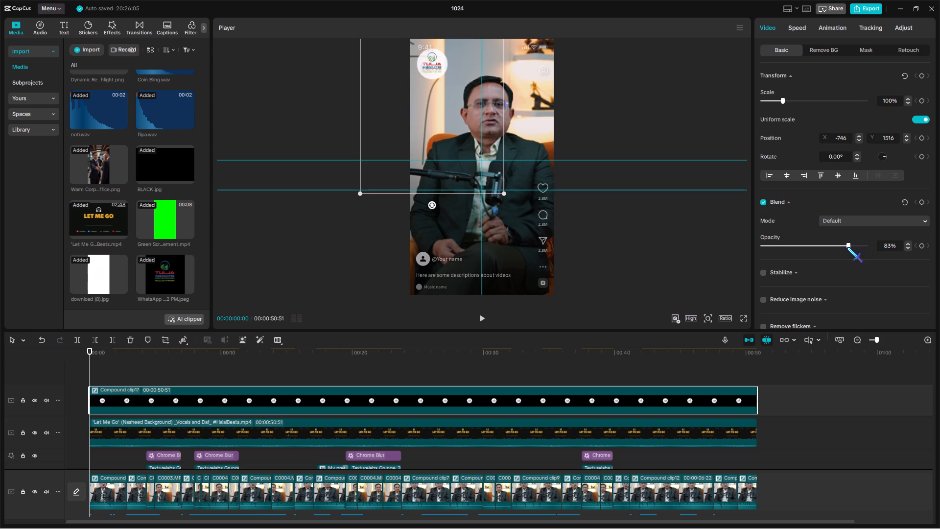
Reduce the logo compound clip's blend opacity to 75%, checking the watermark in a full-screen preview.
drag(847, 247, 846, 250)
click(746, 319)
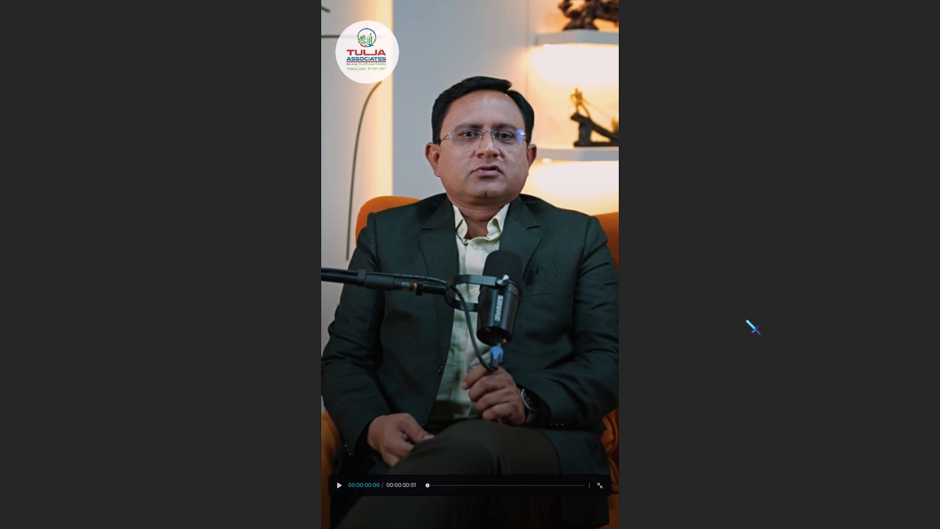
key(Escape)
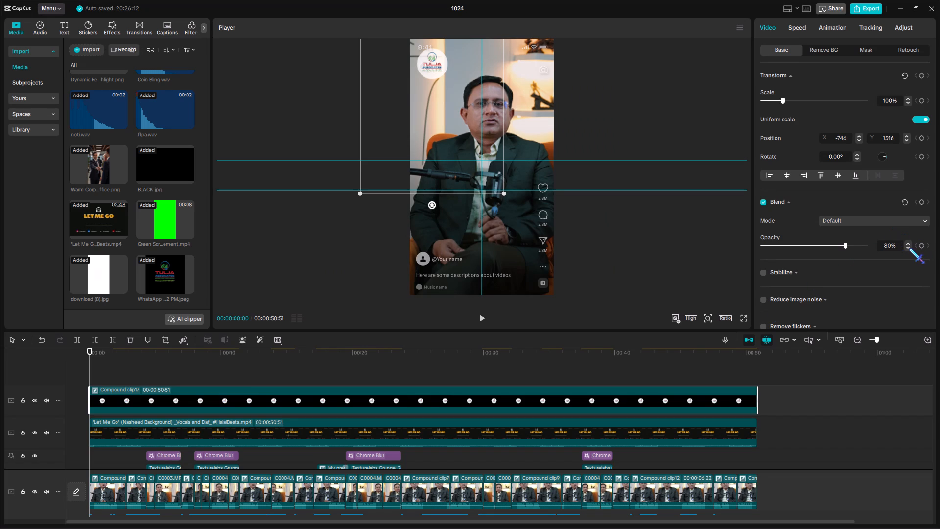
triple_click(909, 248)
click(909, 248)
click(907, 248)
Save the logo compound clip as a preset.
right_click(269, 400)
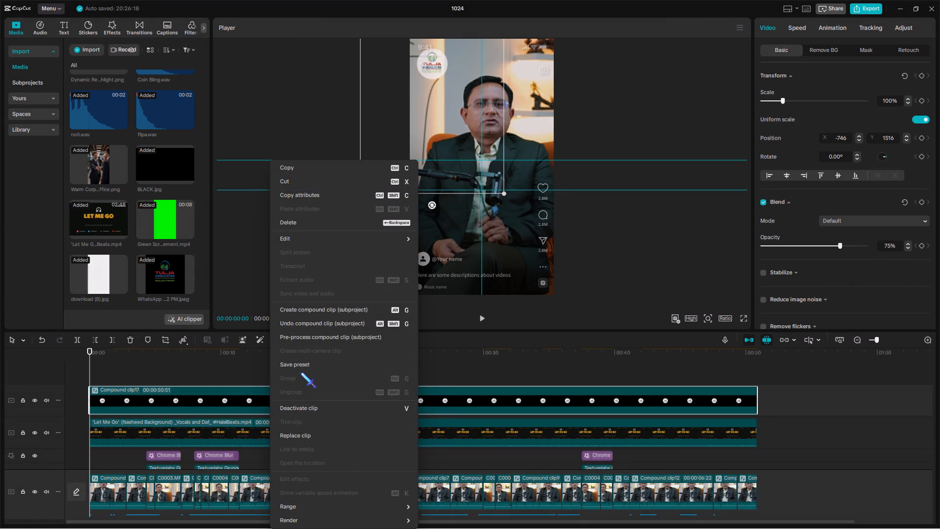
click(302, 367)
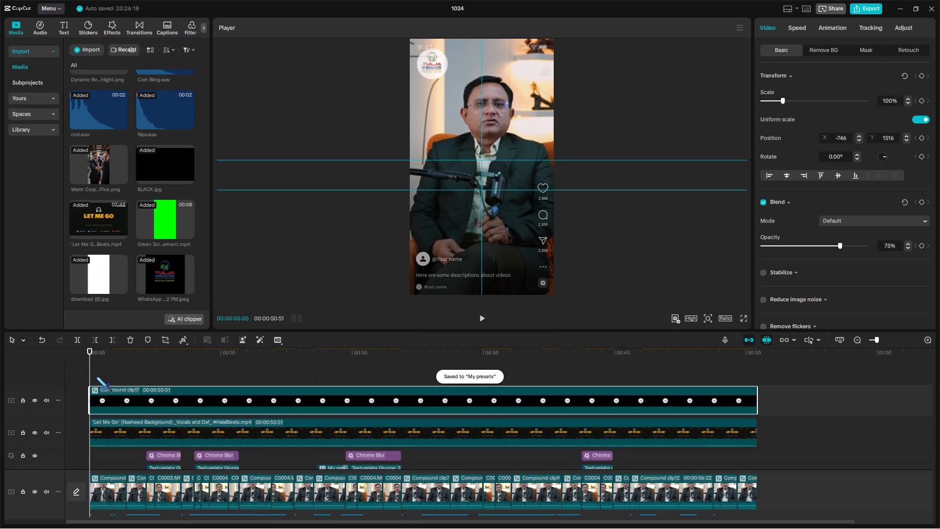
double_click(76, 373)
click(24, 98)
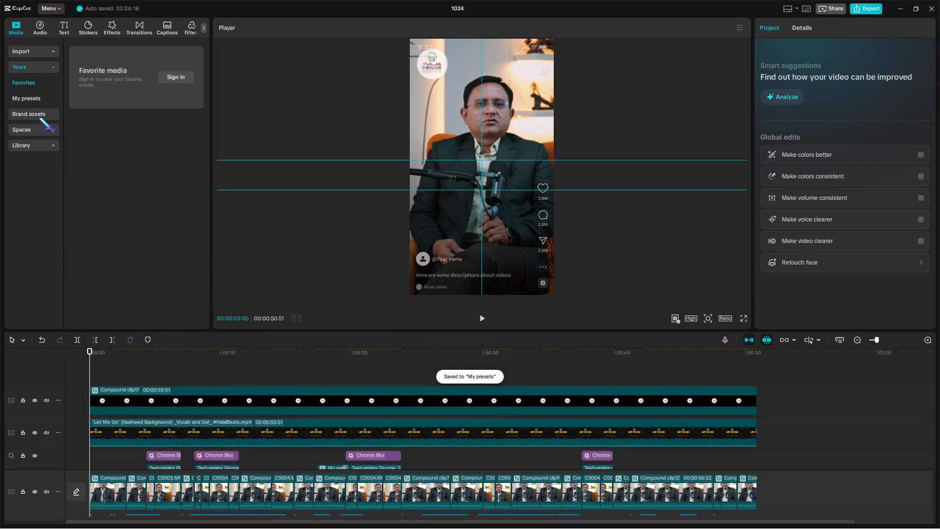
click(40, 94)
scroll(141, 205, down, 17)
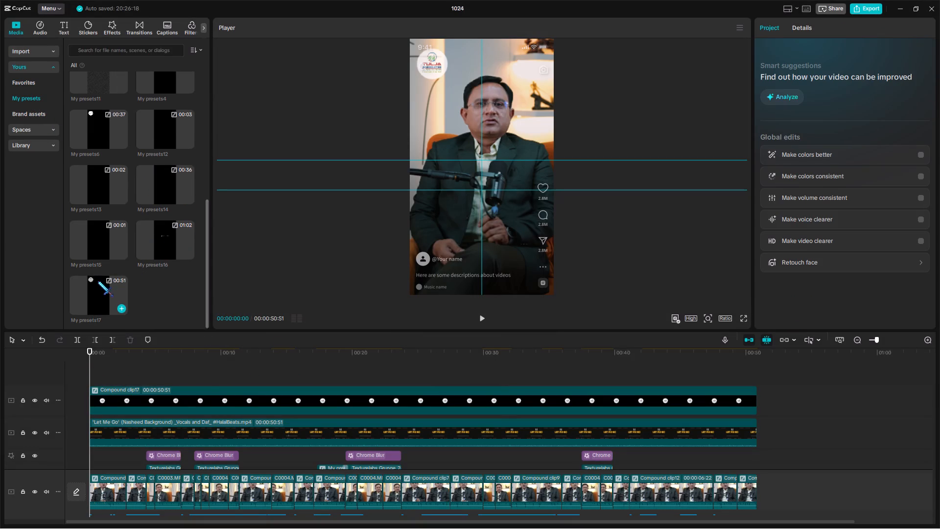
click(172, 251)
drag(168, 242, 66, 371)
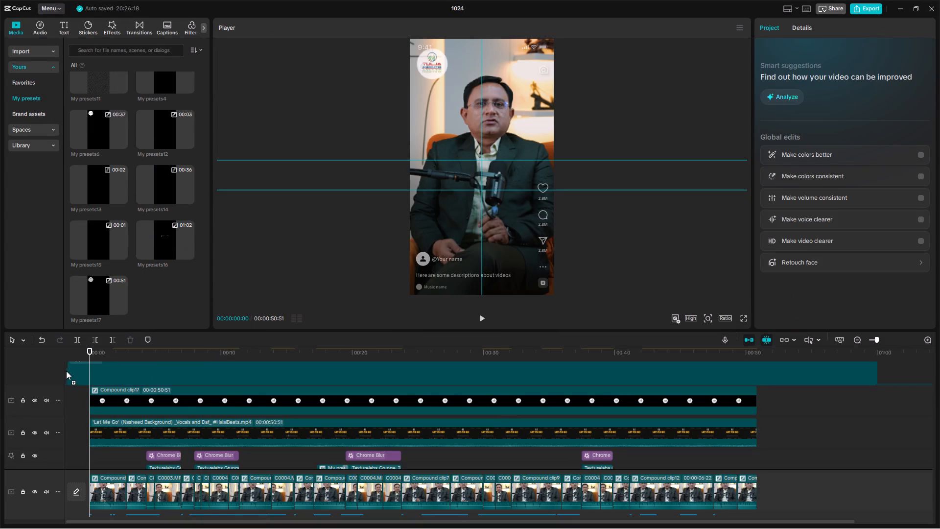
drag(66, 371, 66, 370)
right_click(140, 395)
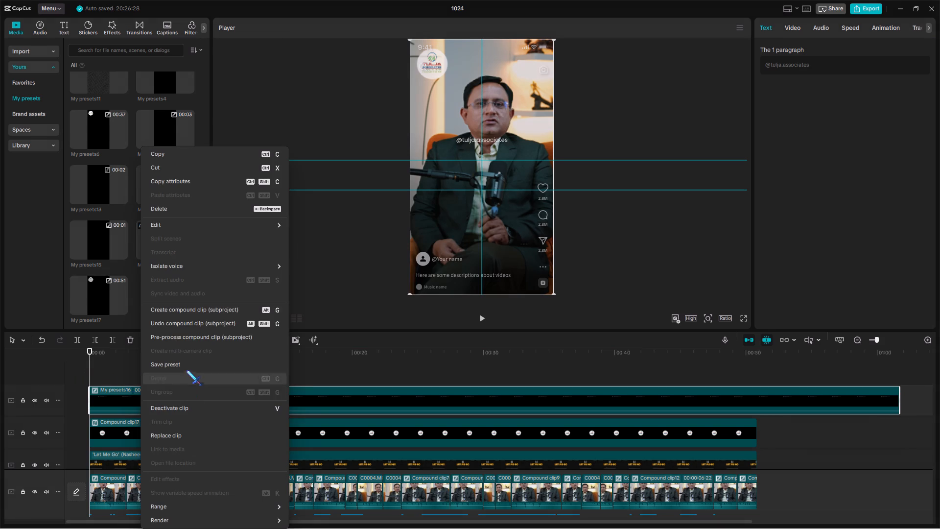
click(189, 326)
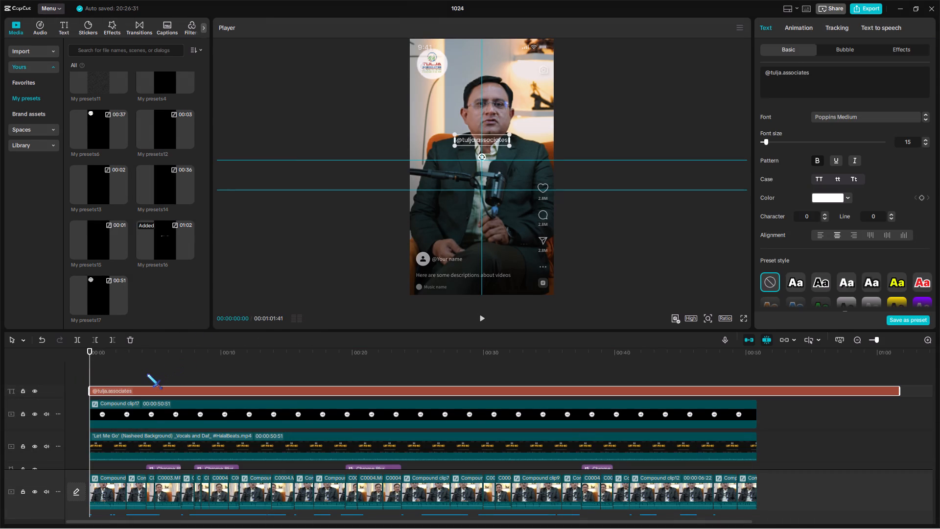
double_click(147, 374)
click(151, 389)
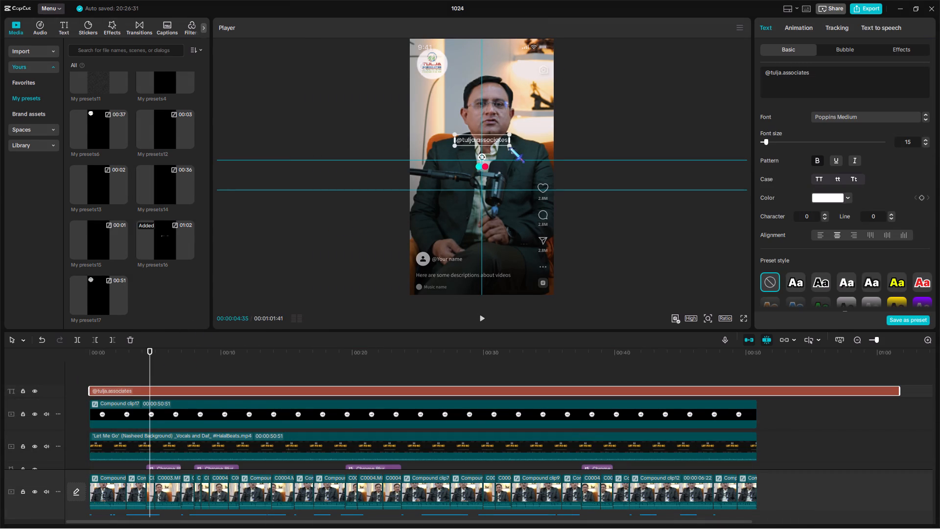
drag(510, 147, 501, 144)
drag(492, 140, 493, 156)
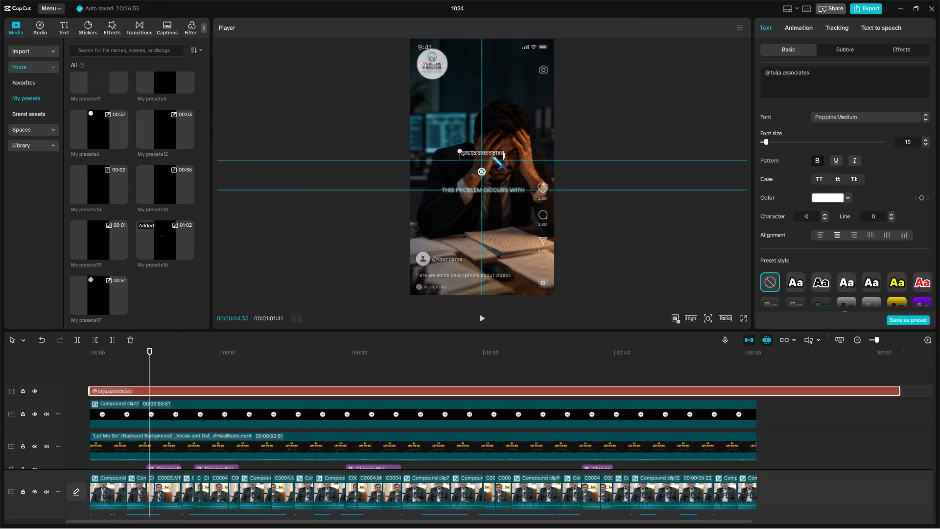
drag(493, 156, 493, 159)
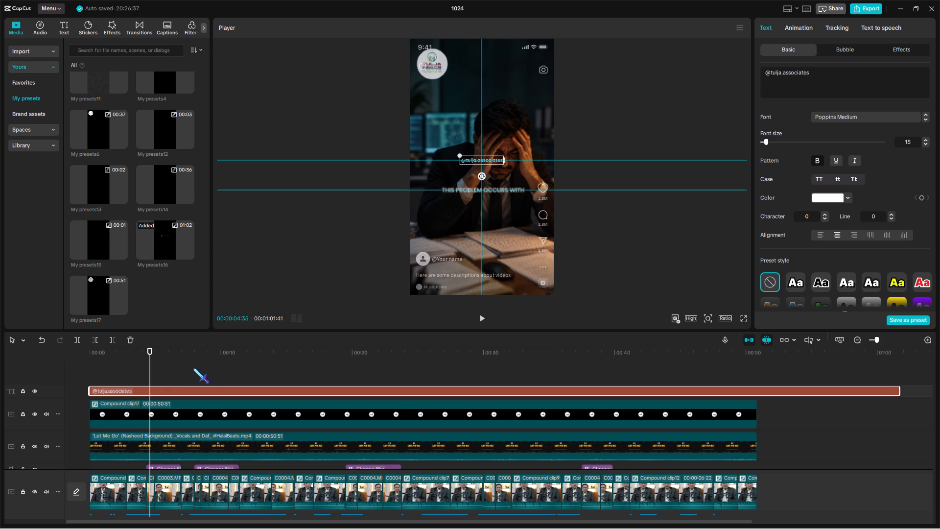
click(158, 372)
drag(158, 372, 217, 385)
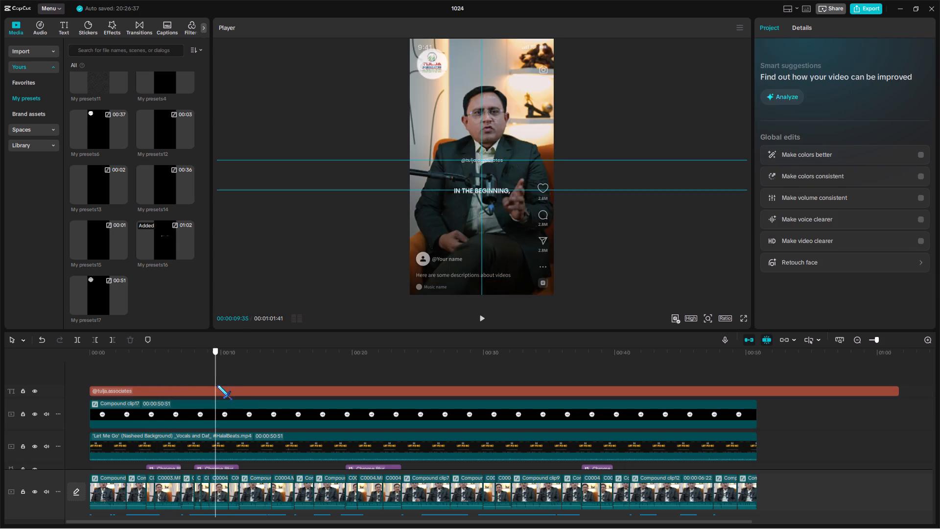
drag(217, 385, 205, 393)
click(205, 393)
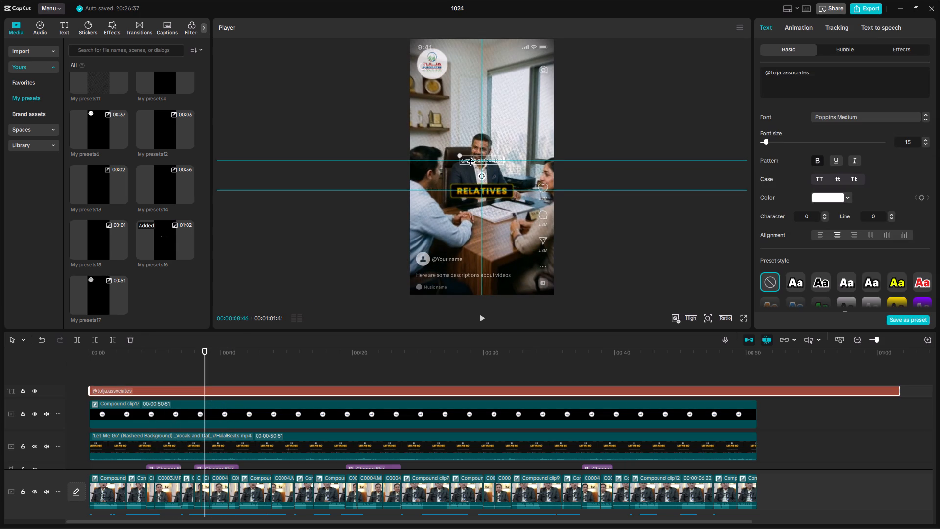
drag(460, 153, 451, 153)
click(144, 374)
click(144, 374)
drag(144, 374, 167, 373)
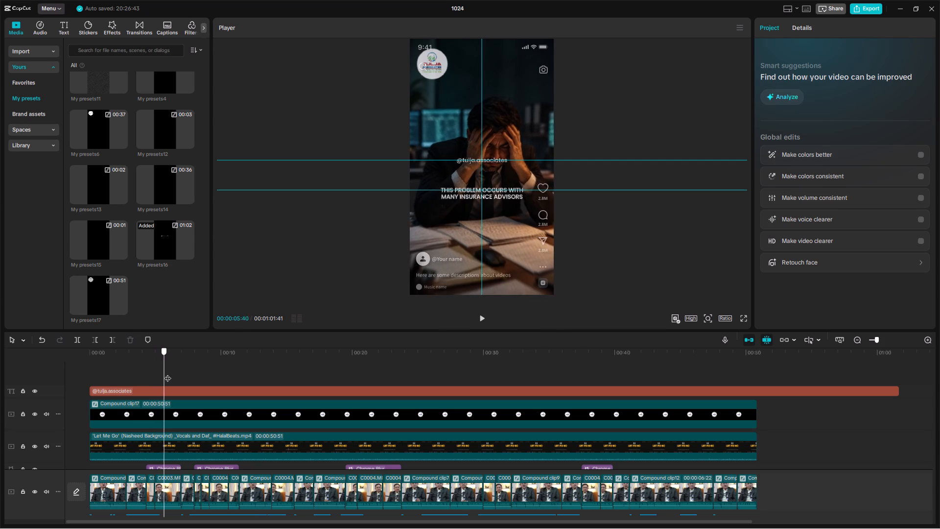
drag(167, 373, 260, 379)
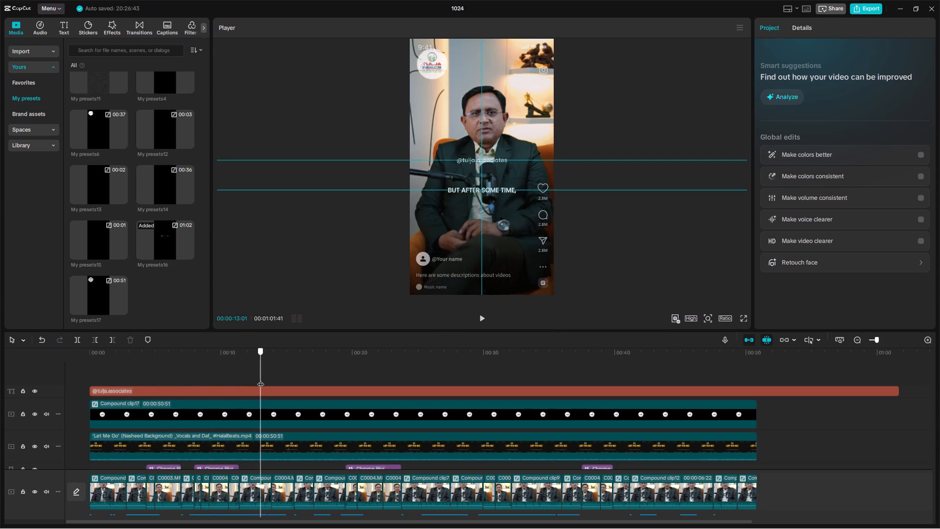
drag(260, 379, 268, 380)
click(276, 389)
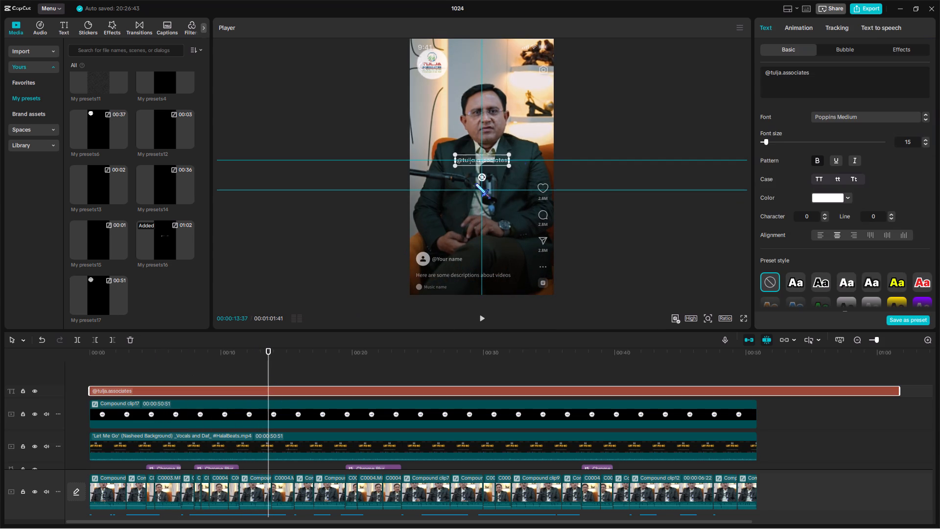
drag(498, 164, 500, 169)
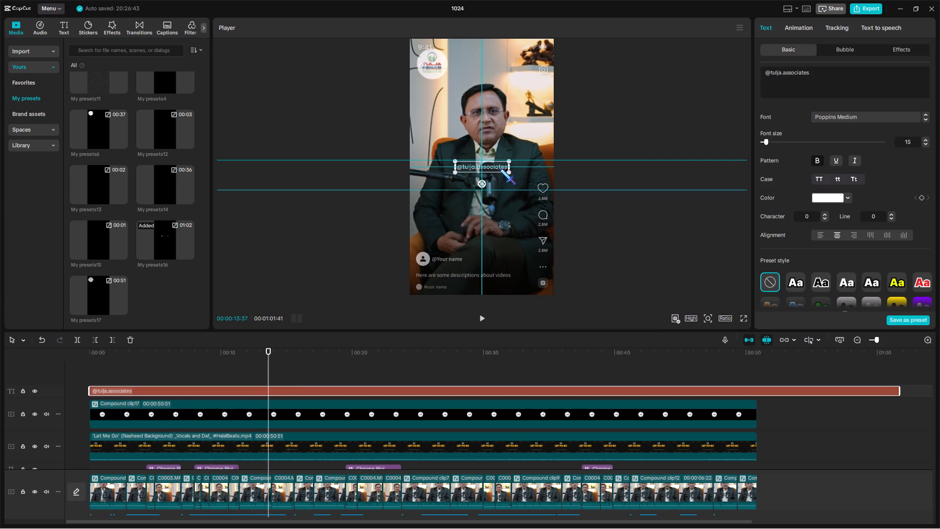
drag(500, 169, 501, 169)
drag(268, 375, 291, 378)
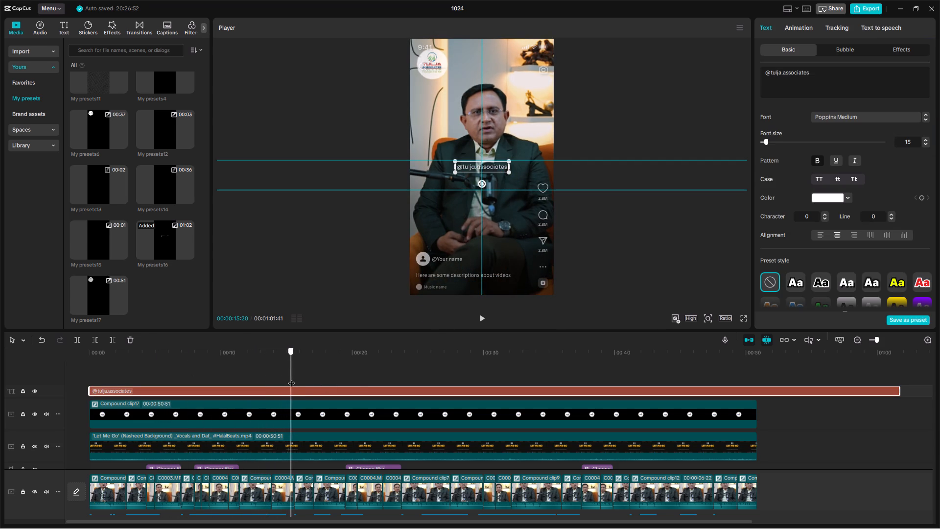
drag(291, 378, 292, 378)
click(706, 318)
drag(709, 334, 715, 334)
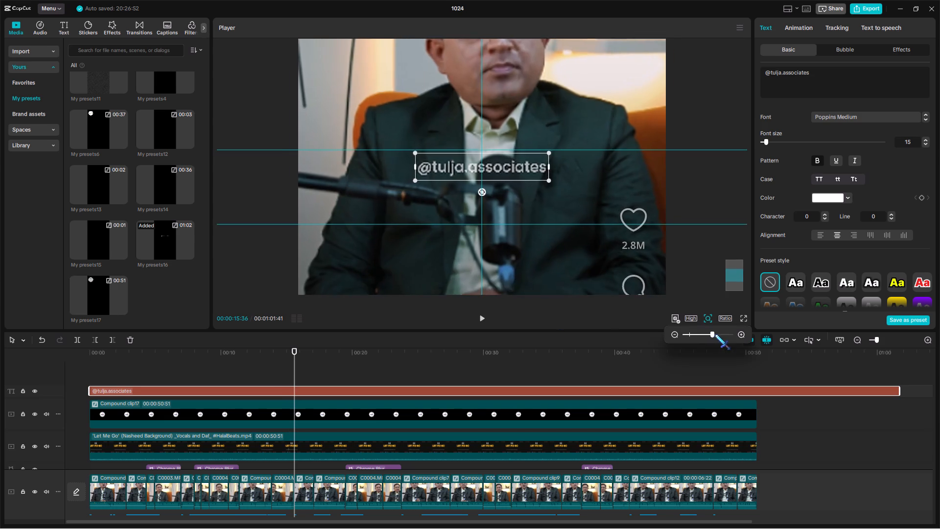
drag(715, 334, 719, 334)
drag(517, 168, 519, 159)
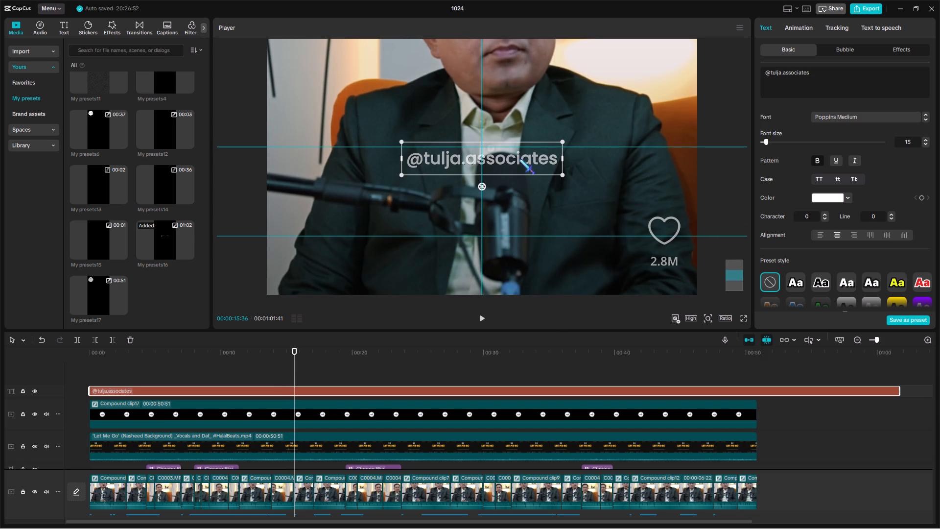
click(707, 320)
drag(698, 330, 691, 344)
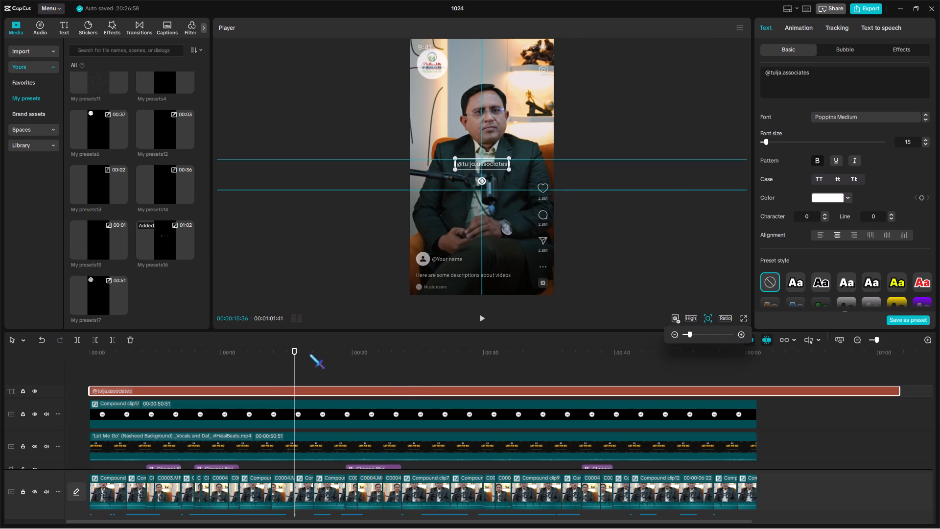
drag(291, 360, 432, 368)
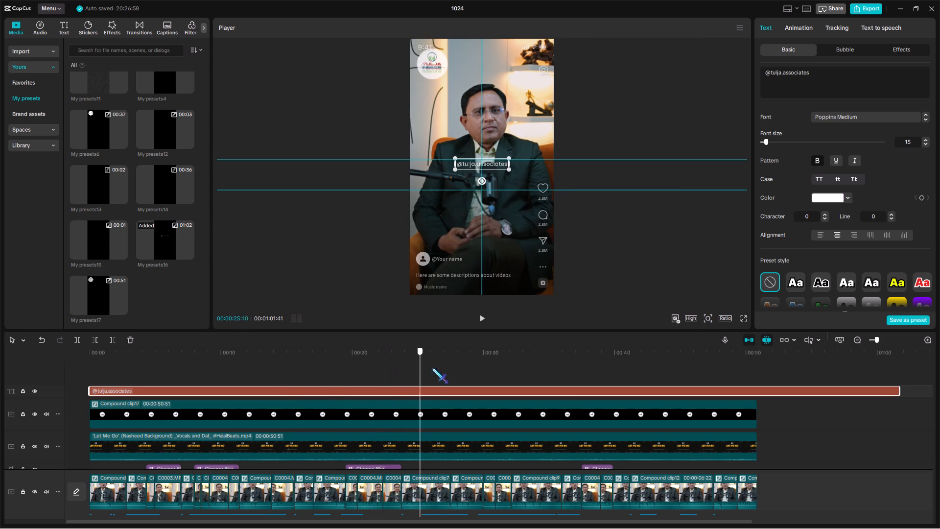
drag(432, 368, 500, 371)
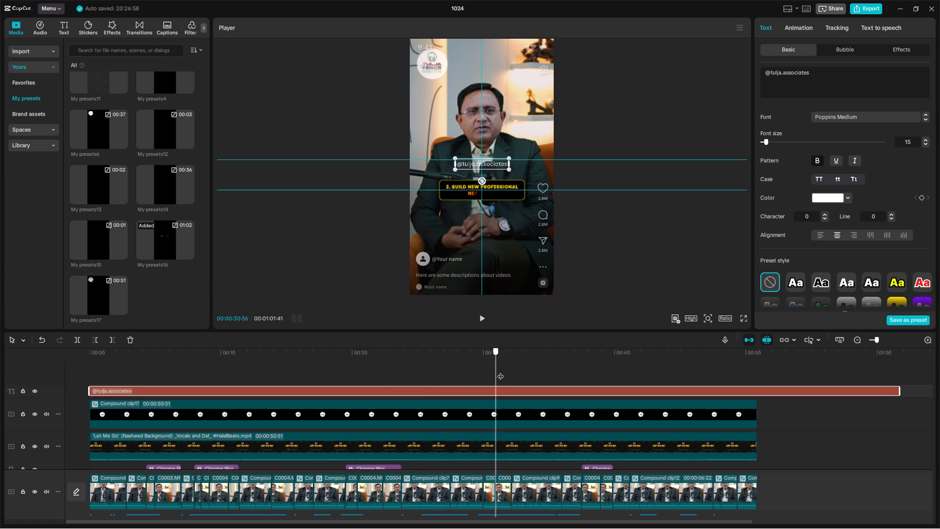
drag(500, 371, 626, 373)
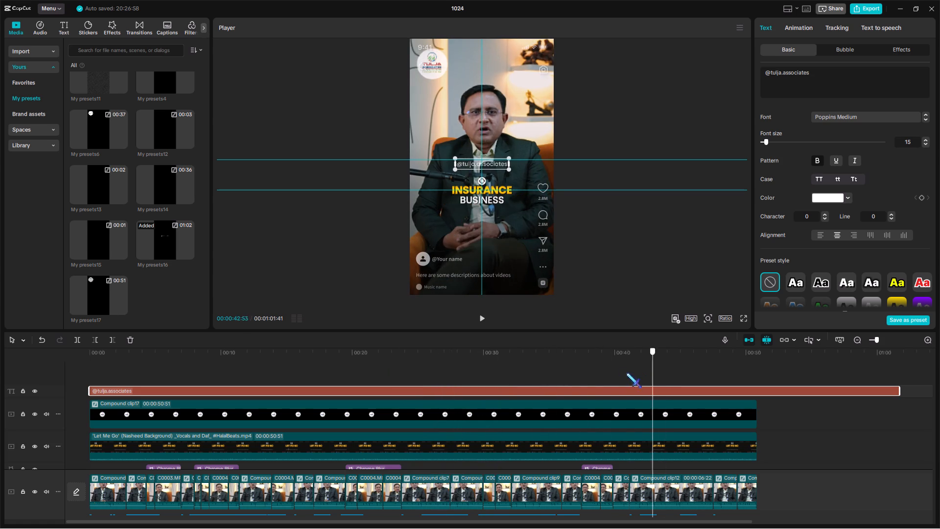
drag(626, 373, 582, 374)
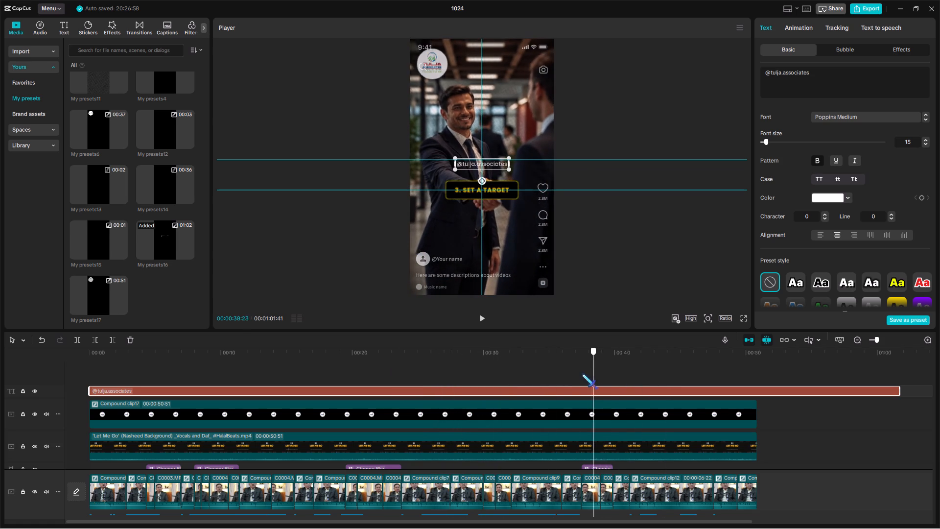
drag(582, 374, 564, 374)
scroll(563, 373, down, 14)
scroll(537, 392, up, 1)
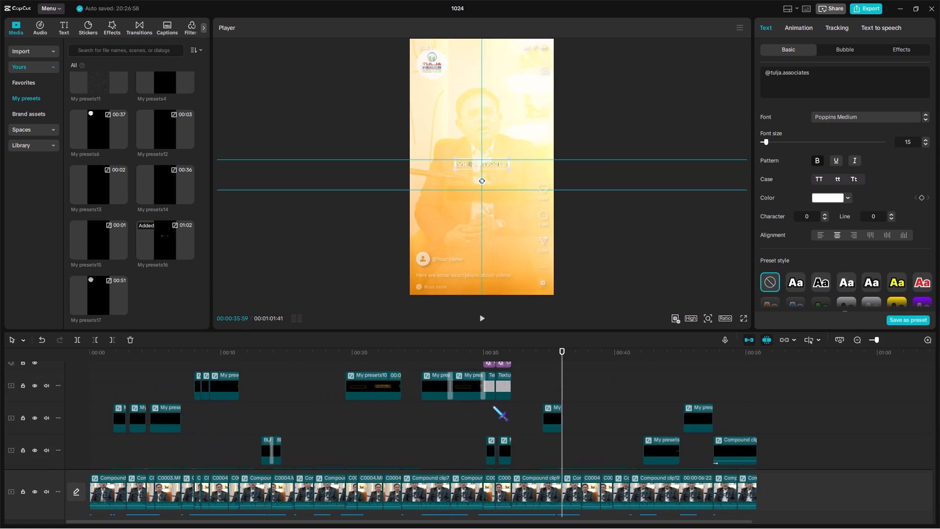
click(486, 420)
drag(486, 420, 491, 423)
drag(882, 341, 889, 350)
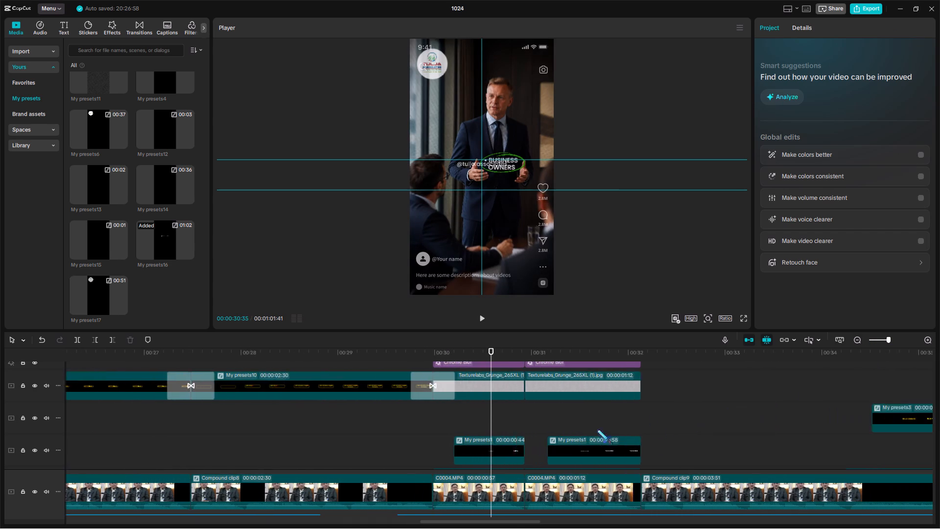
scroll(554, 429, up, 6)
scroll(483, 412, up, 10)
click(501, 376)
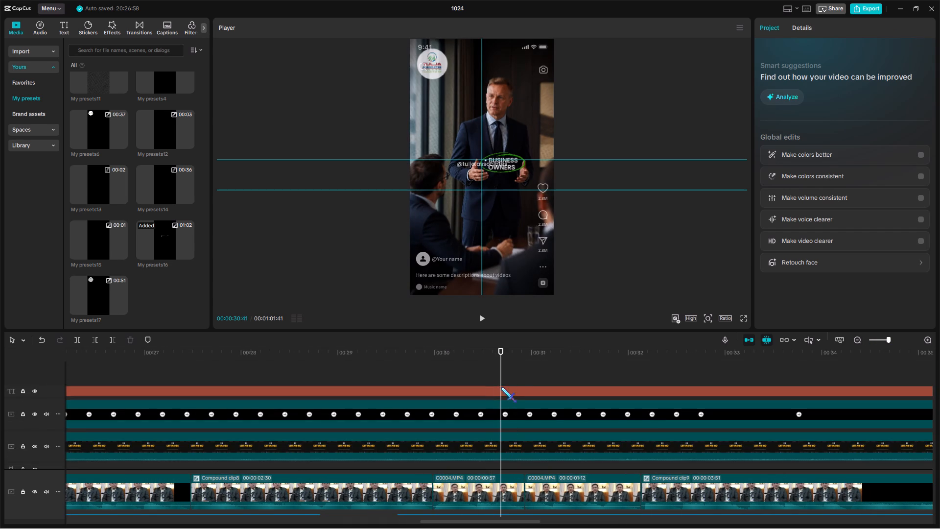
click(500, 392)
drag(491, 164, 489, 151)
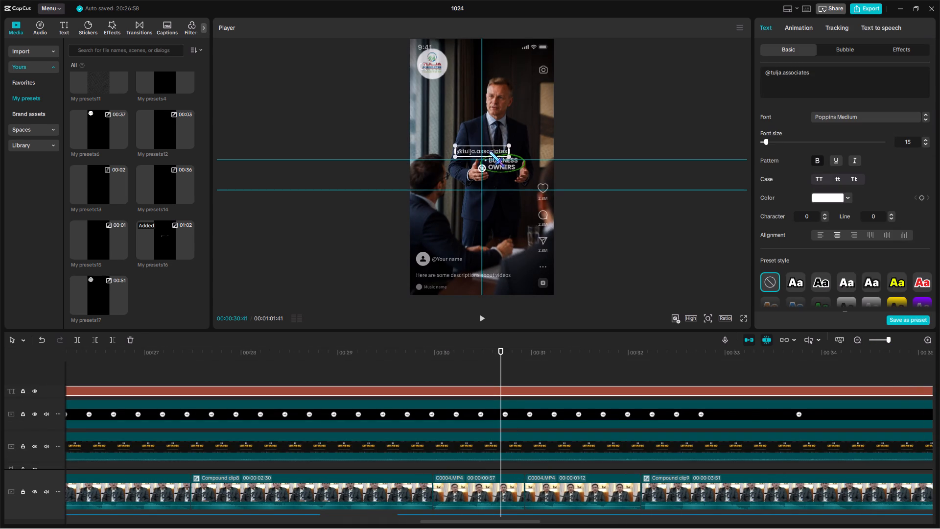
drag(489, 151, 488, 152)
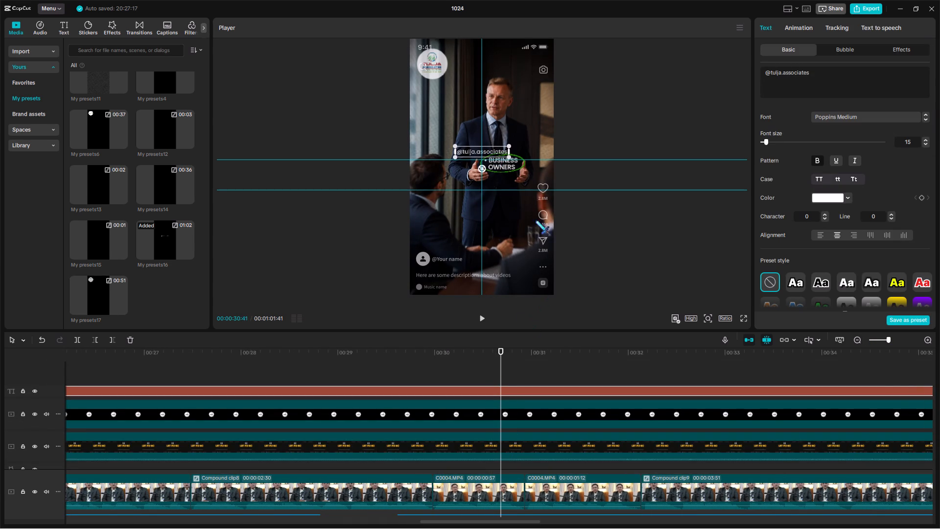
click(712, 318)
click(711, 332)
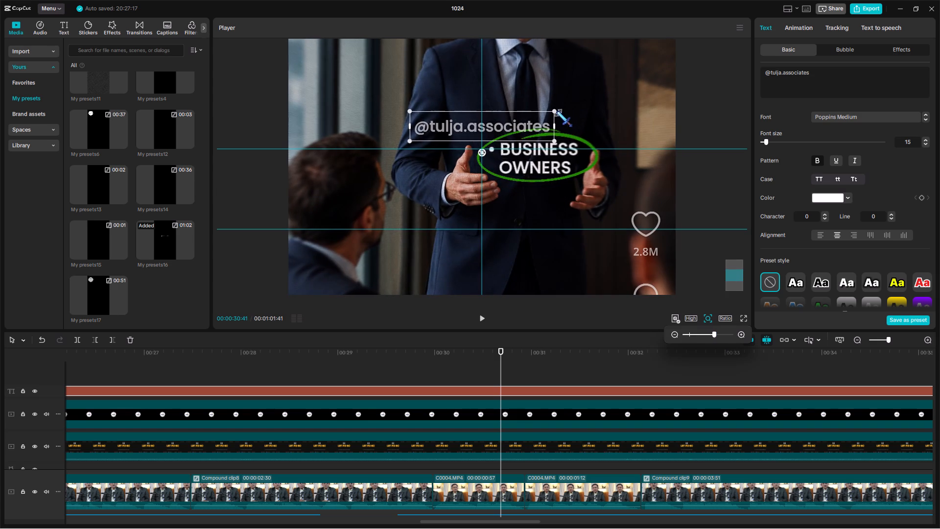
drag(557, 111, 546, 121)
click(531, 125)
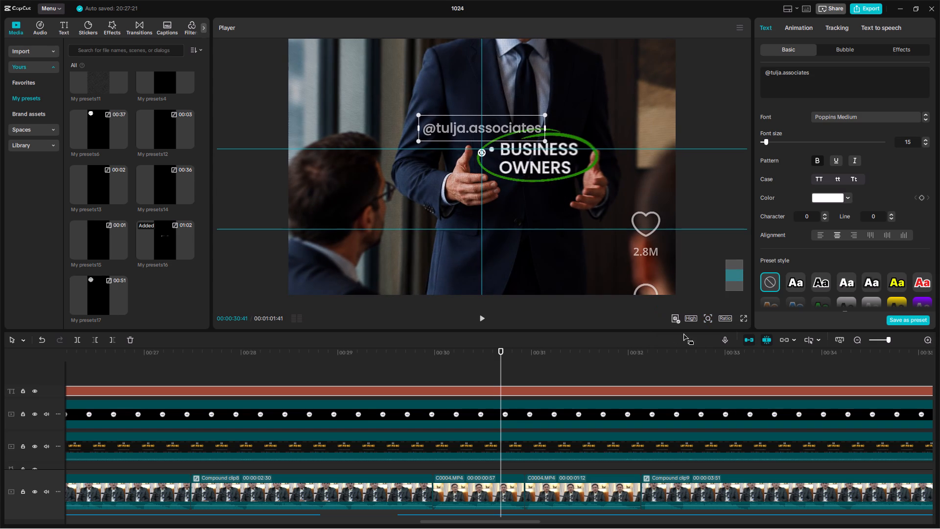
click(705, 315)
drag(701, 335, 689, 356)
click(347, 372)
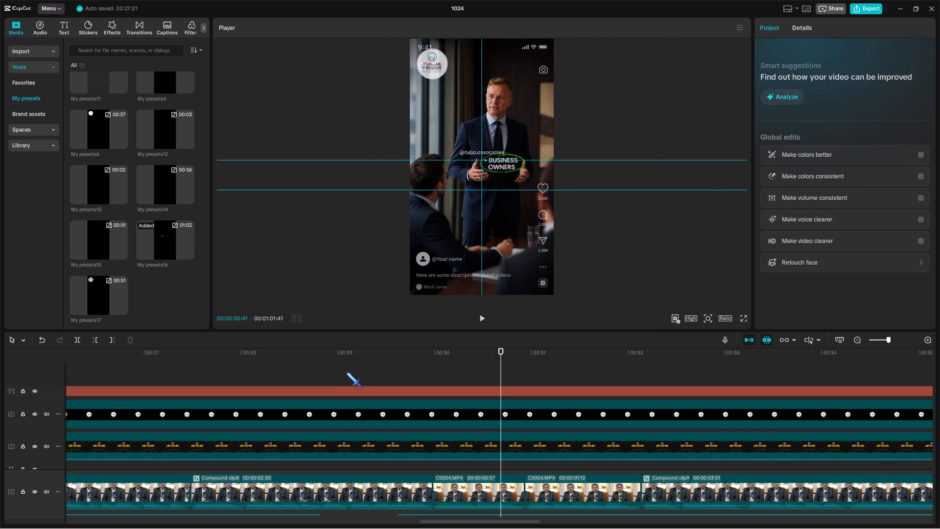
drag(347, 372, 359, 379)
click(362, 389)
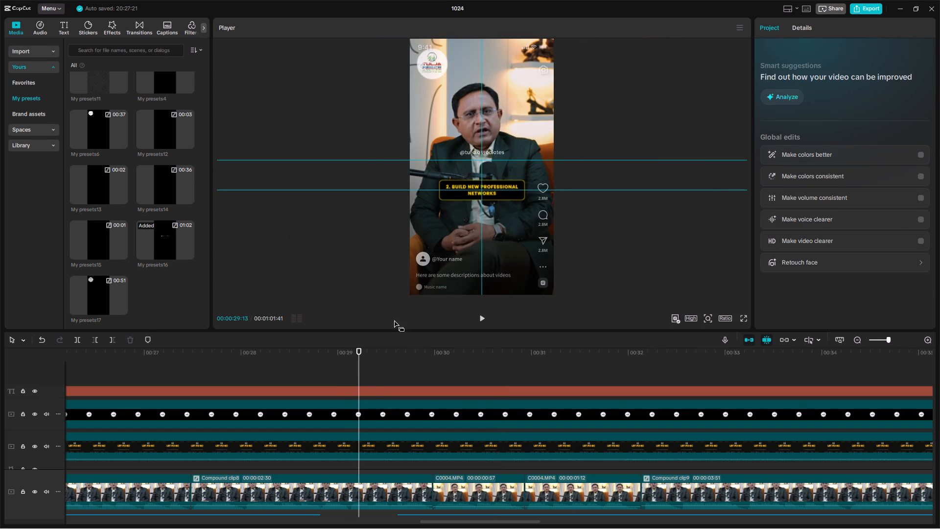
drag(493, 151, 493, 157)
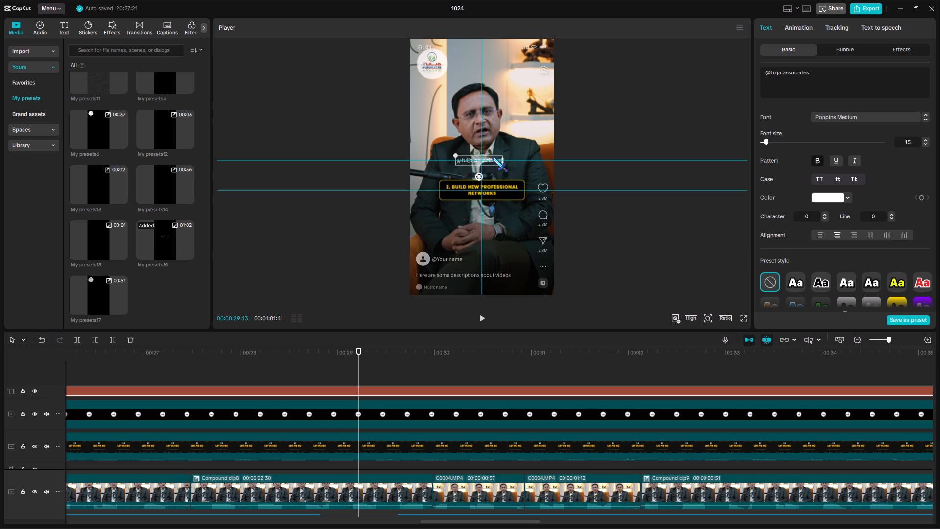
drag(493, 157, 493, 157)
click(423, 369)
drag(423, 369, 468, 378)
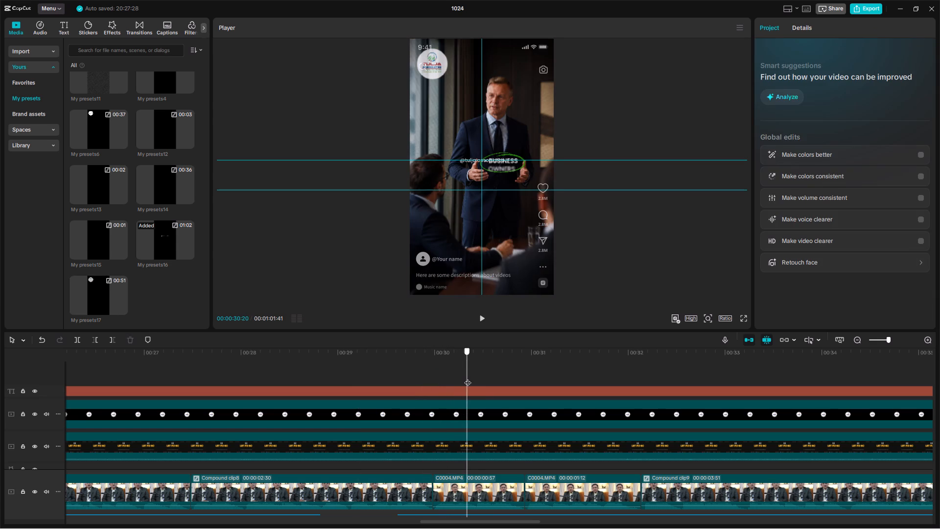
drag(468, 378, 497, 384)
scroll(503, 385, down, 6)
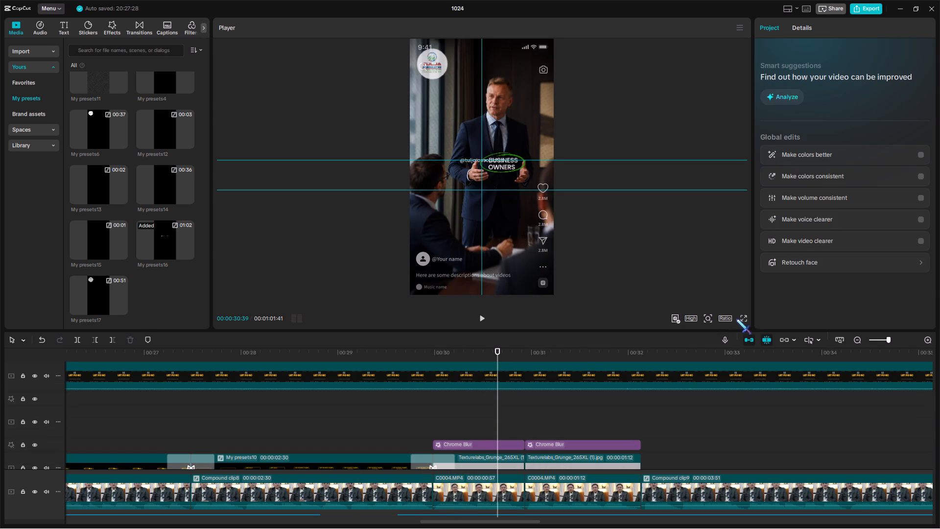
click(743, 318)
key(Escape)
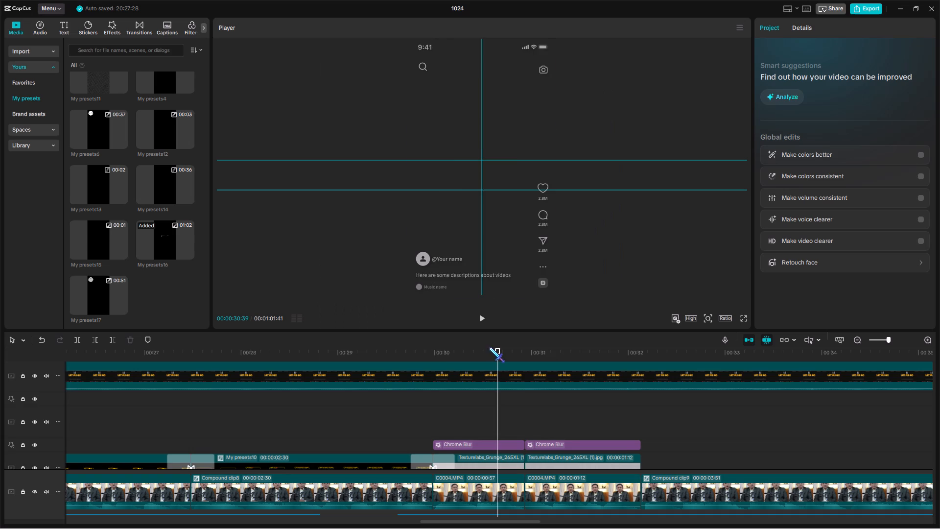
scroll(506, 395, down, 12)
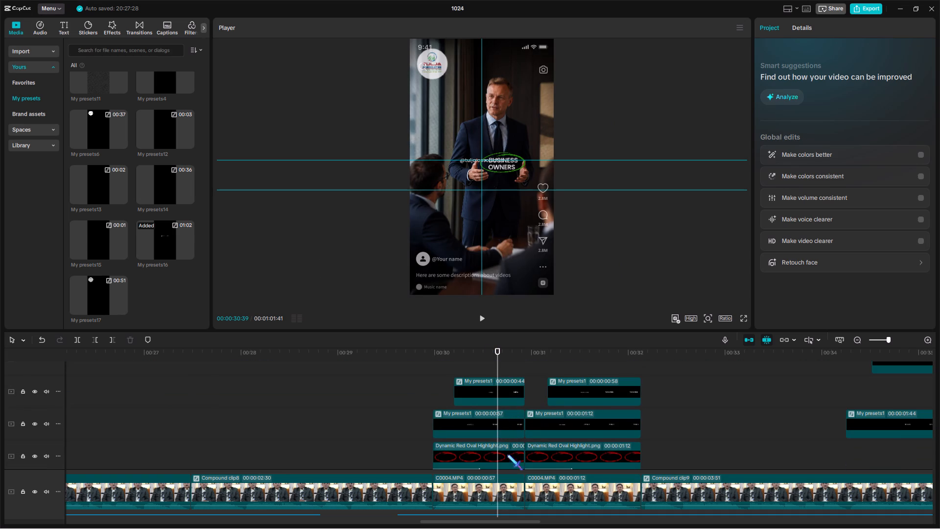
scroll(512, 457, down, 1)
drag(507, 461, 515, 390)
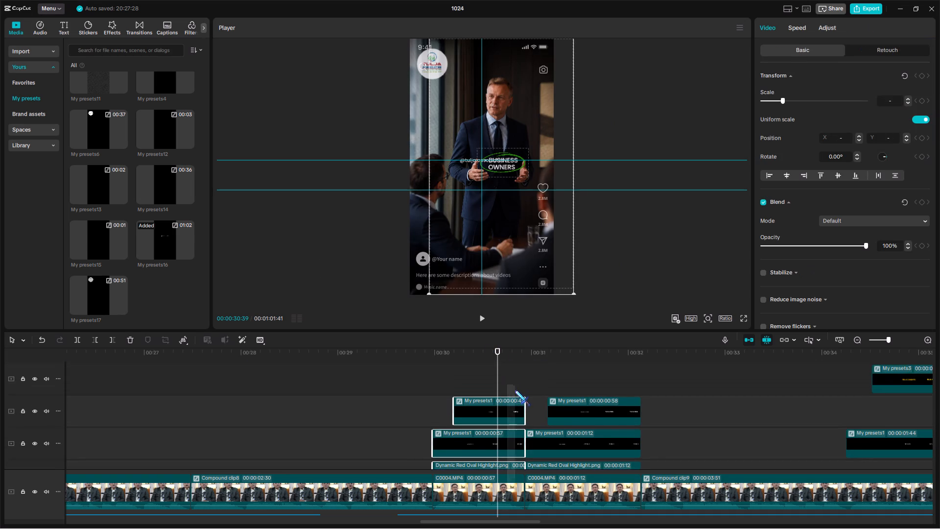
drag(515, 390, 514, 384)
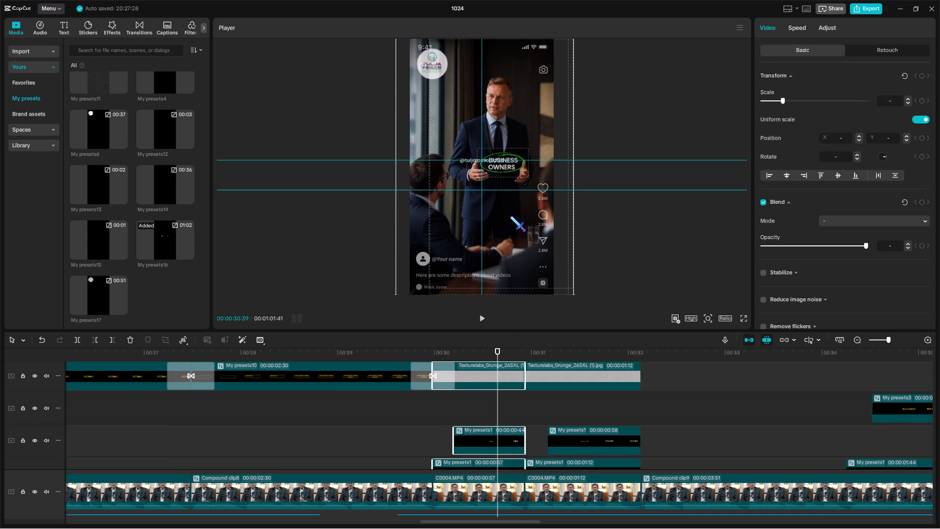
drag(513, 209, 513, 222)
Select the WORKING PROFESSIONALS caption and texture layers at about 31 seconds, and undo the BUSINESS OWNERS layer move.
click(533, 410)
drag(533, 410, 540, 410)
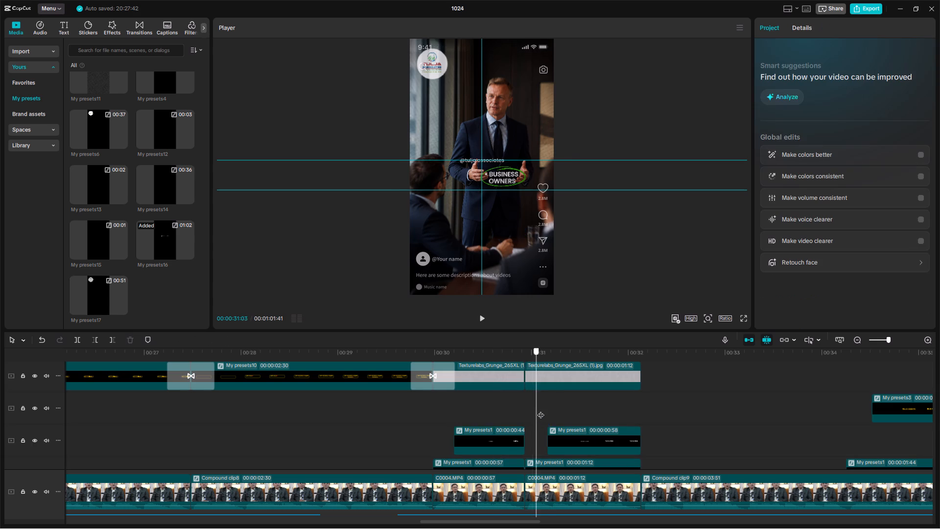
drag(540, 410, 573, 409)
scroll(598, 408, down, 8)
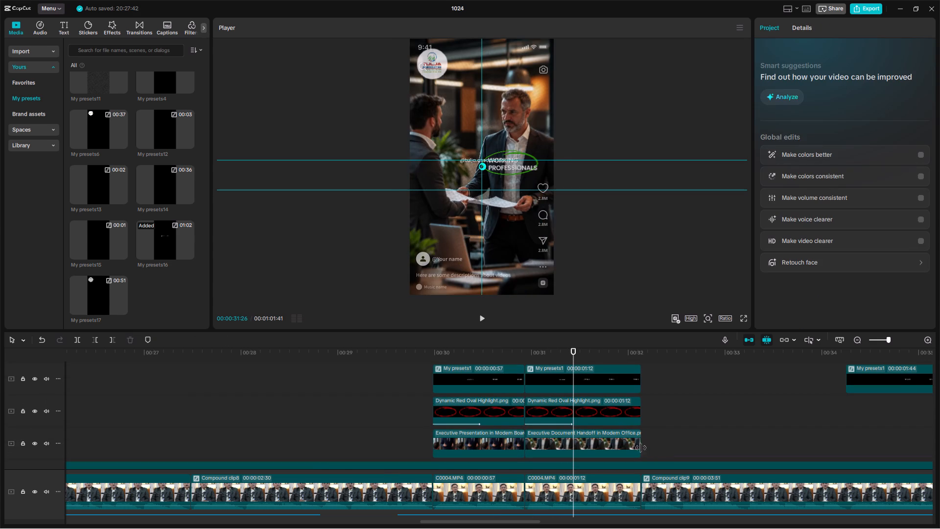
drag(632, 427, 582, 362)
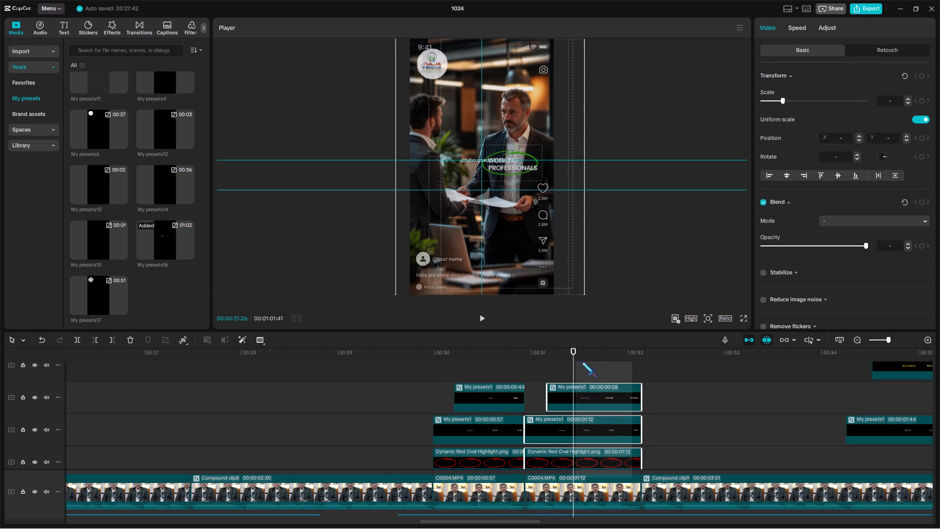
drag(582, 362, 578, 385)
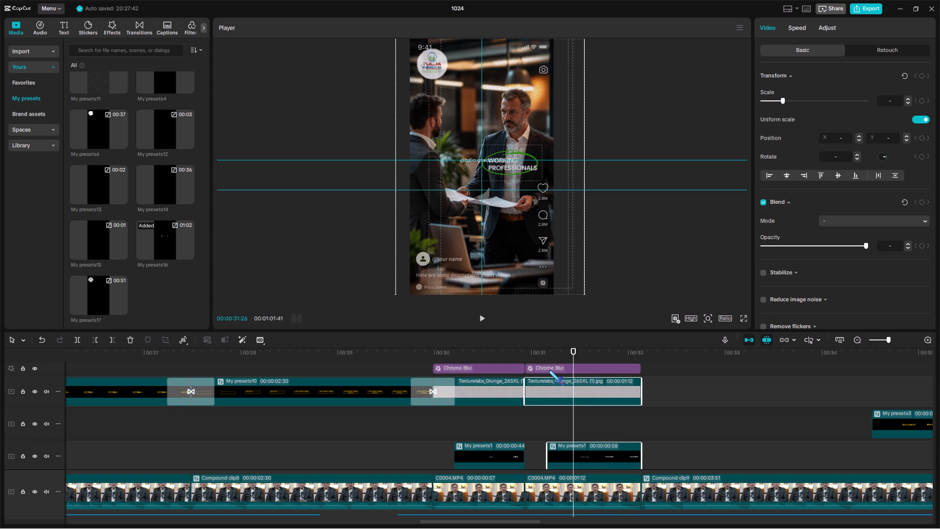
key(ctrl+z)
click(505, 421)
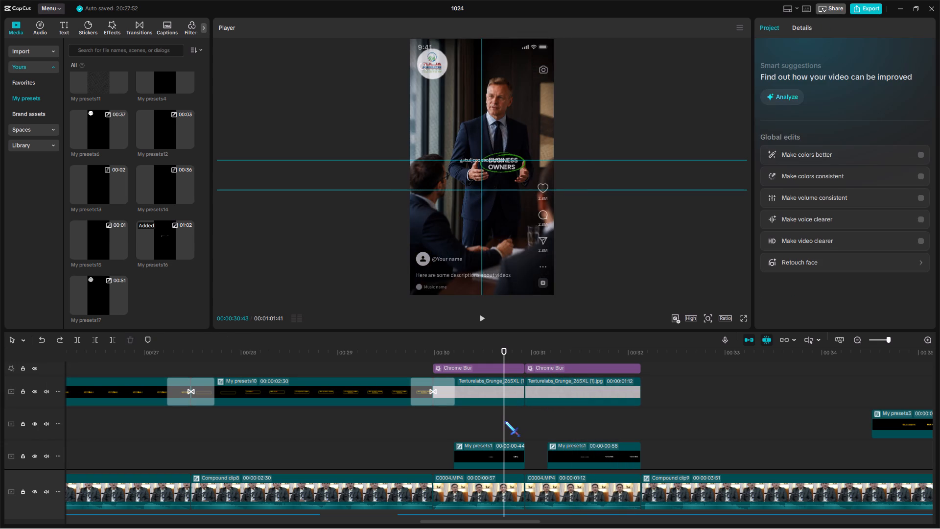
click(505, 417)
click(709, 319)
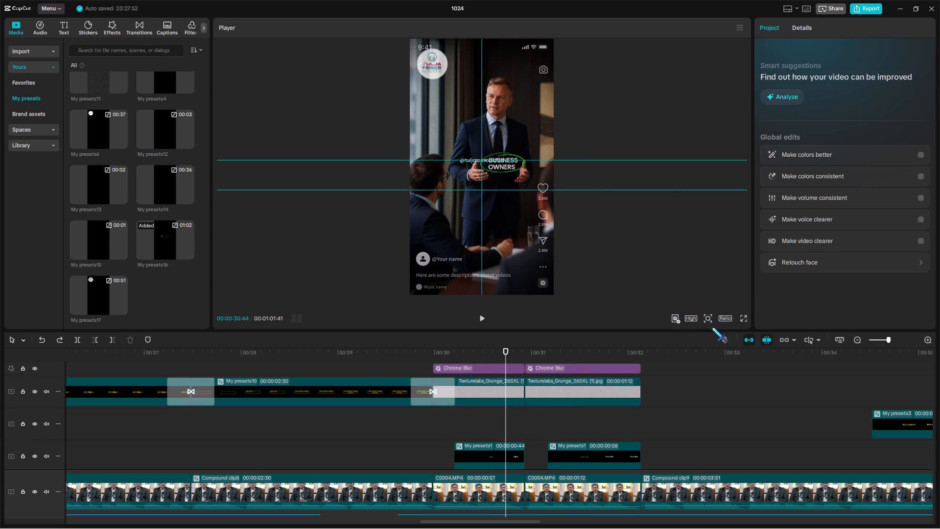
click(714, 335)
drag(731, 282, 737, 263)
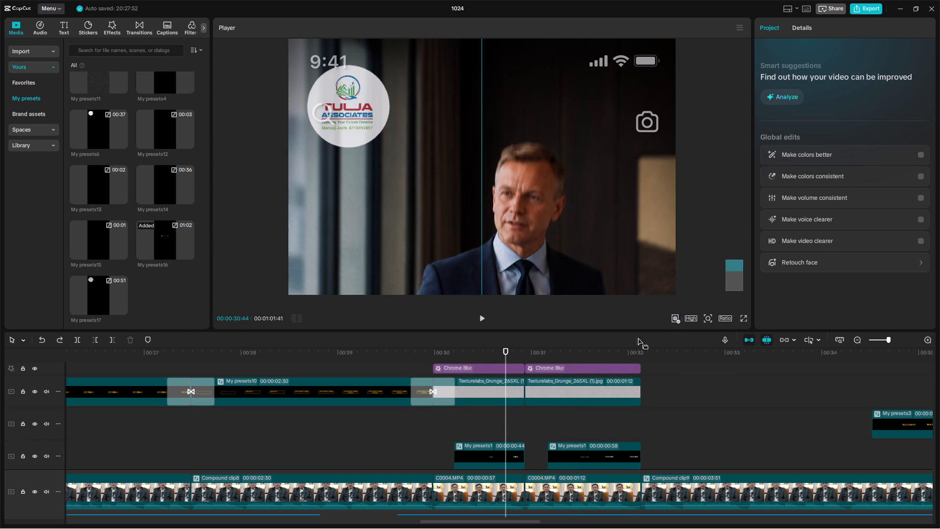
click(498, 399)
click(710, 320)
drag(696, 336, 694, 339)
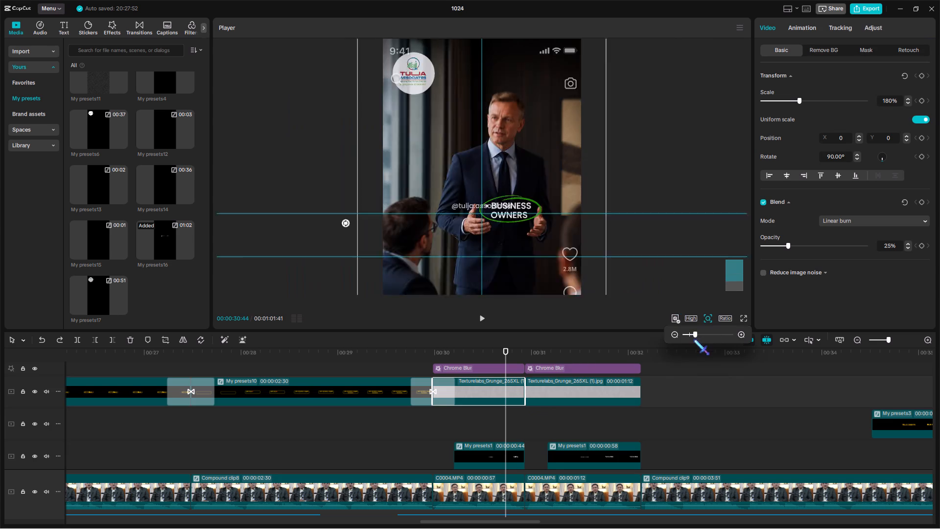
drag(694, 339, 690, 347)
scroll(507, 392, down, 10)
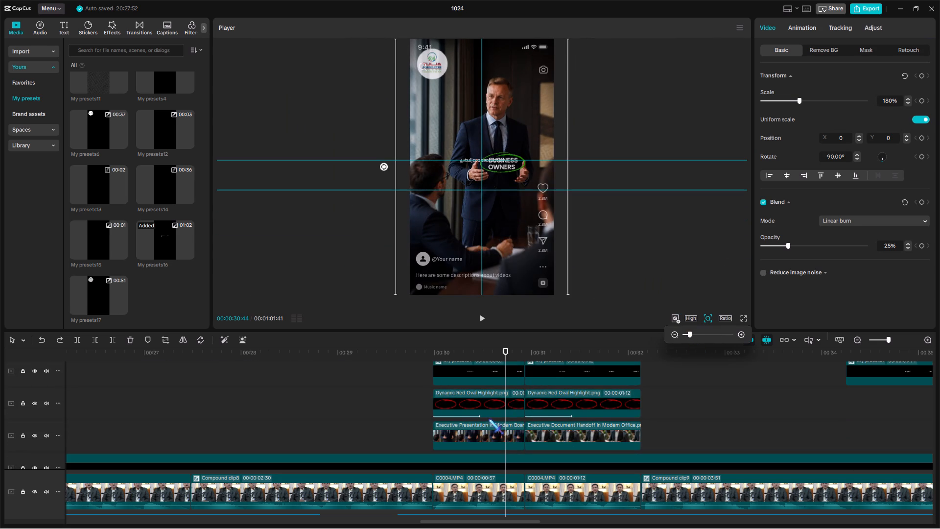
drag(489, 419, 504, 391)
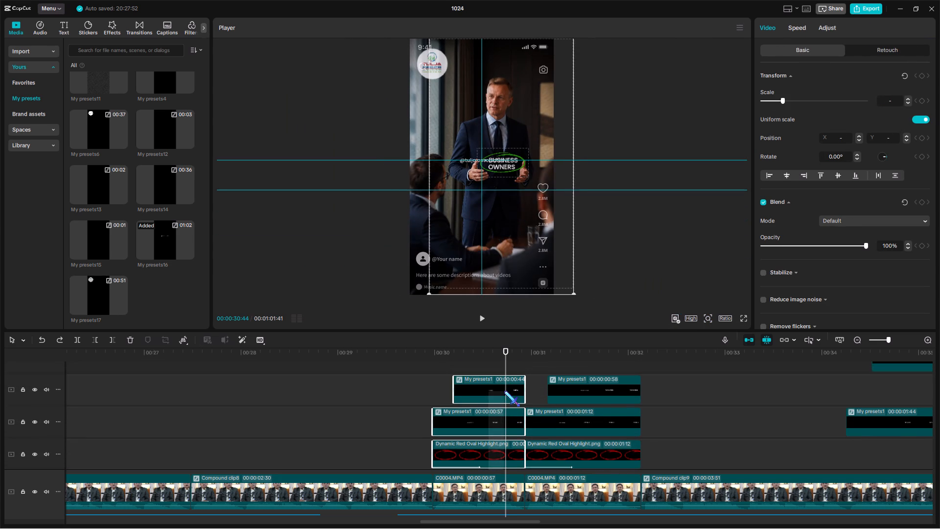
drag(504, 391, 506, 387)
drag(530, 211, 533, 224)
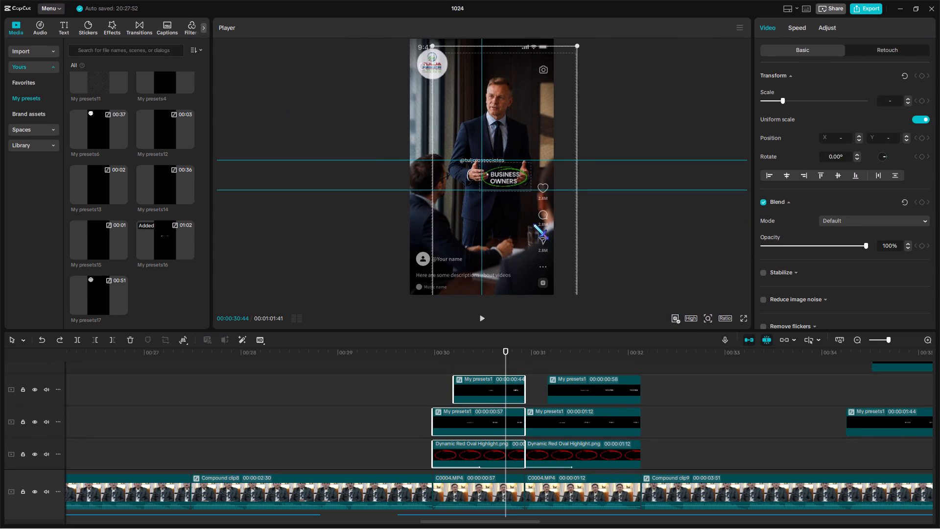
drag(533, 224, 534, 222)
scroll(591, 373, down, 2)
drag(655, 371, 625, 425)
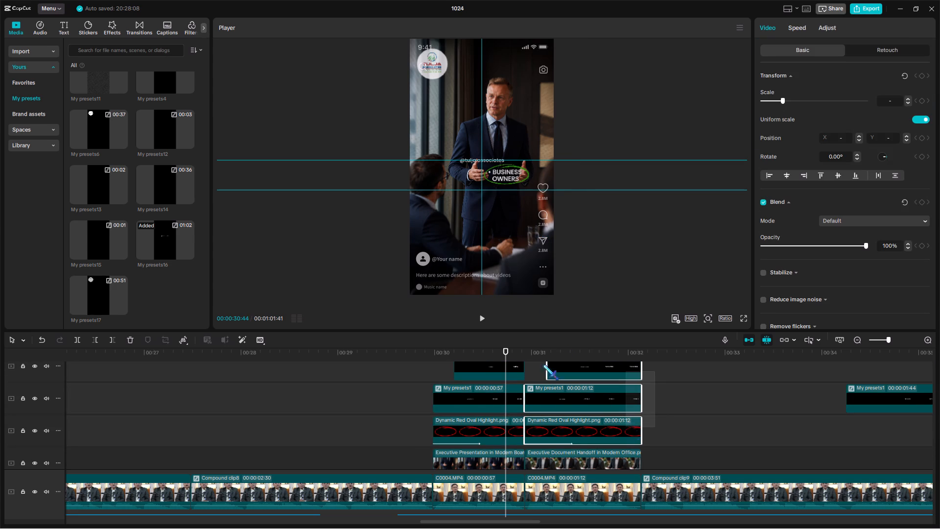
drag(509, 350, 566, 350)
drag(513, 180, 518, 187)
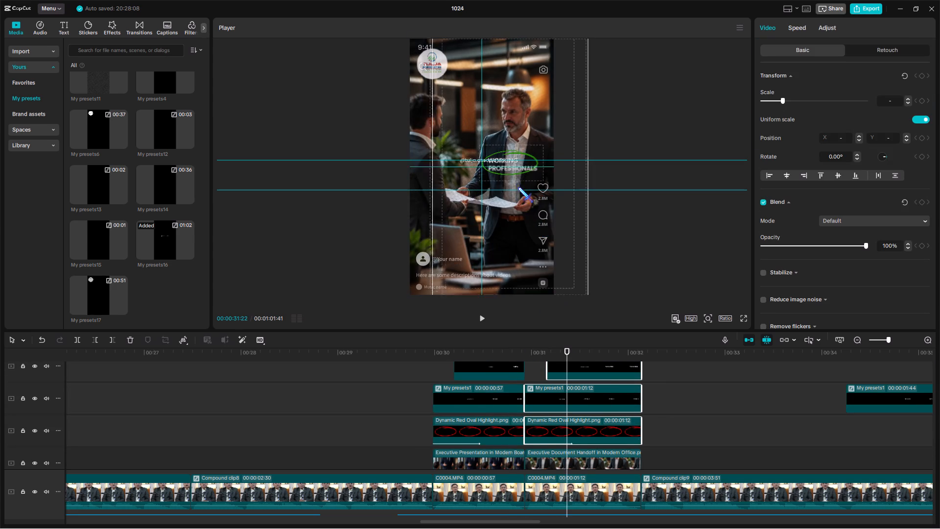
drag(518, 187, 517, 194)
scroll(483, 404, up, 4)
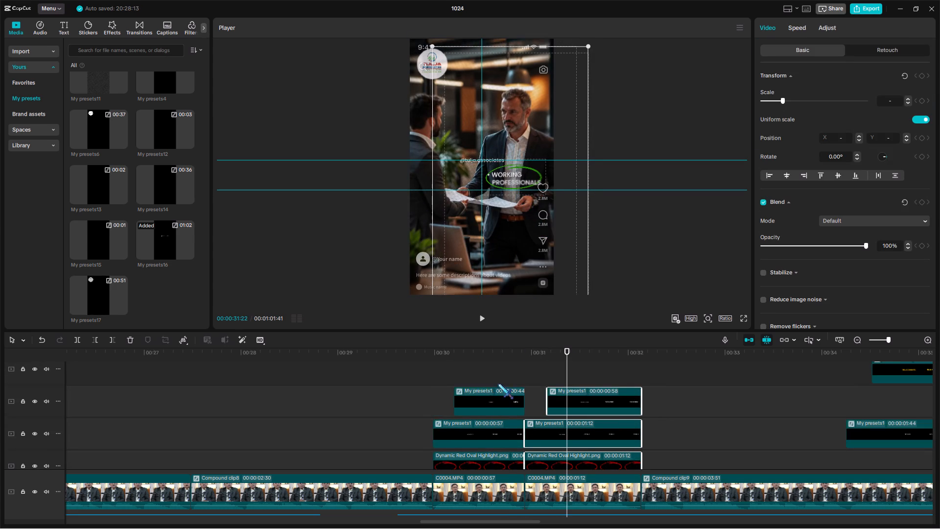
click(498, 383)
key(space)
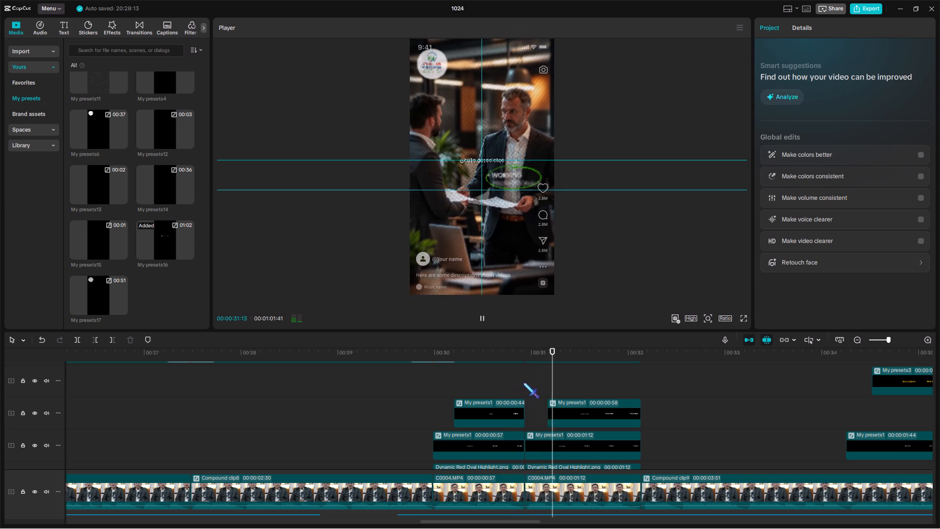
drag(884, 339, 882, 343)
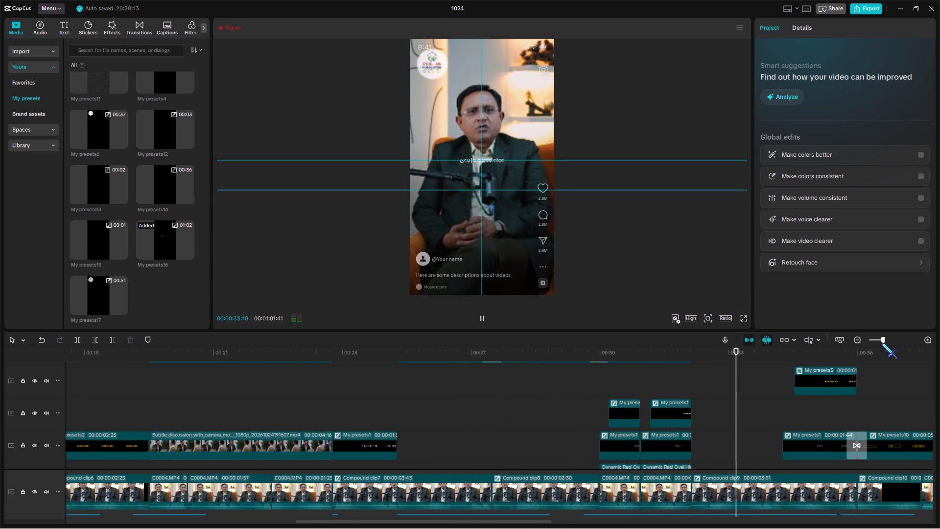
drag(882, 343, 881, 344)
scroll(753, 398, up, 8)
click(774, 417)
drag(774, 417, 858, 425)
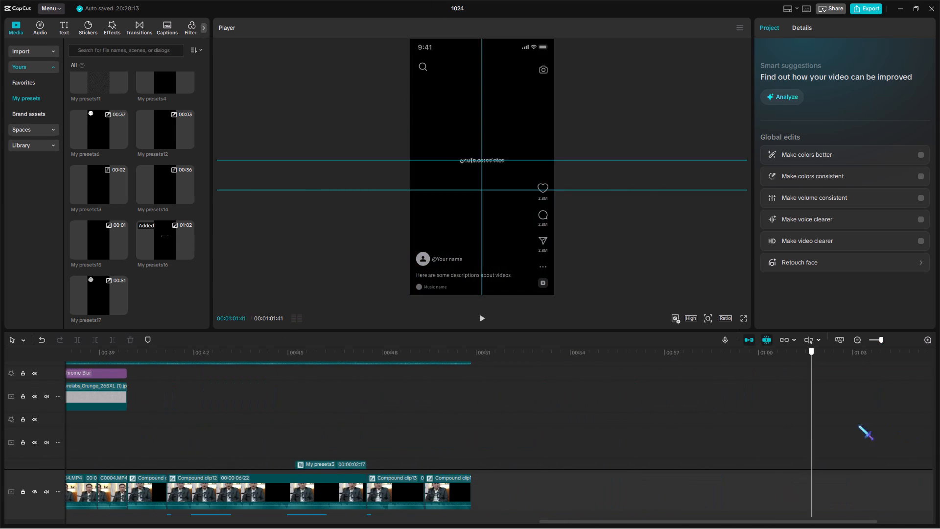
drag(858, 425, 365, 425)
scroll(487, 428, up, 11)
click(468, 361)
drag(468, 361, 470, 371)
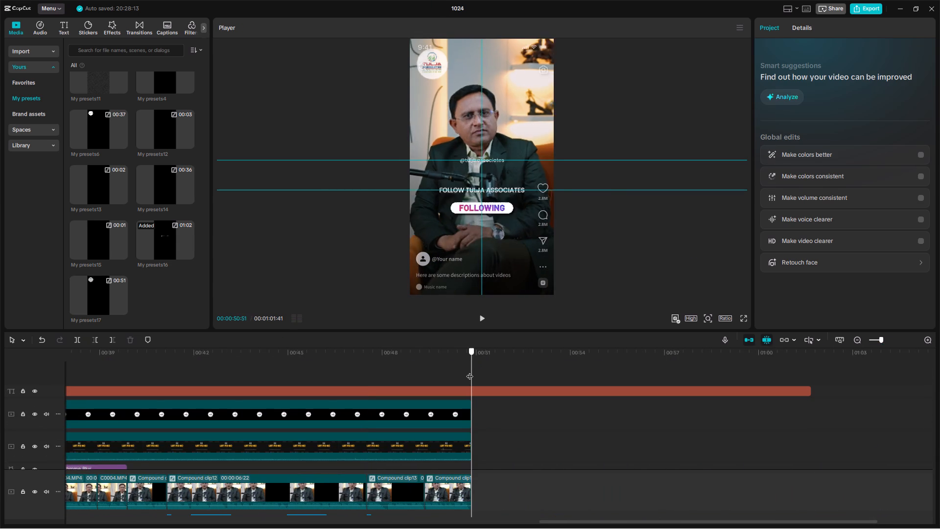
drag(470, 371, 470, 373)
click(473, 393)
key(w)
double_click(454, 371)
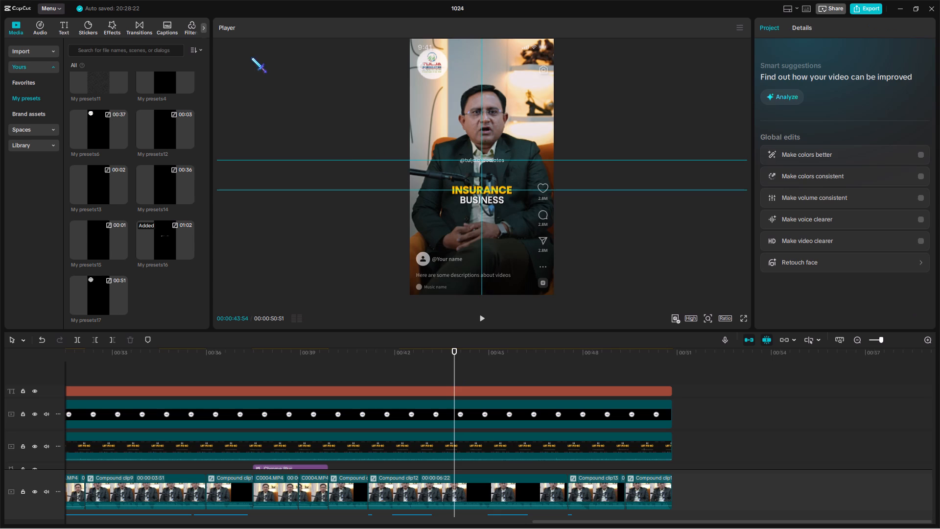
Start importing media and search the Downloads folder for PNG to browse for an image.
click(29, 53)
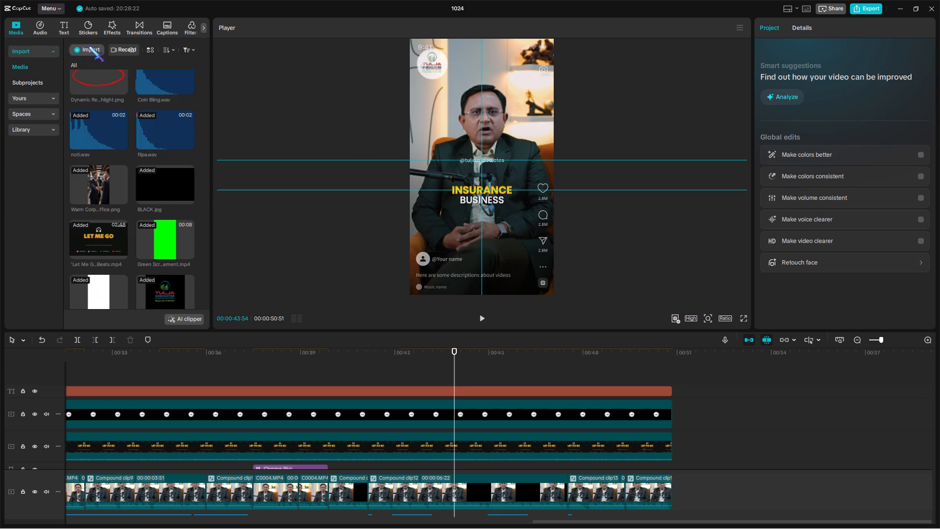
click(89, 46)
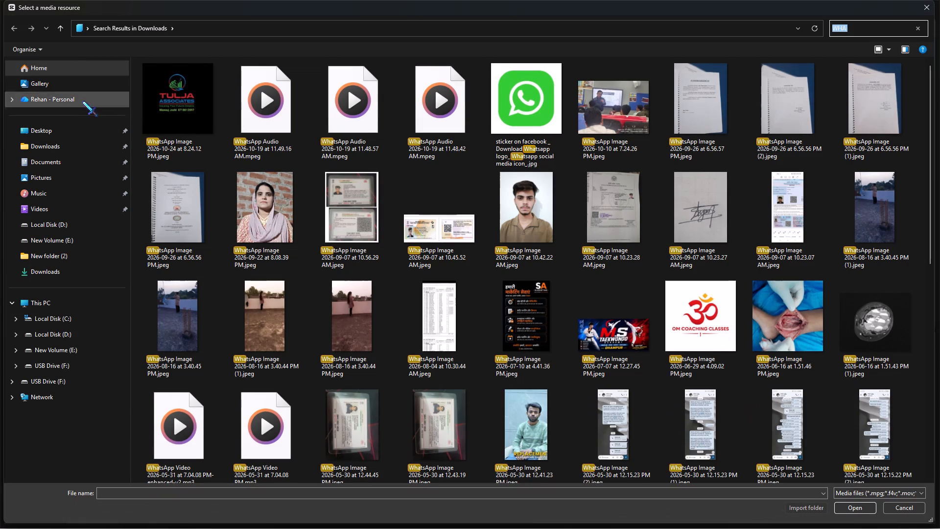
click(84, 148)
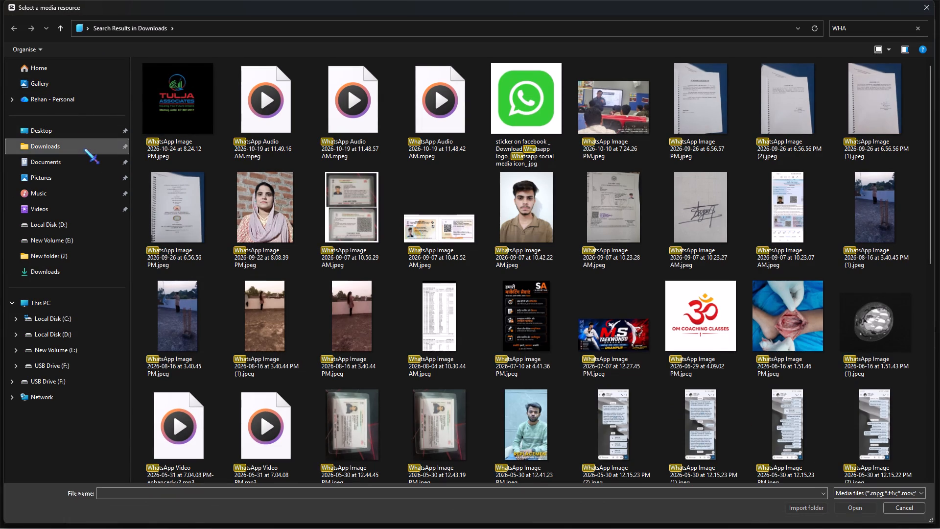
click(880, 28)
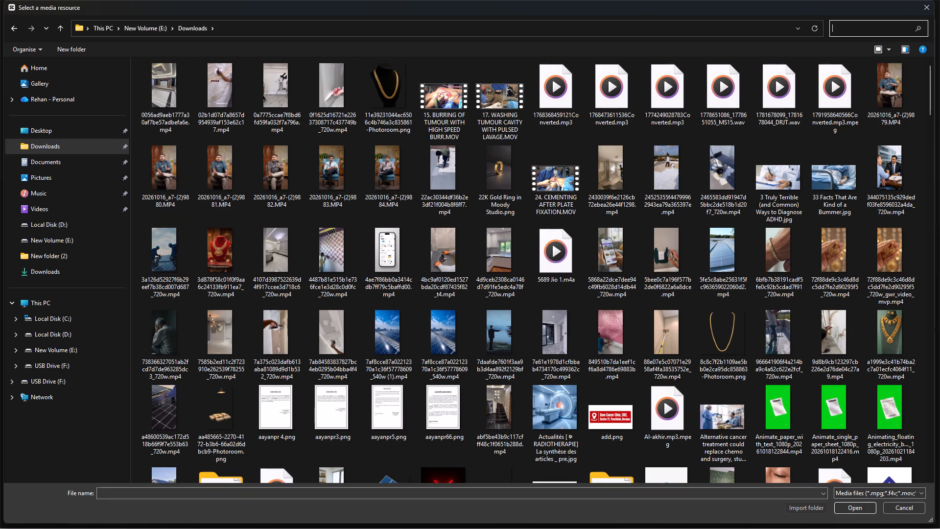
text(PNG)
scroll(629, 193, down, 2)
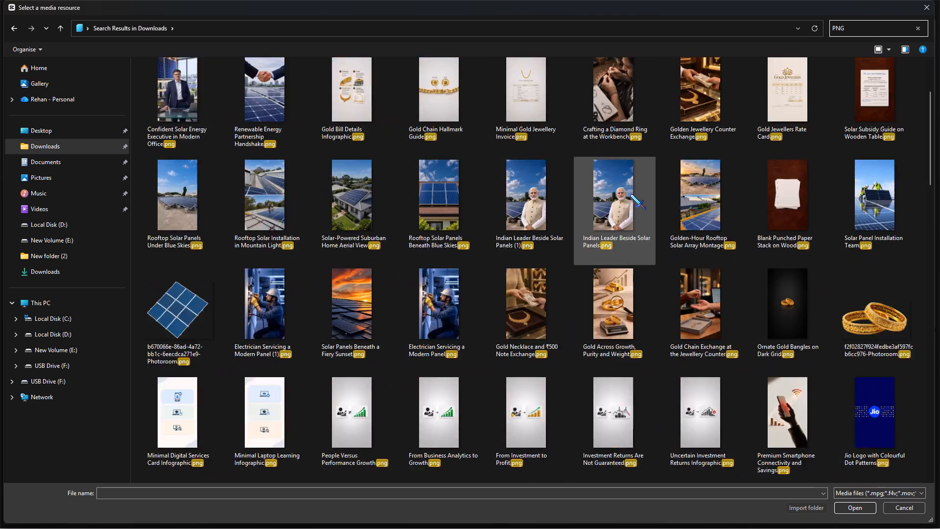
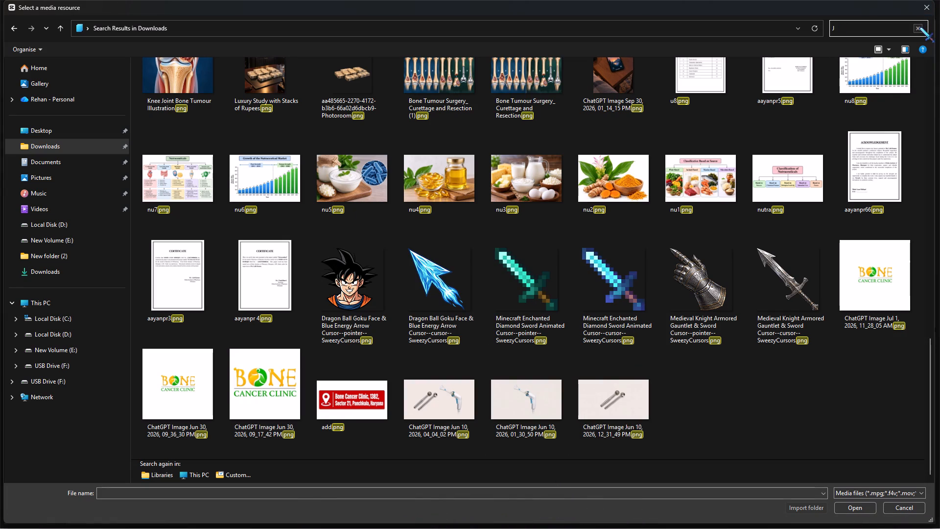
Search the Downloads folder for PEG and for CHAT to find an image, and leave the import without choosing one.
text(PEG)
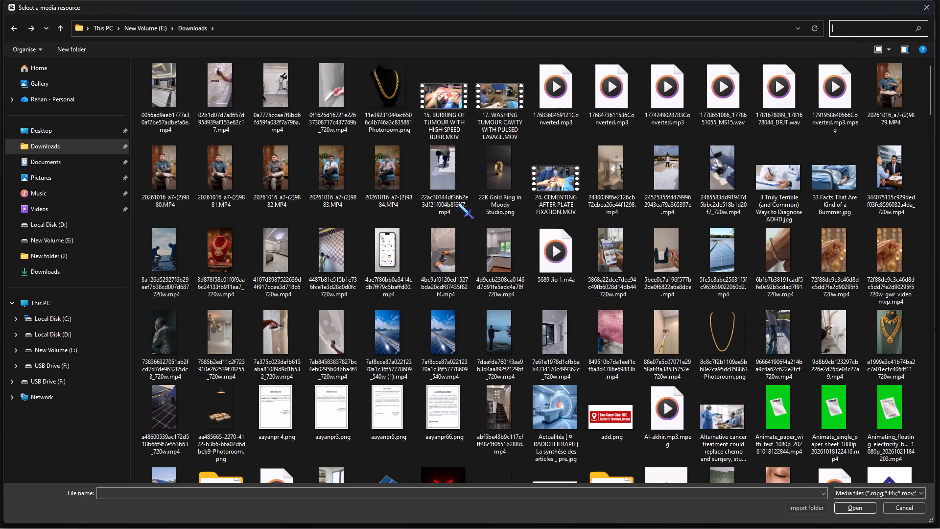
click(904, 25)
text(CHAT)
scroll(623, 253, down, 1)
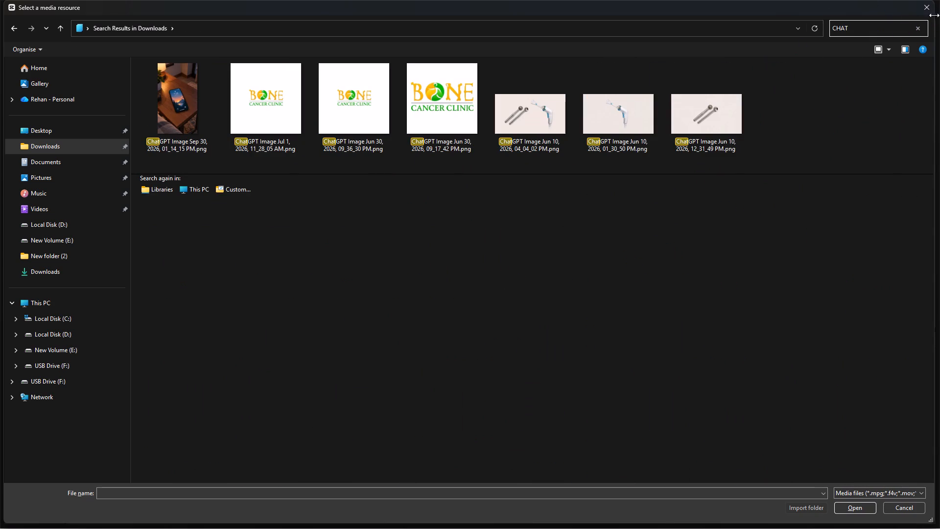
drag(931, 10, 926, 16)
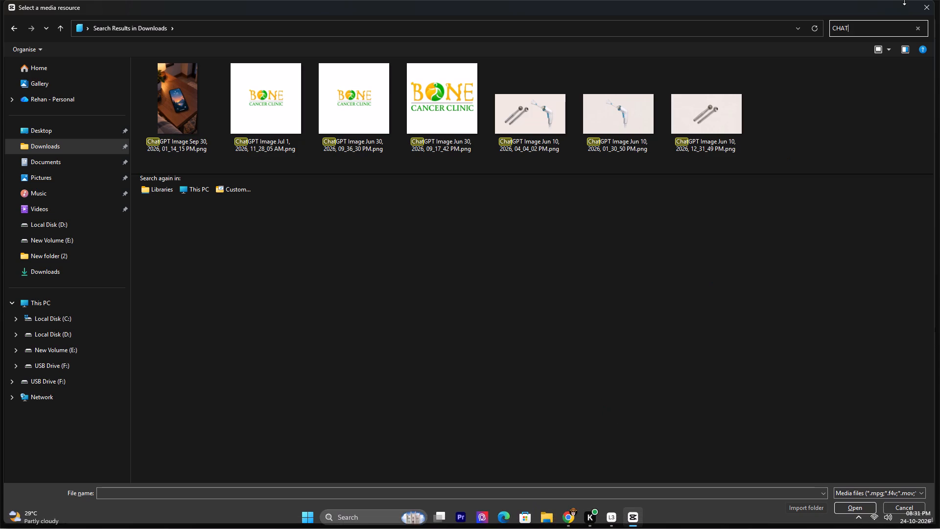
click(925, 10)
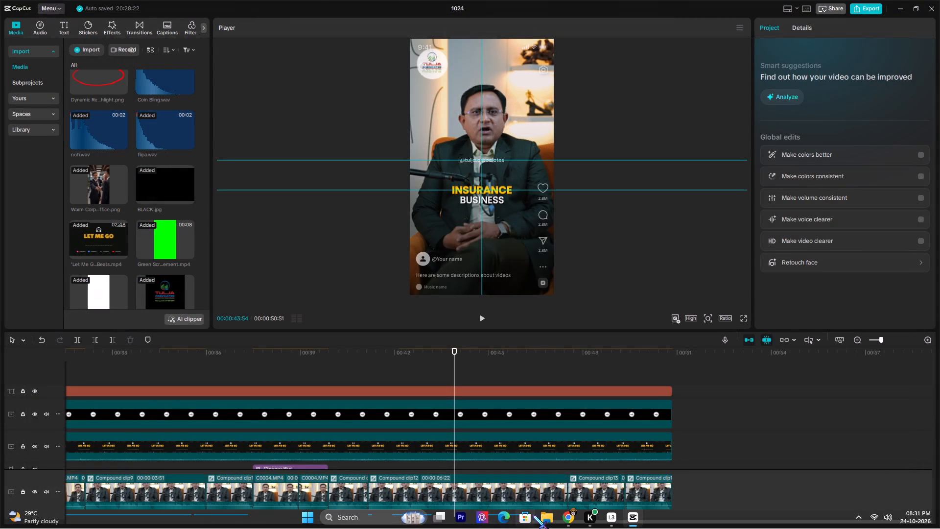
Switch to File Explorer, search Local Disk (D:) for M9 and open the video M9(1).mp4.
click(538, 515)
click(116, 338)
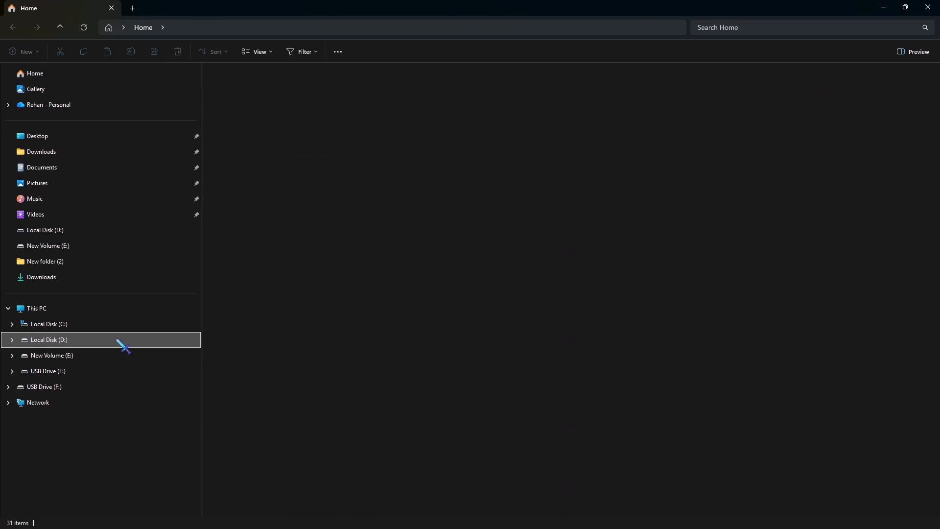
click(848, 29)
key(m)
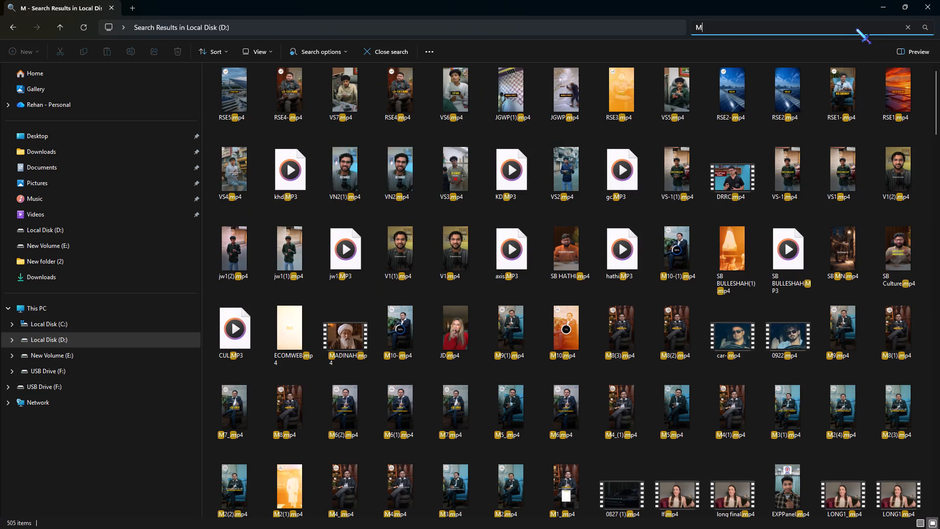
key(9)
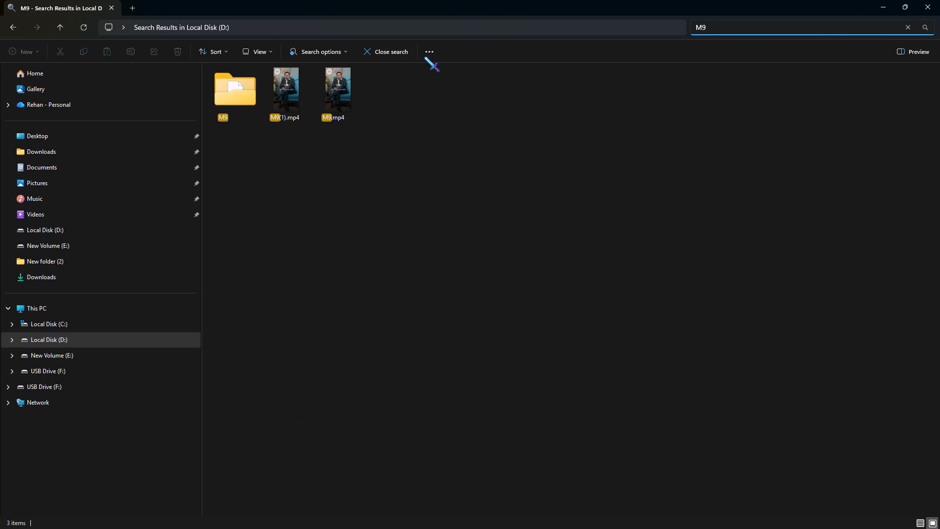
click(343, 110)
double_click(288, 123)
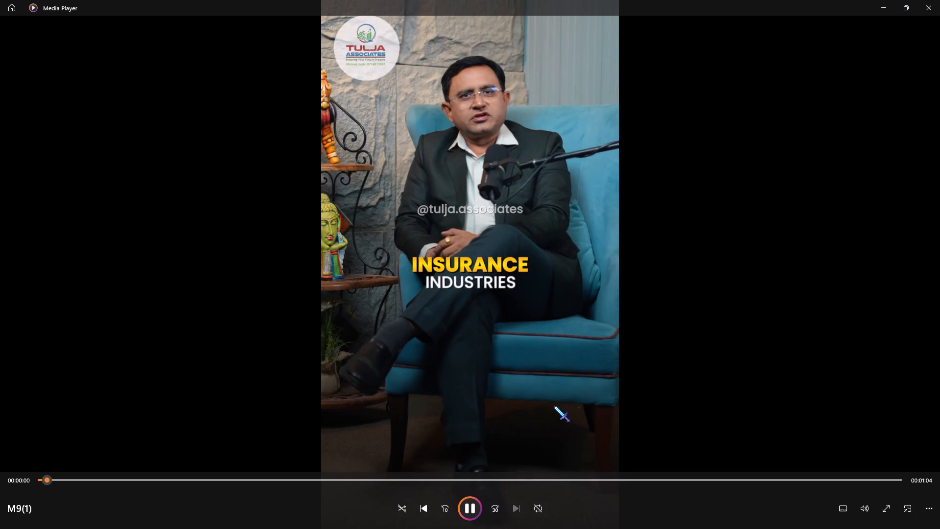
Go through the last seconds of M9(1).mp4 to find the closing recruitment partner contact card and pause on it.
key(space)
click(796, 475)
drag(802, 477, 884, 482)
click(904, 399)
key(space)
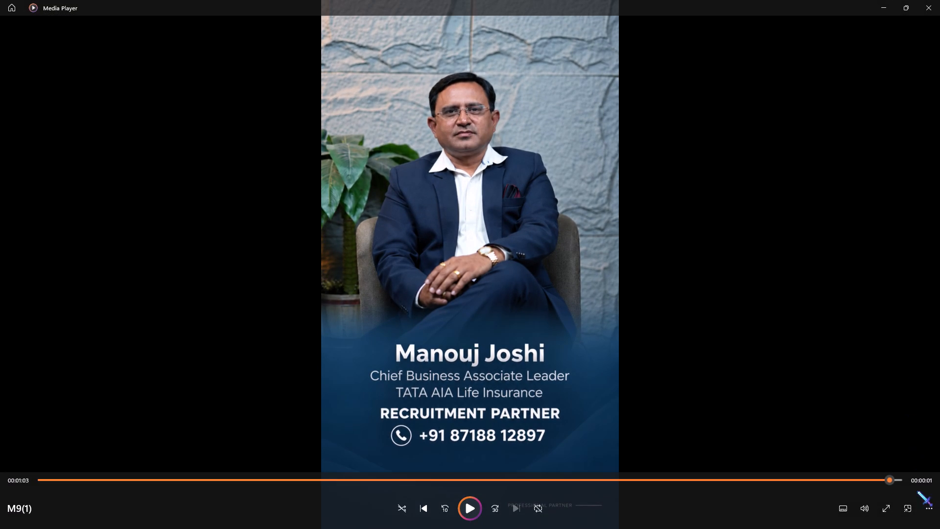
click(914, 510)
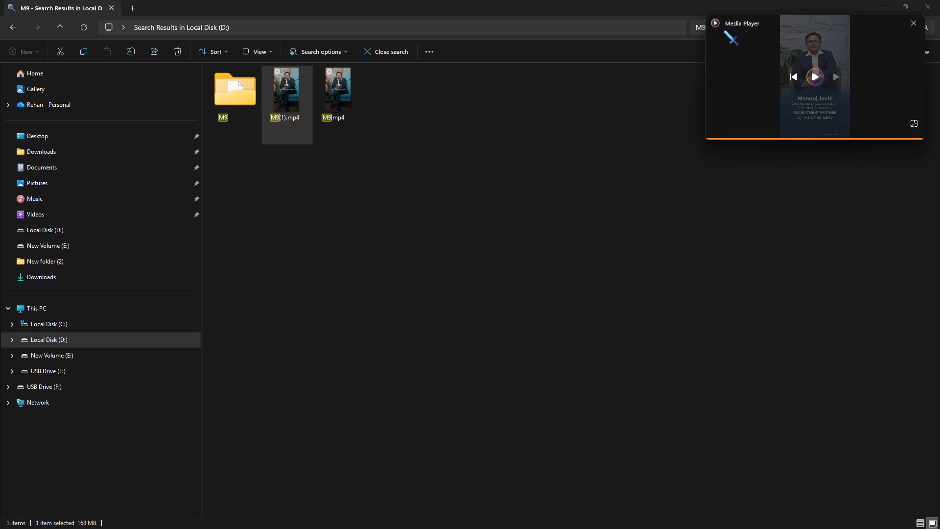
click(911, 126)
click(610, 107)
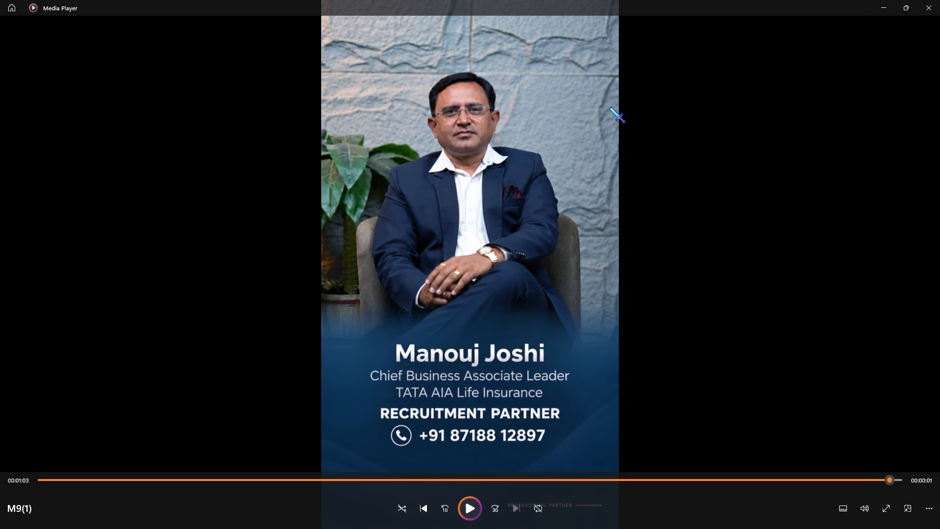
key(space)
double_click(844, 478)
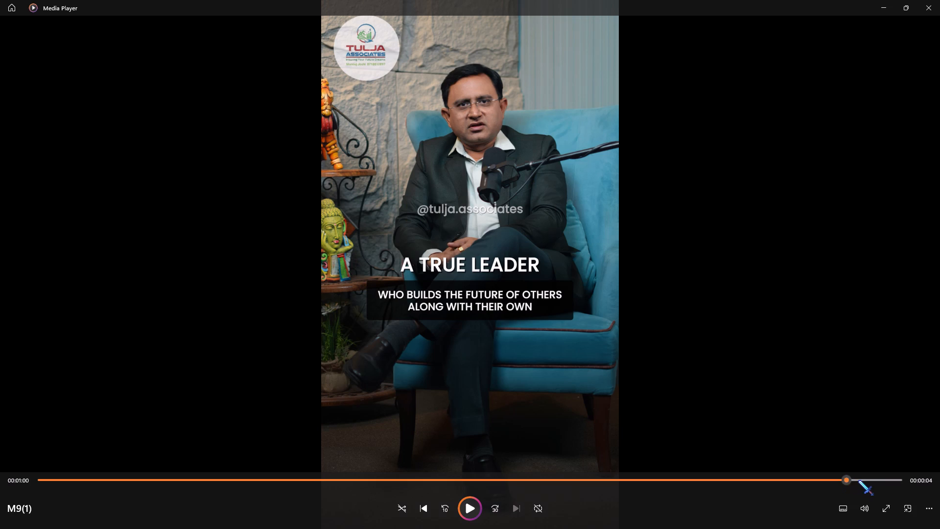
click(858, 480)
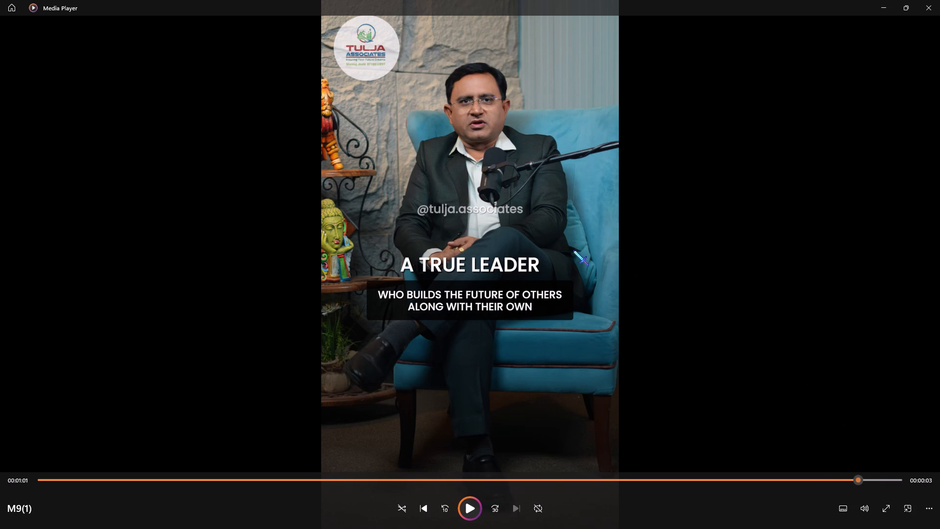
key(space)
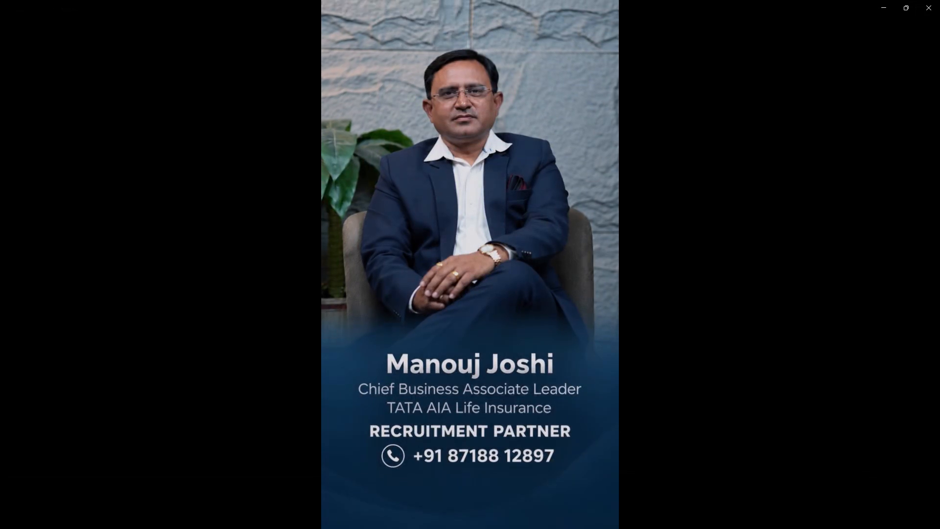
key(space)
key(space)
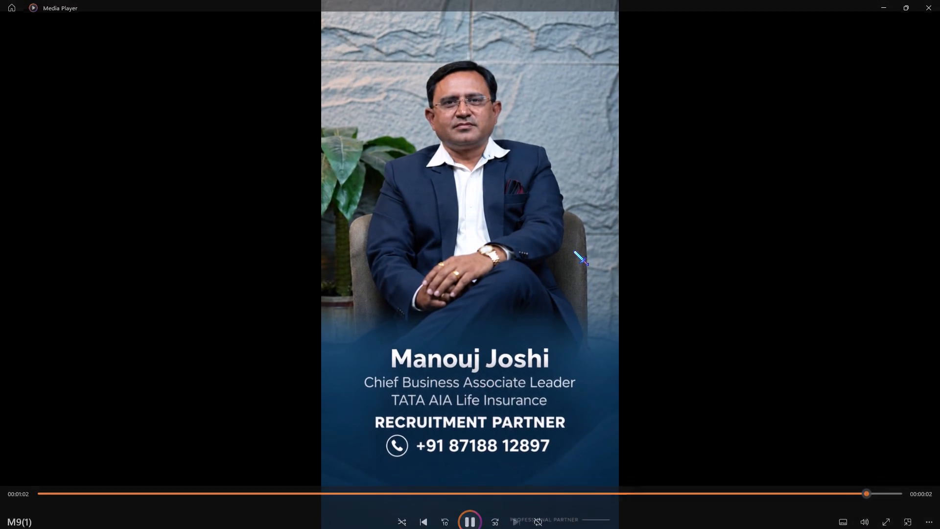
key(space)
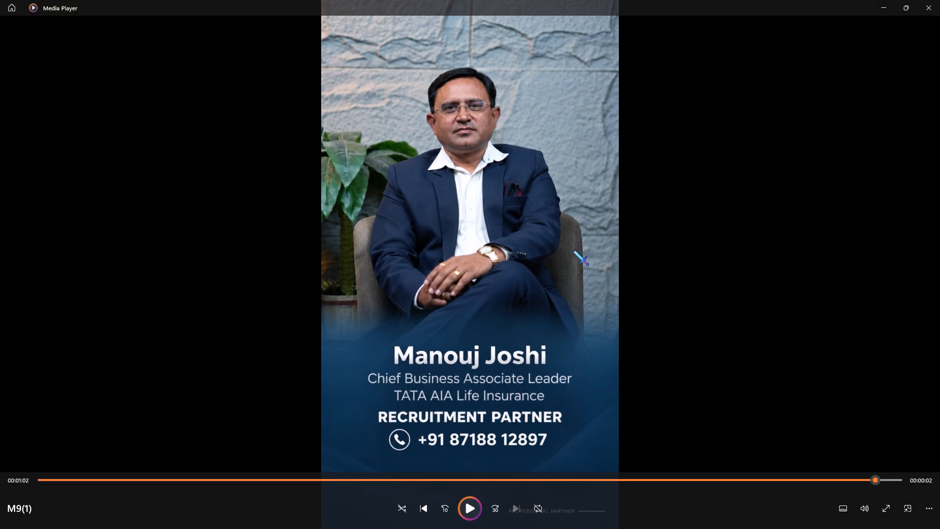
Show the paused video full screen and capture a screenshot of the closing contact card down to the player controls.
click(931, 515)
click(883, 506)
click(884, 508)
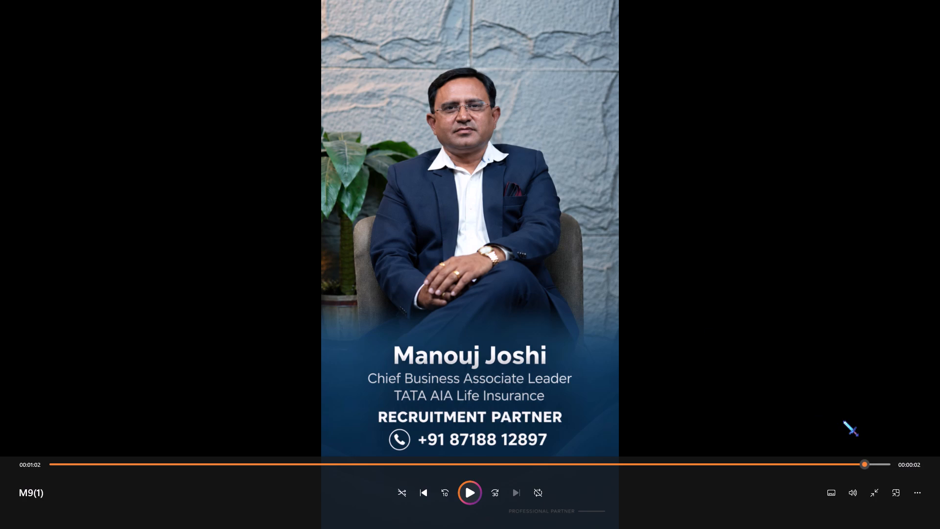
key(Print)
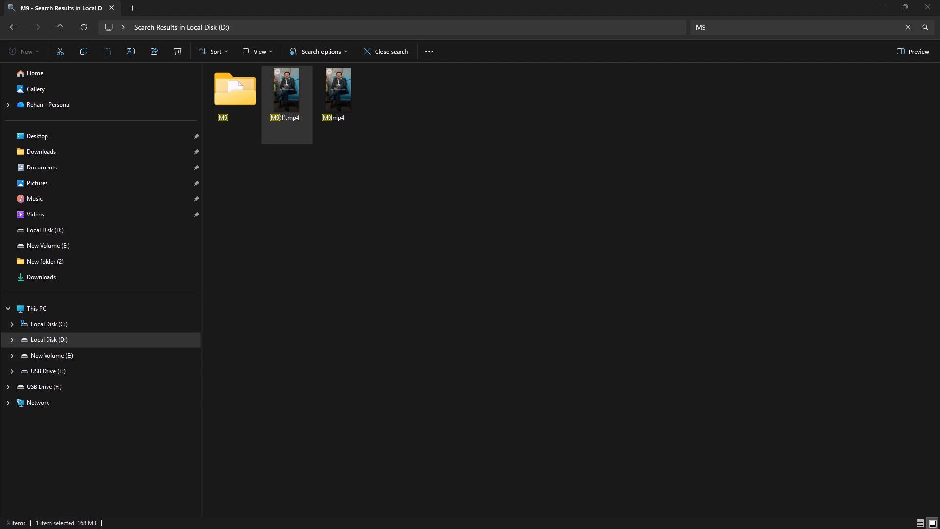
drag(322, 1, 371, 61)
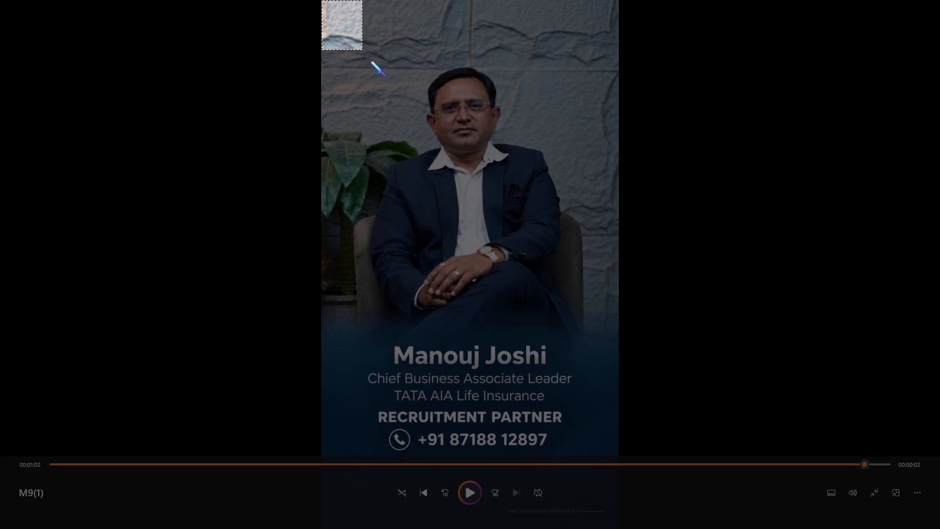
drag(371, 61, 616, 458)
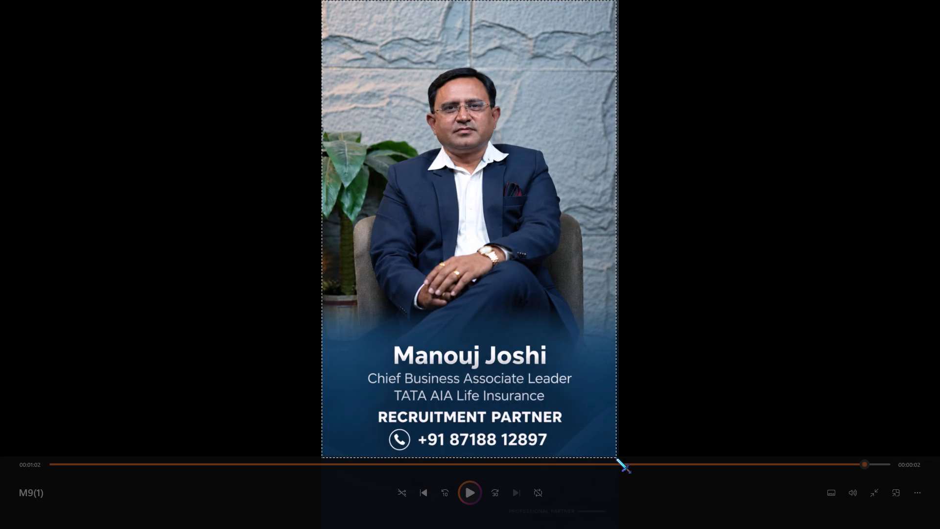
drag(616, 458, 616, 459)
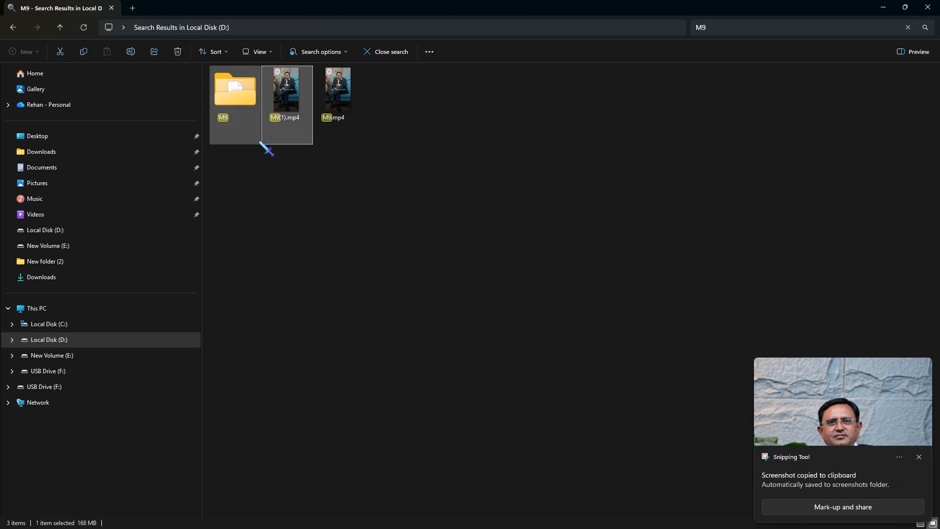
Reopen M9(1).mp4, play it to the closing contact card with the controls hidden, and capture the full-height card as a screenshot.
double_click(303, 133)
click(921, 457)
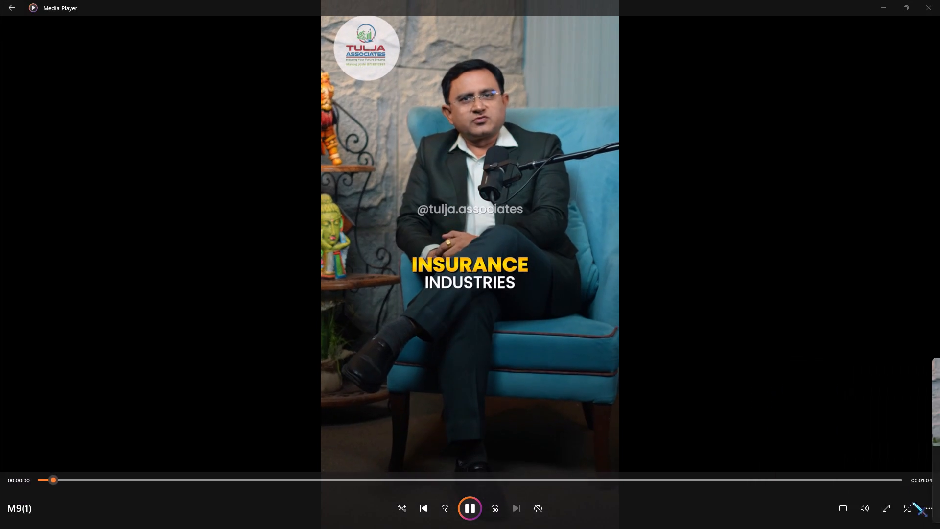
click(881, 482)
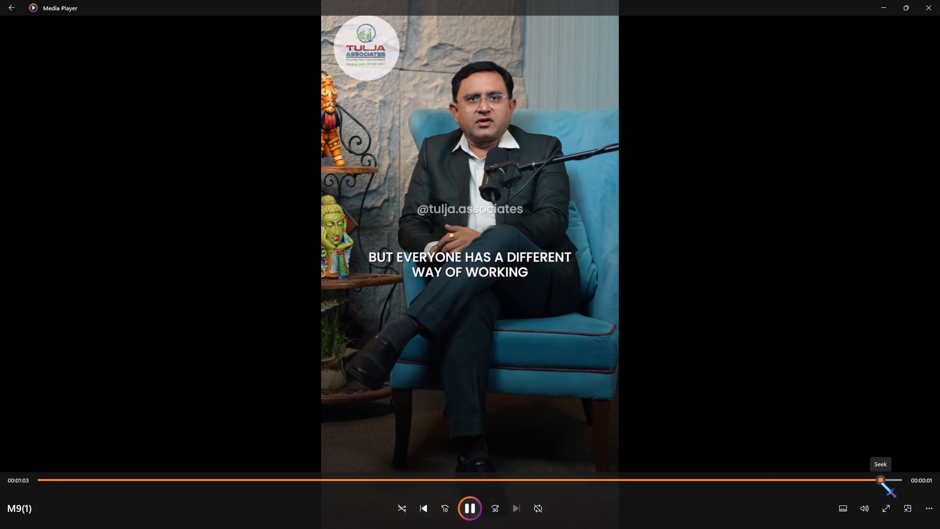
click(852, 478)
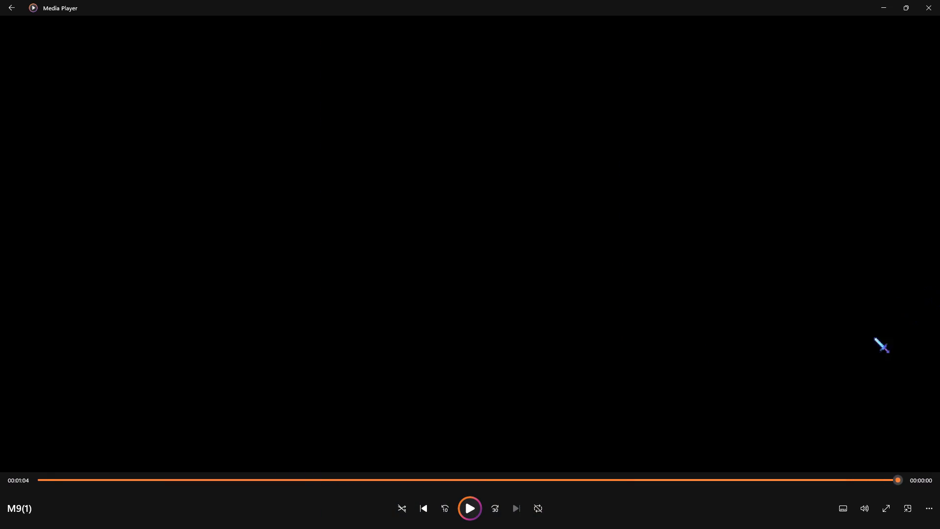
click(777, 481)
key(space)
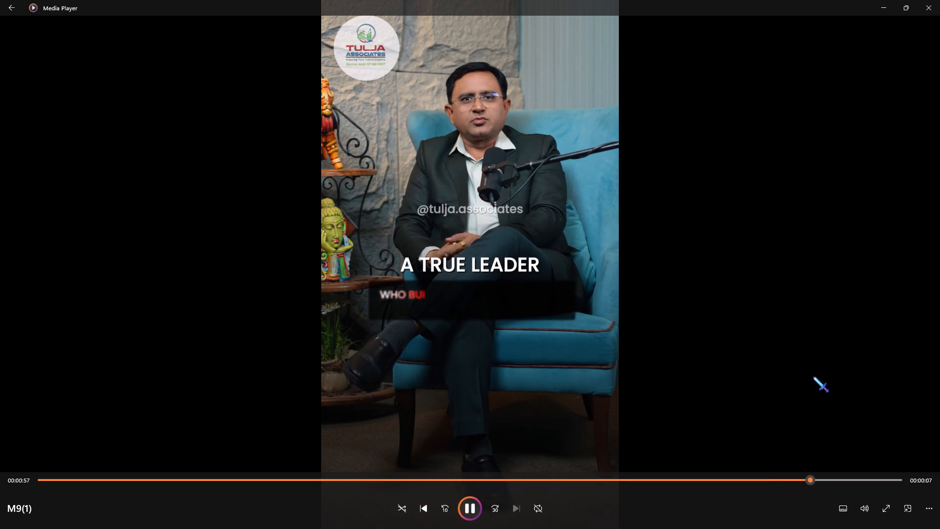
click(813, 377)
click(813, 376)
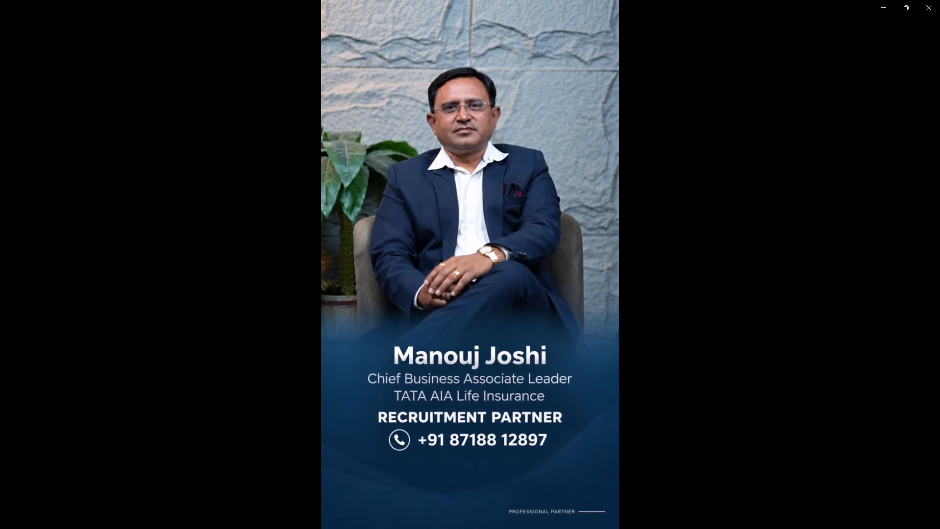
key(Print)
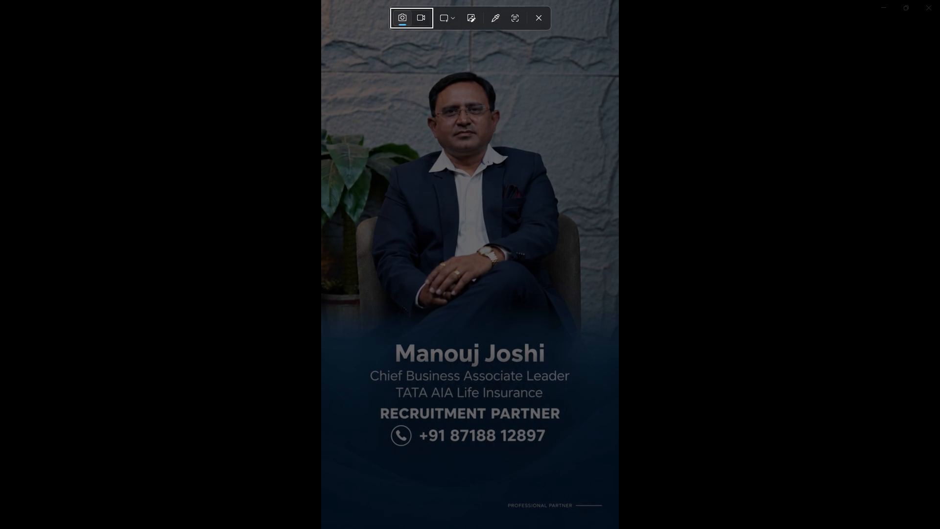
drag(323, 0, 596, 528)
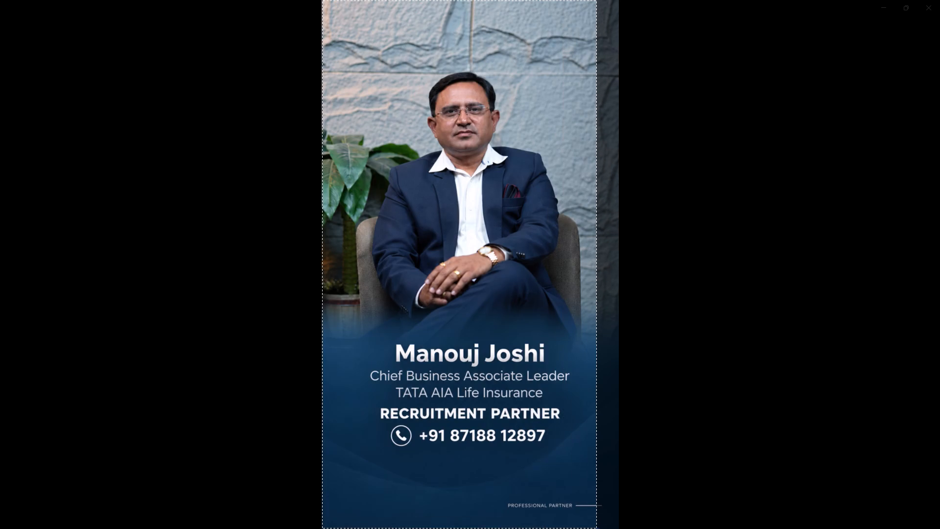
drag(596, 528, 617, 526)
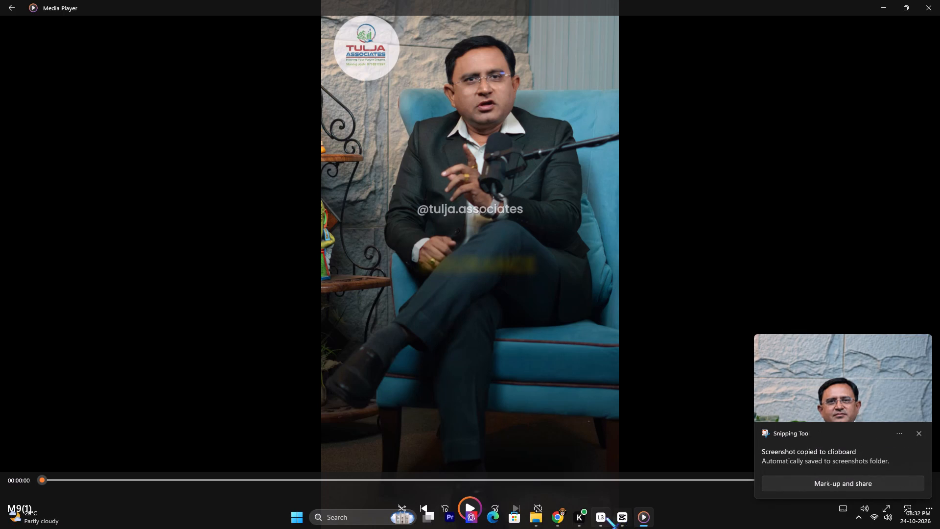
Switch to CapCut, move the playhead to the video's end at 00:00:50:51 and import the new contact card screenshot from the Gallery.
click(623, 517)
scroll(586, 426, up, 4)
click(592, 377)
drag(592, 377, 939, 386)
click(916, 457)
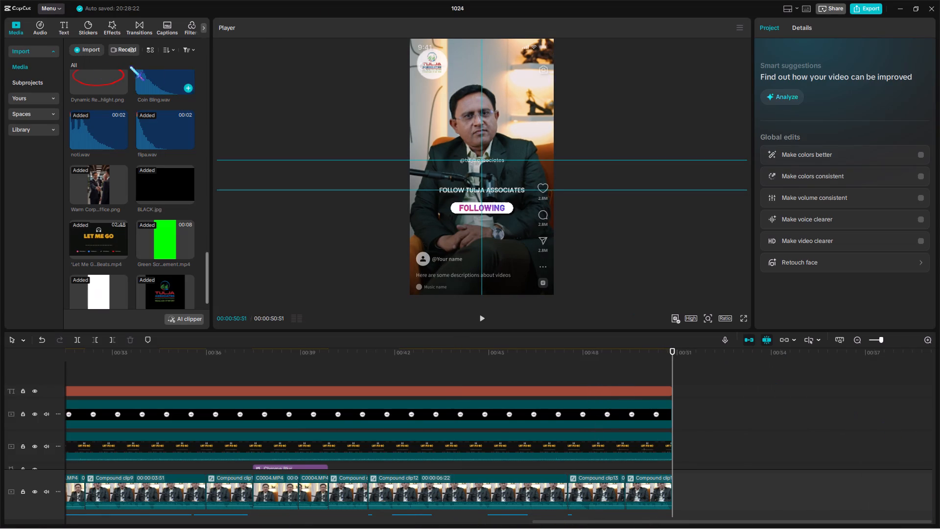
click(87, 56)
click(87, 52)
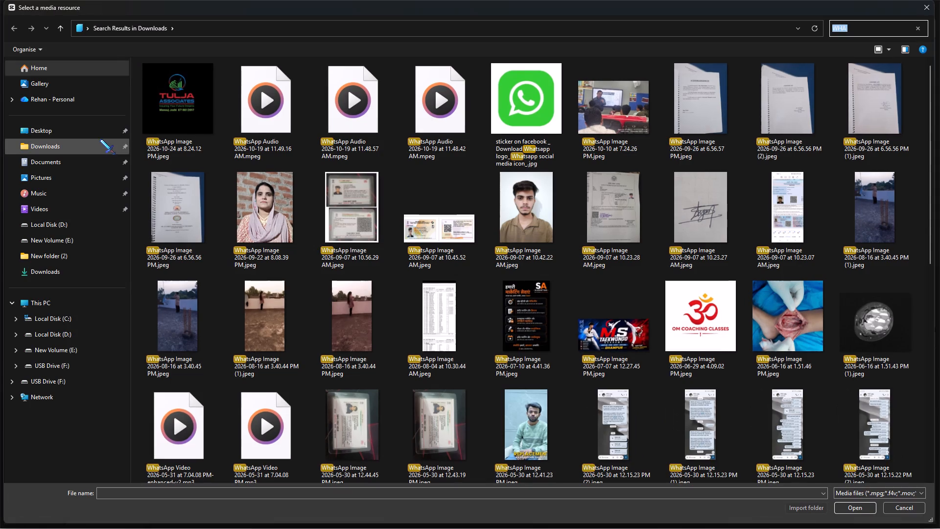
click(94, 141)
click(66, 77)
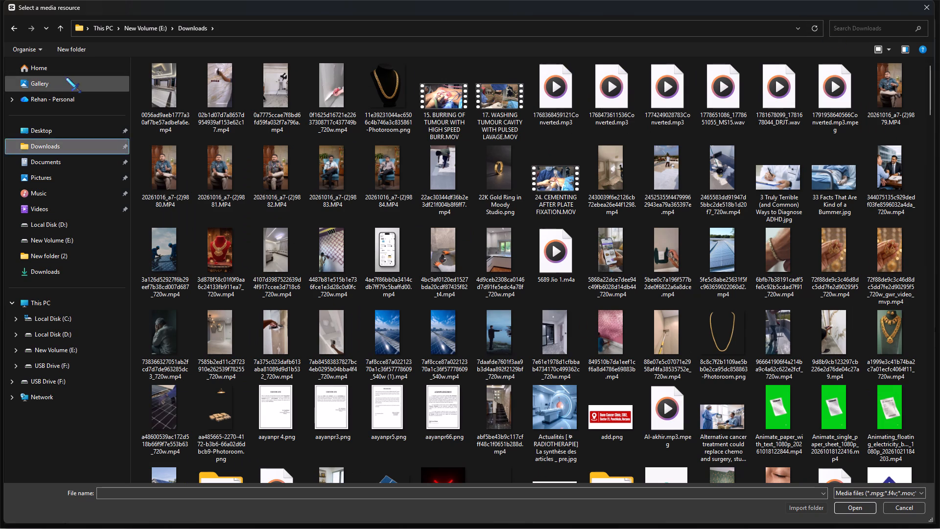
double_click(169, 85)
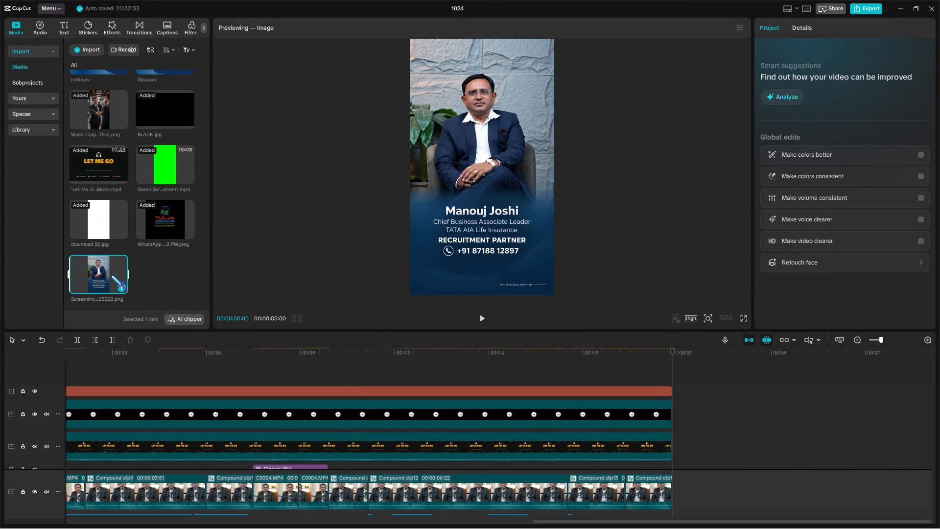
drag(104, 275, 674, 410)
drag(636, 361, 939, 369)
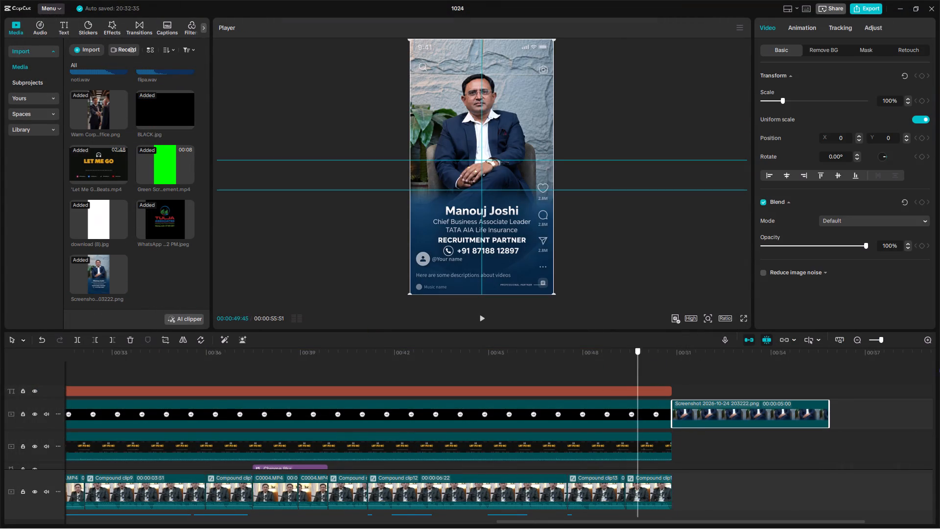
drag(939, 369, 546, 378)
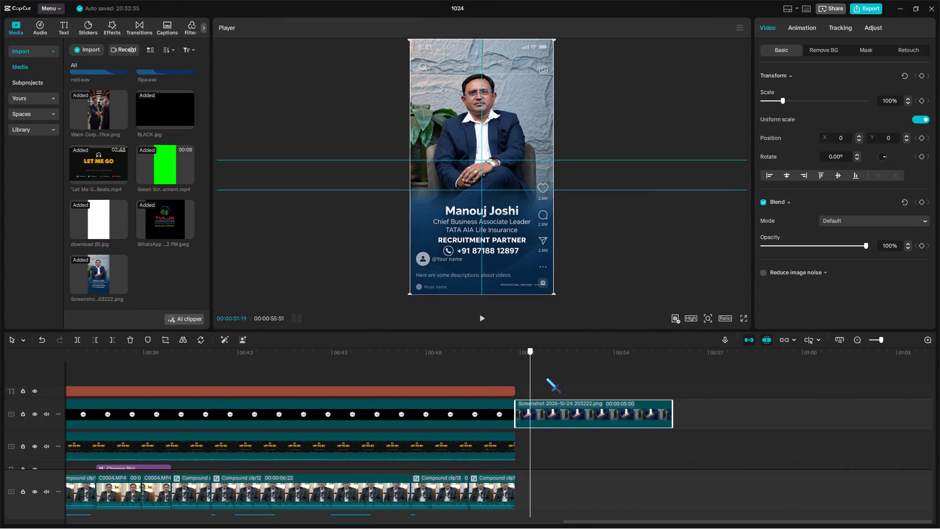
Trim the contact card screenshot so it ends at 00:00:54:11.
drag(546, 378, 620, 386)
key(w)
Extend the 'Let Me Go' music clip so it ends together with the contact card at 00:00:54:11.
click(884, 339)
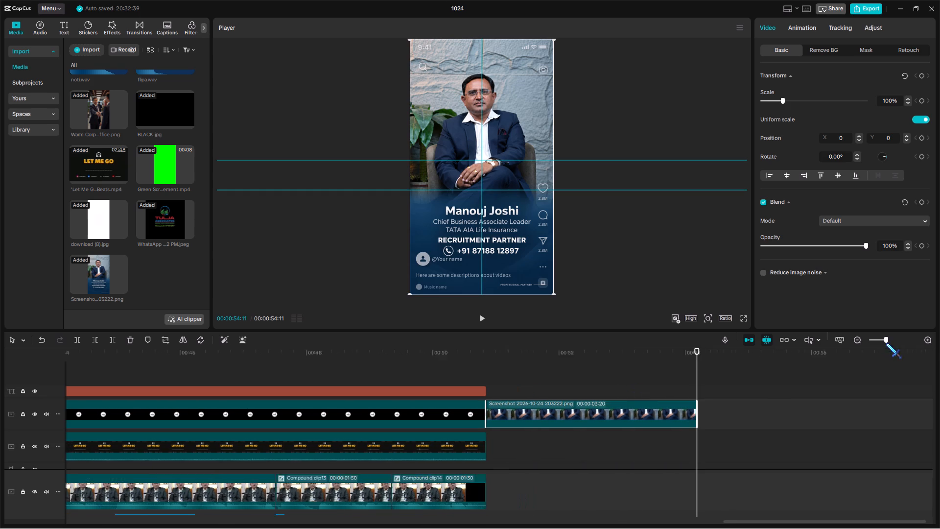
drag(509, 439, 699, 438)
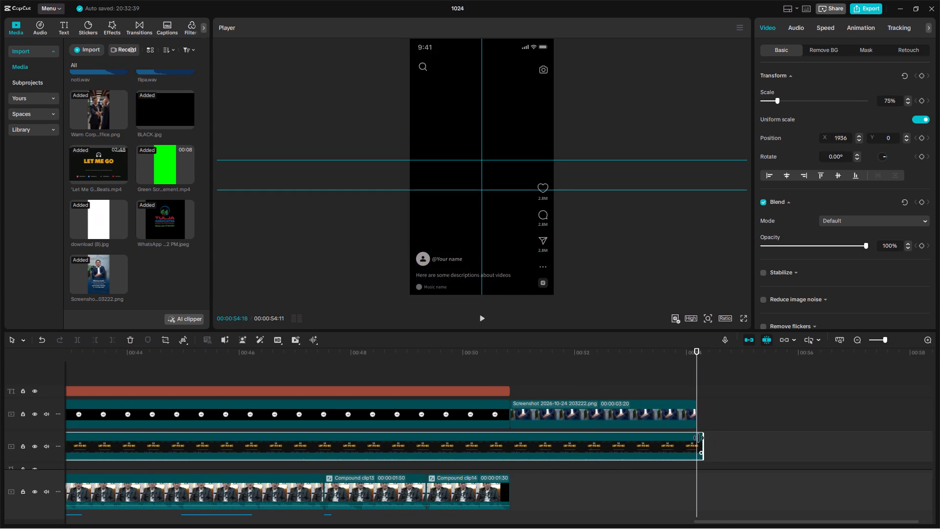
drag(699, 438, 697, 435)
Add Transform keyframes at the contact card's start and end, setting scale to 105% at the start and 101% at the end.
click(505, 362)
drag(505, 362, 510, 371)
click(523, 407)
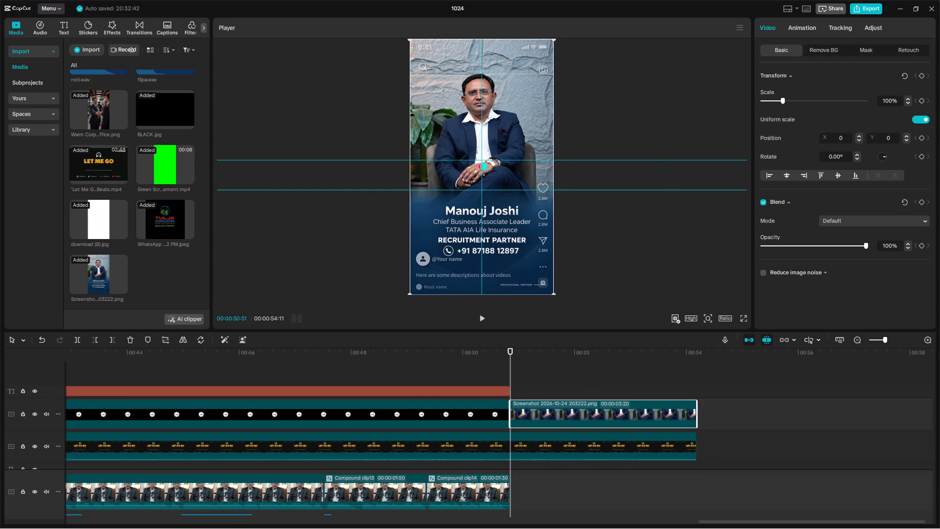
click(922, 77)
drag(693, 356, 708, 355)
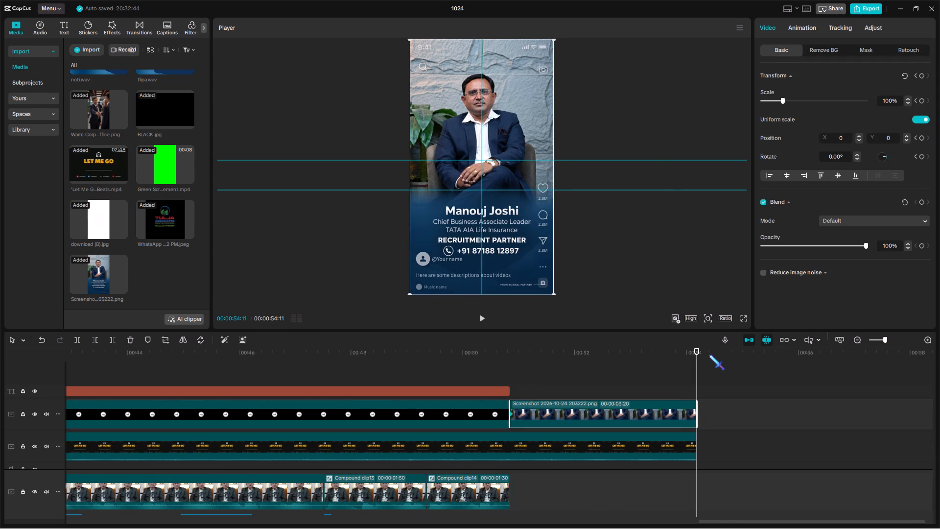
click(923, 76)
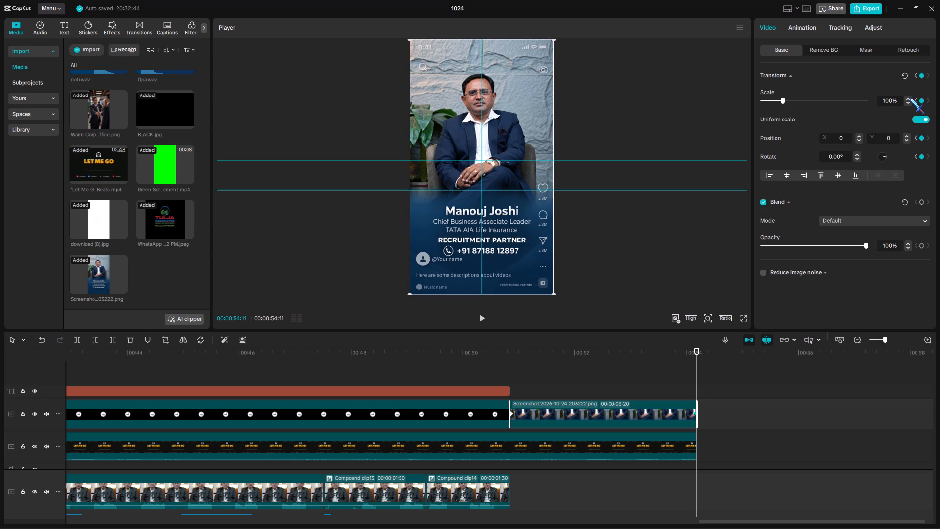
click(910, 98)
click(508, 351)
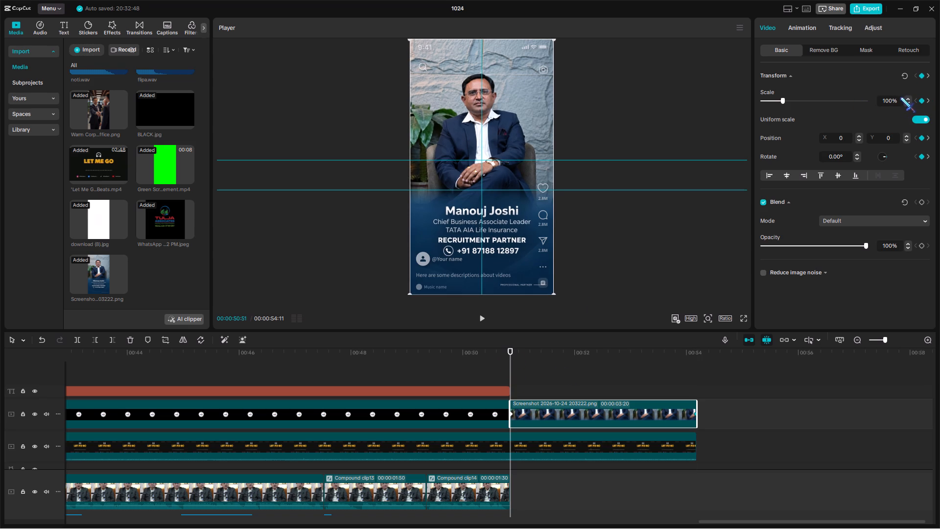
triple_click(905, 97)
triple_click(907, 98)
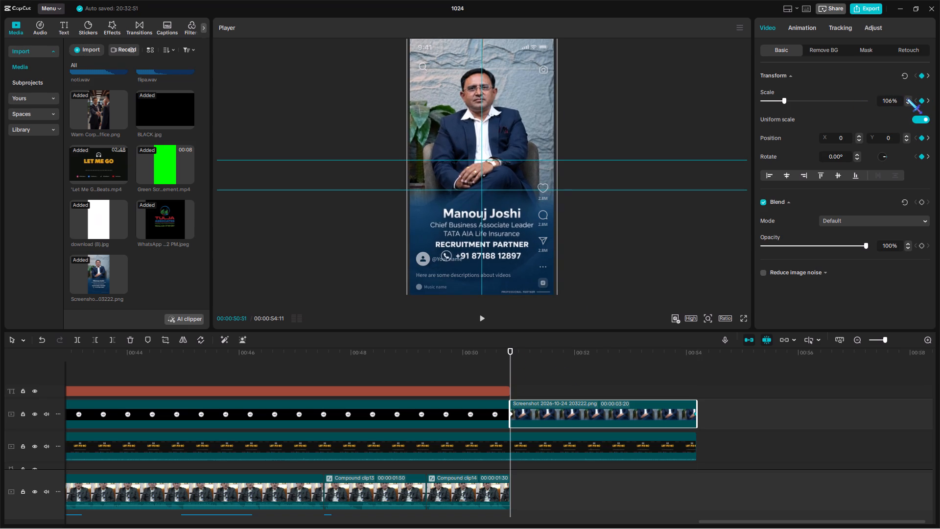
click(907, 103)
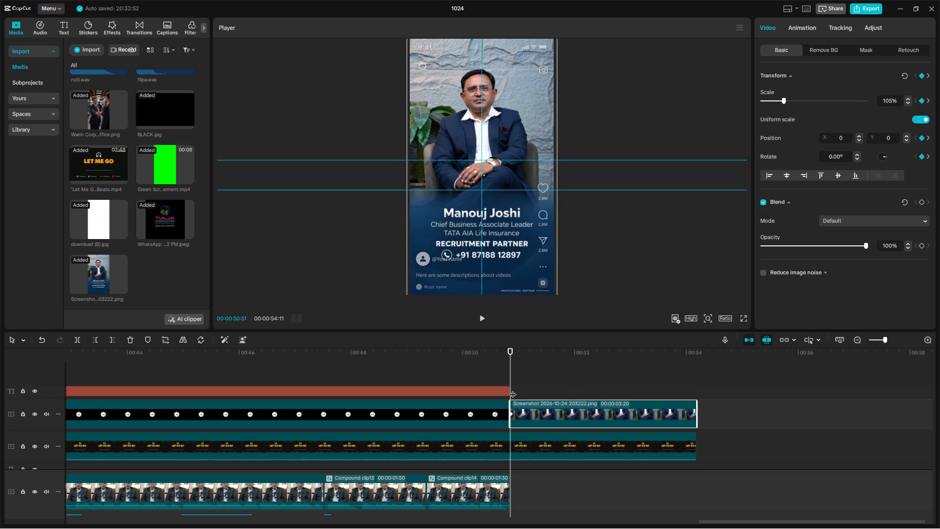
Apply the Black Fade overlay transition at the join between the logo clip and the contact card, and play across it.
click(456, 379)
key(space)
key(space)
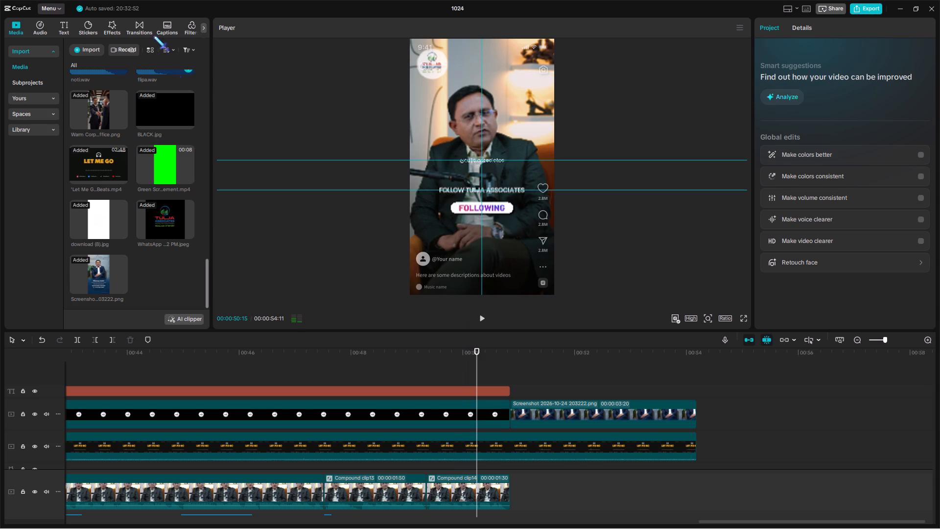
click(137, 31)
click(47, 130)
drag(94, 81, 391, 253)
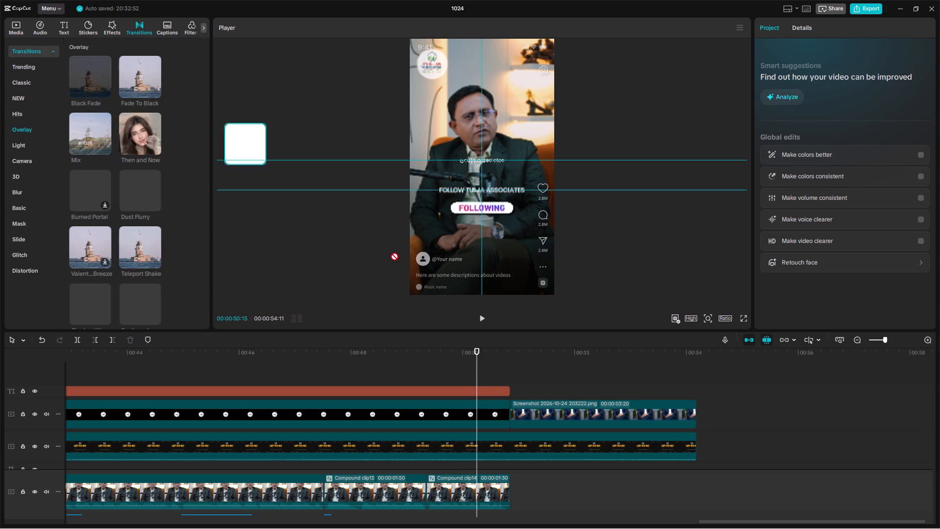
drag(391, 253, 502, 409)
click(470, 377)
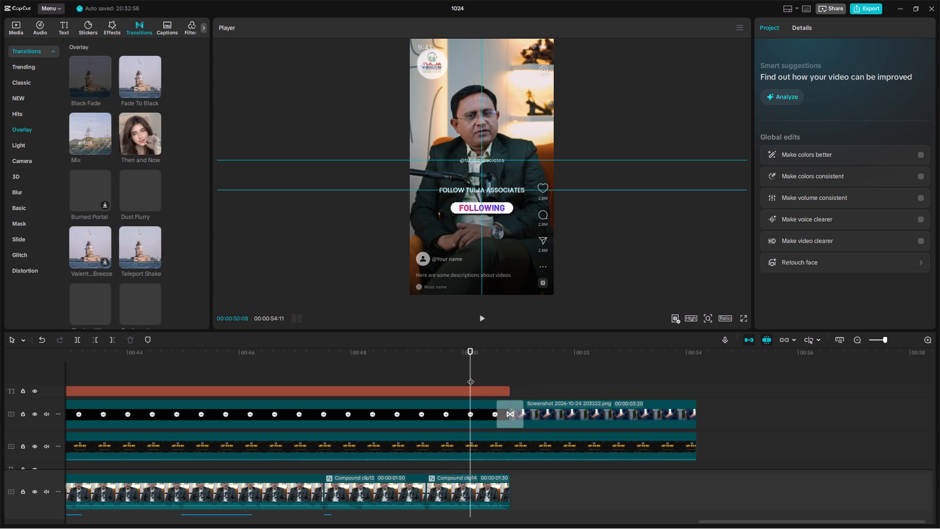
key(space)
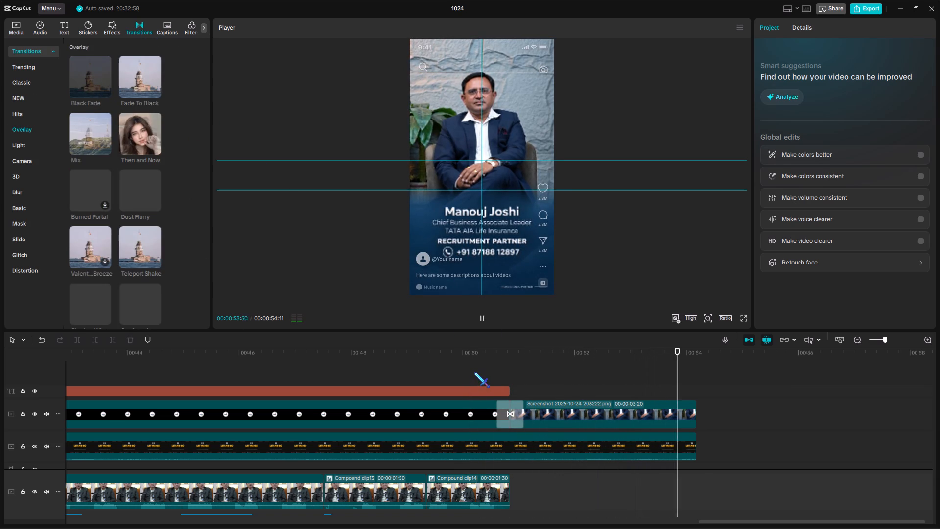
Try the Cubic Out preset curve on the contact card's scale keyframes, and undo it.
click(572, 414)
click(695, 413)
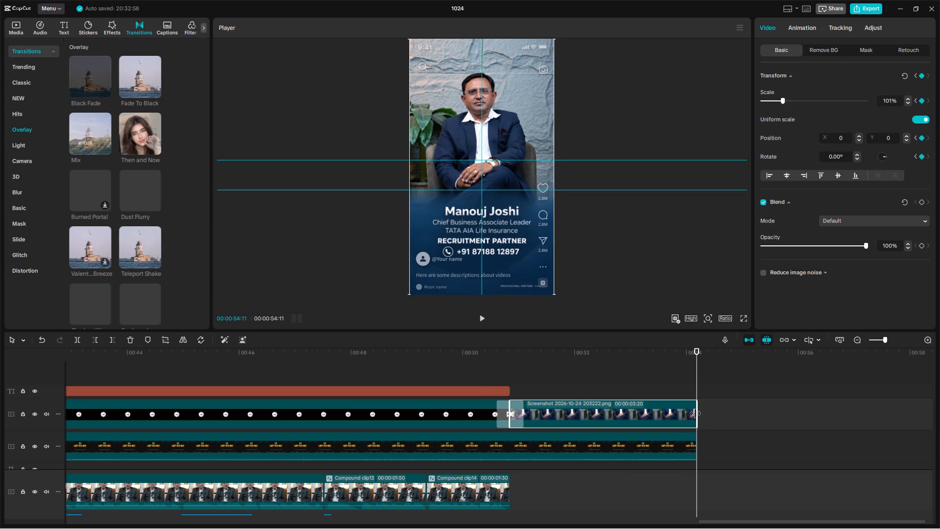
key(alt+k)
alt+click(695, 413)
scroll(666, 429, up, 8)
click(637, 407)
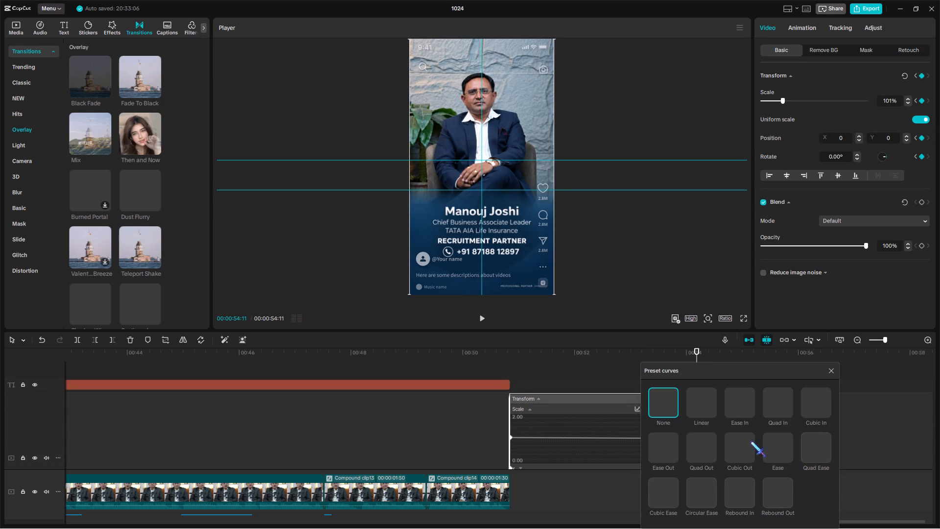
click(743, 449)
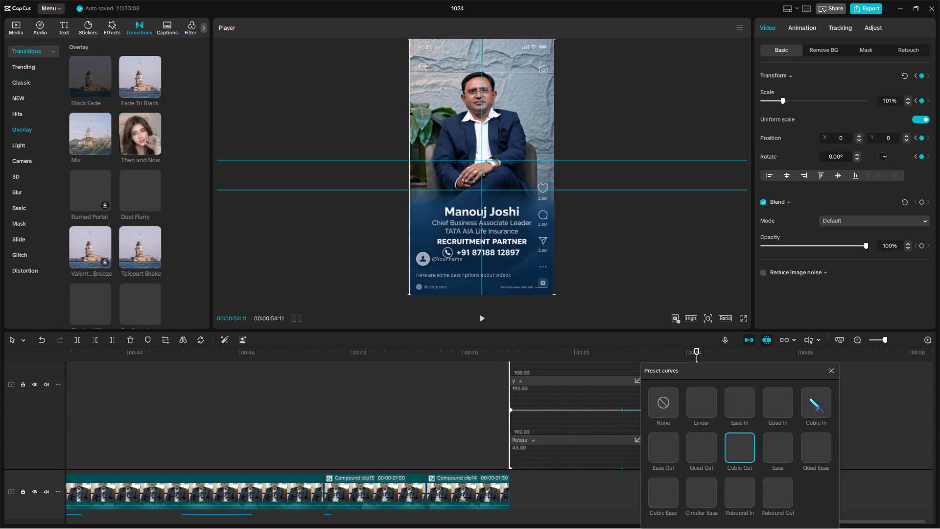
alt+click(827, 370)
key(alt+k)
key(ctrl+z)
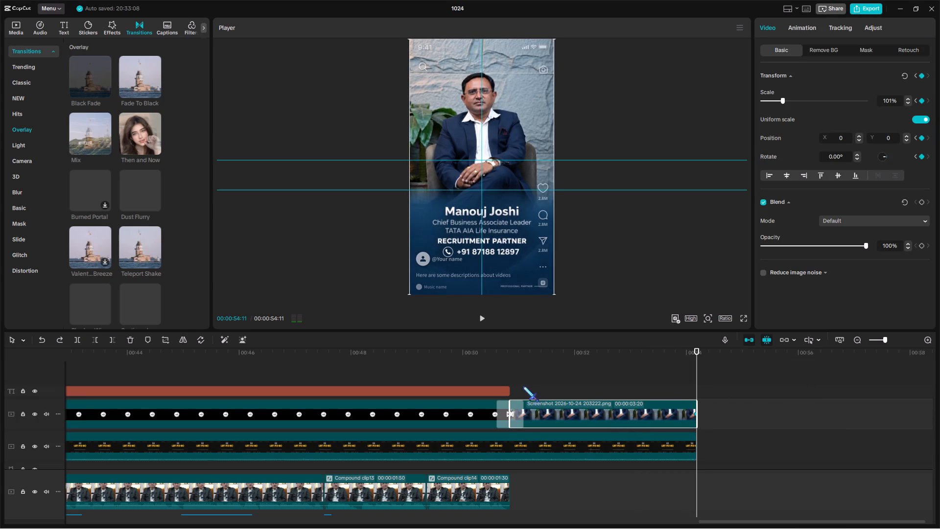
Replay the contact card animation, raise the scale of its starting keyframe to 108%, and play the card again.
click(507, 367)
key(space)
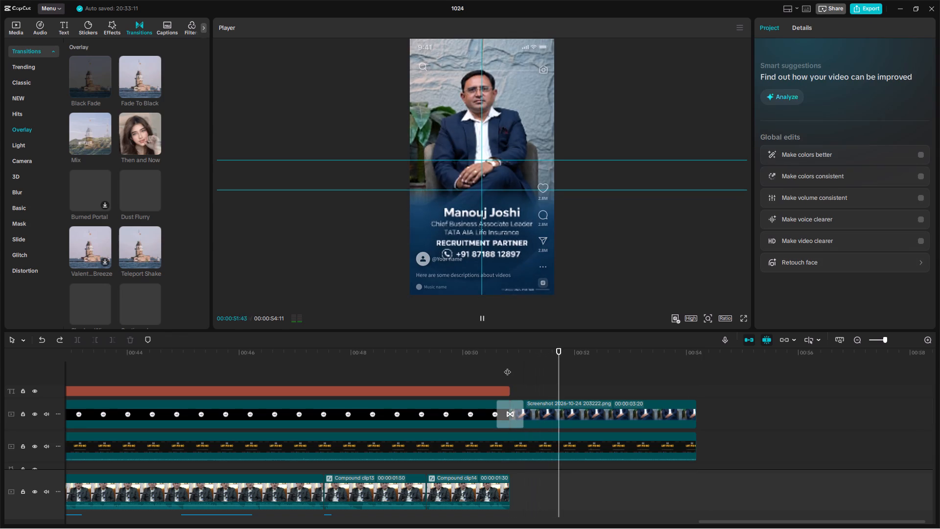
click(533, 417)
key(space)
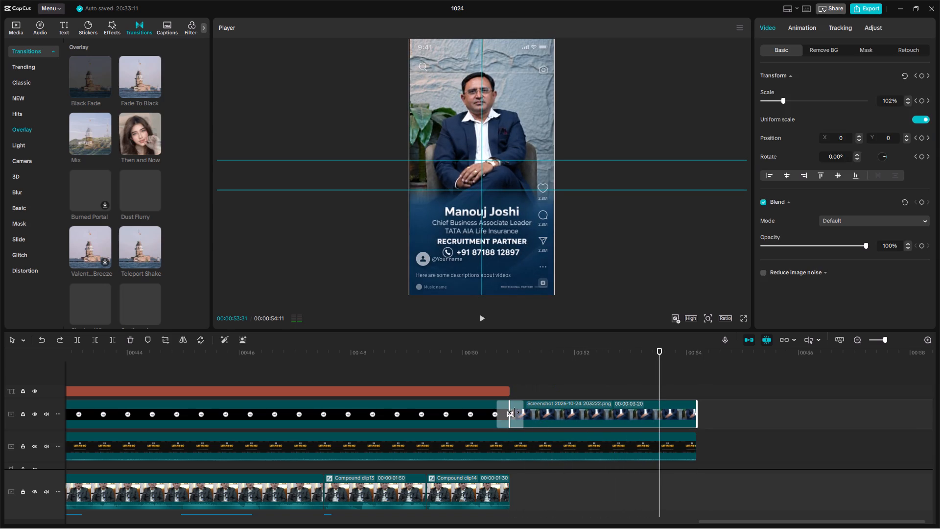
click(514, 412)
click(512, 413)
double_click(511, 364)
click(538, 412)
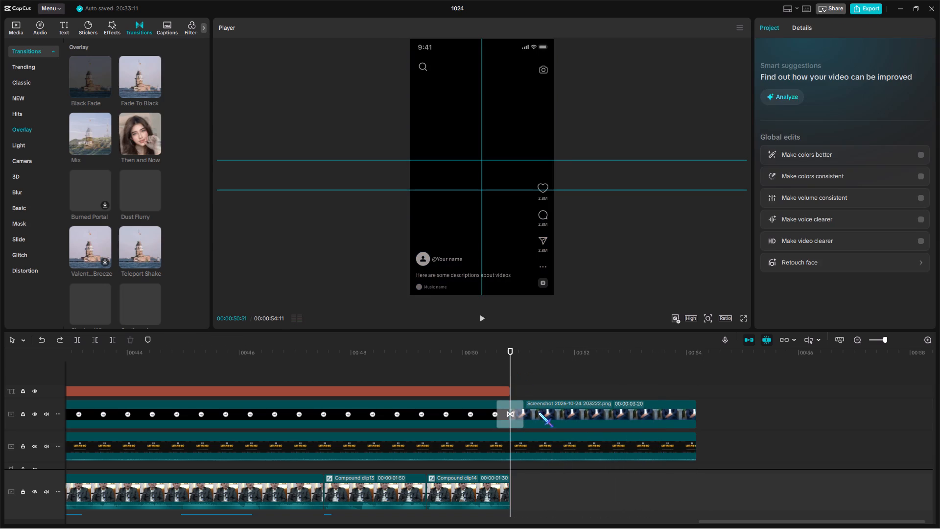
triple_click(910, 99)
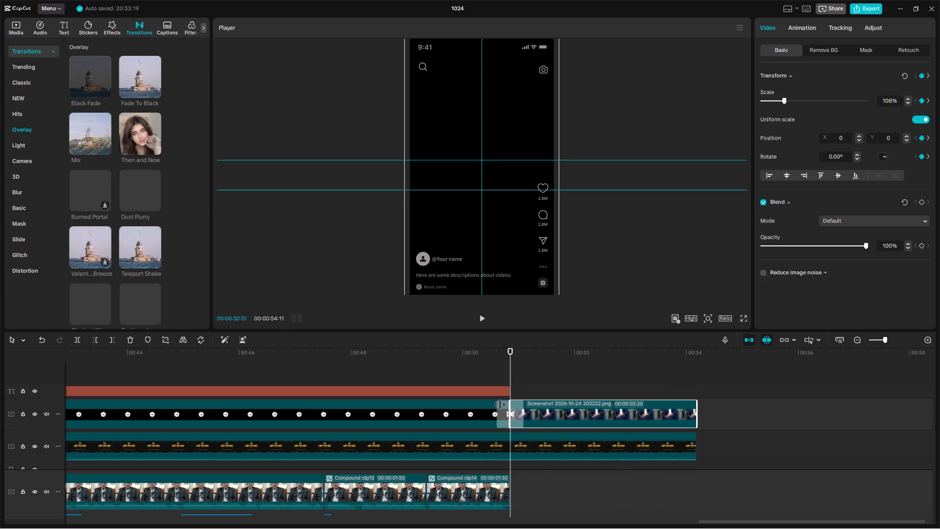
click(520, 380)
key(space)
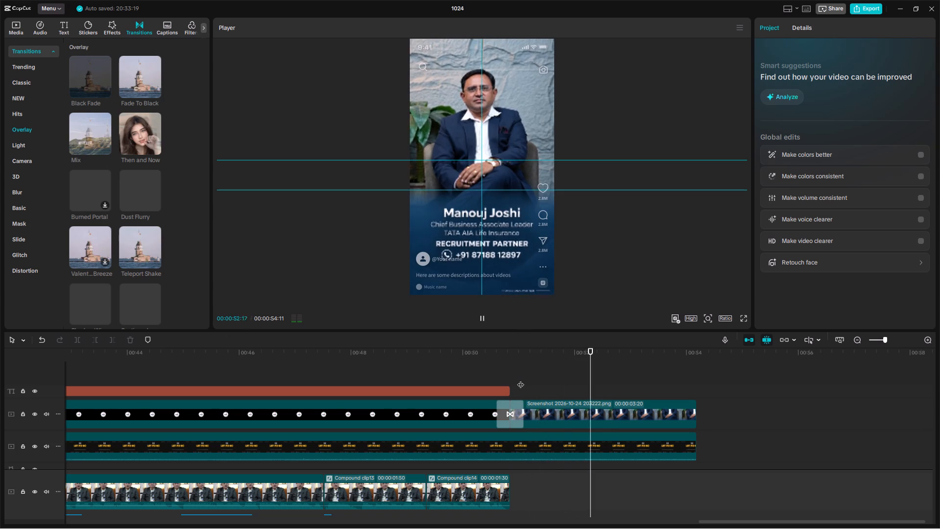
Play the ending sections and open the 'Let Me Go' music clip's audio settings to check its volume and fades.
click(406, 372)
scroll(406, 372, down, 6)
key(space)
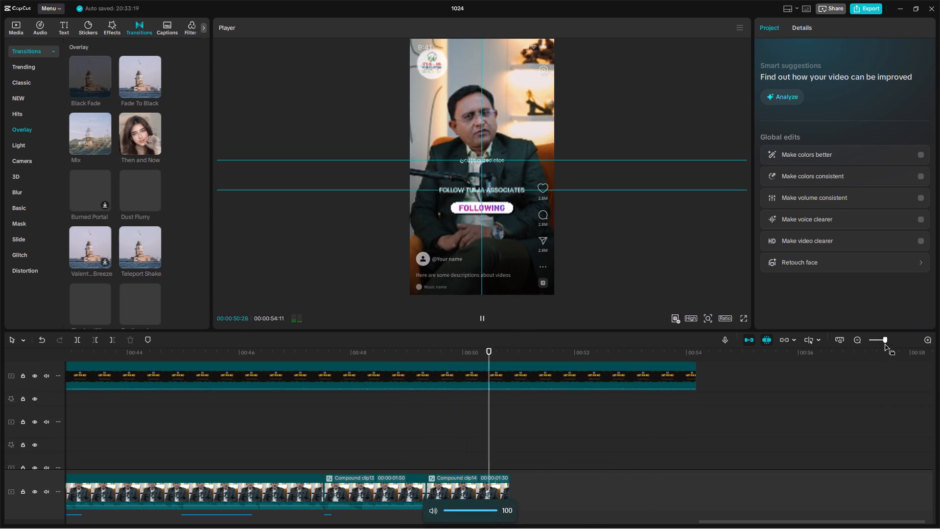
drag(883, 341, 880, 346)
scroll(498, 429, up, 6)
click(464, 376)
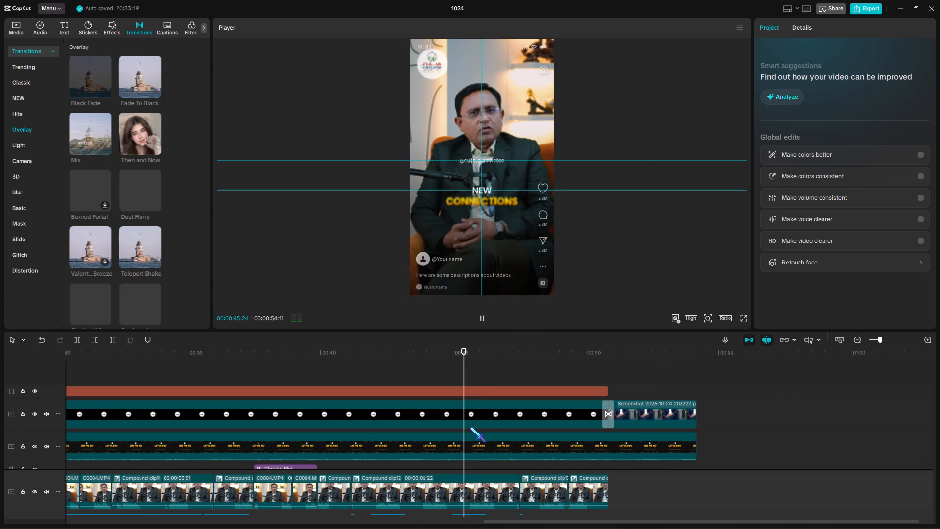
click(470, 427)
click(472, 441)
click(475, 373)
key(space)
click(482, 437)
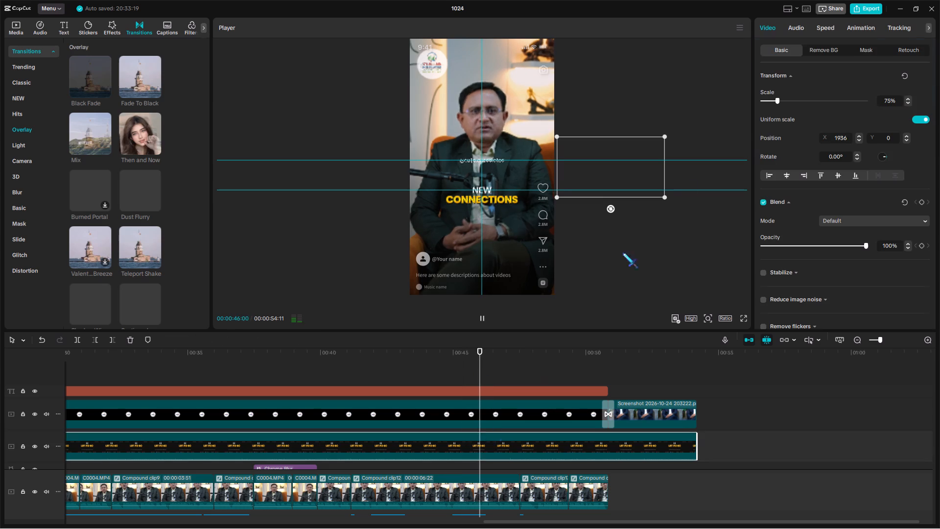
click(799, 27)
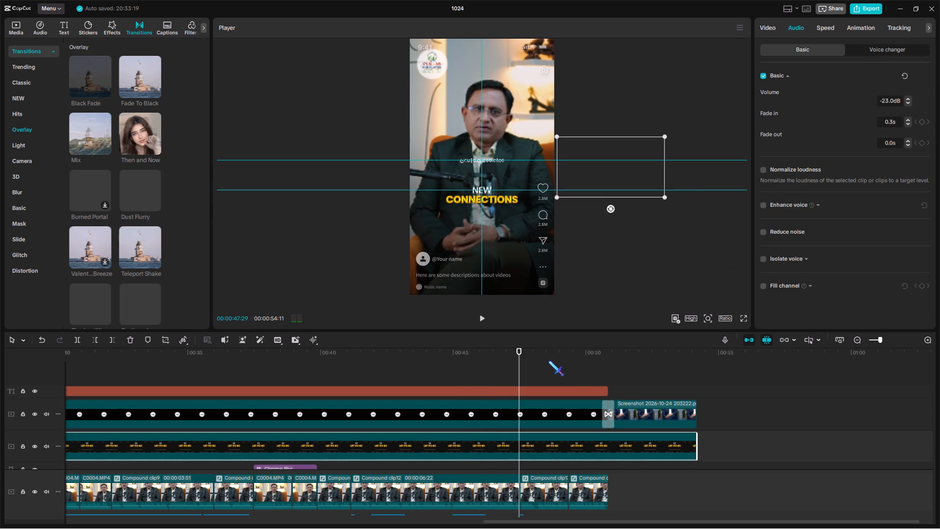
Copy the short sound effect at the start of Compound clip13 and paste it at the cut into the last compound clip.
click(559, 369)
scroll(565, 373, down, 20)
scroll(565, 373, down, 5)
key(space)
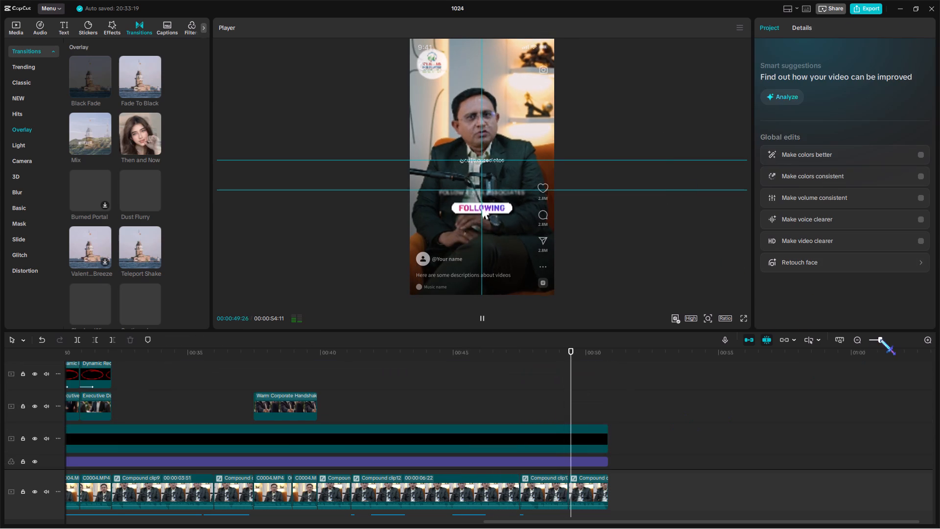
click(880, 340)
scroll(688, 411, down, 17)
scroll(578, 461, down, 8)
drag(553, 473, 565, 481)
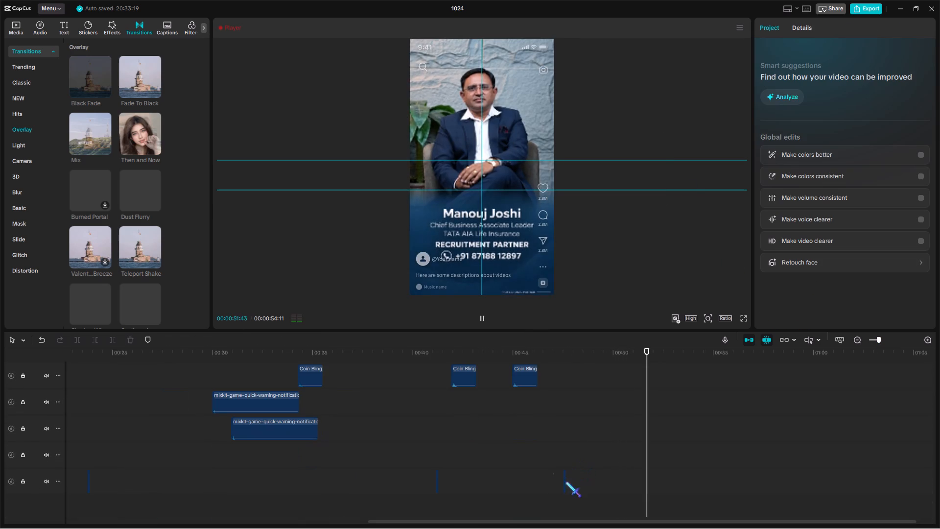
drag(565, 481, 573, 483)
key(ctrl+c)
scroll(577, 477, up, 14)
ctrl+click(595, 473)
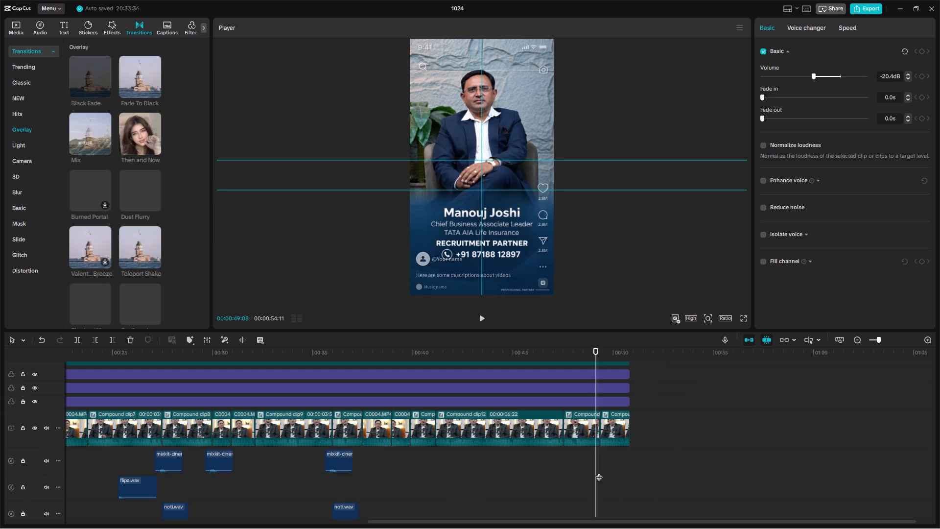
ctrl+double_click(599, 472)
key(ctrl+v)
scroll(614, 474, down, 8)
Play the ending with the pasted sound effect and scrub through the contact card to the end of the timeline.
key(space)
click(518, 471)
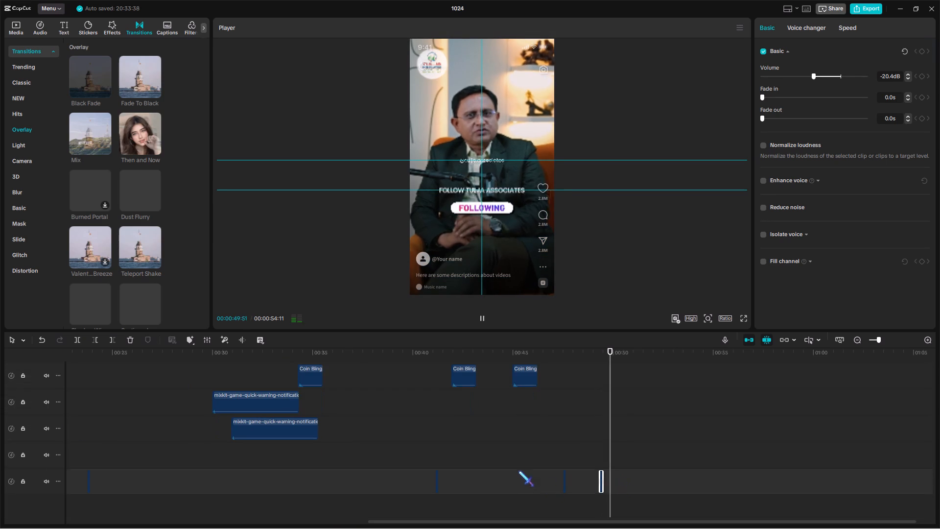
click(537, 464)
click(549, 464)
key(space)
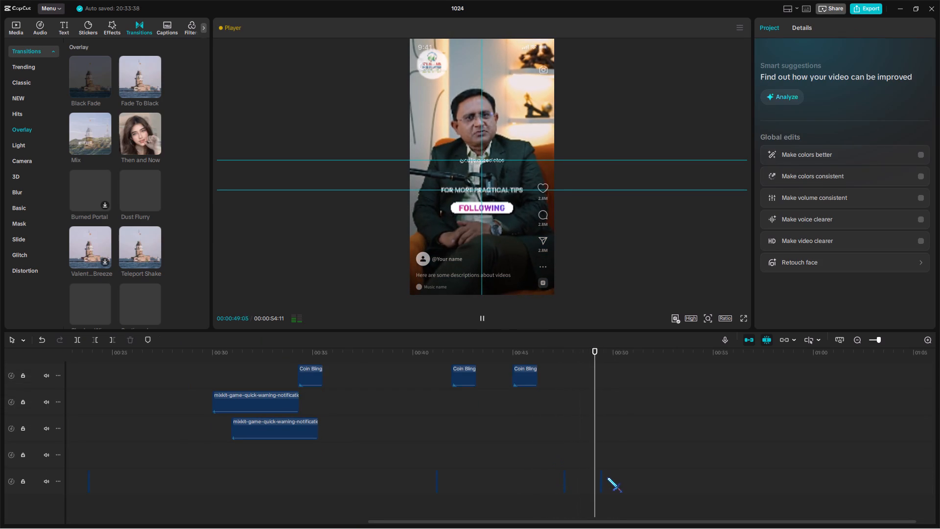
scroll(610, 479, up, 20)
scroll(610, 479, up, 9)
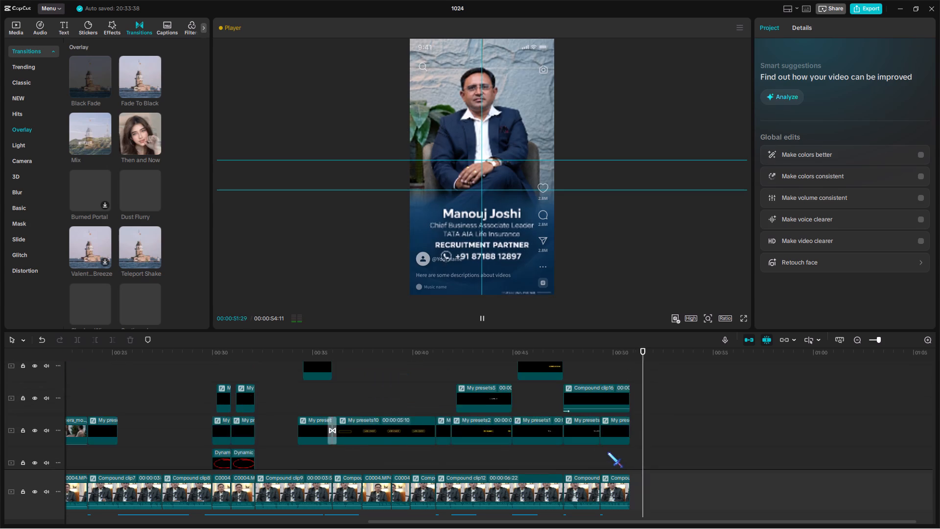
scroll(607, 452, up, 7)
click(602, 425)
scroll(602, 425, up, 12)
key(space)
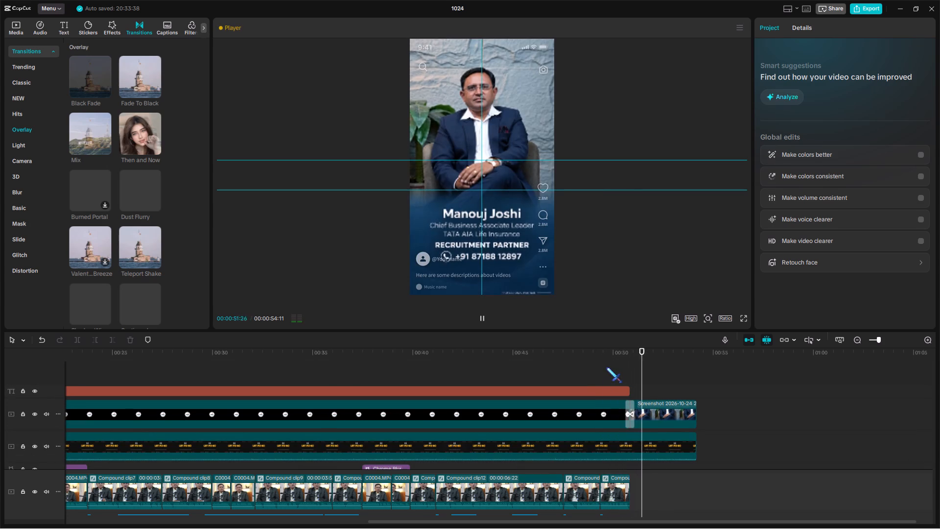
click(624, 370)
drag(625, 370, 661, 382)
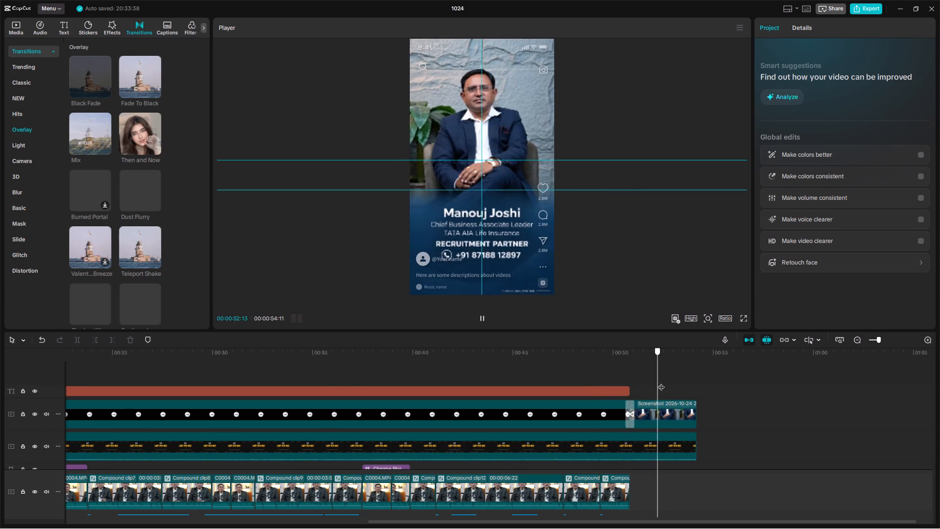
drag(661, 382, 702, 385)
scroll(696, 404, down, 20)
scroll(696, 404, down, 8)
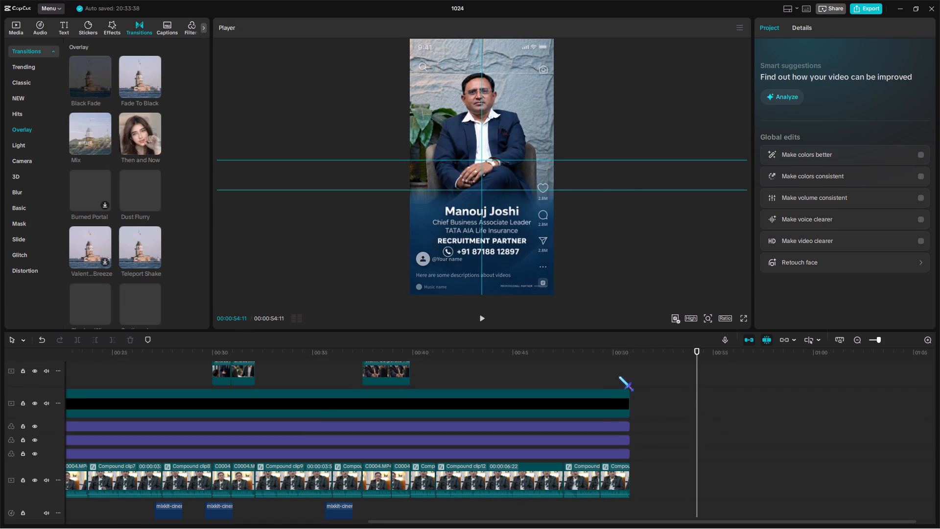
click(618, 376)
drag(615, 366, 478, 397)
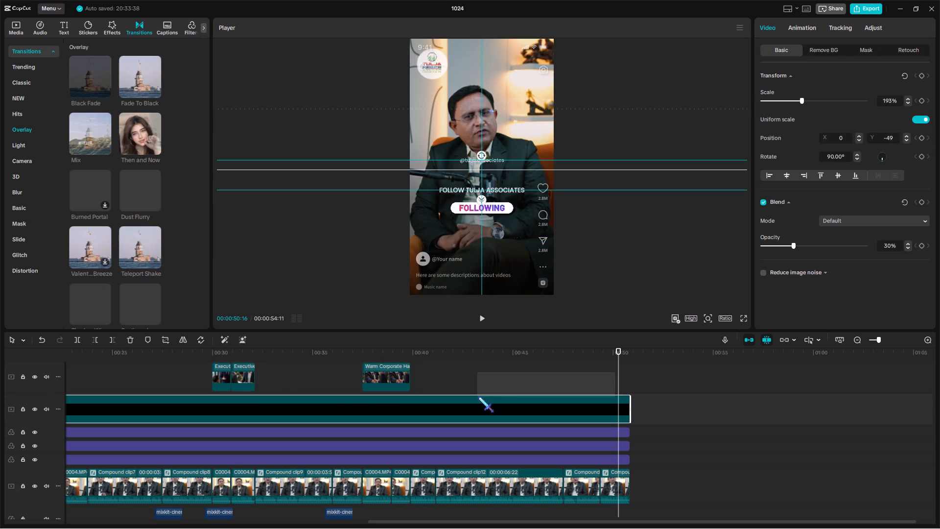
drag(478, 397, 480, 396)
click(495, 377)
drag(491, 353, 48, 399)
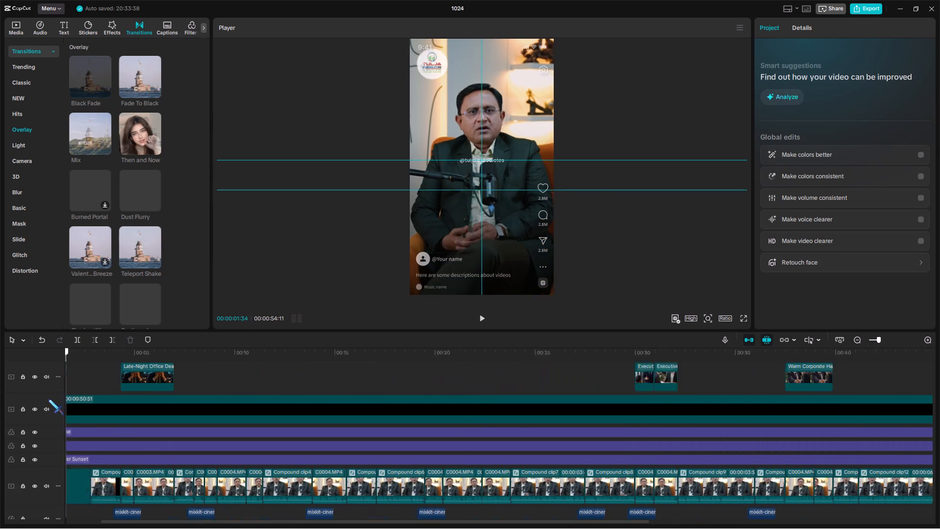
drag(48, 399, 57, 401)
drag(80, 443, 103, 433)
drag(103, 432, 91, 363)
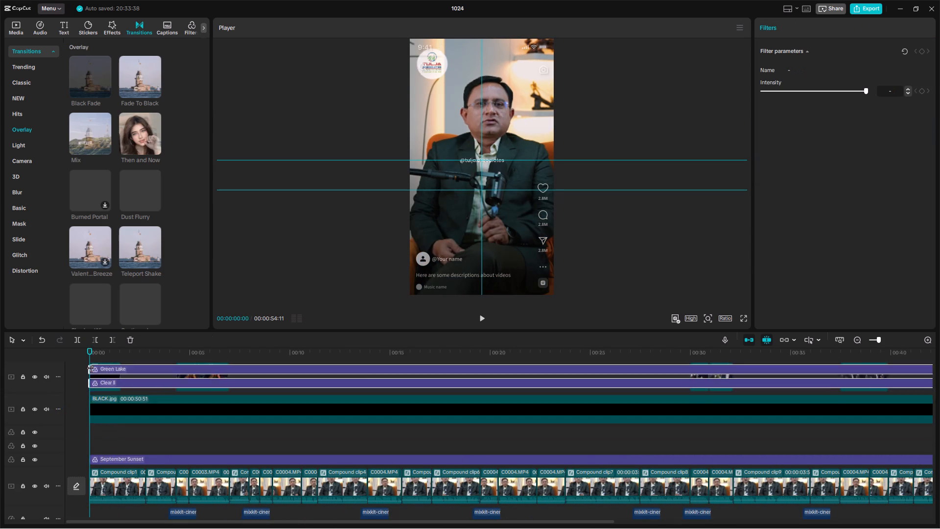
drag(91, 363, 92, 348)
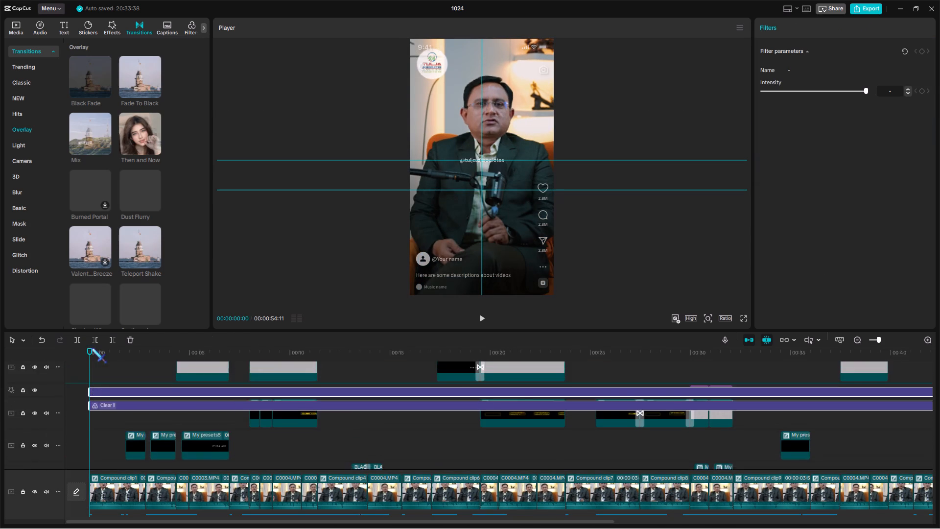
drag(92, 348, 88, 360)
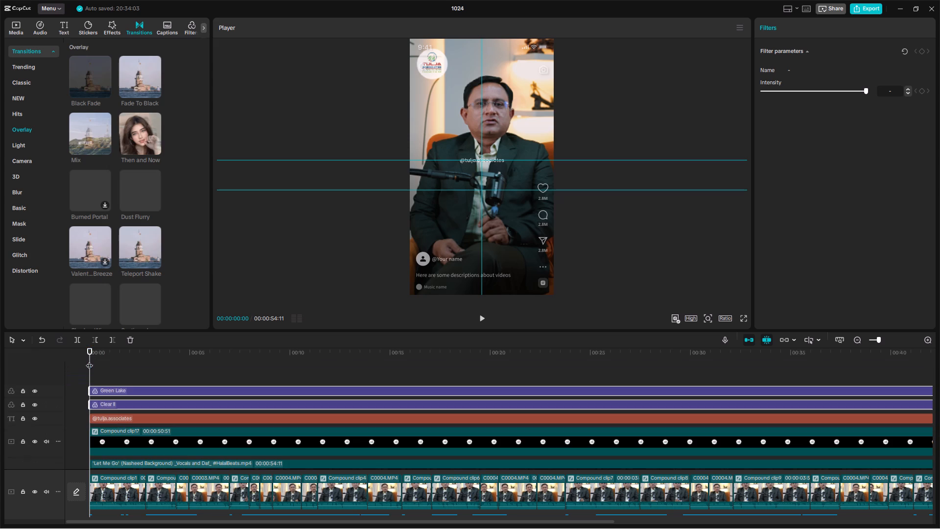
Fit the whole edit in the timeline and check the frame around 17 seconds in a full-screen preview.
click(877, 341)
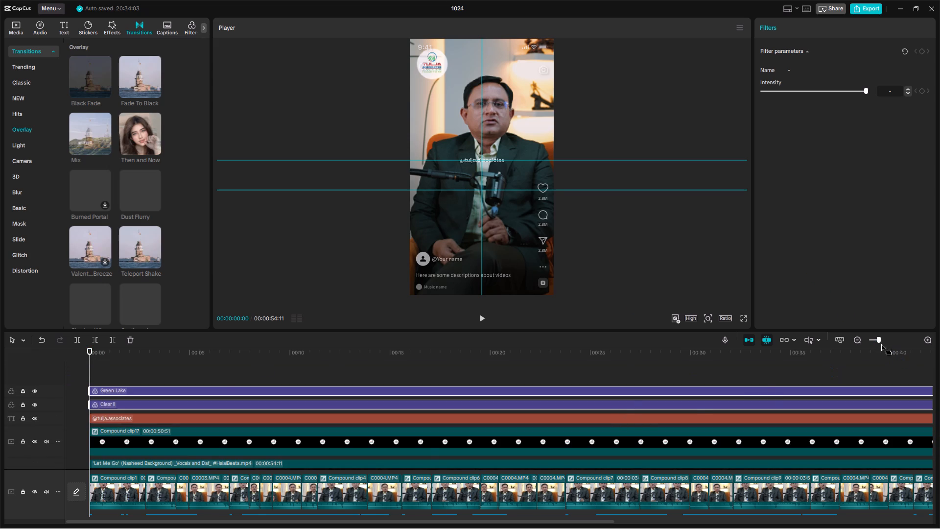
click(875, 340)
click(205, 373)
drag(205, 373, 209, 374)
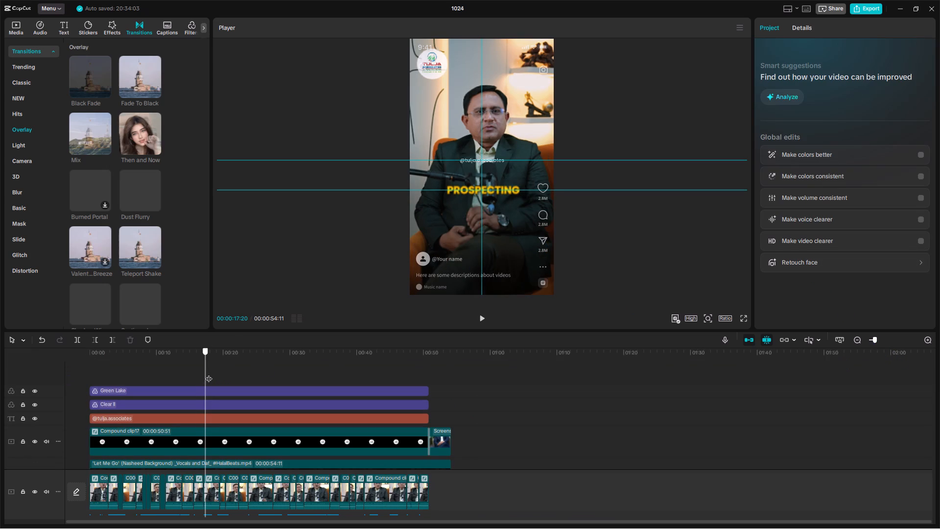
drag(209, 374, 209, 374)
click(745, 317)
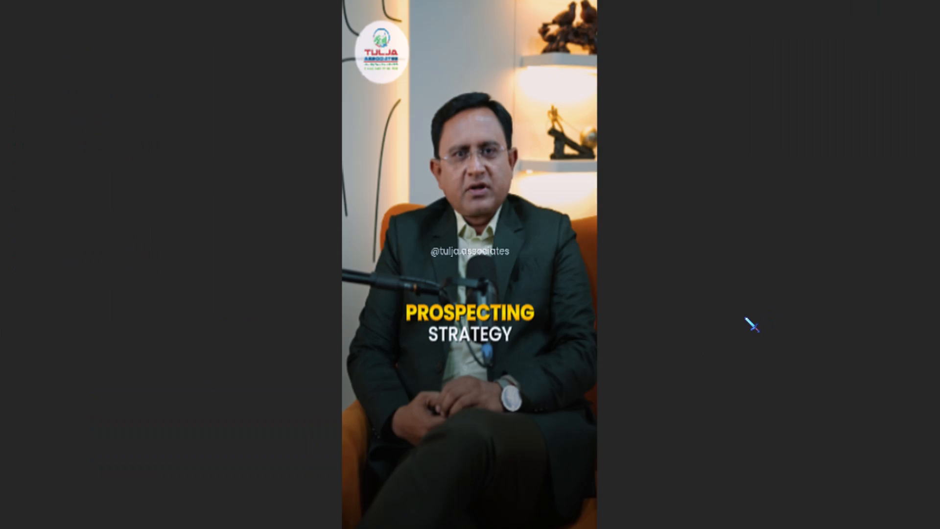
key(Escape)
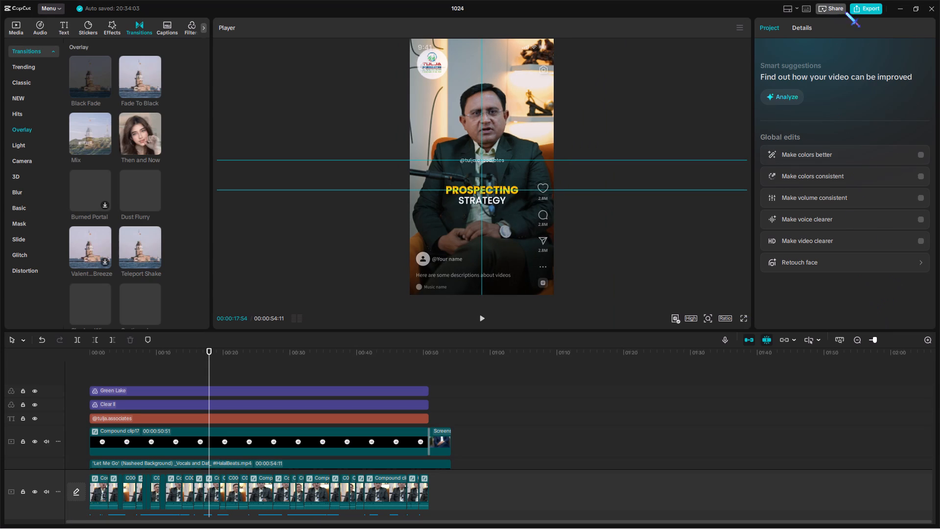
Rename the project as TA1.
click(464, 8)
click(458, 8)
text(ta)
key(BackSpace)
key(BackSpace)
text(TA1)
key(Return)
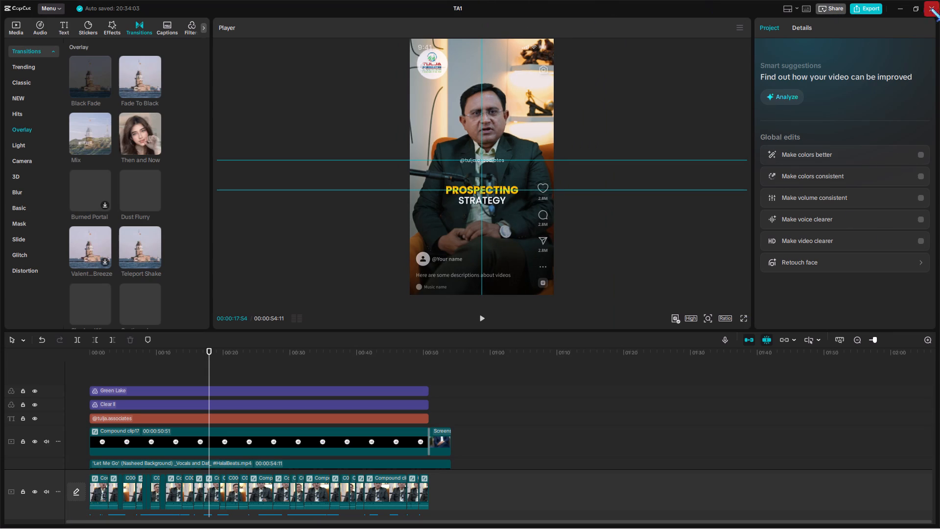
Export the TA1 video as a 1080P HEVC mp4 at 60fps.
click(869, 8)
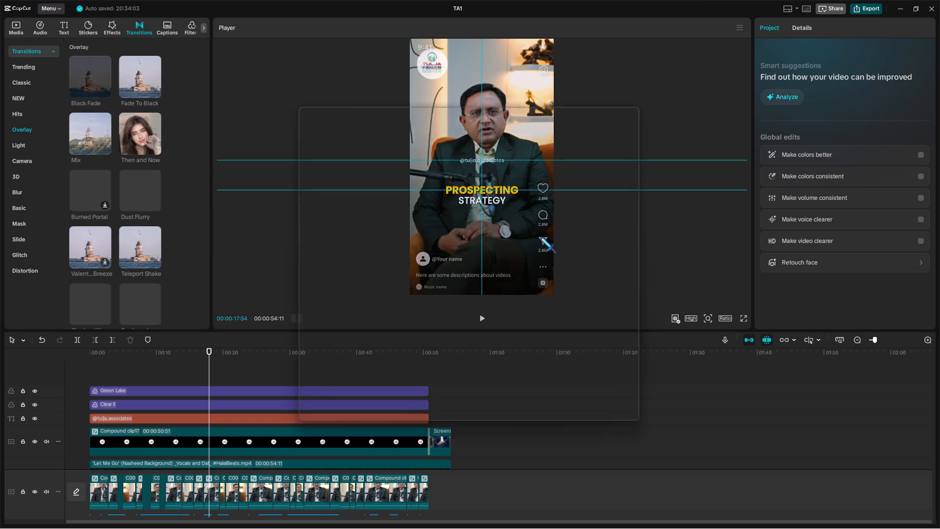
click(587, 413)
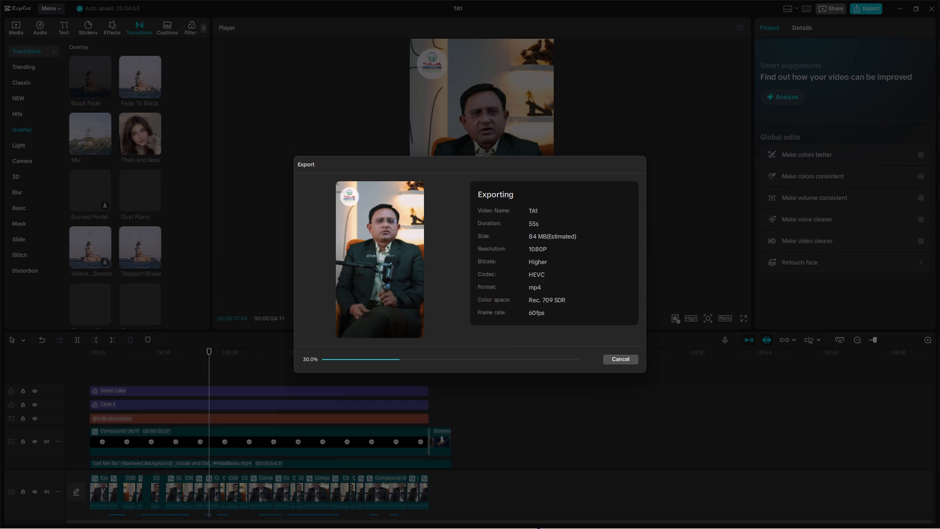
Switch to Media Player and close the open M9(1) video.
click(644, 519)
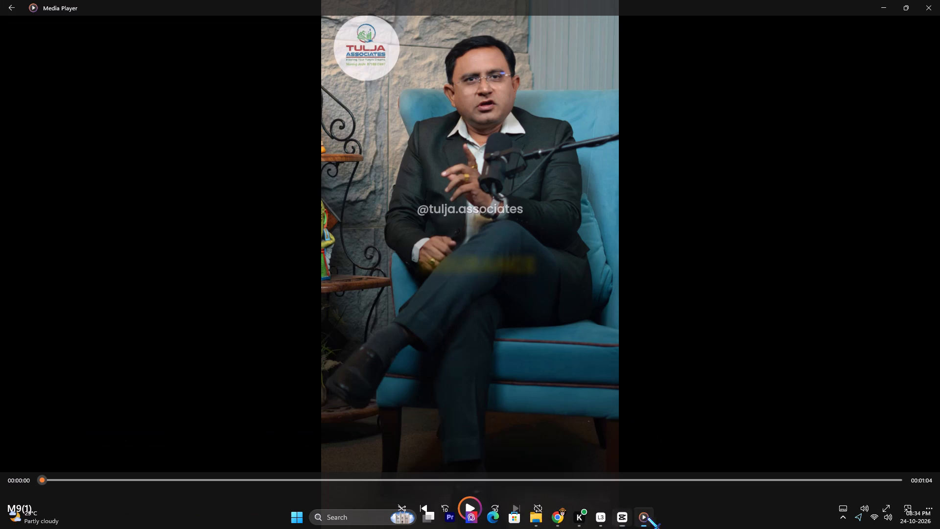
click(939, 0)
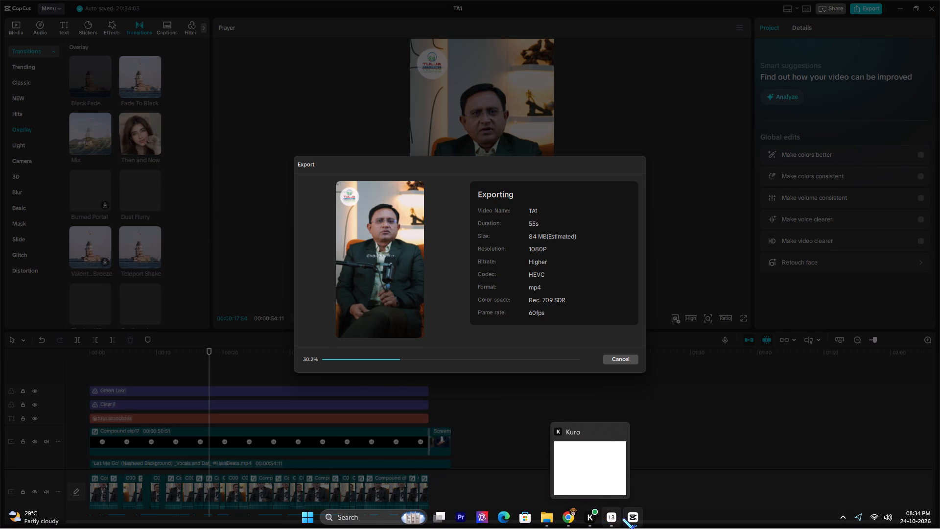
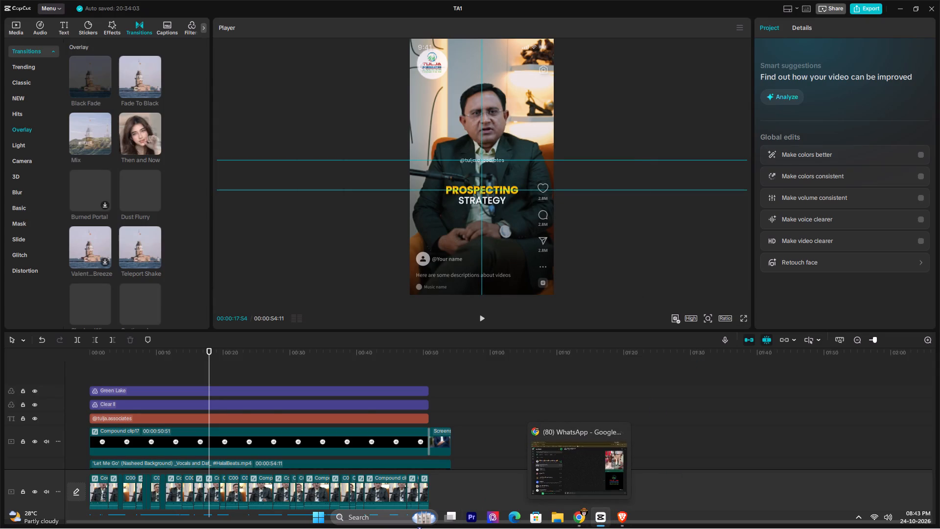
Close the TA1 project and exit the video editor from its home window.
click(934, 8)
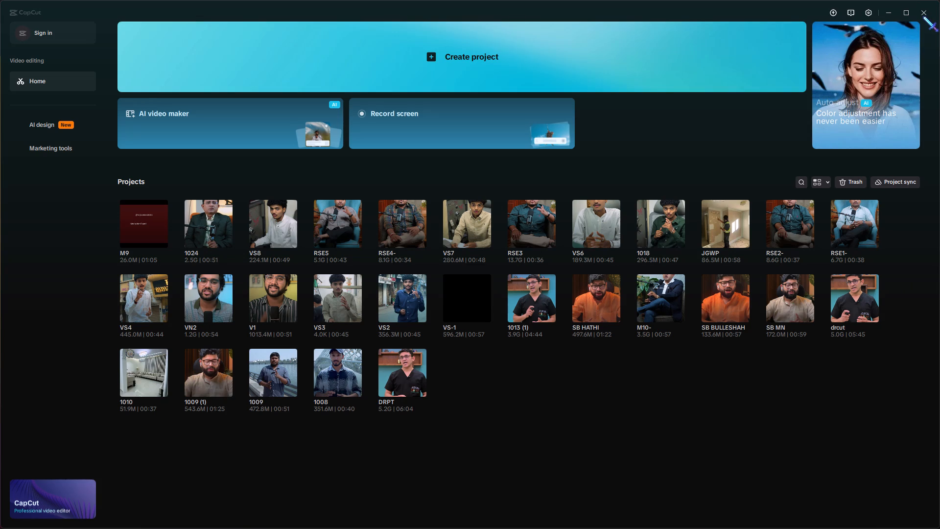
click(924, 14)
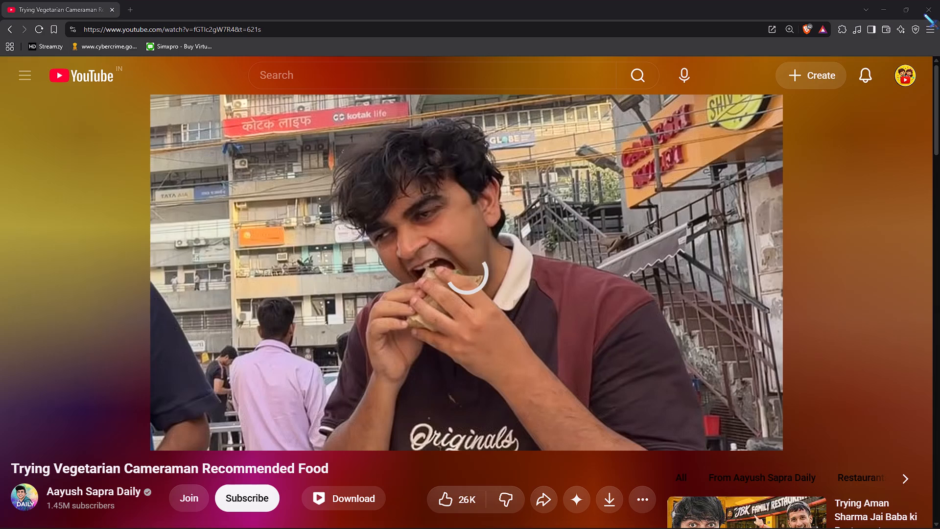
Pause the YouTube video in the browser.
click(564, 324)
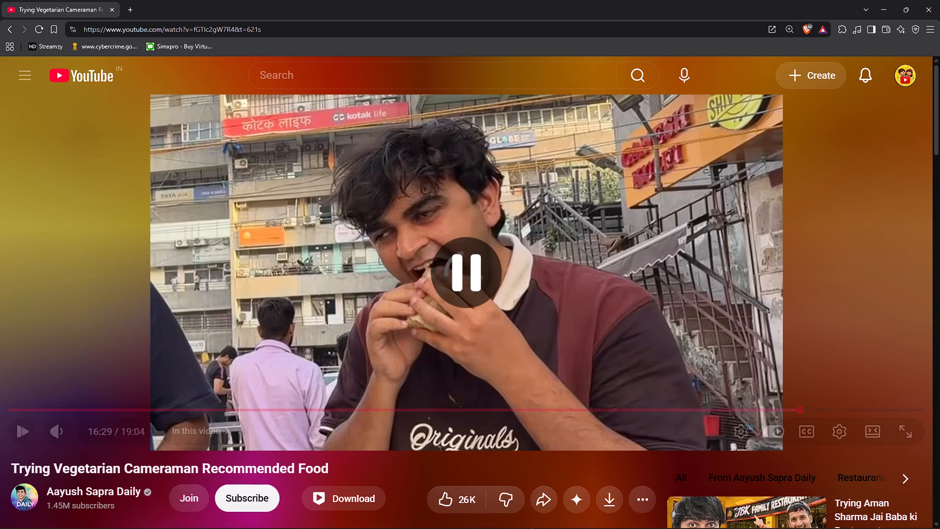
Switch to File Explorer, search Local Disk (D:) for "TA" and open TA1.mp4 for playback.
click(560, 517)
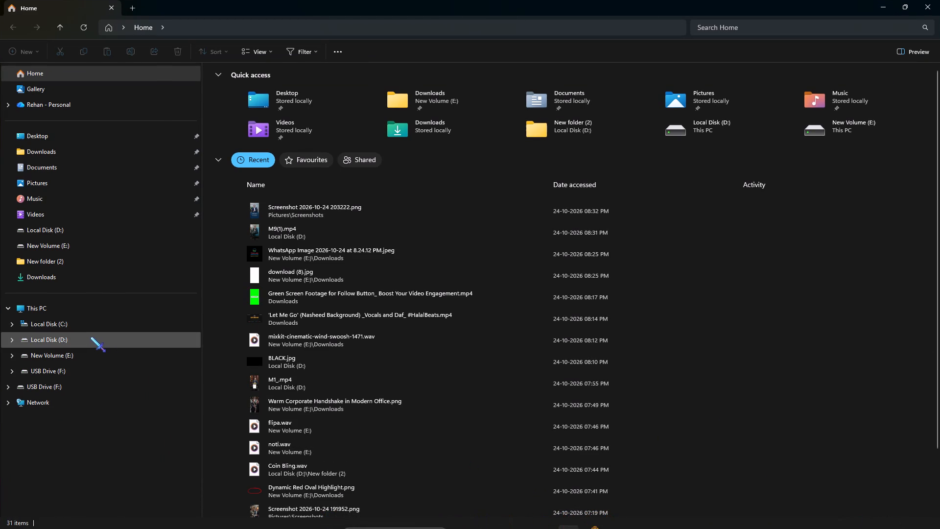
click(89, 342)
click(839, 28)
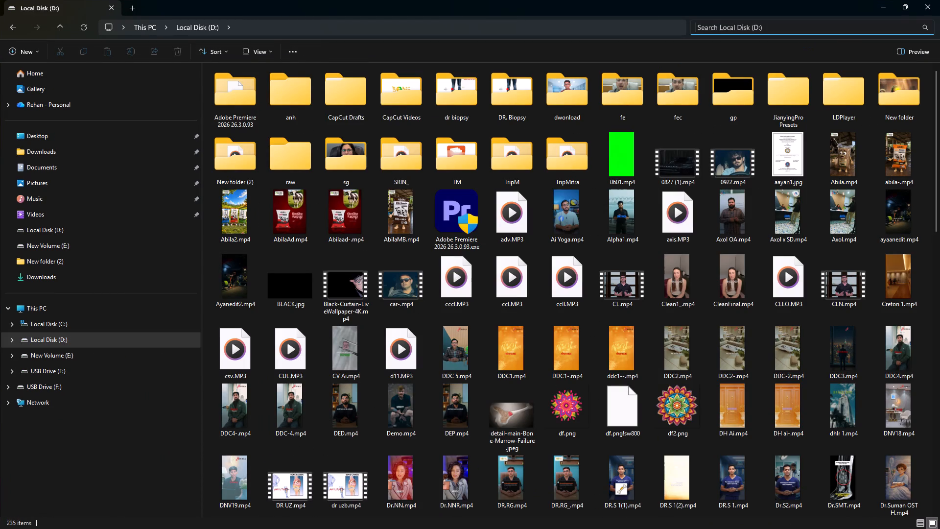
text(TA)
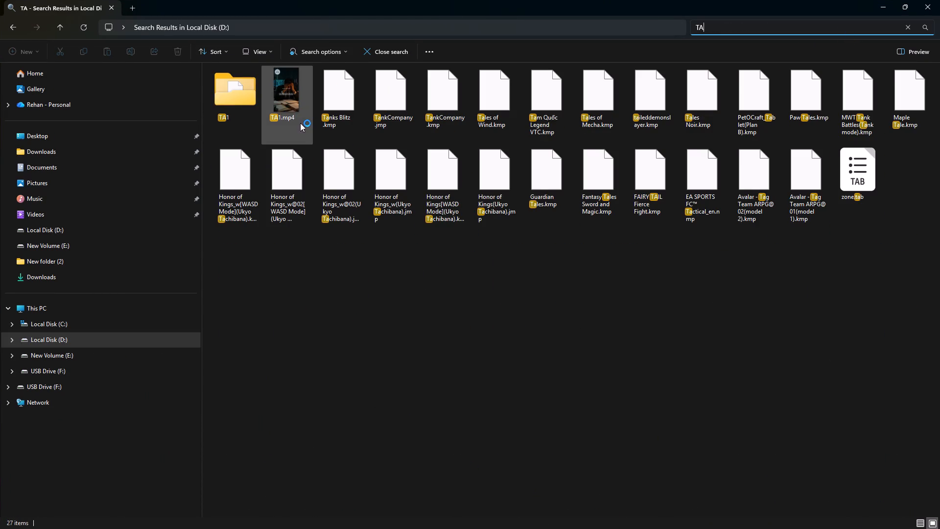
double_click(300, 123)
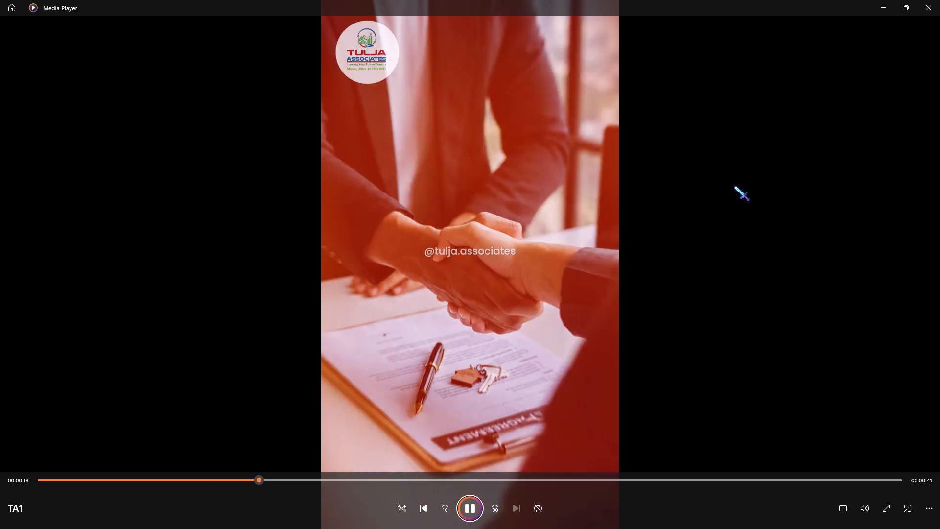
Review the TA1 video's playback, pausing and resuming it to check the captions and footage.
click(755, 261)
click(755, 261)
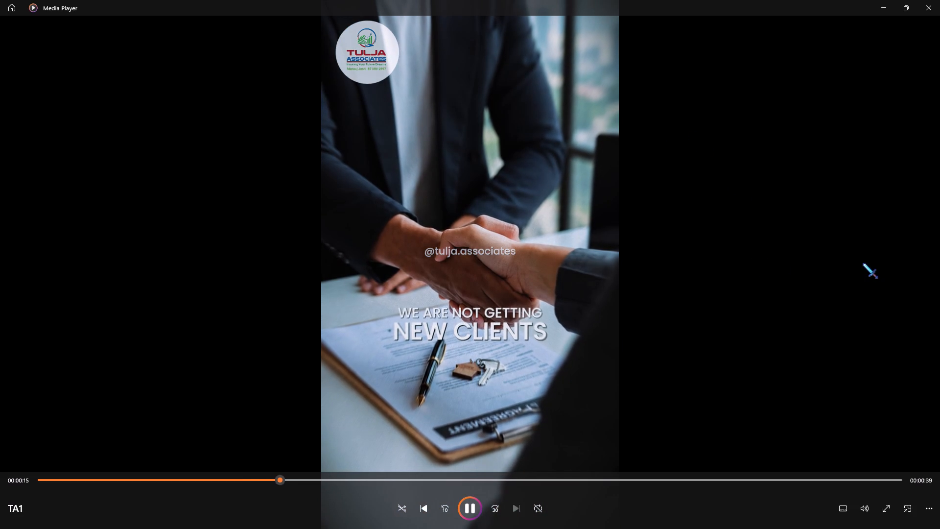
key(space)
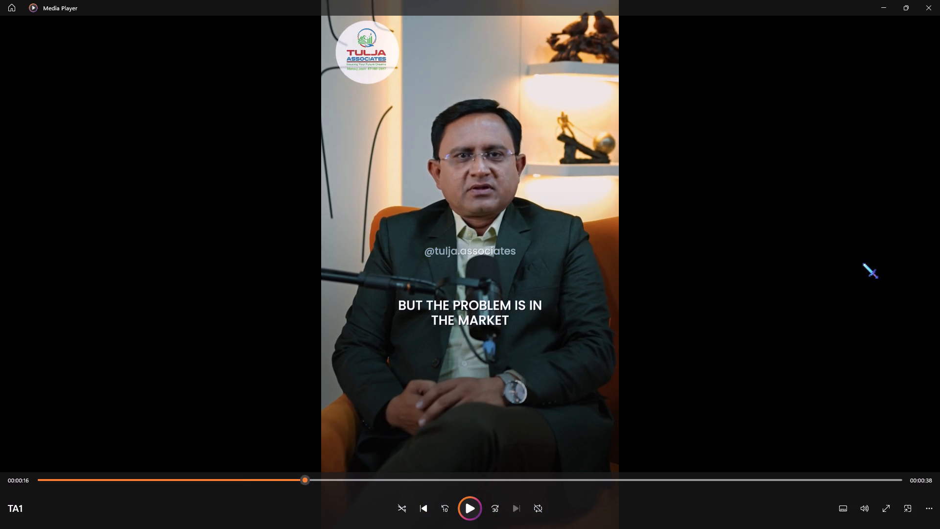
key(space)
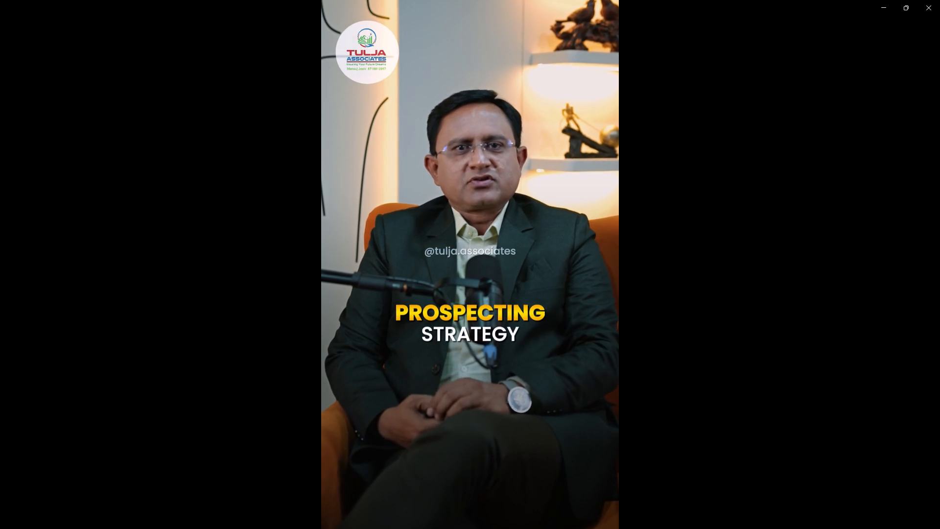